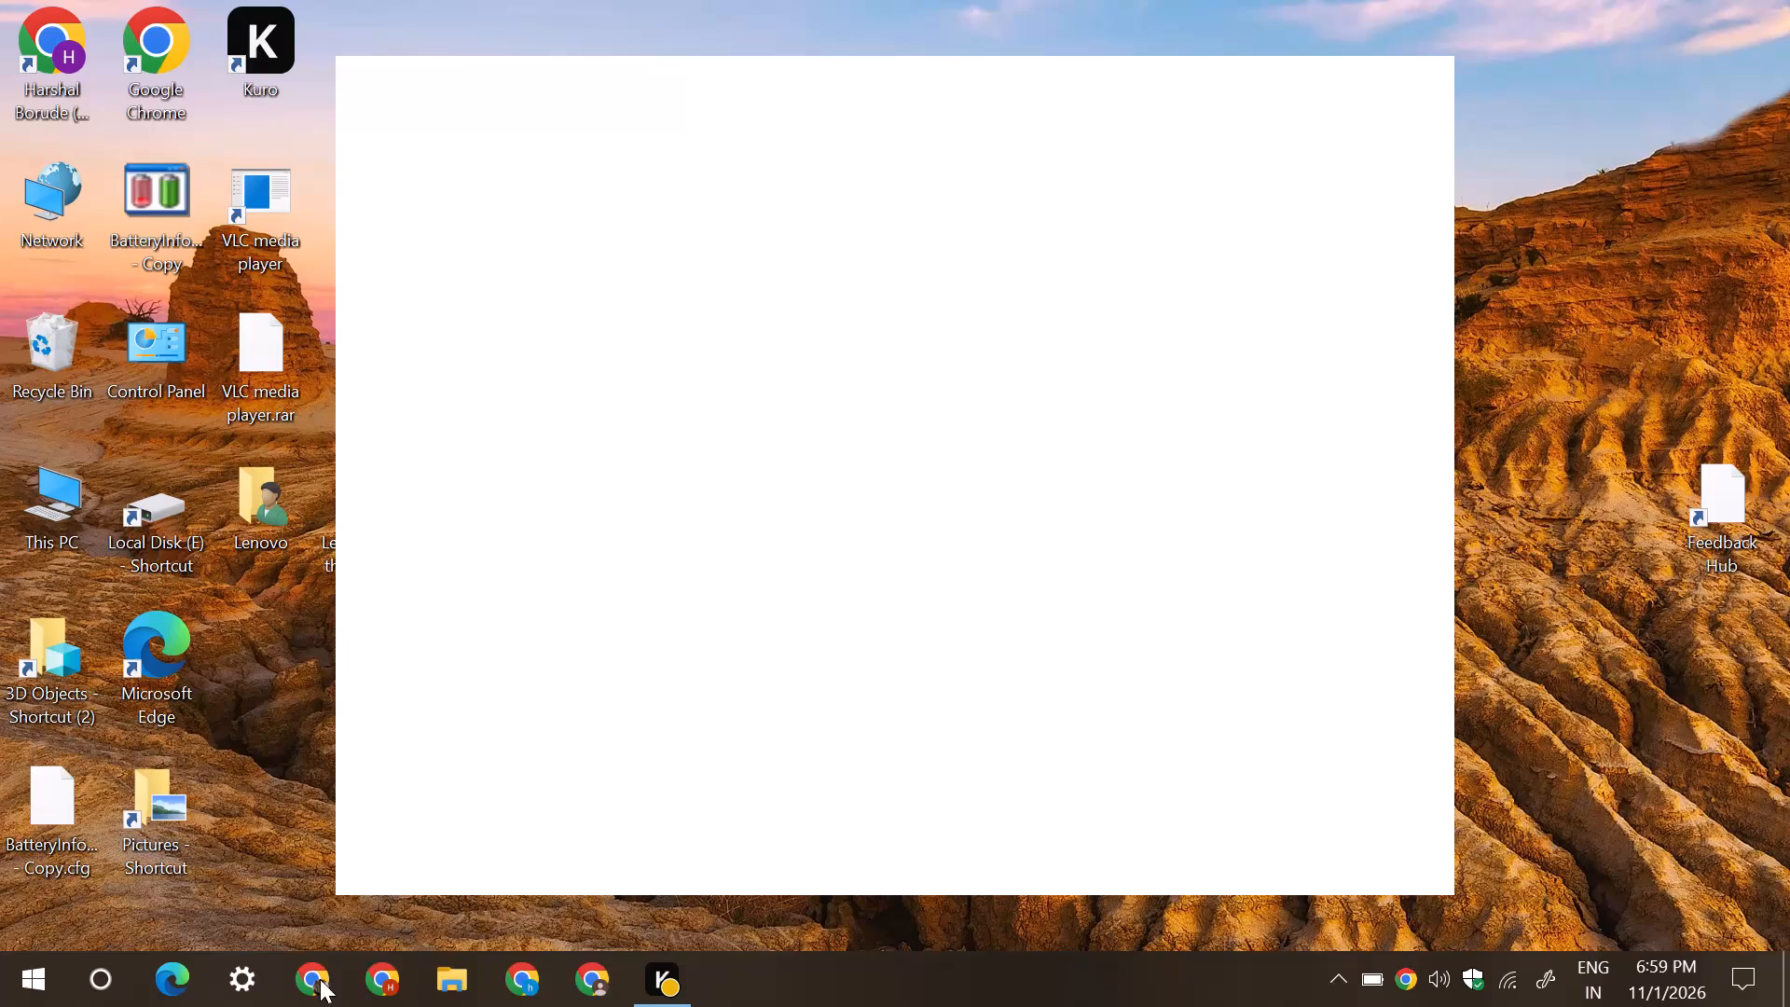
Open Google Chrome and load the bookmarked BTCUSD chart on TradingView.
{"action": "left_click", "coordinate": [578, 986]}
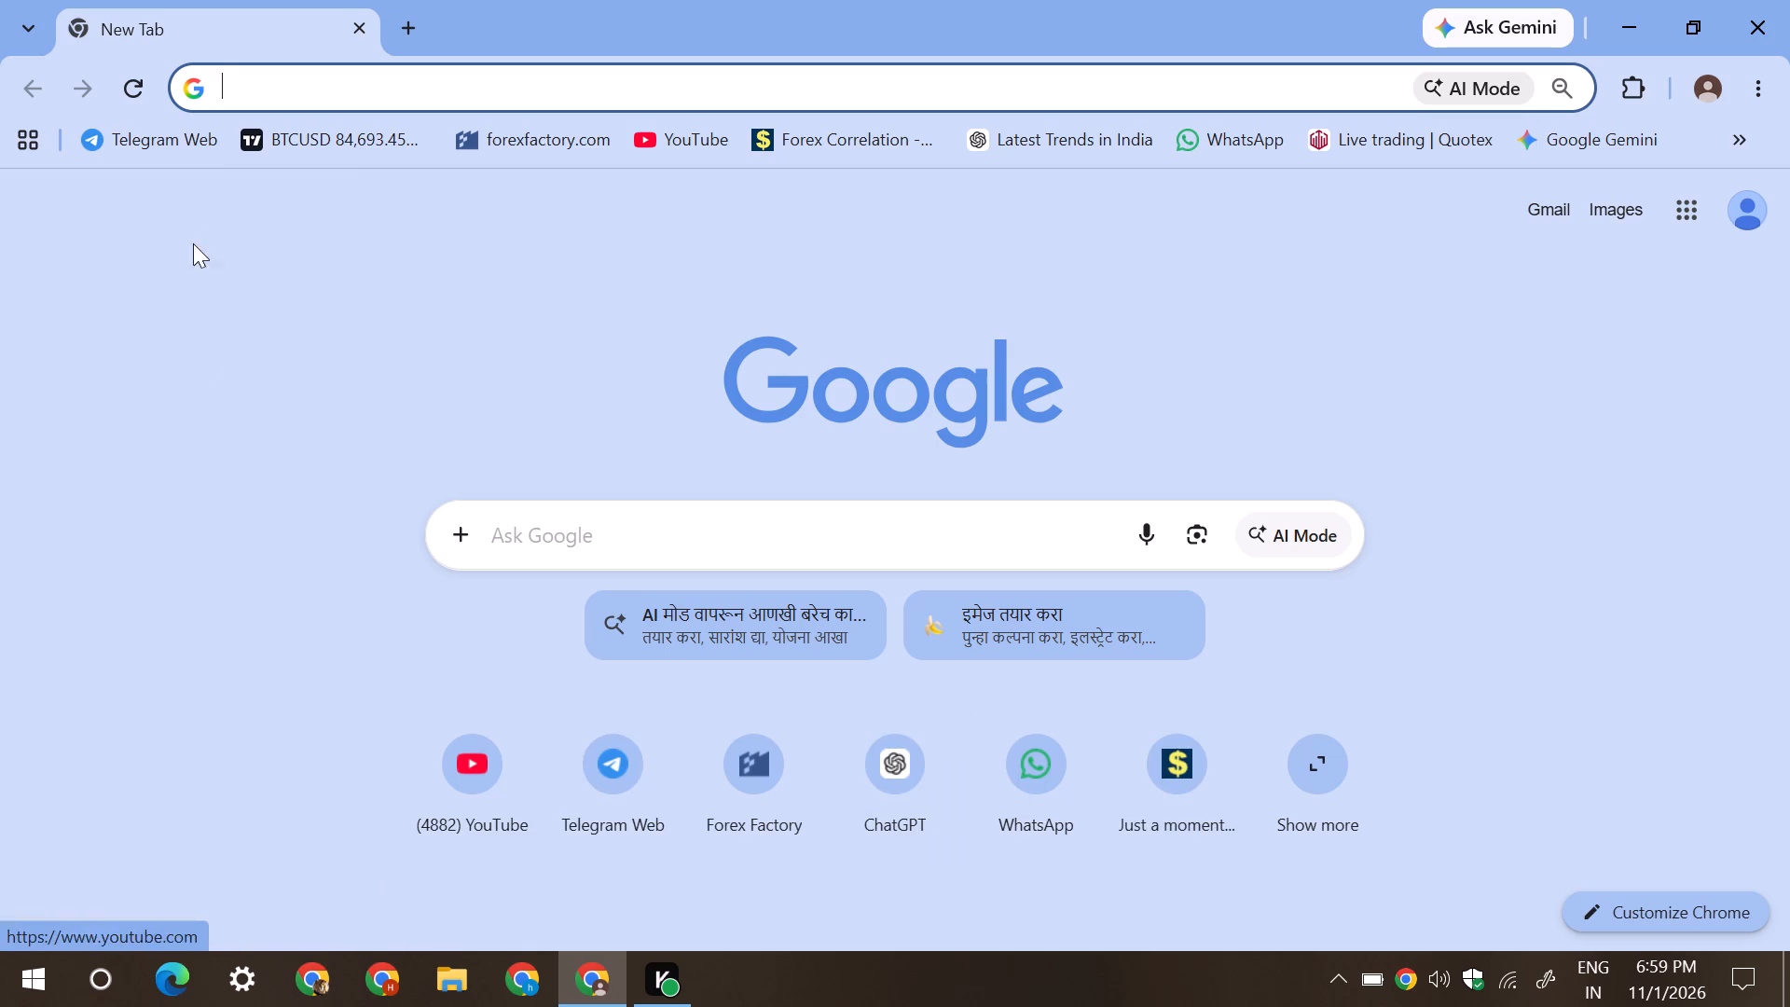
{"action": "left_click", "coordinate": [265, 145]}
{"action": "left_click", "coordinate": [403, 0]}
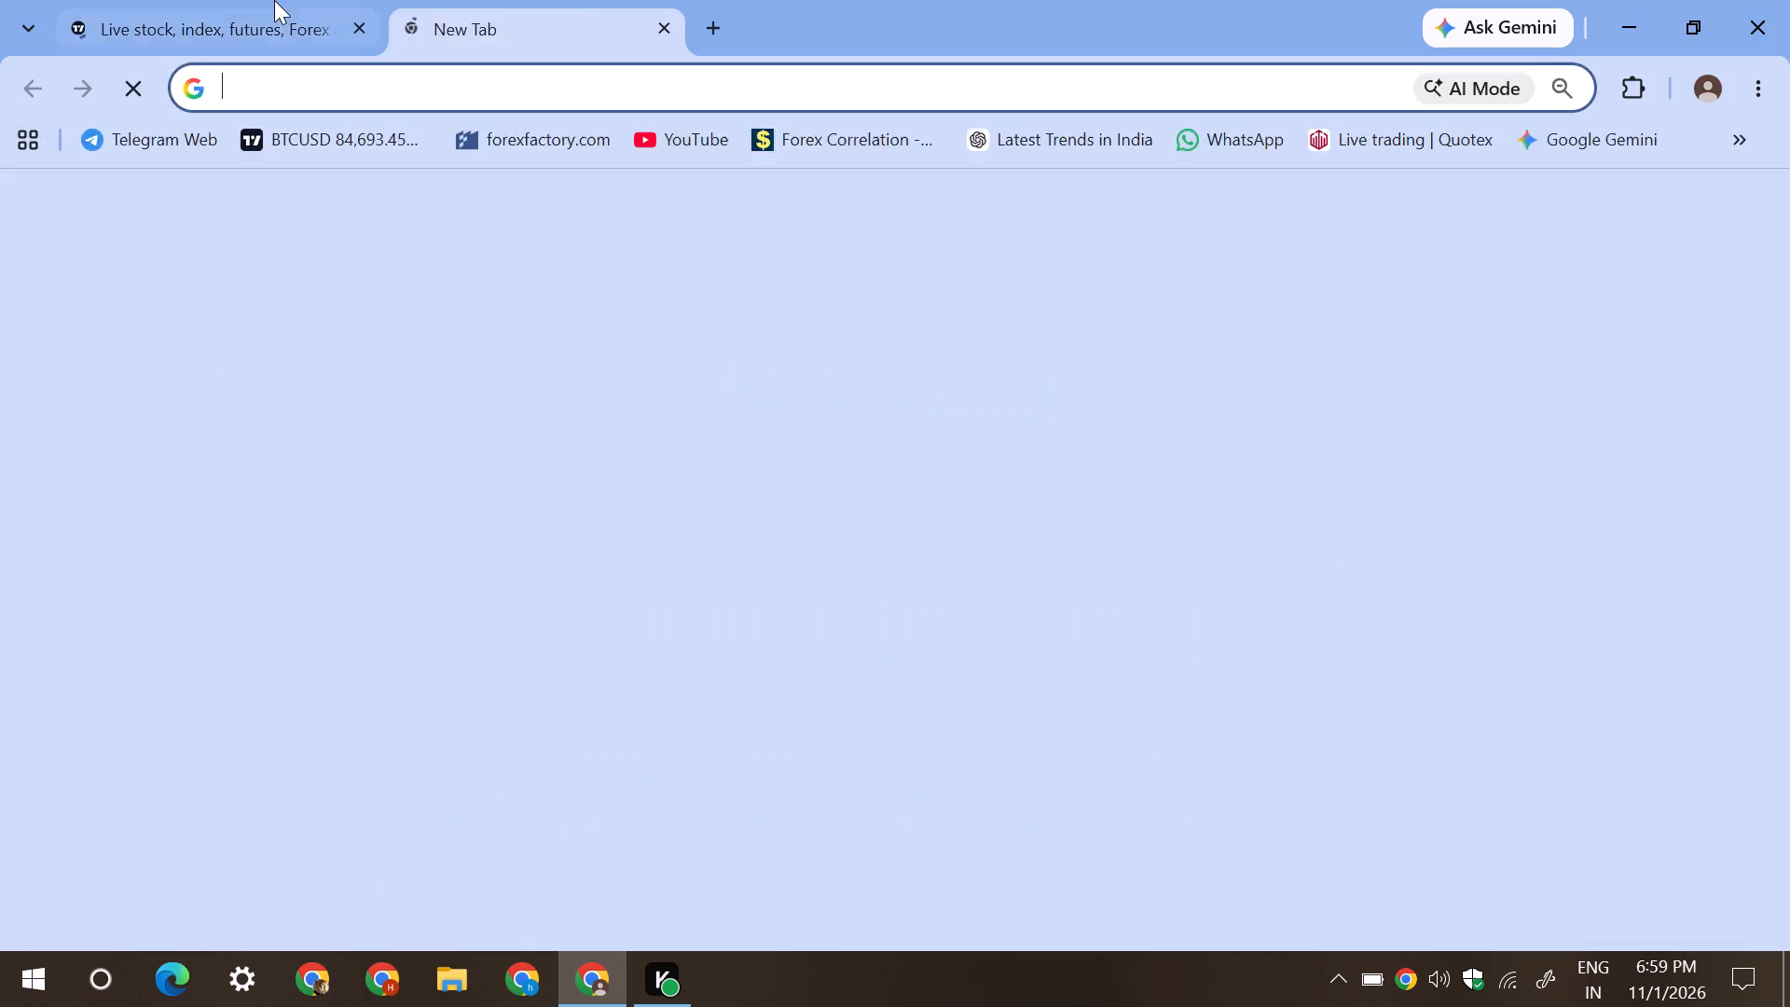
{"action": "left_click", "coordinate": [274, 0]}
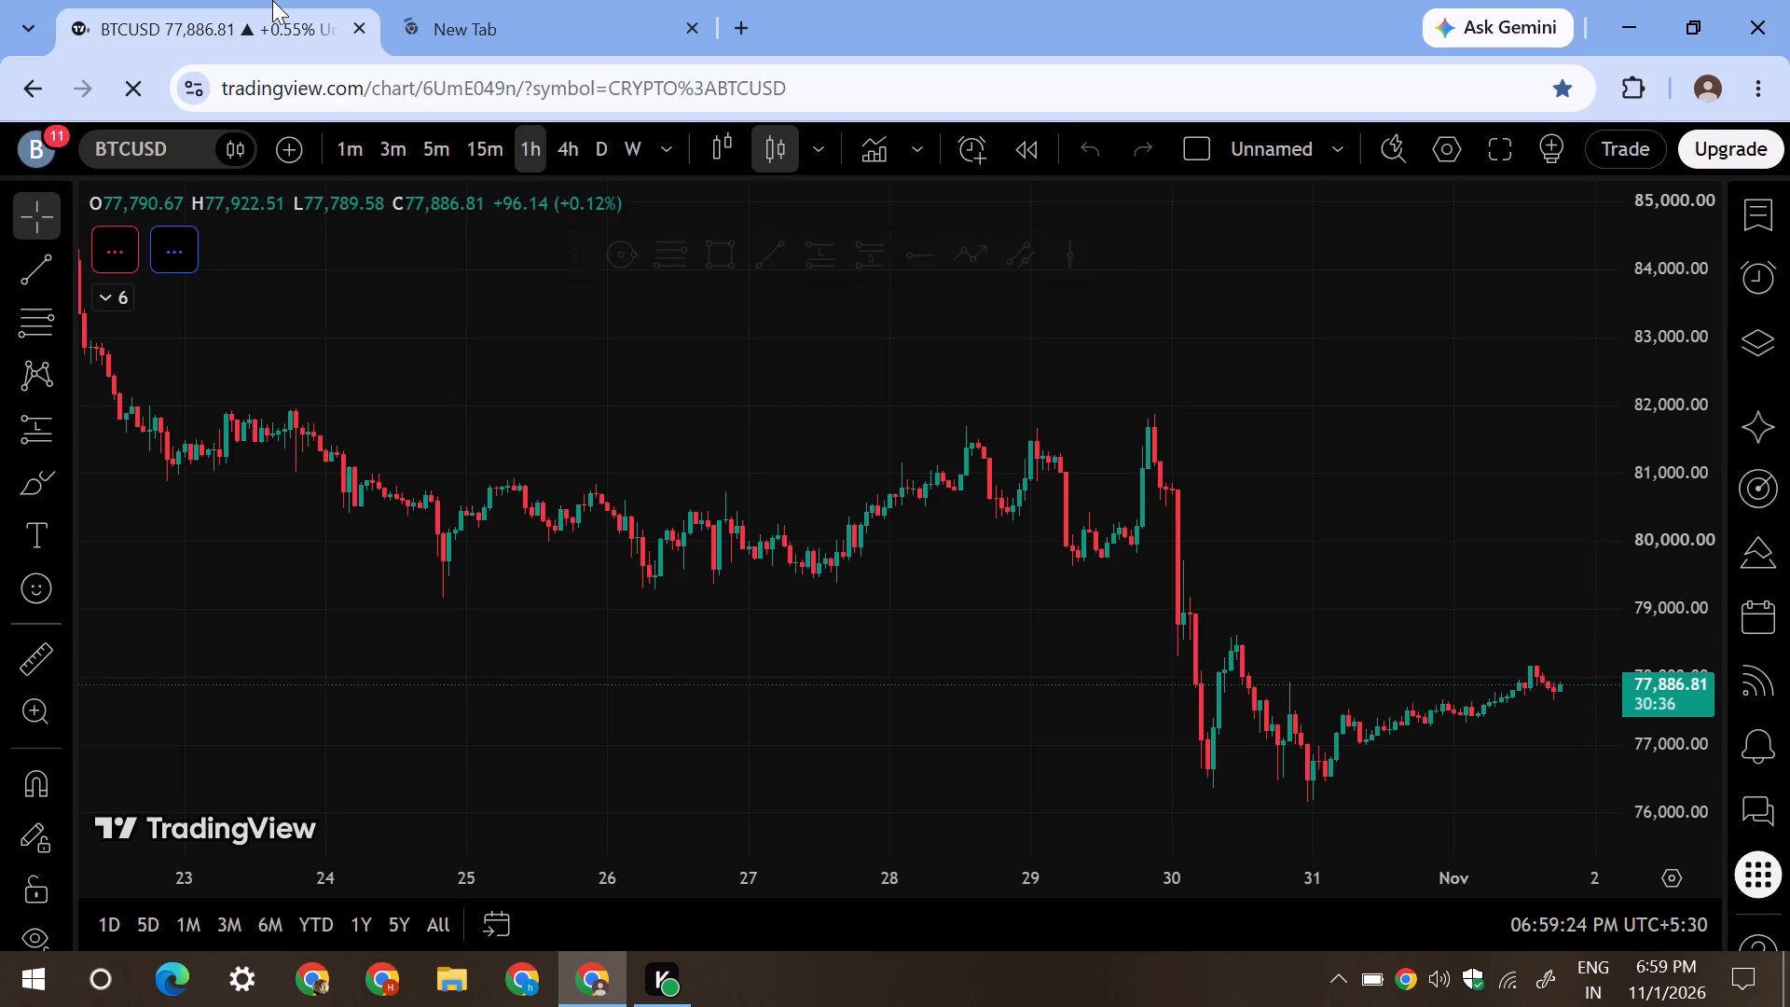
Examine the BTCUSD 1-hour price action around the descending channel between 22 and 31 October.
{"action": "left_click_drag", "start_coordinate": [364, 370], "coordinate": [599, 468]}
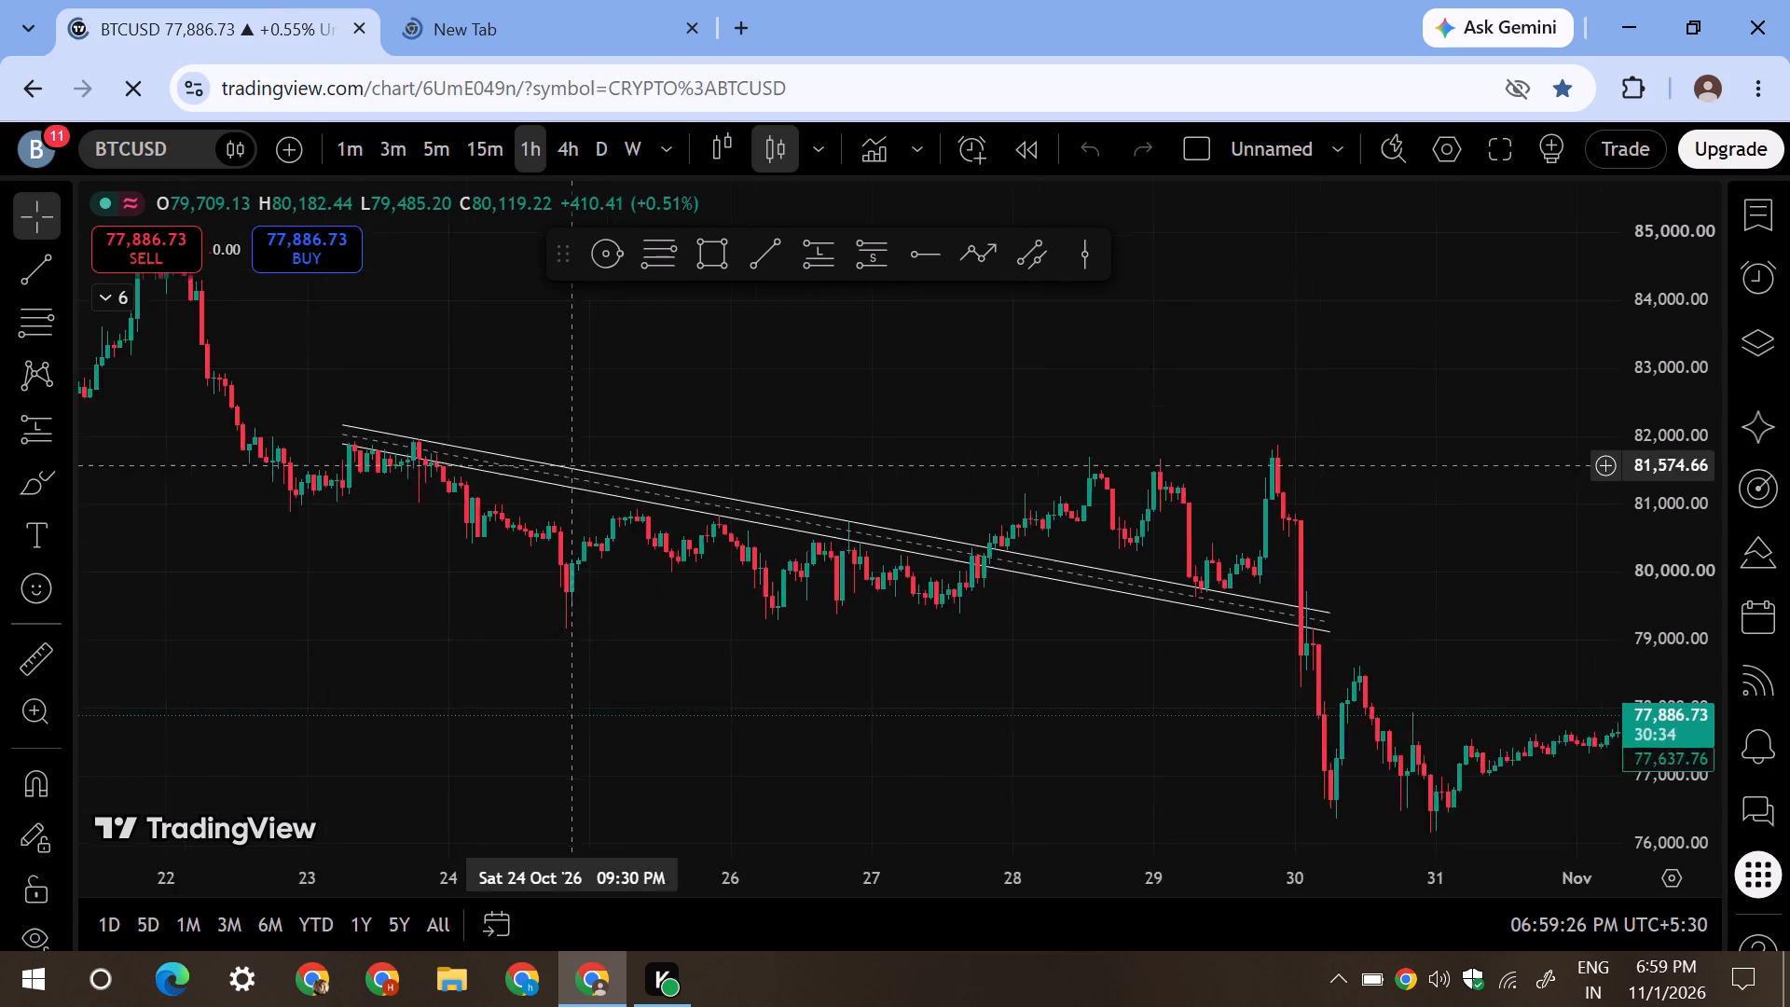
{"action": "left_click_drag", "start_coordinate": [599, 468], "coordinate": [616, 485]}
{"action": "scroll", "coordinate": [602, 482], "scroll_direction": "down", "scroll_amount": 5}
{"action": "scroll", "coordinate": [594, 555], "scroll_direction": "up", "scroll_amount": 12}
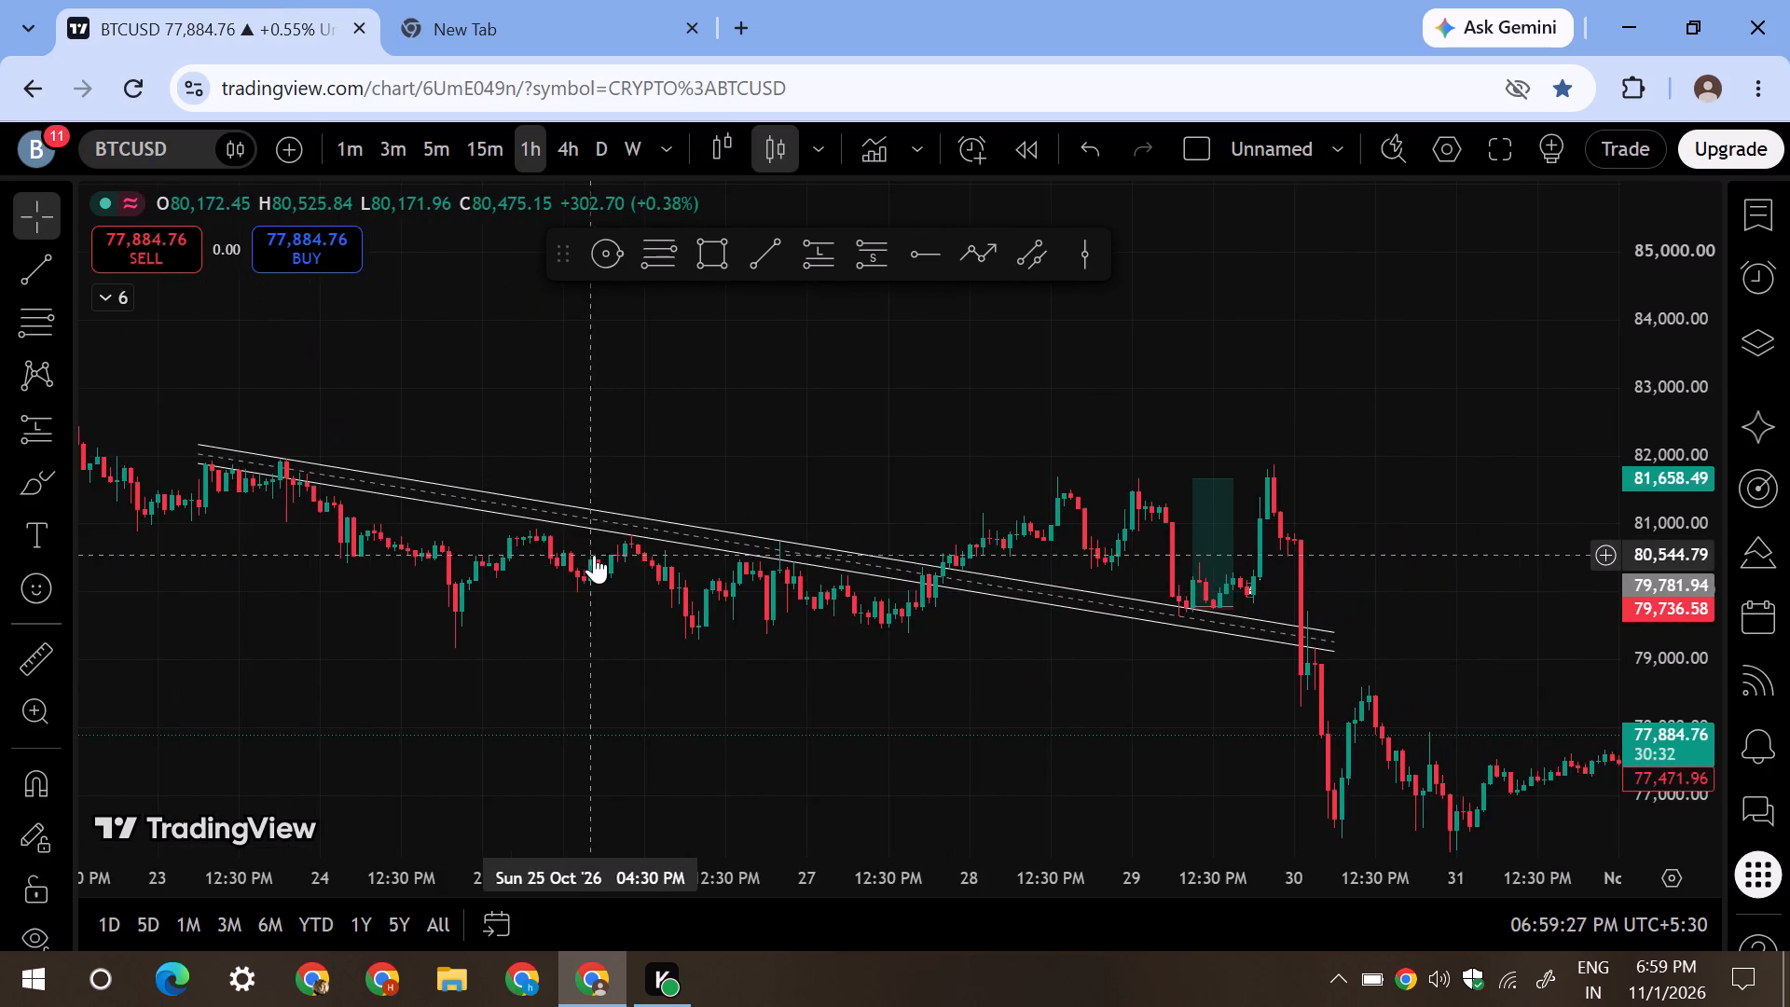
{"action": "left_click_drag", "start_coordinate": [571, 683], "coordinate": [330, 567]}
{"action": "scroll", "coordinate": [330, 567], "scroll_direction": "down", "scroll_amount": 4}
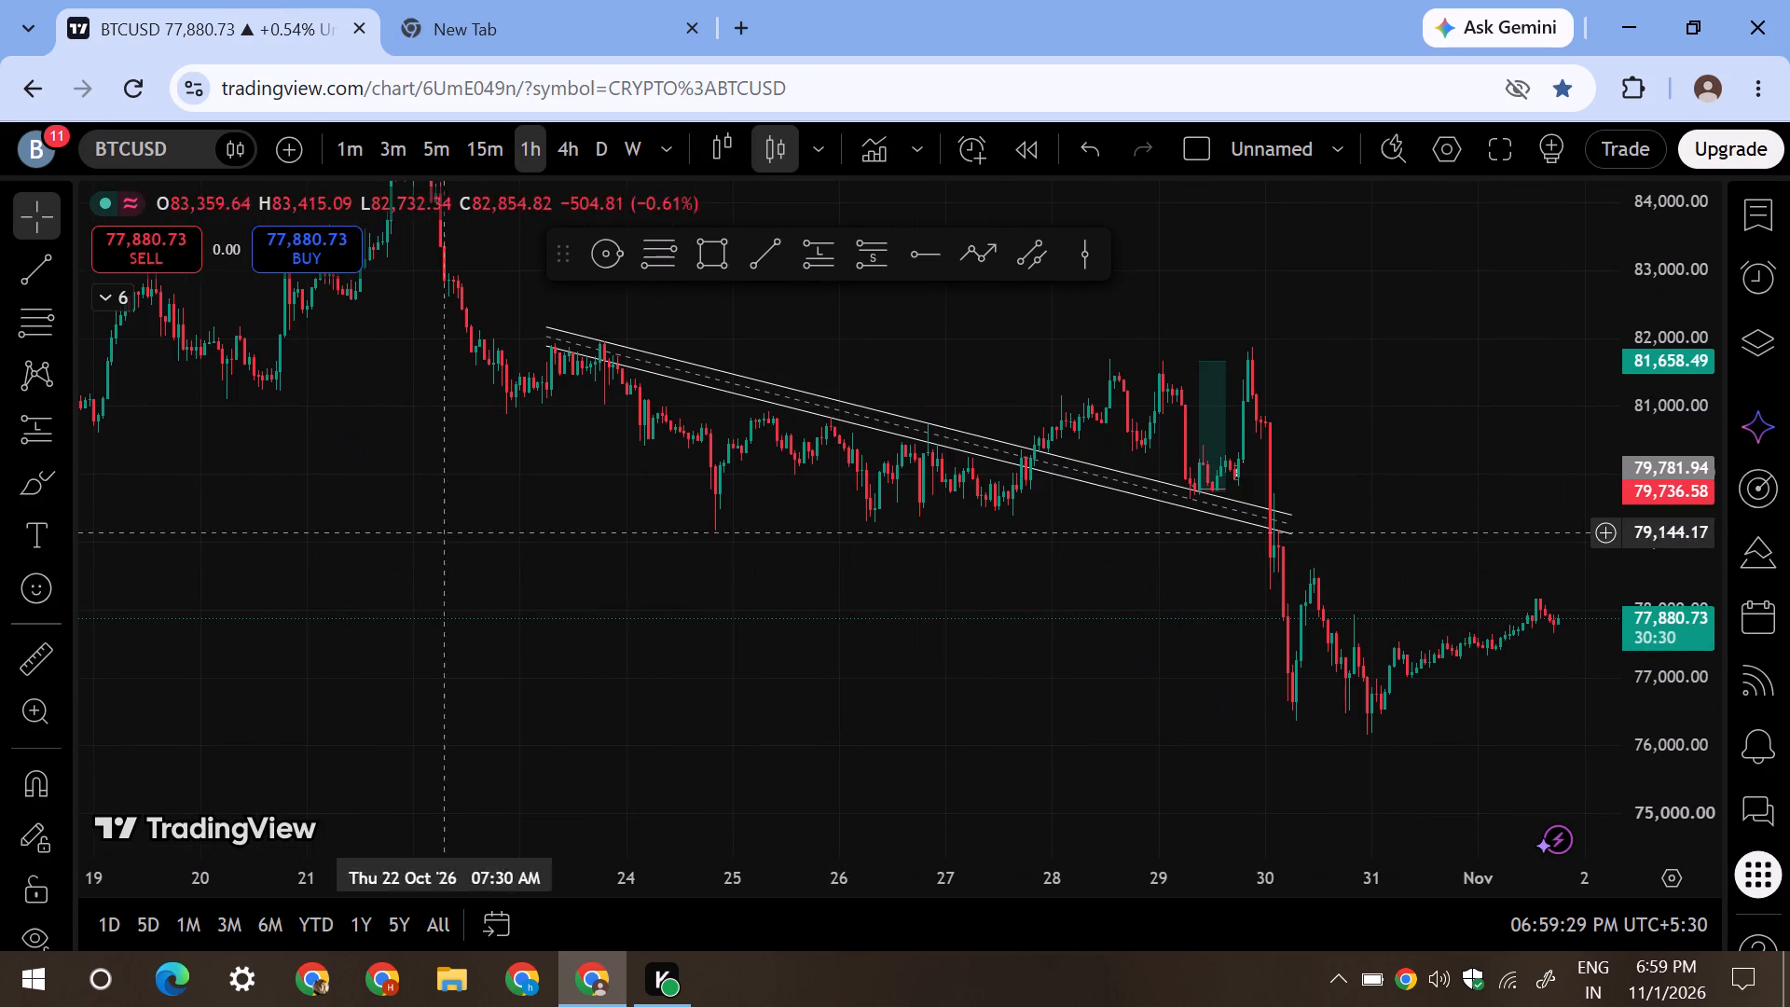
{"action": "left_click_drag", "start_coordinate": [971, 638], "coordinate": [962, 811]}
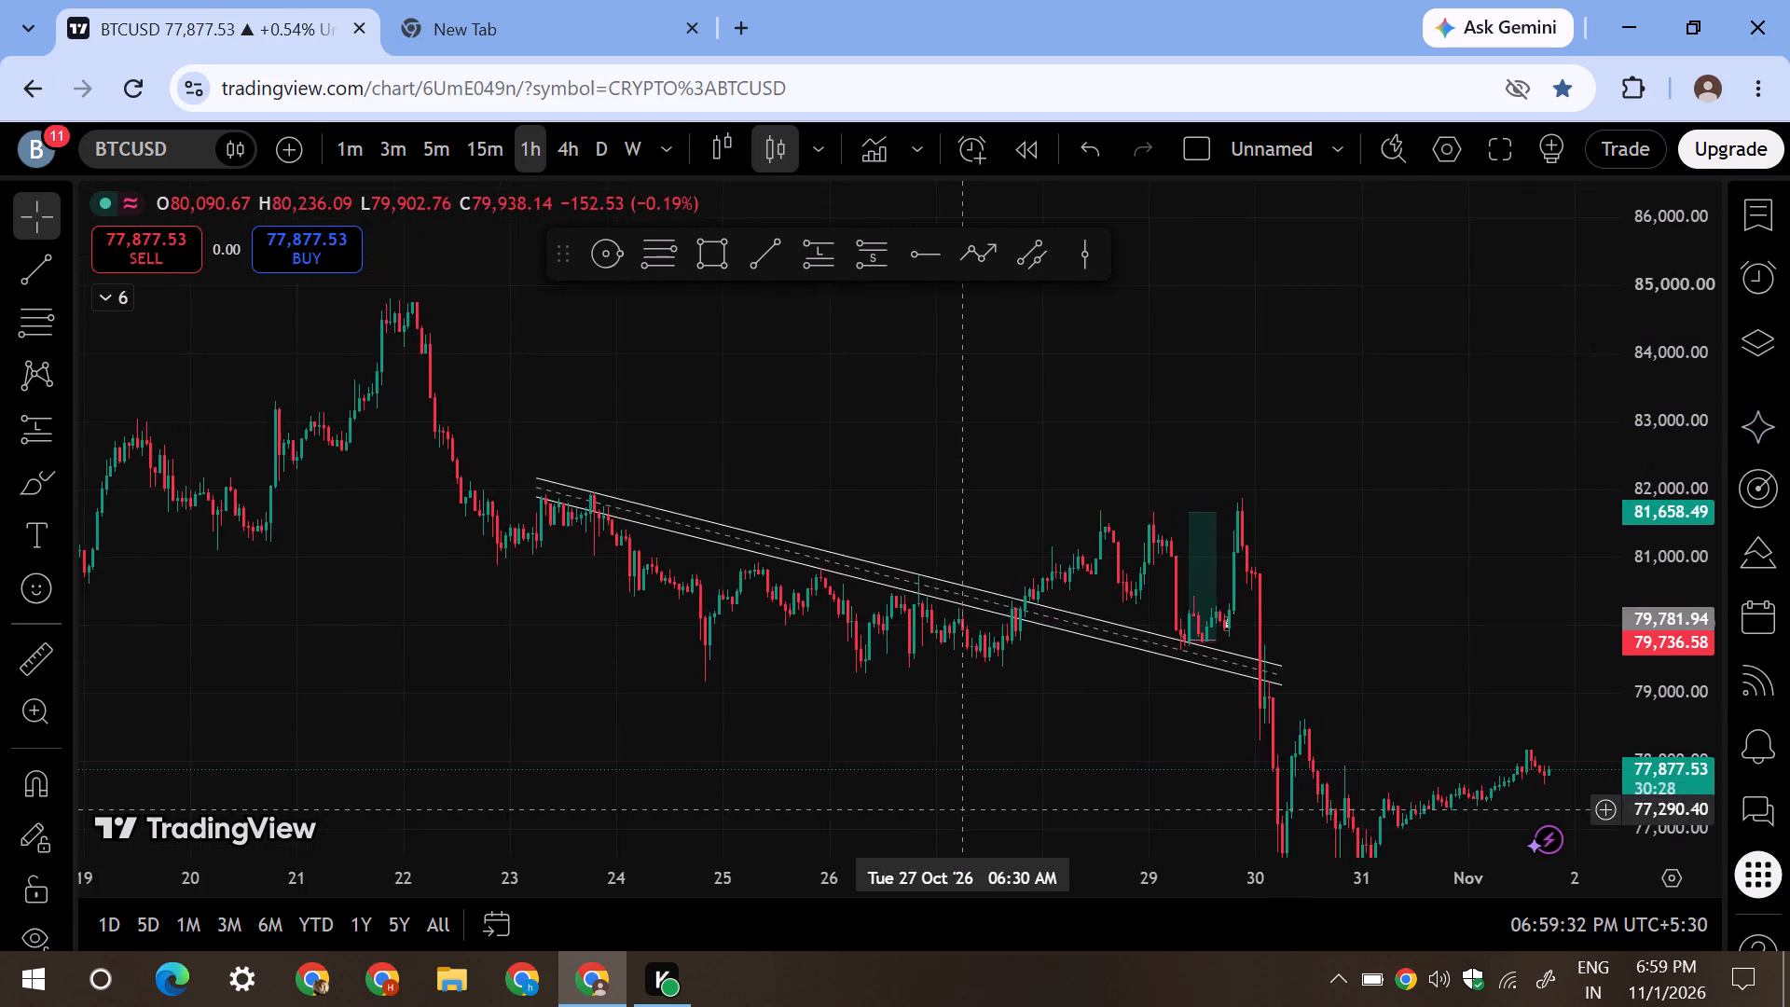
{"action": "left_click_drag", "start_coordinate": [962, 811], "coordinate": [1113, 824]}
Switch the browser window to full screen.
{"action": "left_click", "coordinate": [1760, 88]}
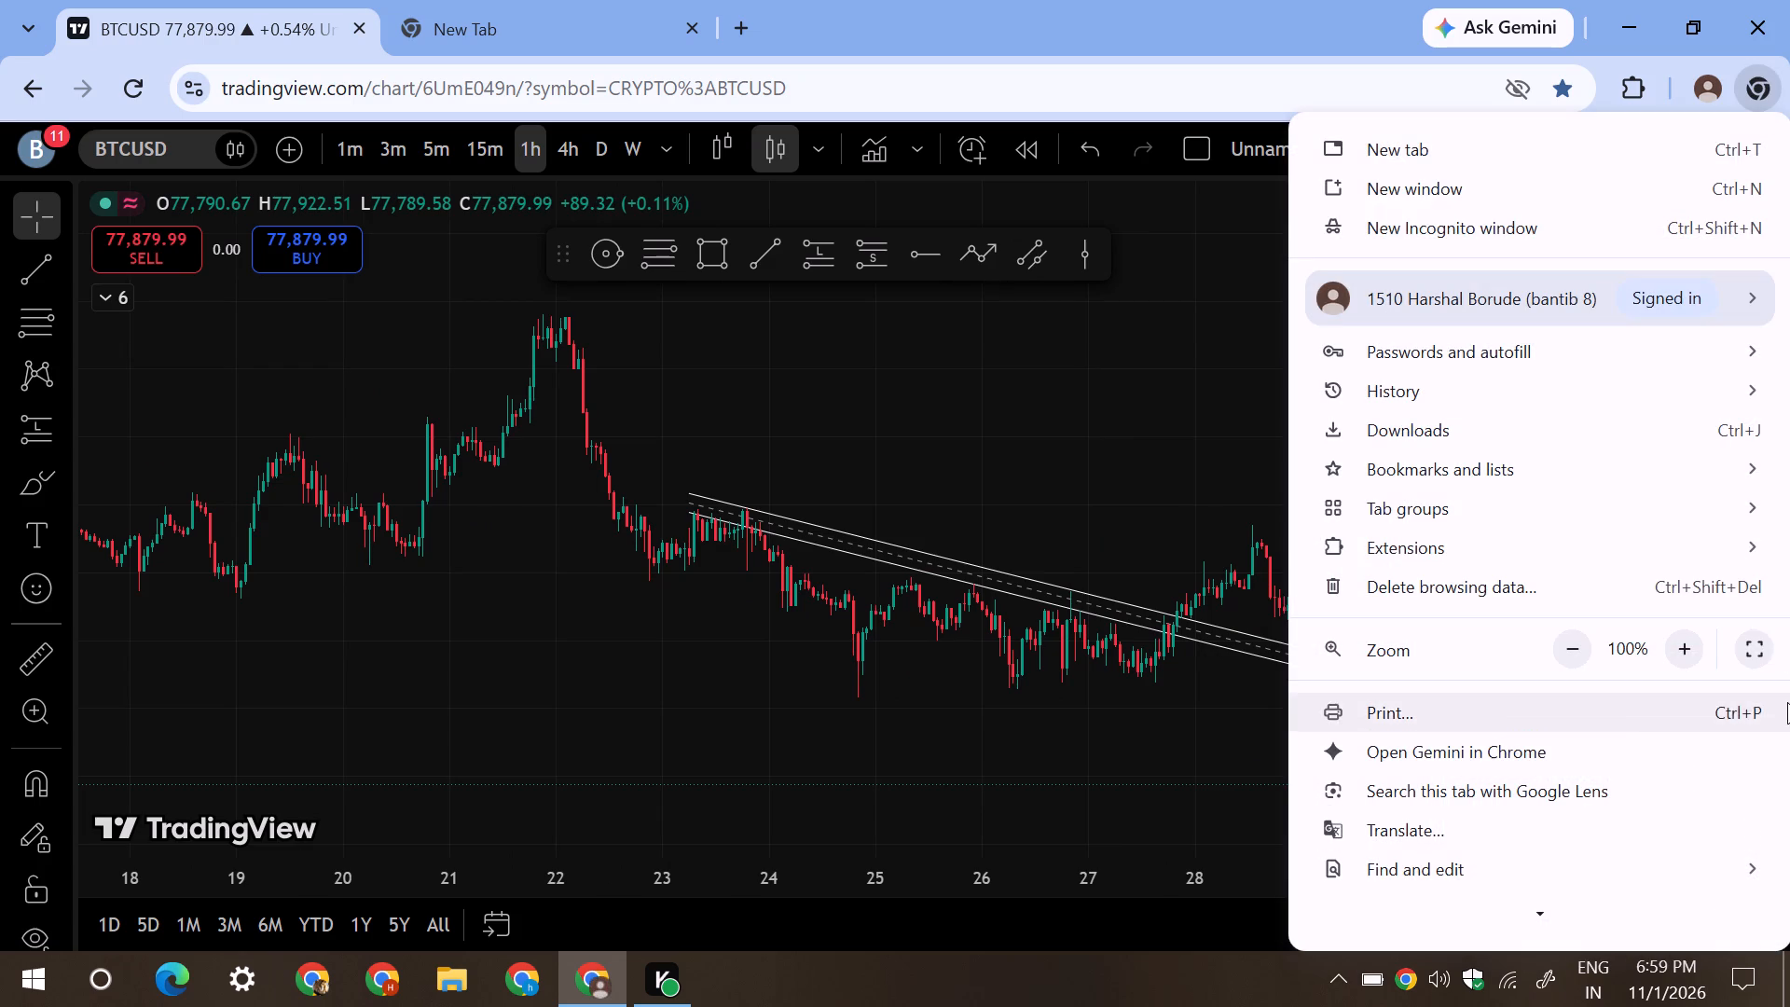
{"action": "left_click", "coordinate": [1787, 629]}
Set the BTCUSD chart to the 15-minute timeframe.
{"action": "scroll", "coordinate": [1120, 599], "scroll_direction": "up", "scroll_amount": 4}
{"action": "left_click_drag", "start_coordinate": [1020, 380], "coordinate": [703, 252]}
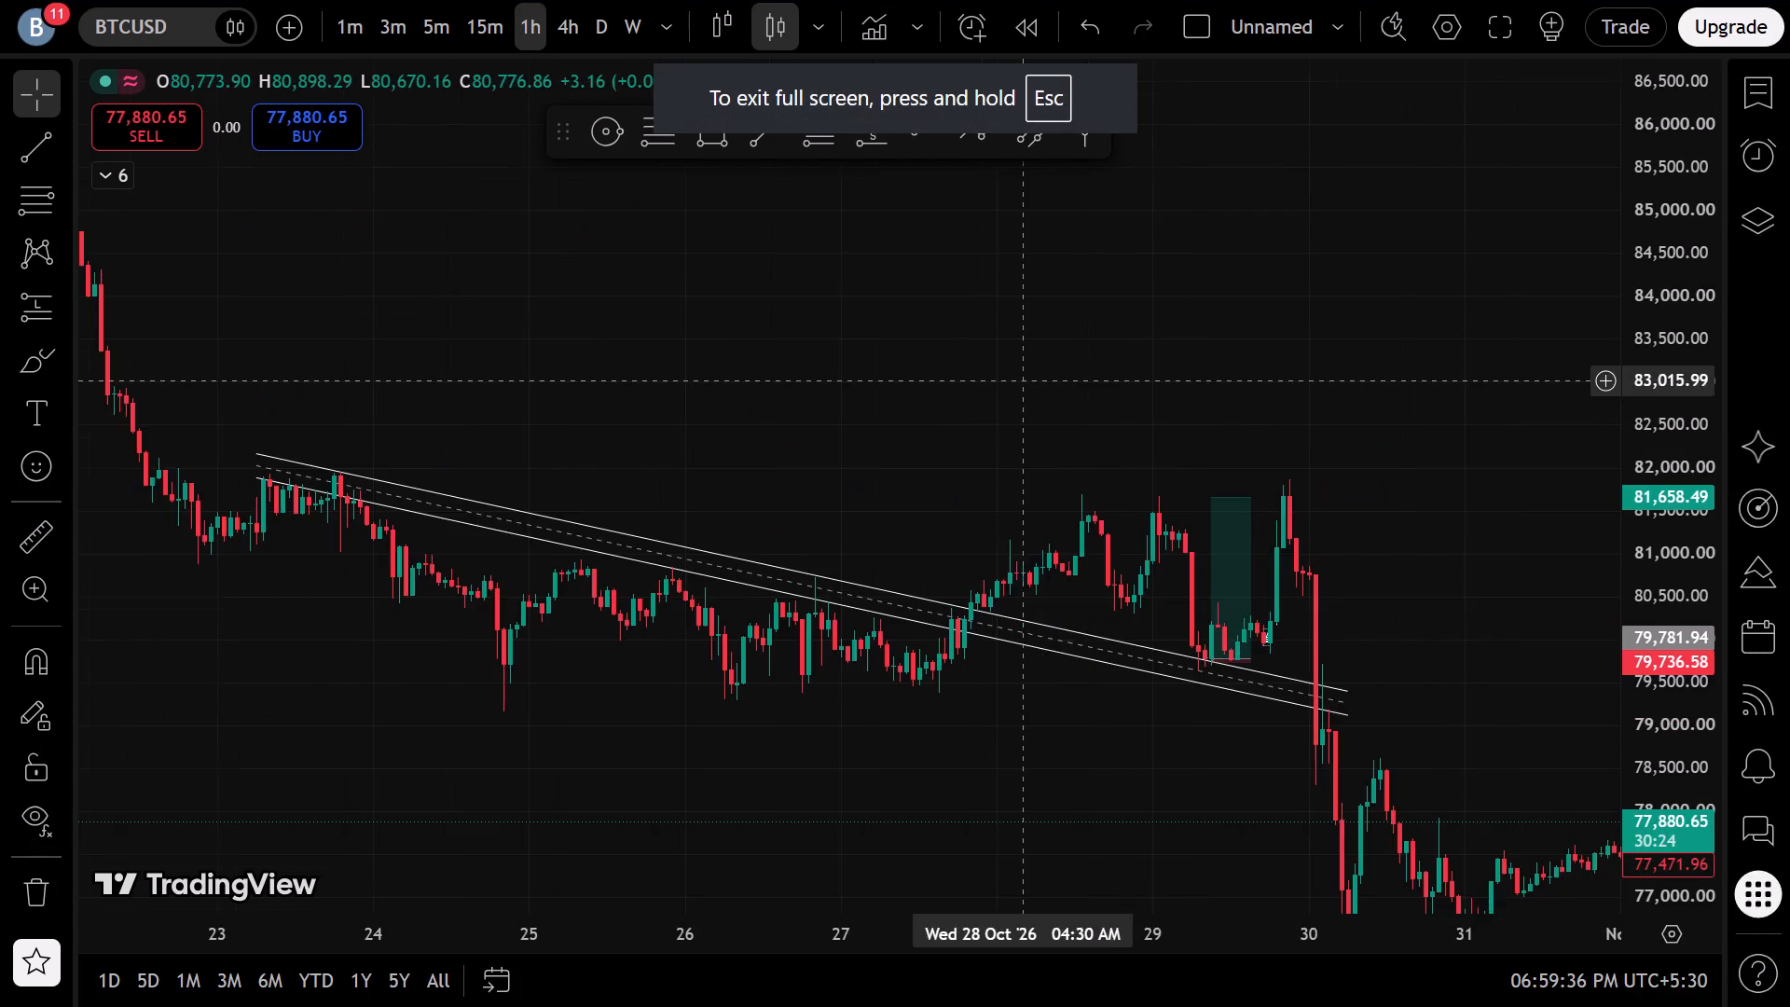
{"action": "left_click_drag", "start_coordinate": [703, 252], "coordinate": [668, 229]}
{"action": "left_click", "coordinate": [479, 29]}
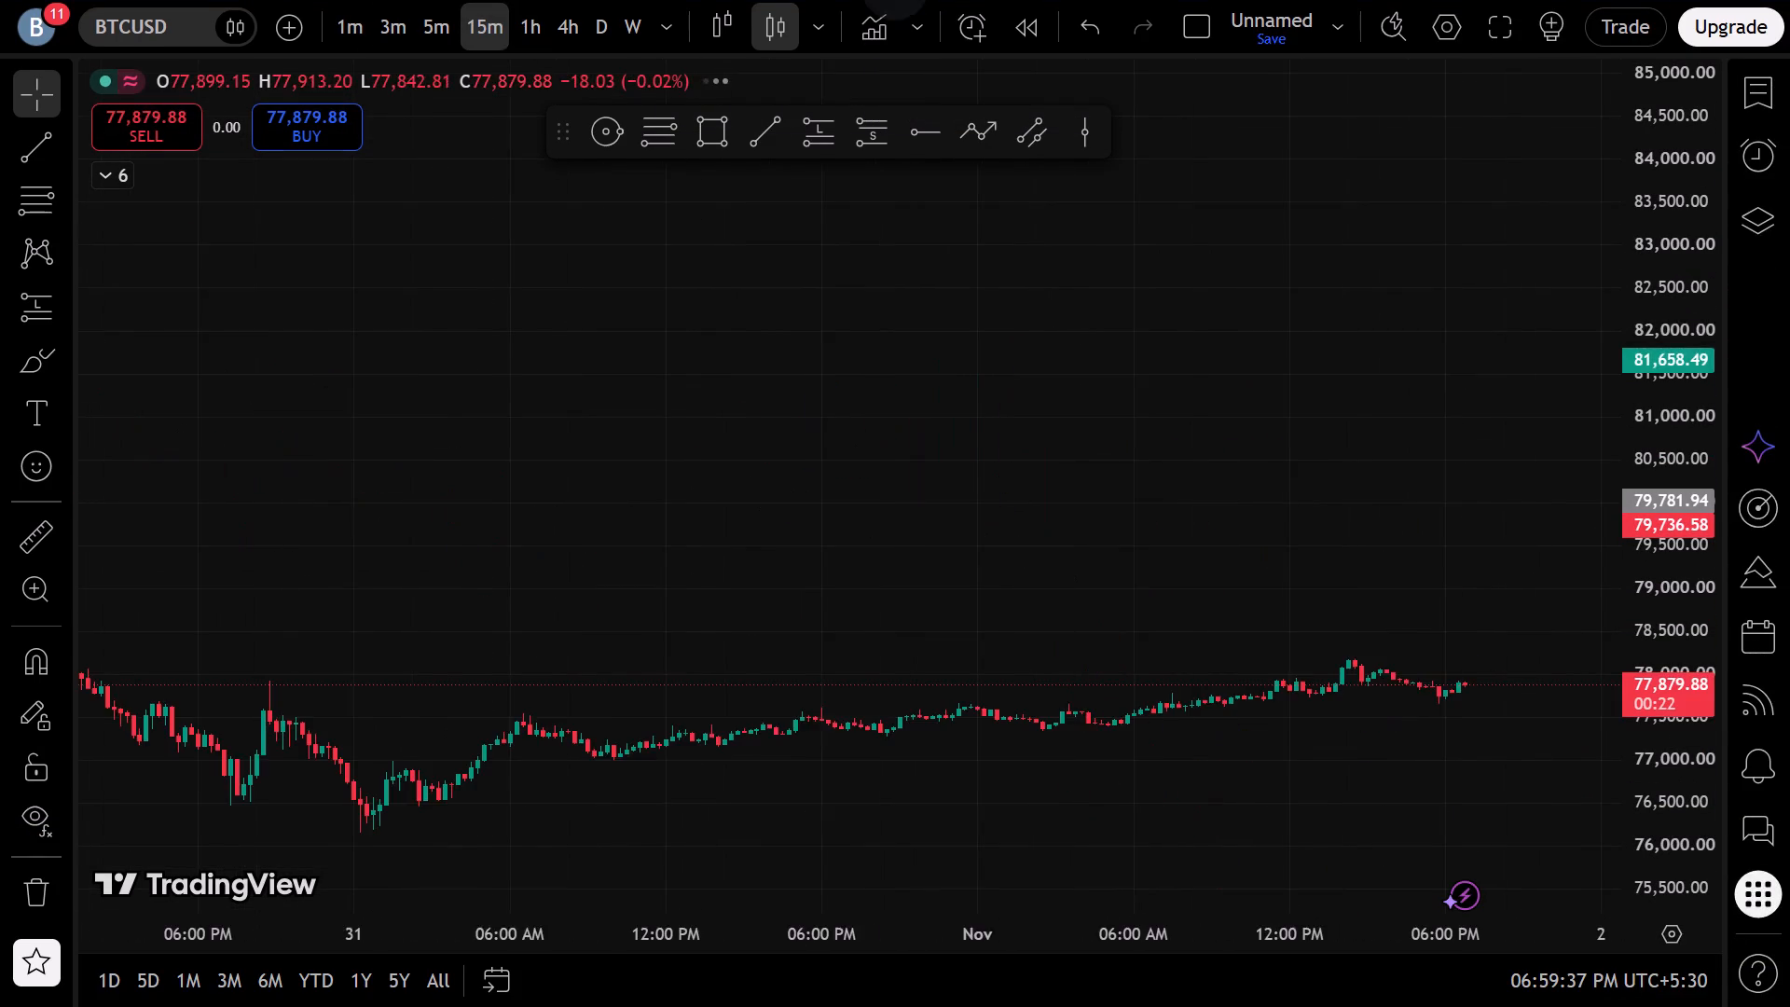
Draw a rectangle zone across the 23 October lows from about 80,873 to 81,151, spanning 22 Oct 18:30 to 25 Oct 00:30.
{"action": "scroll", "coordinate": [500, 352], "scroll_direction": "down", "scroll_amount": 7}
{"action": "left_click_drag", "start_coordinate": [440, 657], "coordinate": [1236, 776]}
{"action": "scroll", "coordinate": [1026, 699], "scroll_direction": "down", "scroll_amount": 3}
{"action": "left_click_drag", "start_coordinate": [737, 669], "coordinate": [778, 669]}
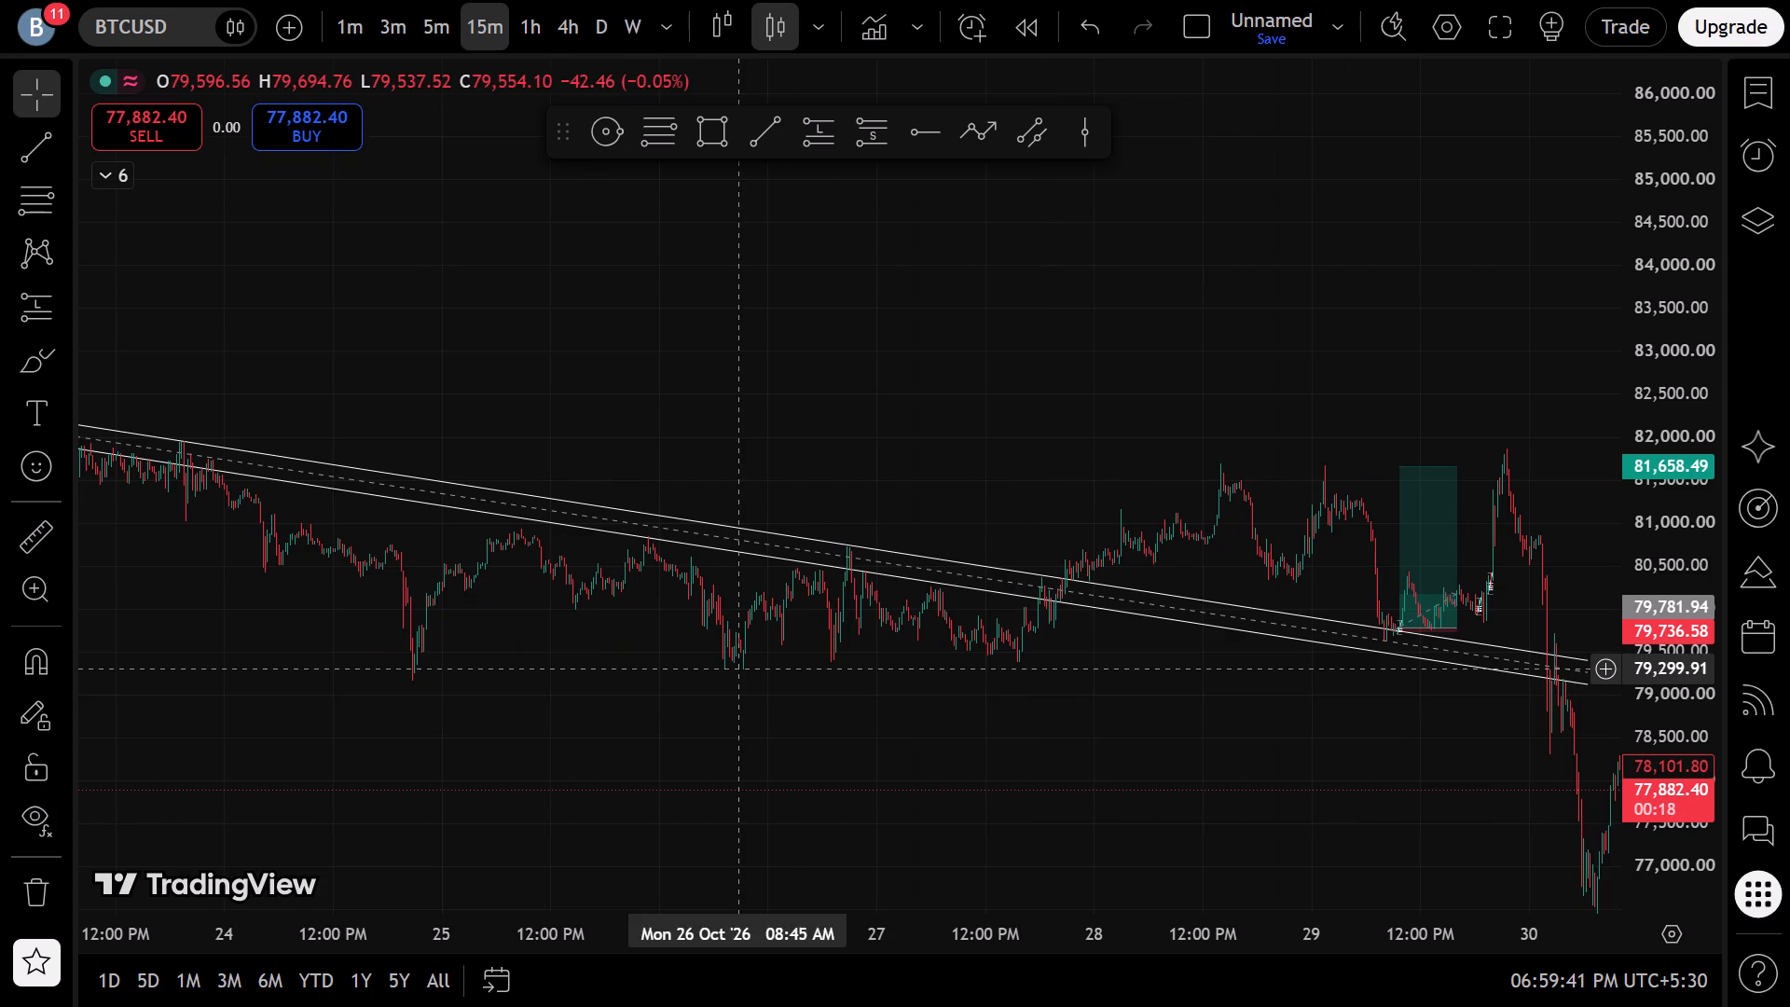
{"action": "left_click_drag", "start_coordinate": [778, 669], "coordinate": [989, 606]}
{"action": "left_click_drag", "start_coordinate": [1683, 792], "coordinate": [1489, 296]}
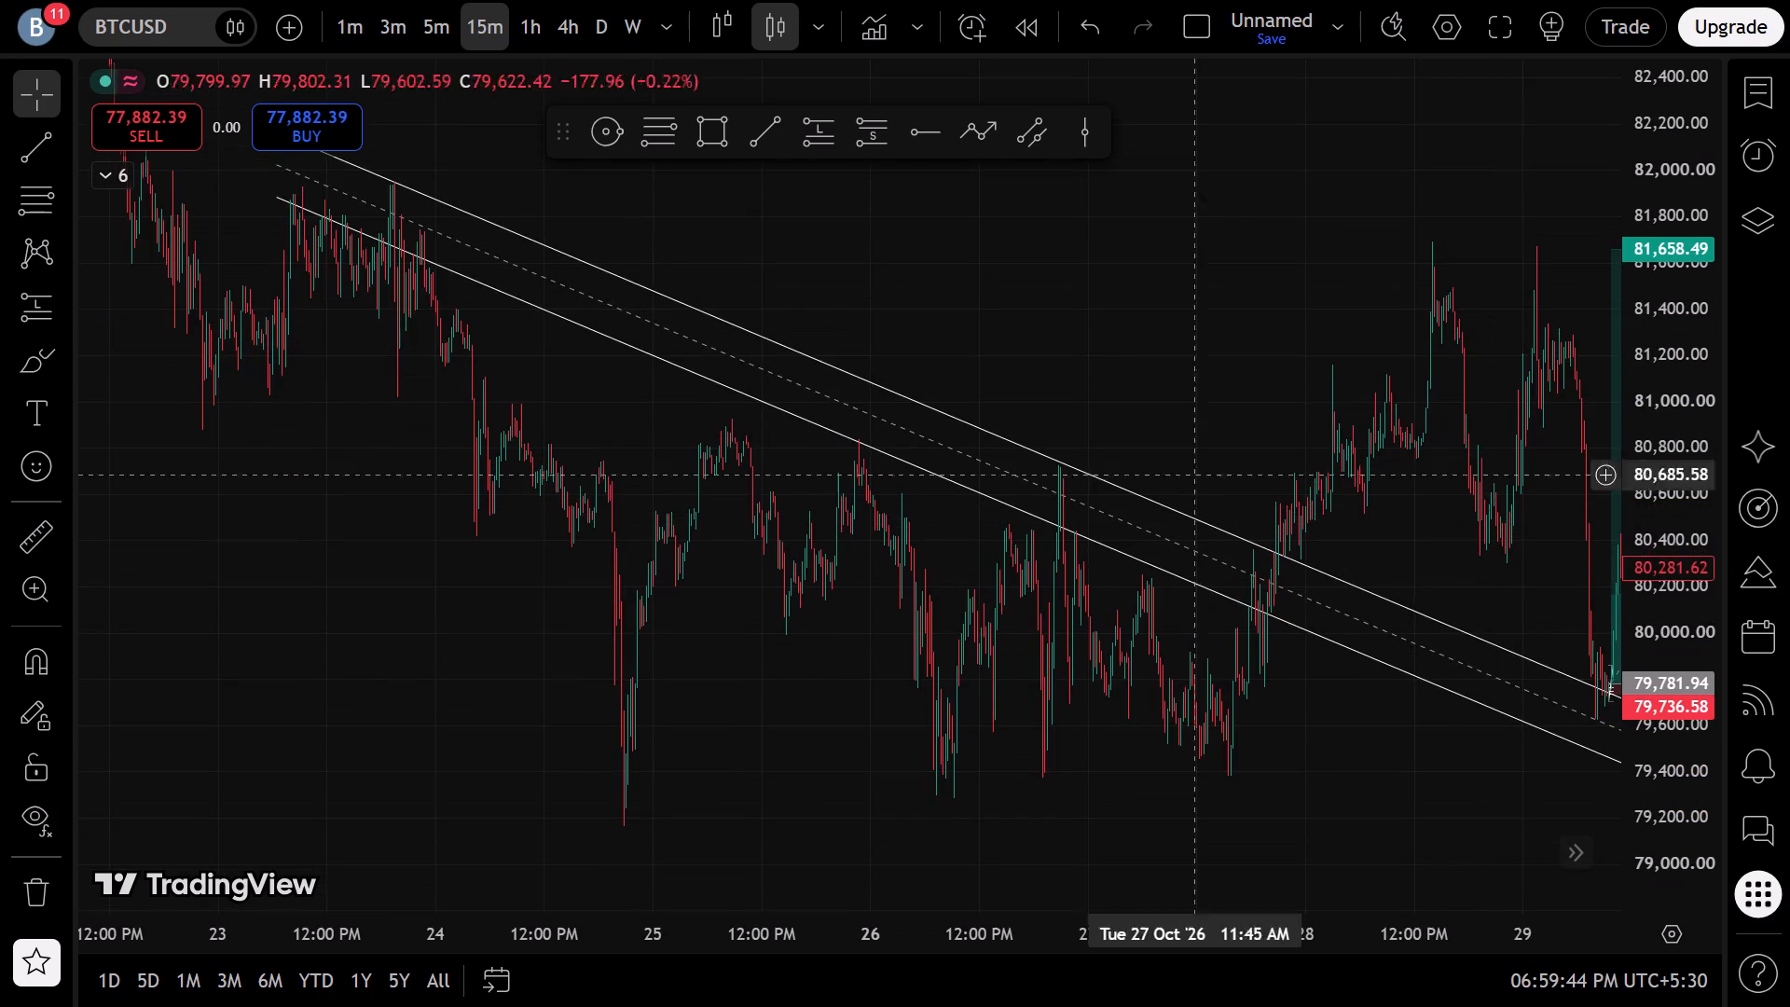
{"action": "left_click_drag", "start_coordinate": [731, 621], "coordinate": [1222, 662]}
{"action": "scroll", "coordinate": [1092, 646], "scroll_direction": "up", "scroll_amount": 6}
{"action": "left_click_drag", "start_coordinate": [373, 425], "coordinate": [1023, 449]}
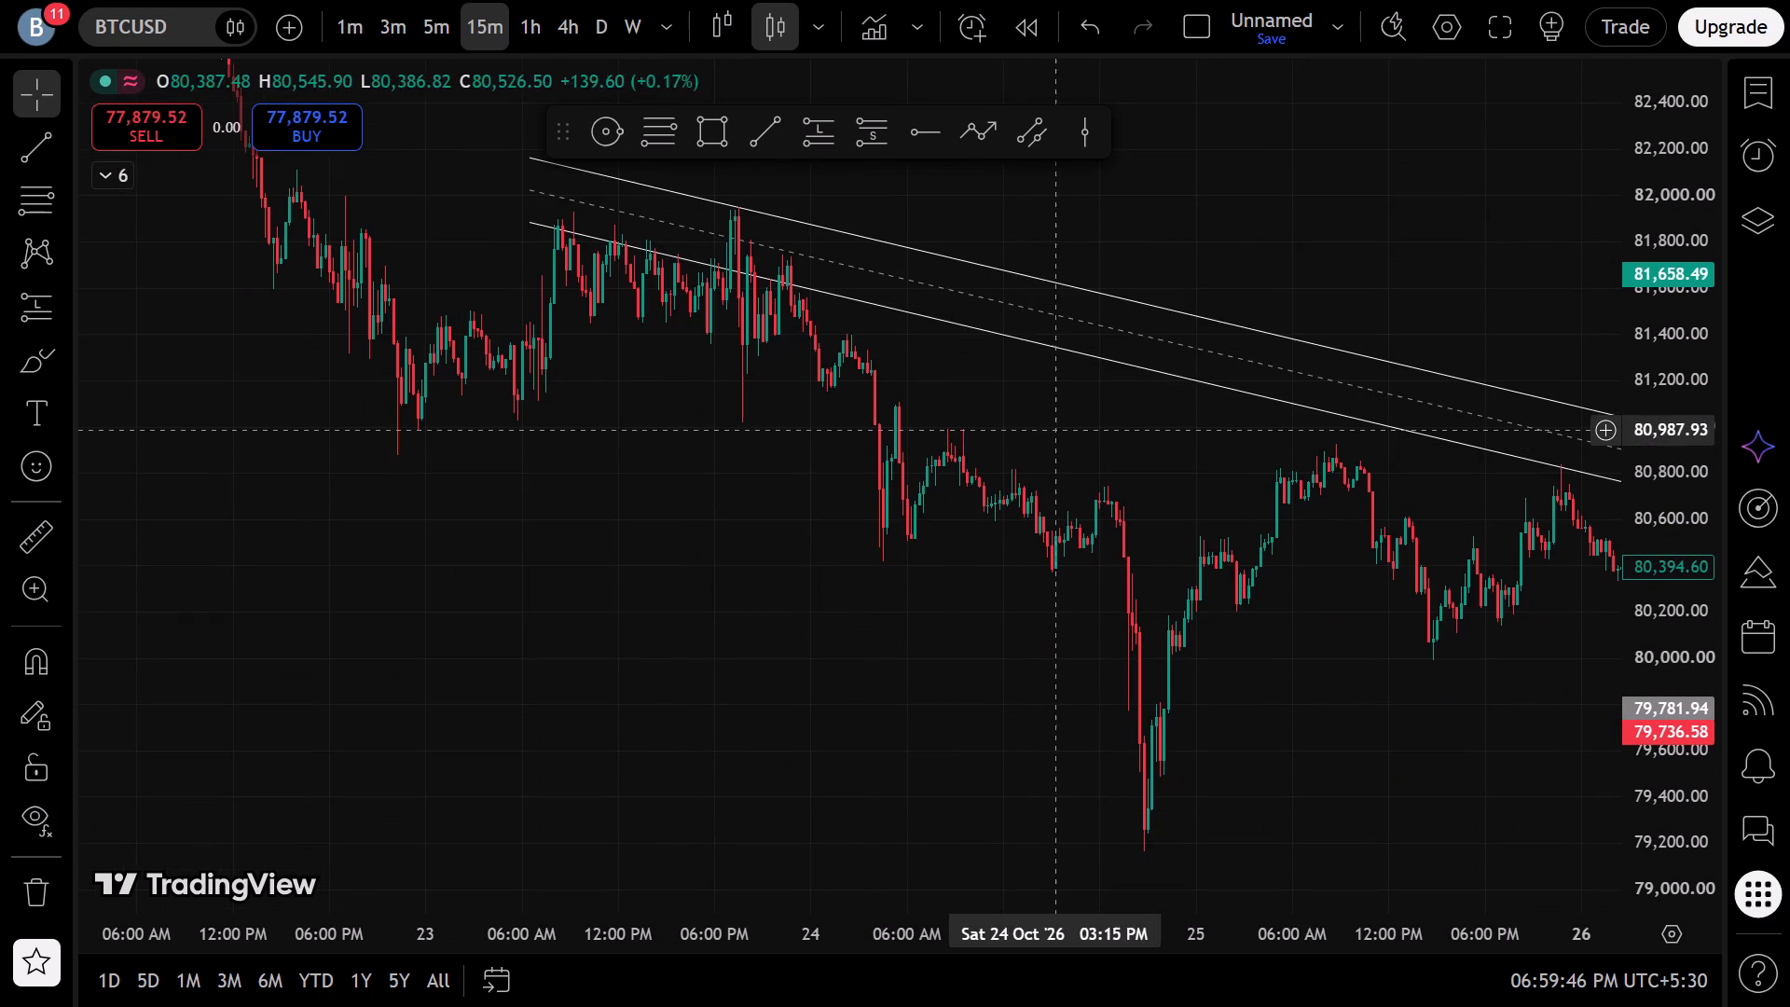
{"action": "left_click_drag", "start_coordinate": [1030, 585], "coordinate": [1038, 669]}
{"action": "left_click", "coordinate": [713, 136]}
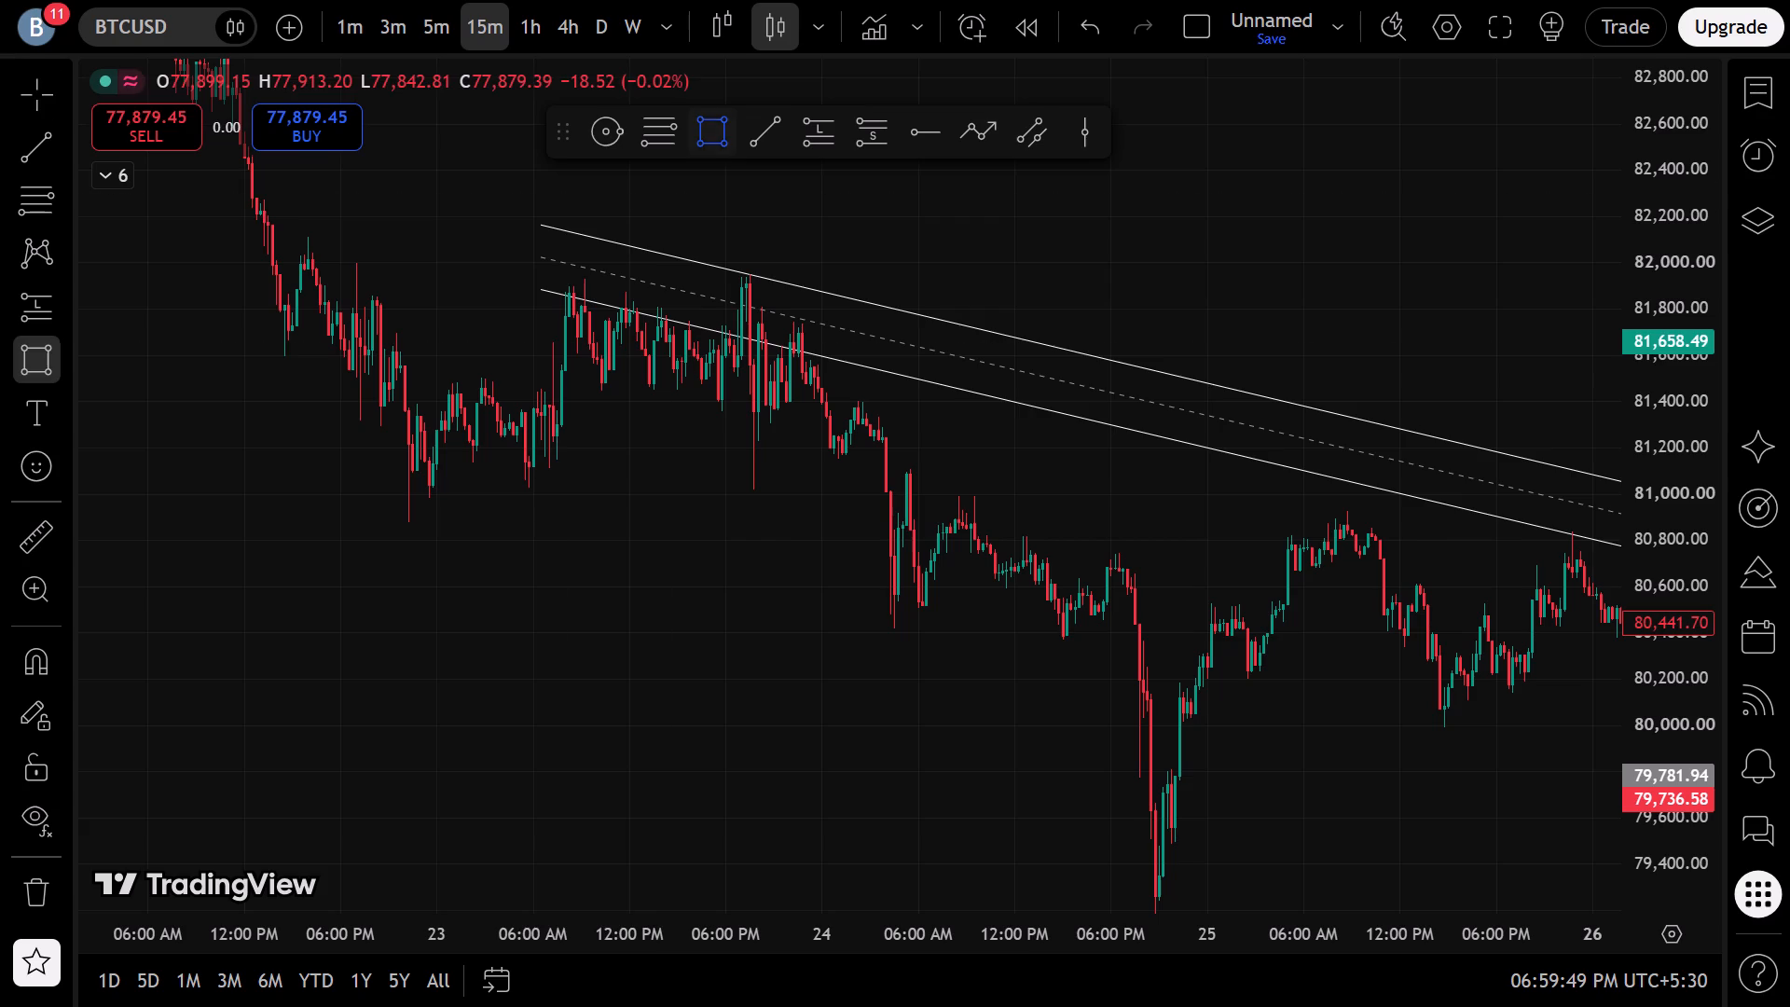
{"action": "left_click_drag", "start_coordinate": [351, 523], "coordinate": [375, 522]}
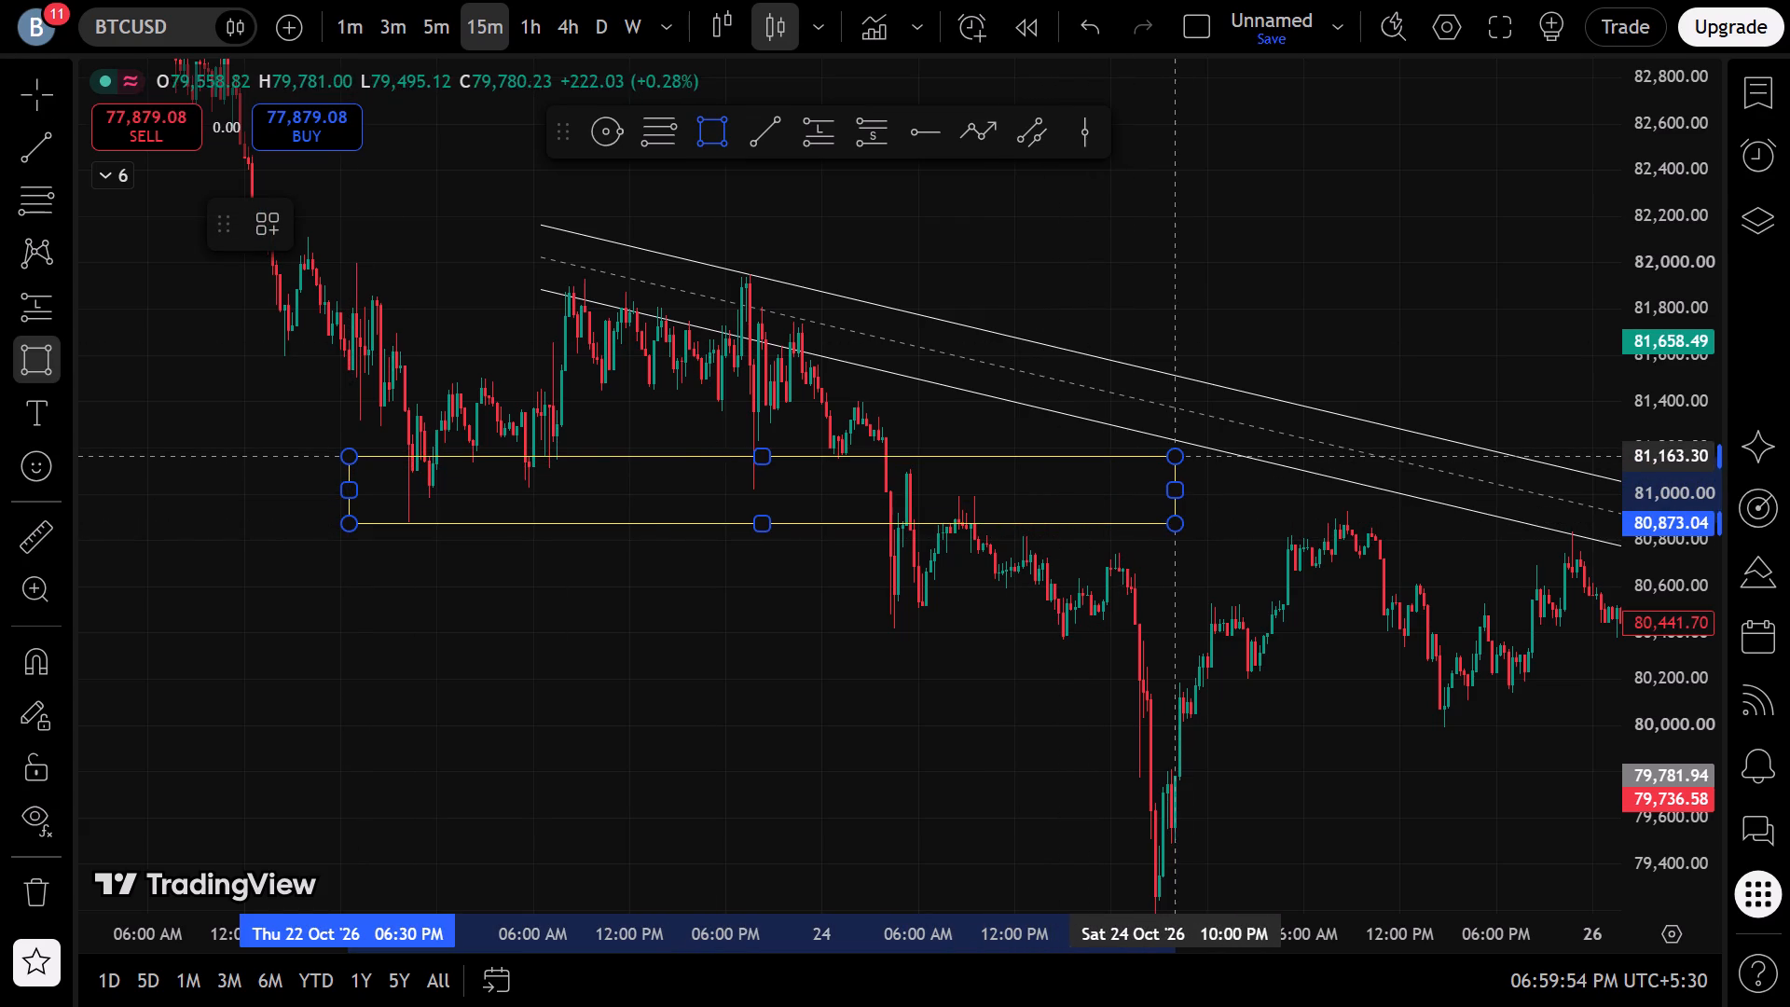
{"action": "left_click", "coordinate": [1214, 459]}
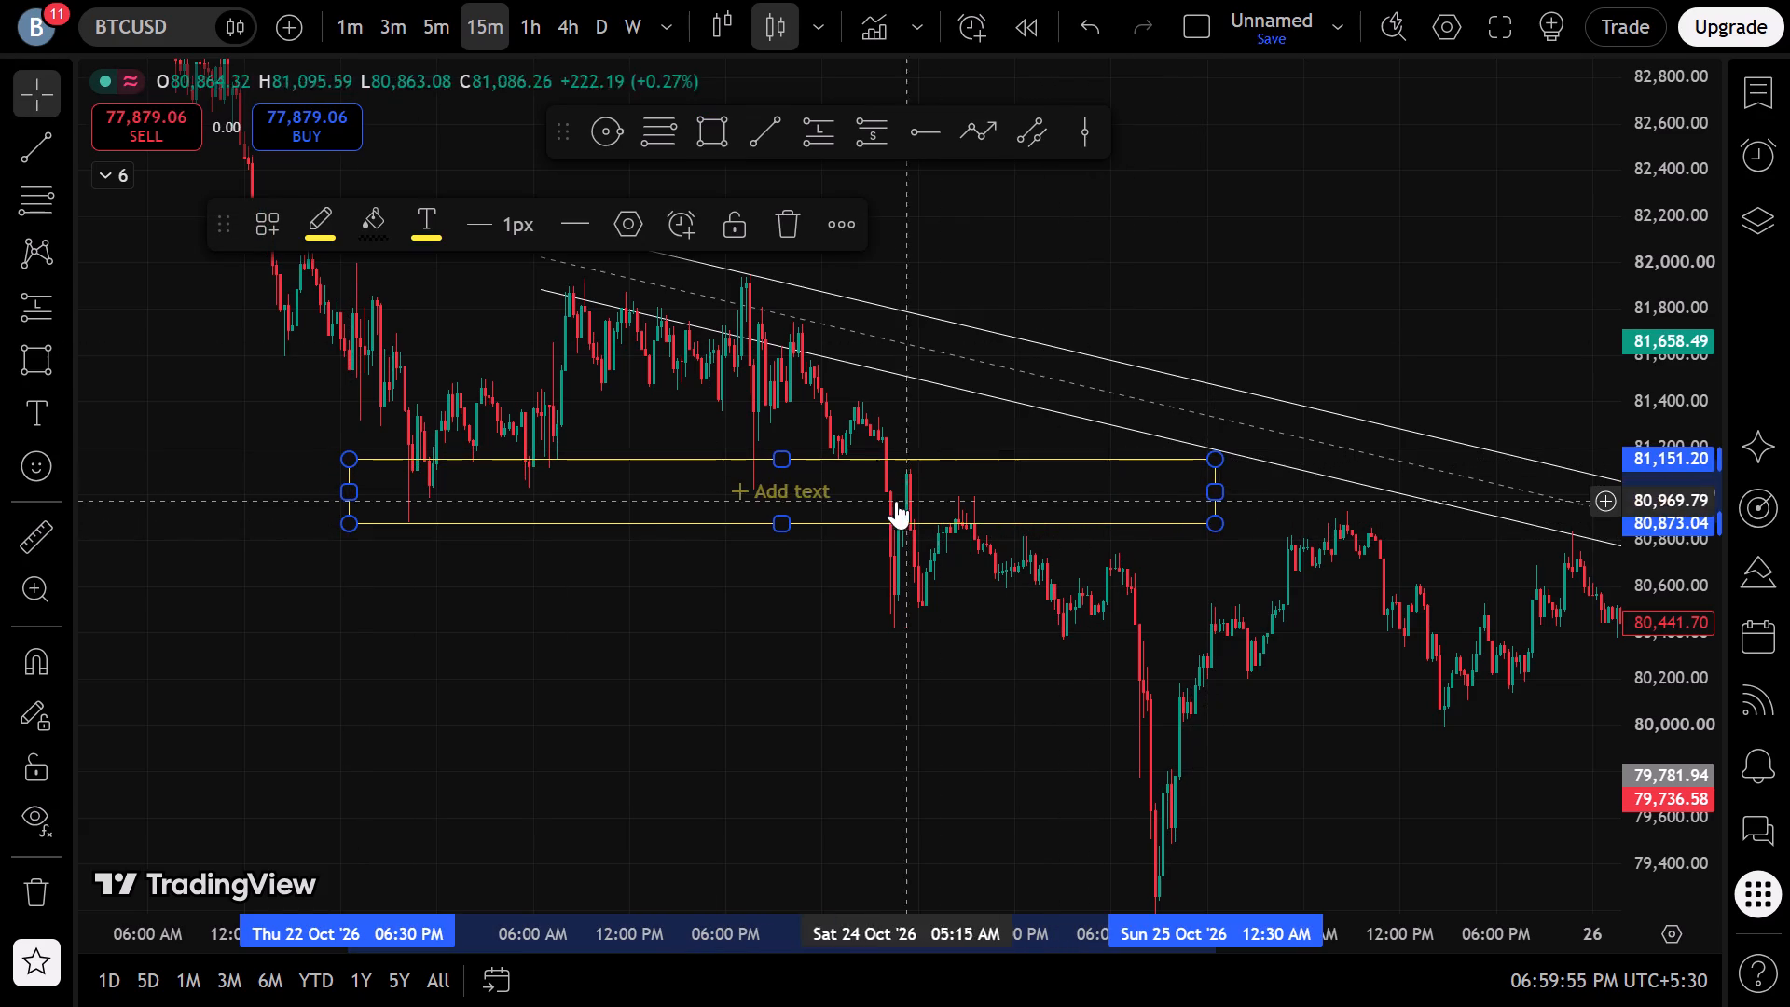
Narrow the rectangle zone by raising its lower edge to about 81,030.
{"action": "left_click_drag", "start_coordinate": [792, 525], "coordinate": [828, 488]}
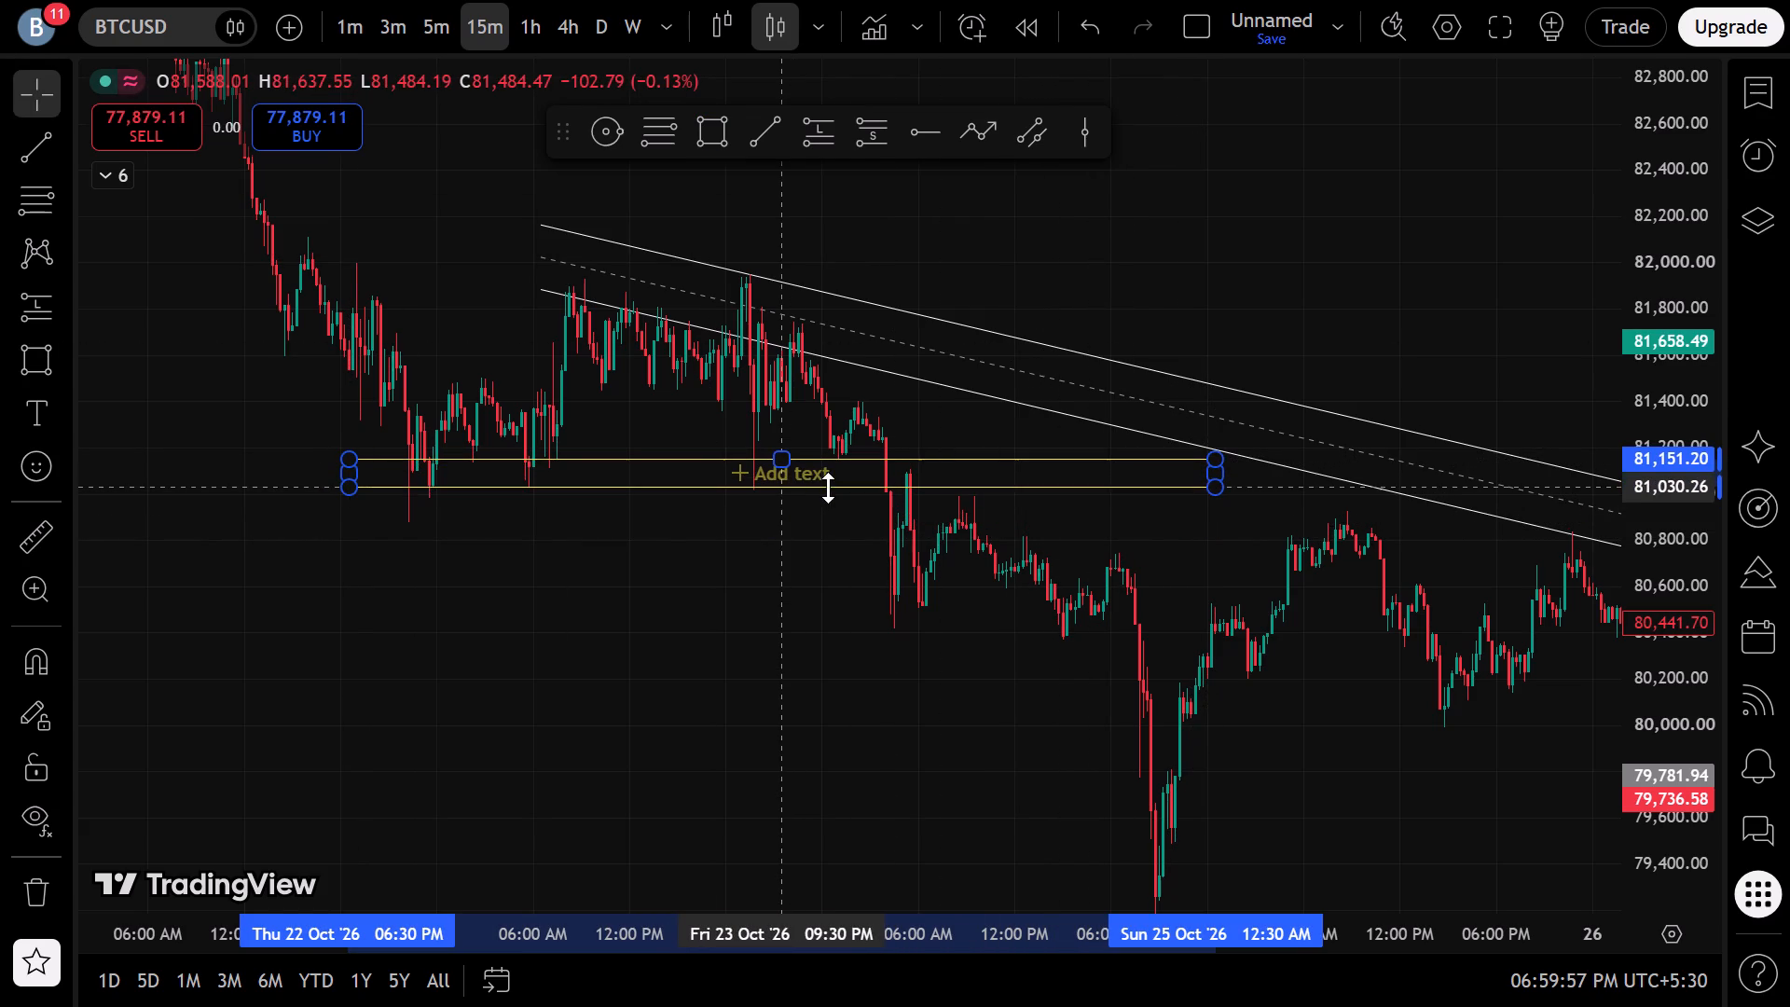
{"action": "left_click_drag", "start_coordinate": [828, 488], "coordinate": [829, 486]}
{"action": "left_click", "coordinate": [555, 583]}
Draw a narrow ascending parallel channel along the lows, from about 79,107 on 24 Oct 19:15 up to the descending channel on 26 October.
{"action": "left_click_drag", "start_coordinate": [976, 602], "coordinate": [466, 602]}
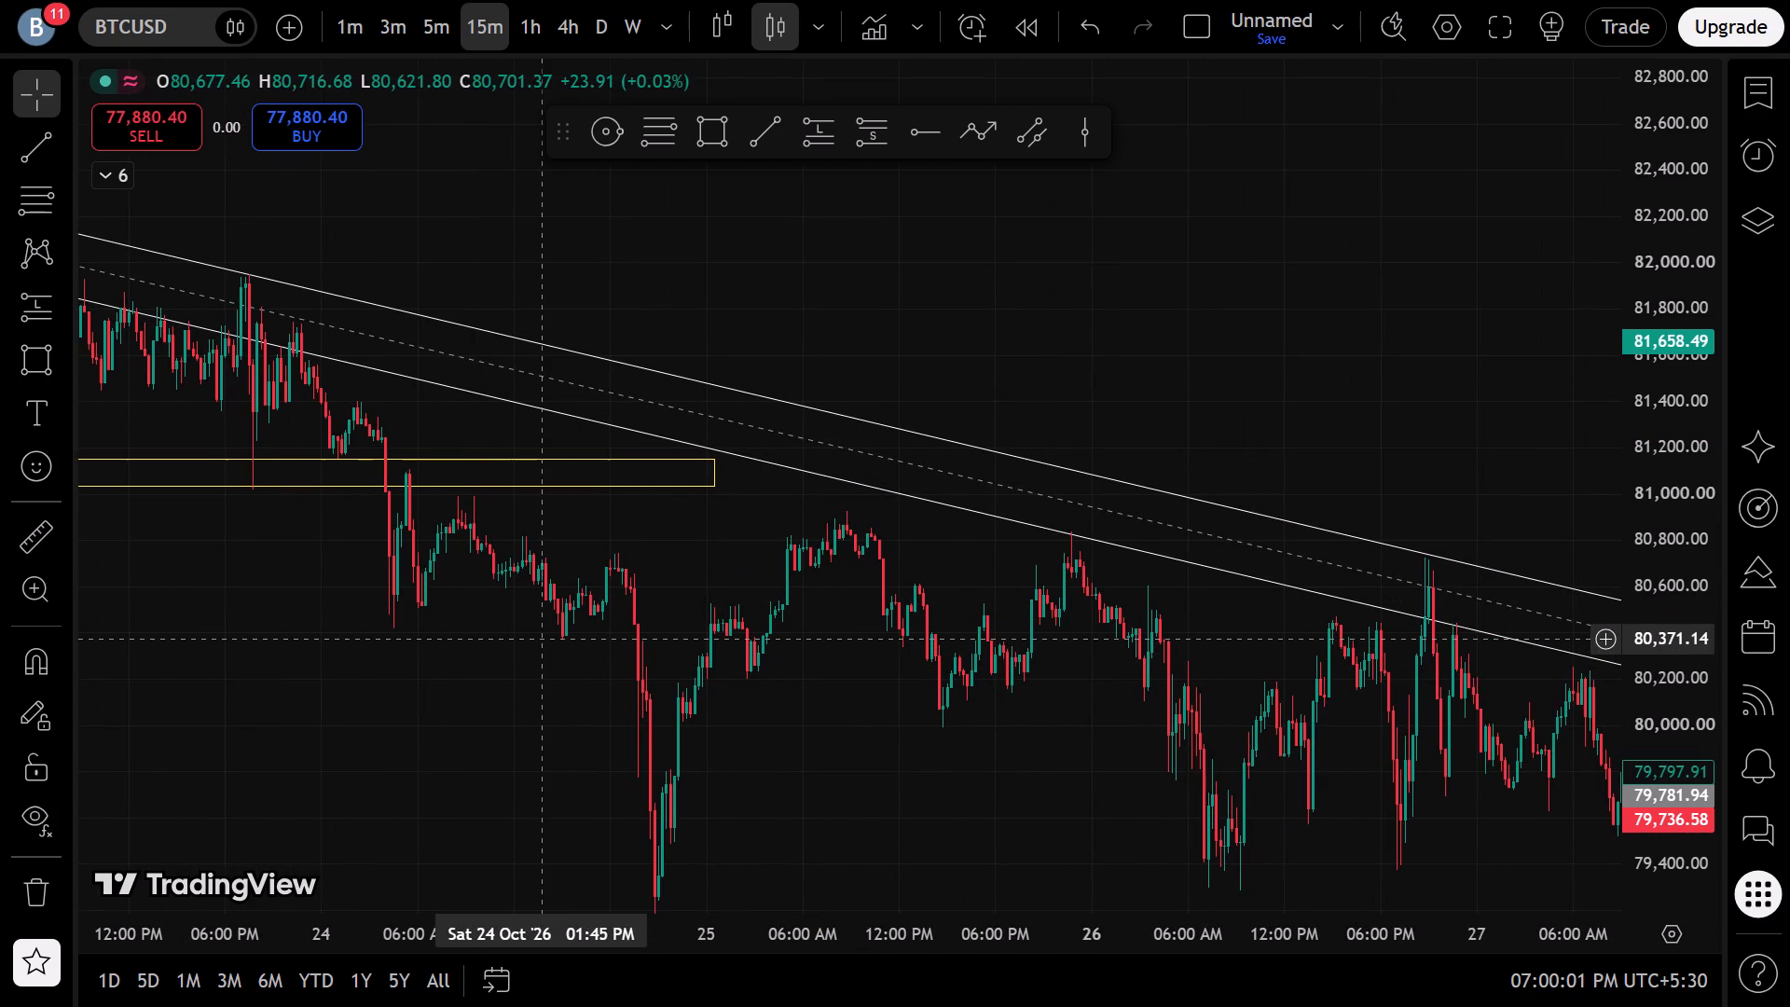
{"action": "scroll", "coordinate": [718, 652], "scroll_direction": "down", "scroll_amount": 1}
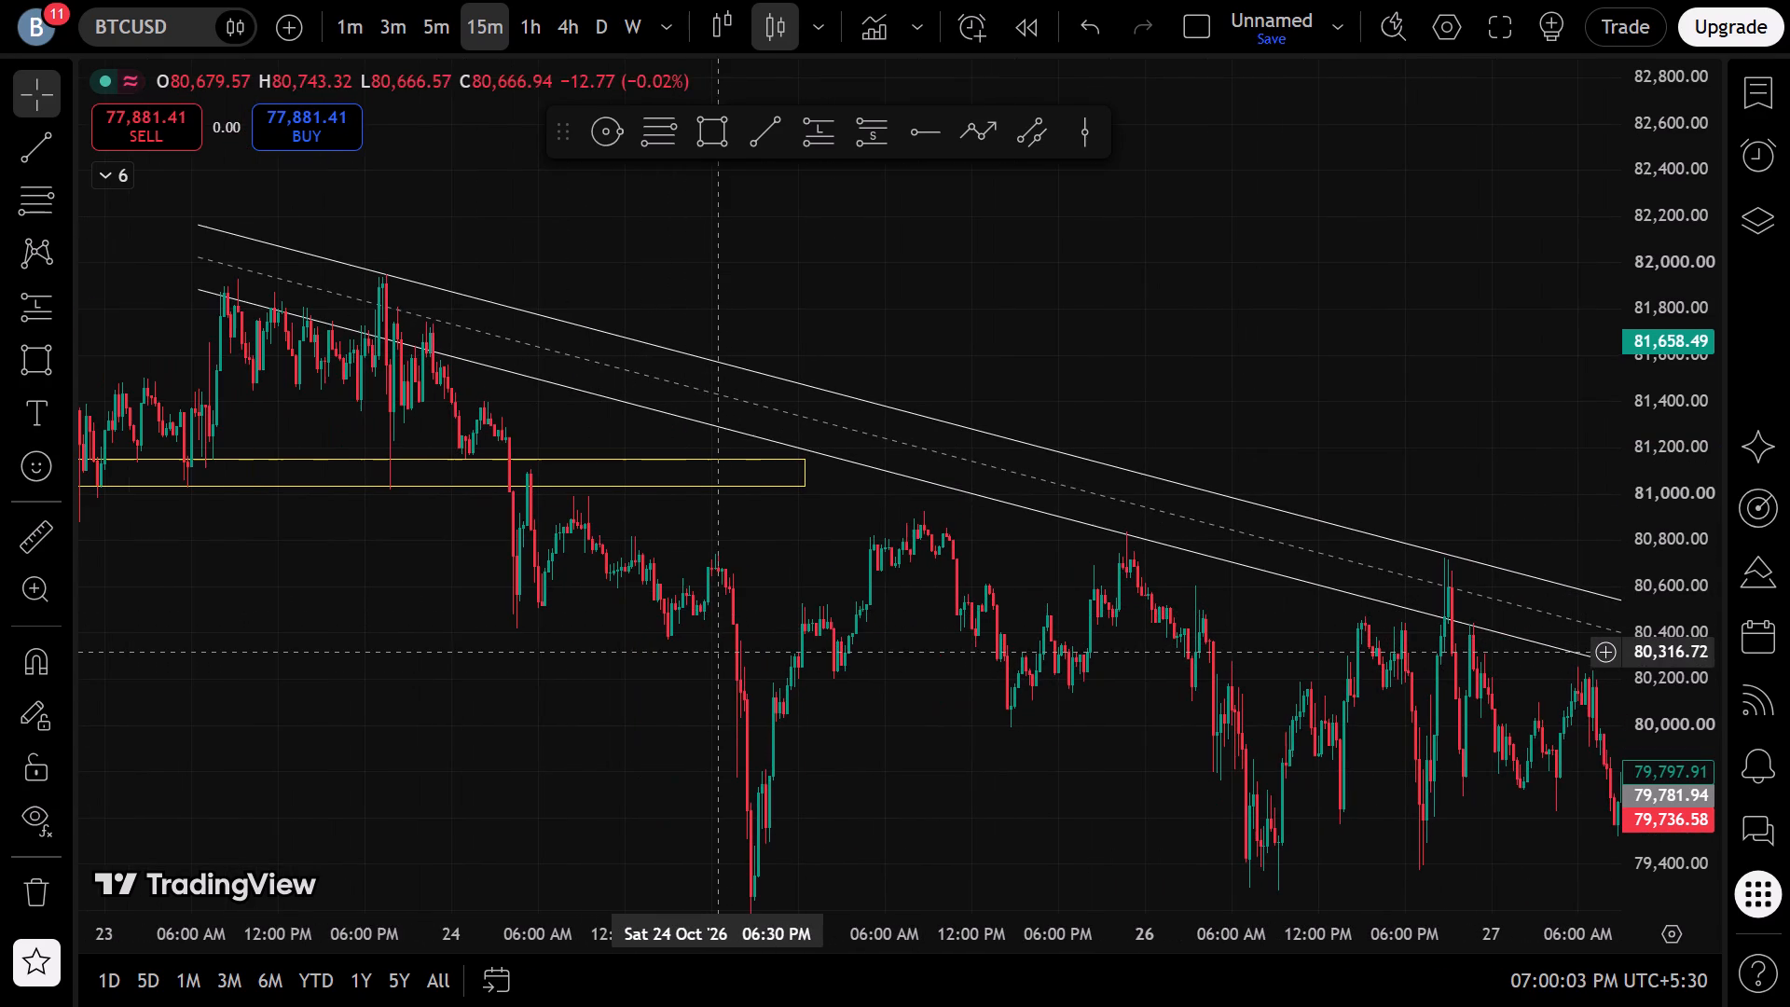
{"action": "left_click_drag", "start_coordinate": [706, 747], "coordinate": [633, 476]}
{"action": "scroll", "coordinate": [593, 536], "scroll_direction": "up", "scroll_amount": 5}
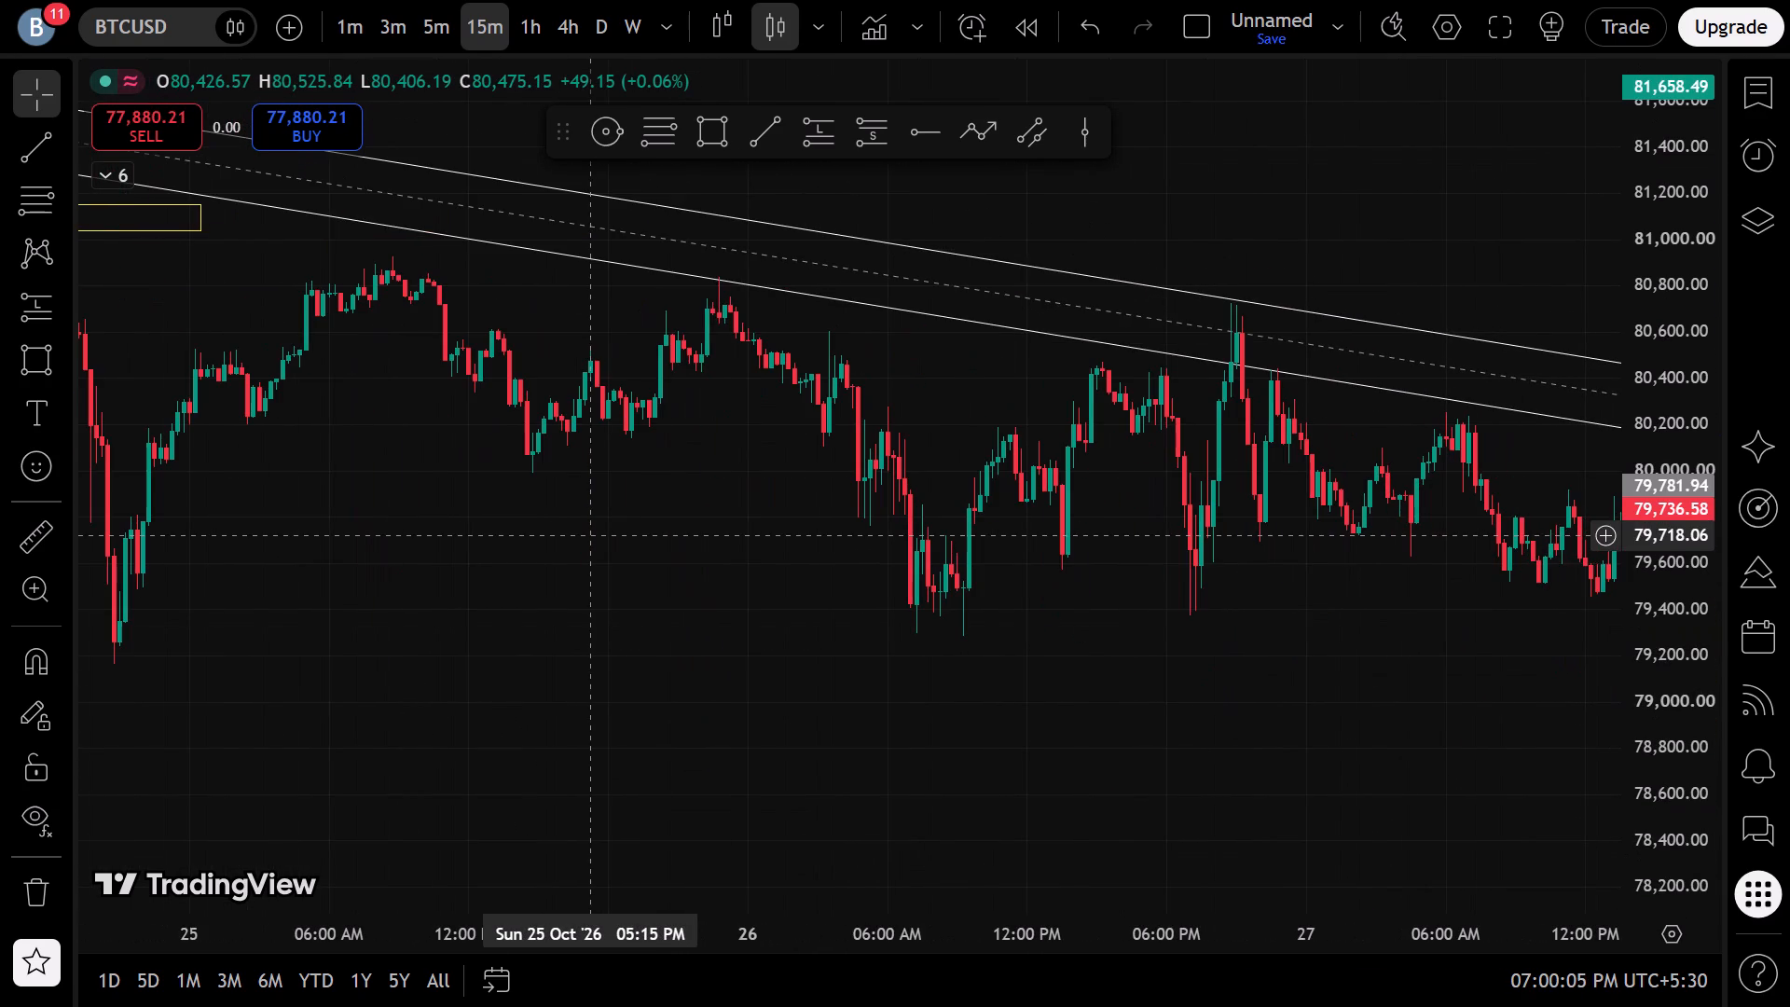
{"action": "scroll", "coordinate": [593, 536], "scroll_direction": "down", "scroll_amount": 1}
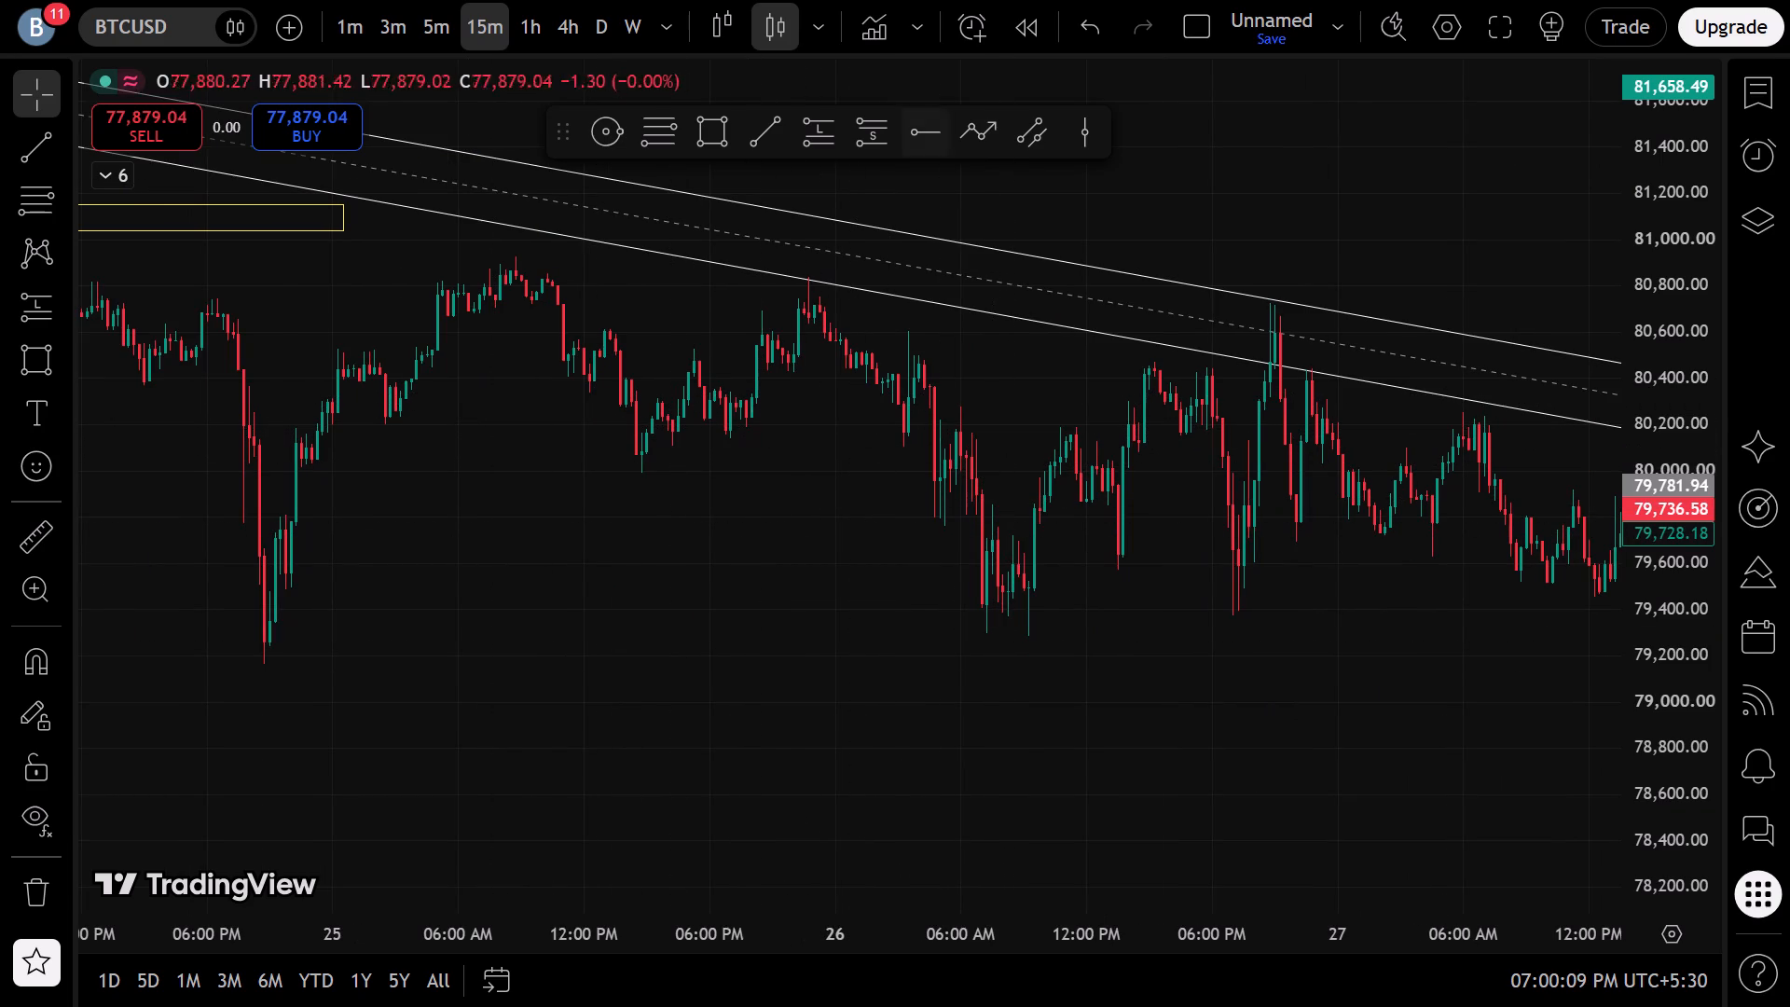
{"action": "left_click", "coordinate": [1049, 133]}
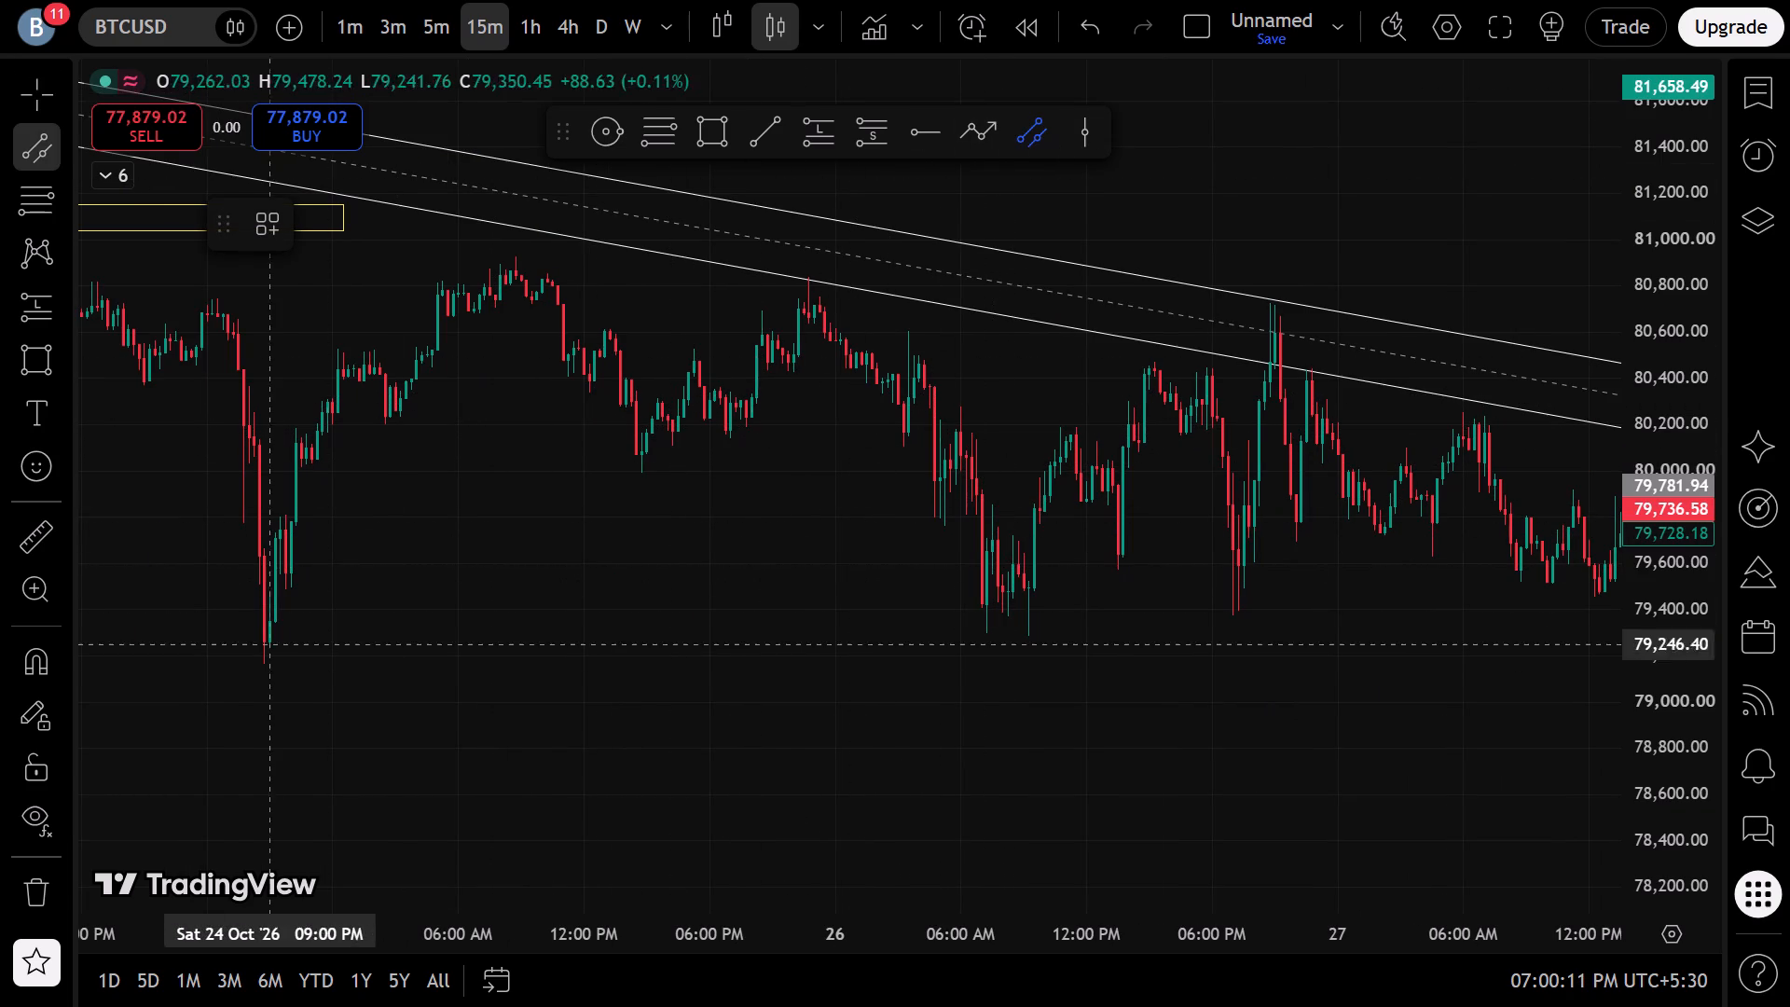
{"action": "left_click", "coordinate": [232, 677]}
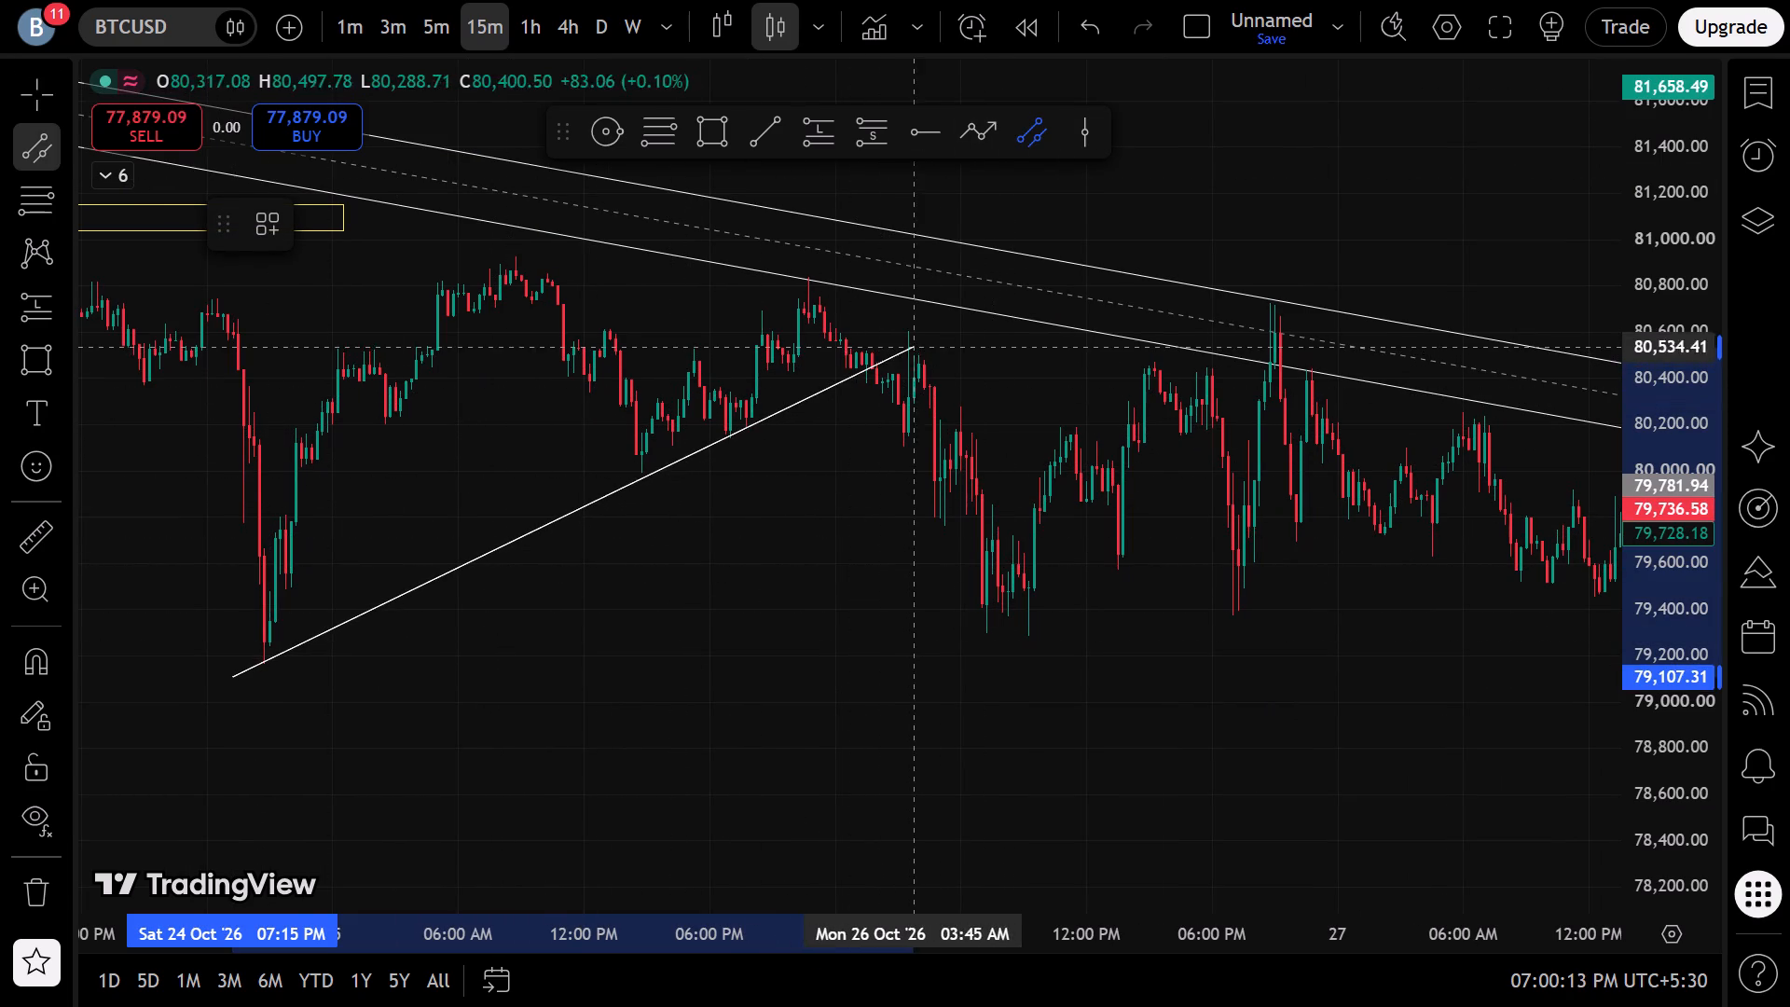
{"action": "left_click", "coordinate": [957, 328]}
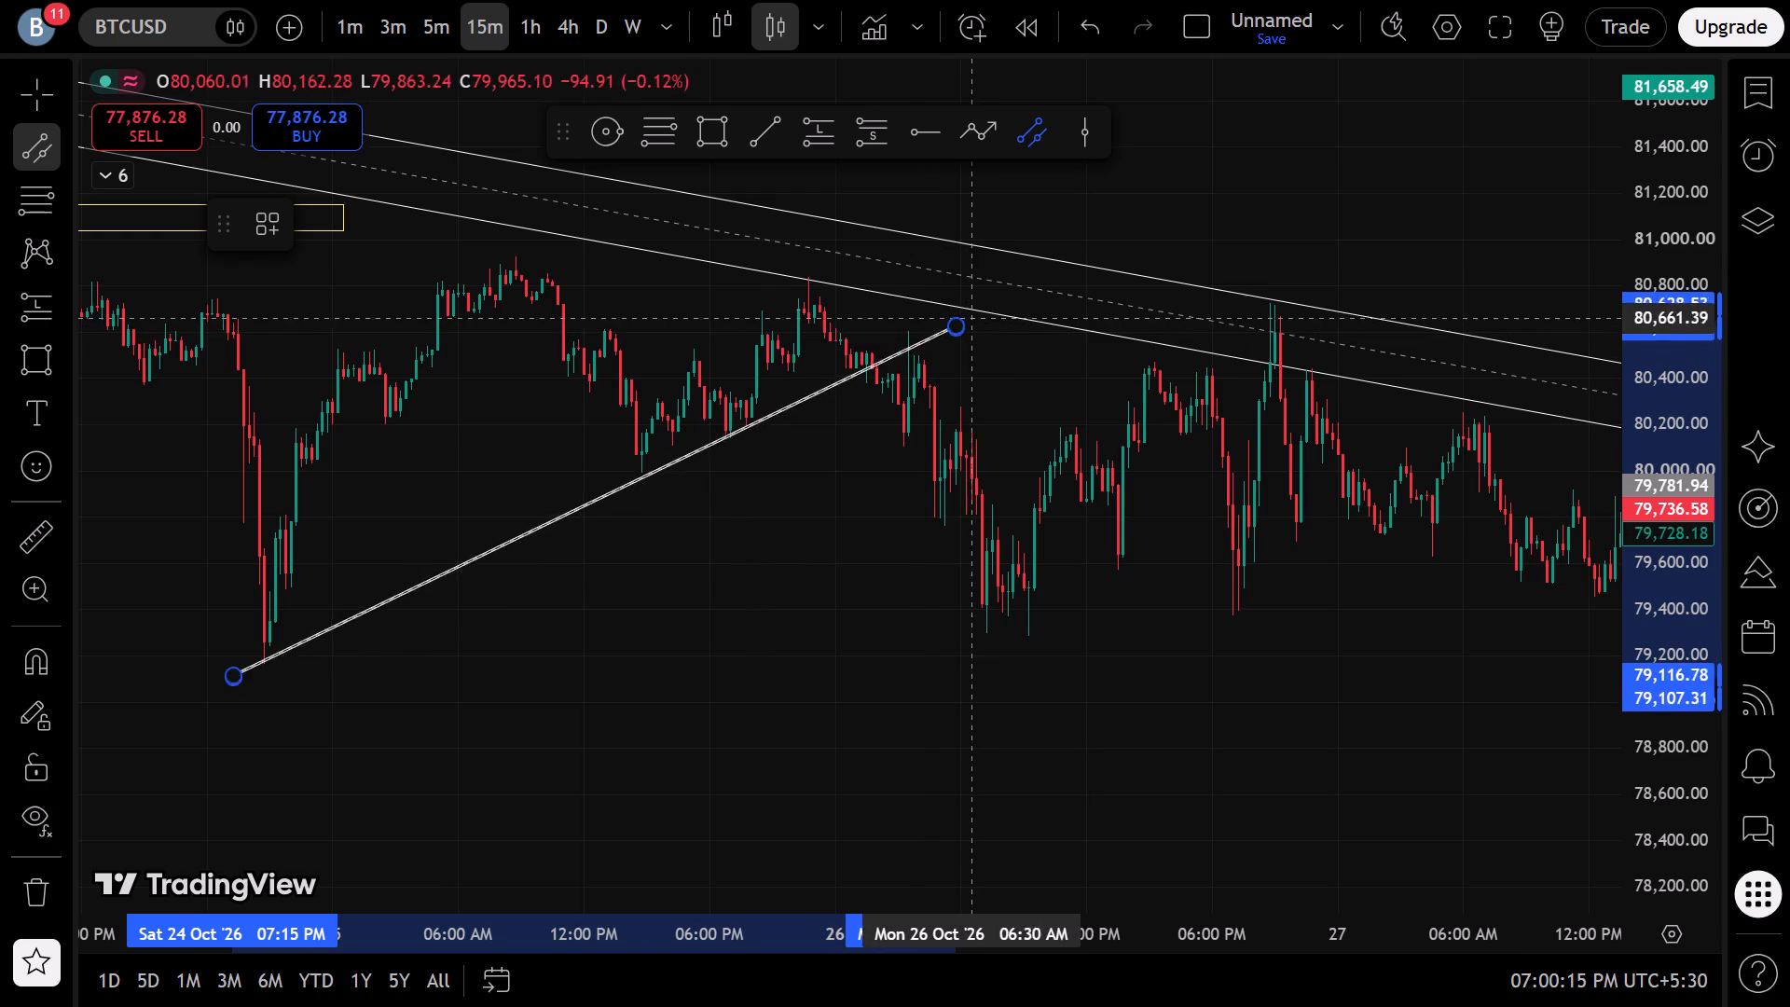
{"action": "left_click", "coordinate": [988, 296]}
{"action": "left_click", "coordinate": [882, 489]}
Draw a second ascending parallel channel from about 79,266 beneath the 27 October low to about 81,816 on 29 Oct 05:00.
{"action": "left_click_drag", "start_coordinate": [1044, 540], "coordinate": [891, 559]}
{"action": "scroll", "coordinate": [890, 559], "scroll_direction": "down", "scroll_amount": 4}
{"action": "left_click_drag", "start_coordinate": [358, 423], "coordinate": [721, 752]}
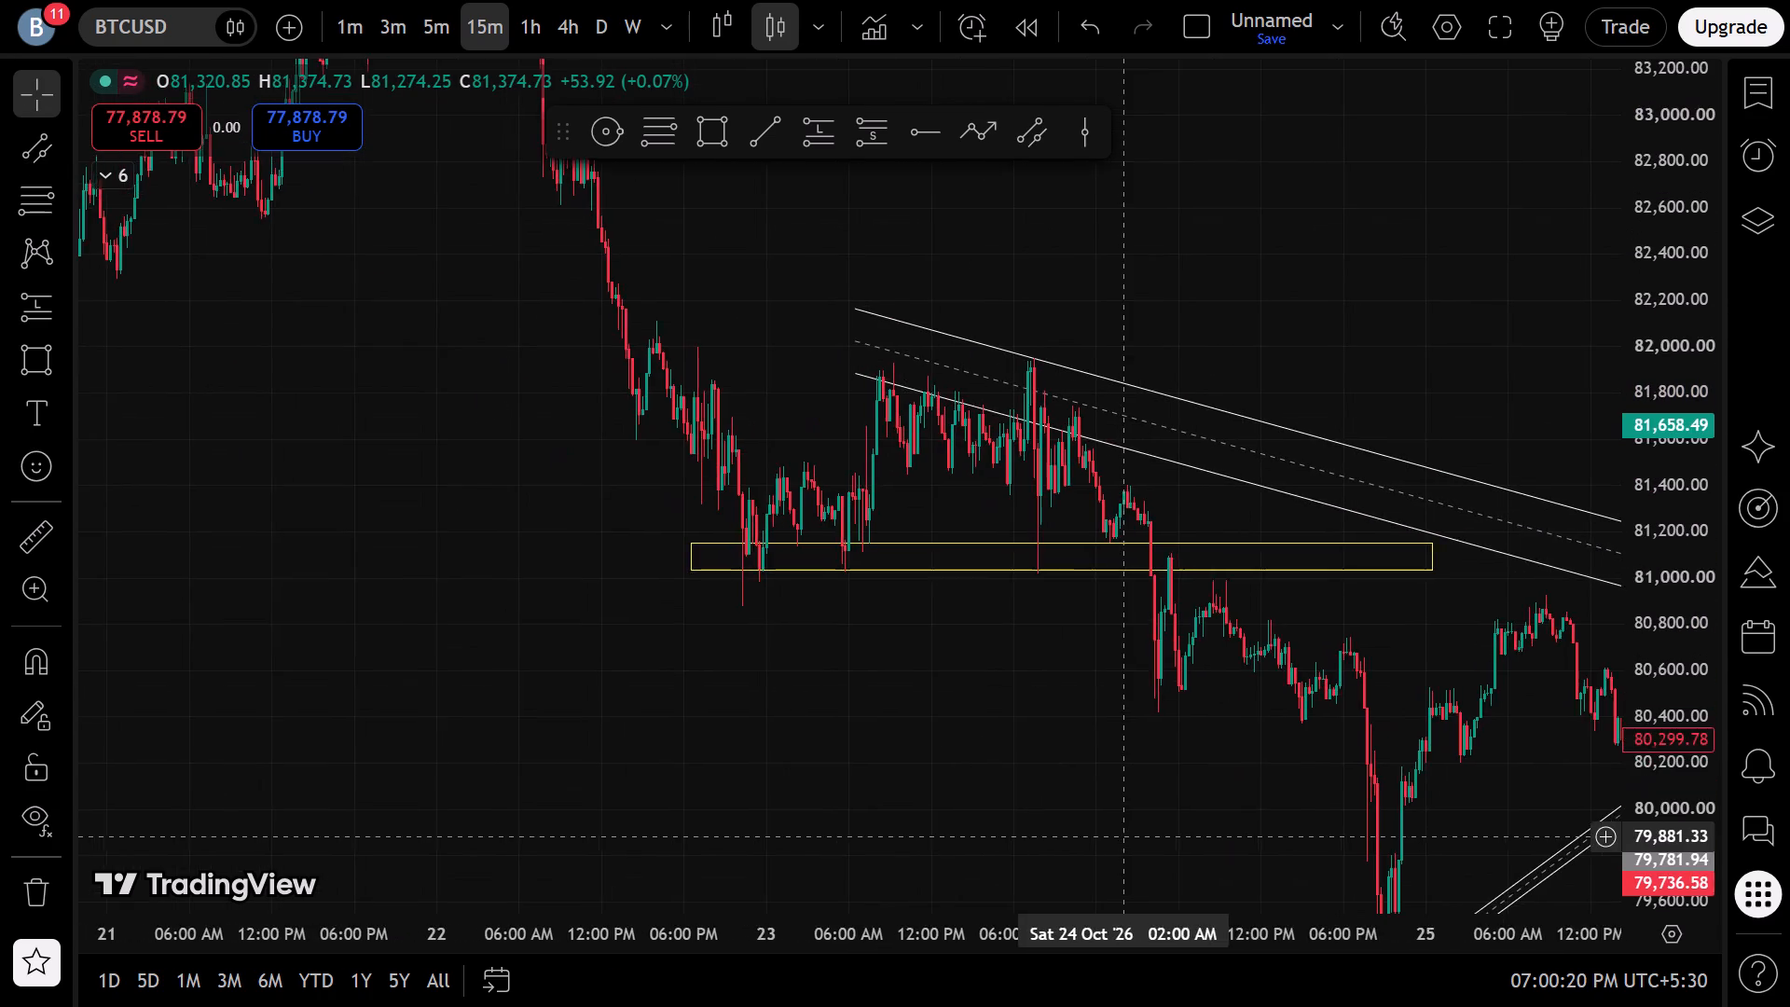
{"action": "left_click_drag", "start_coordinate": [721, 752], "coordinate": [548, 693]}
{"action": "left_click_drag", "start_coordinate": [1362, 811], "coordinate": [761, 624]}
{"action": "scroll", "coordinate": [761, 624], "scroll_direction": "up", "scroll_amount": 2}
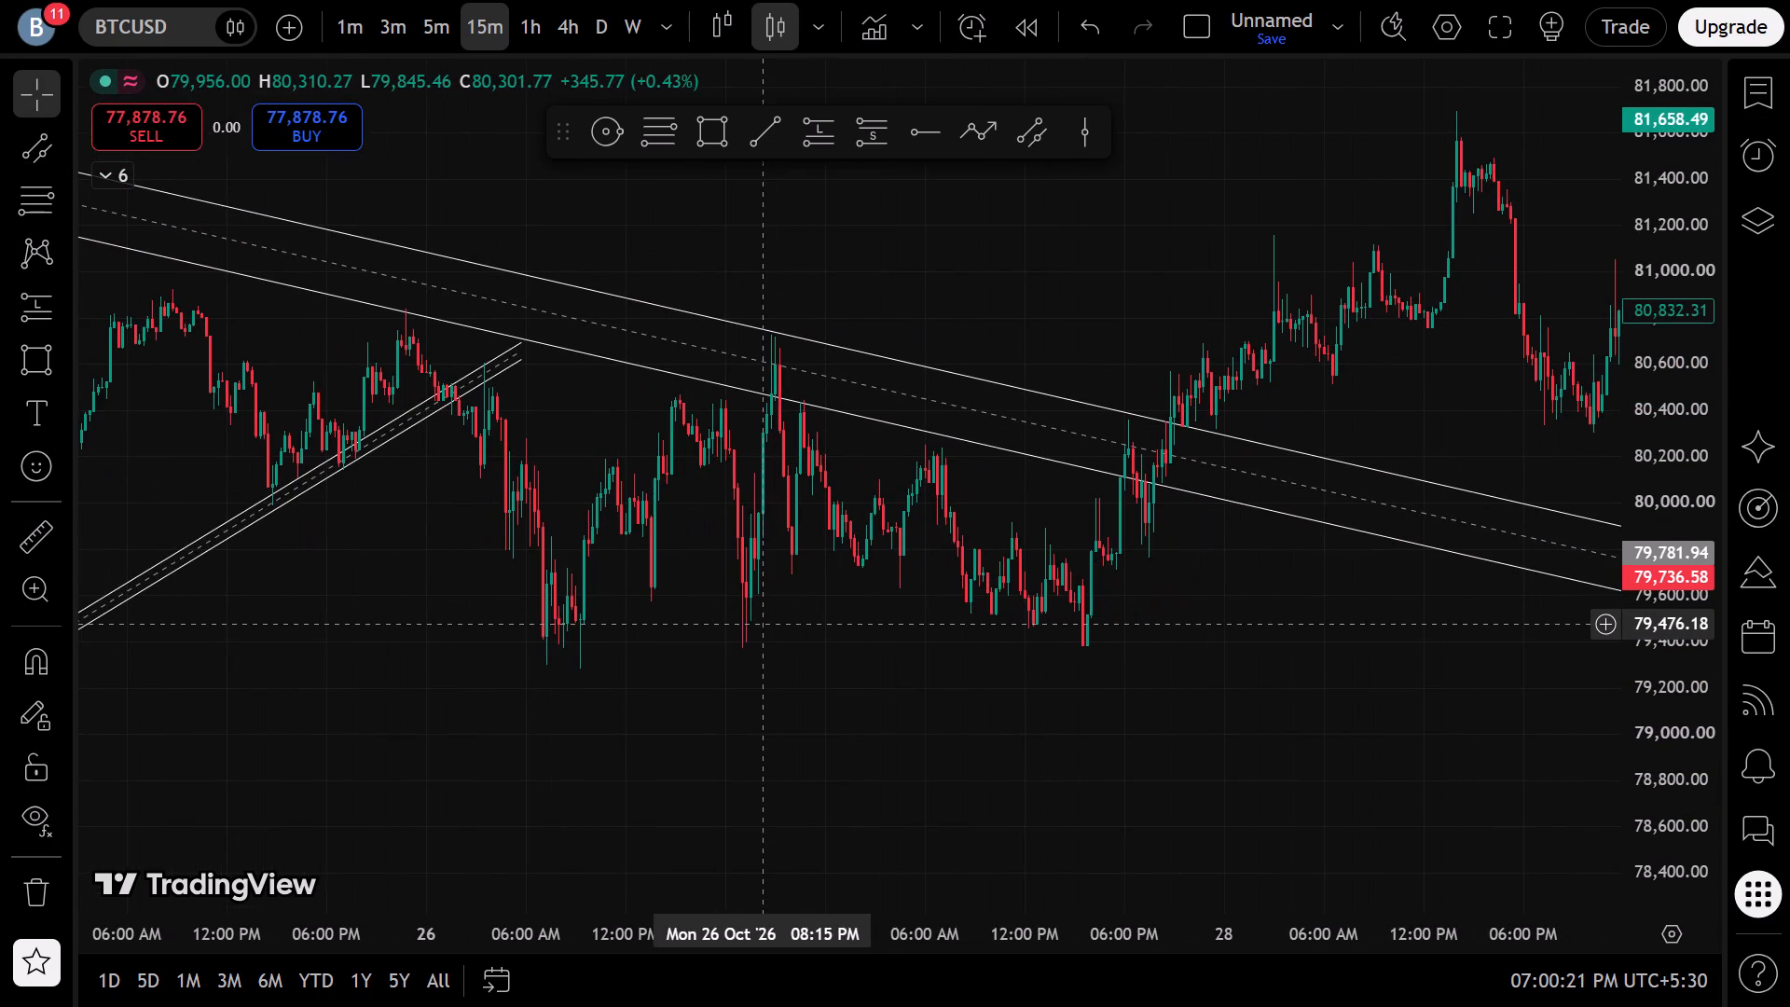
{"action": "scroll", "coordinate": [1182, 687], "scroll_direction": "up", "scroll_amount": 4}
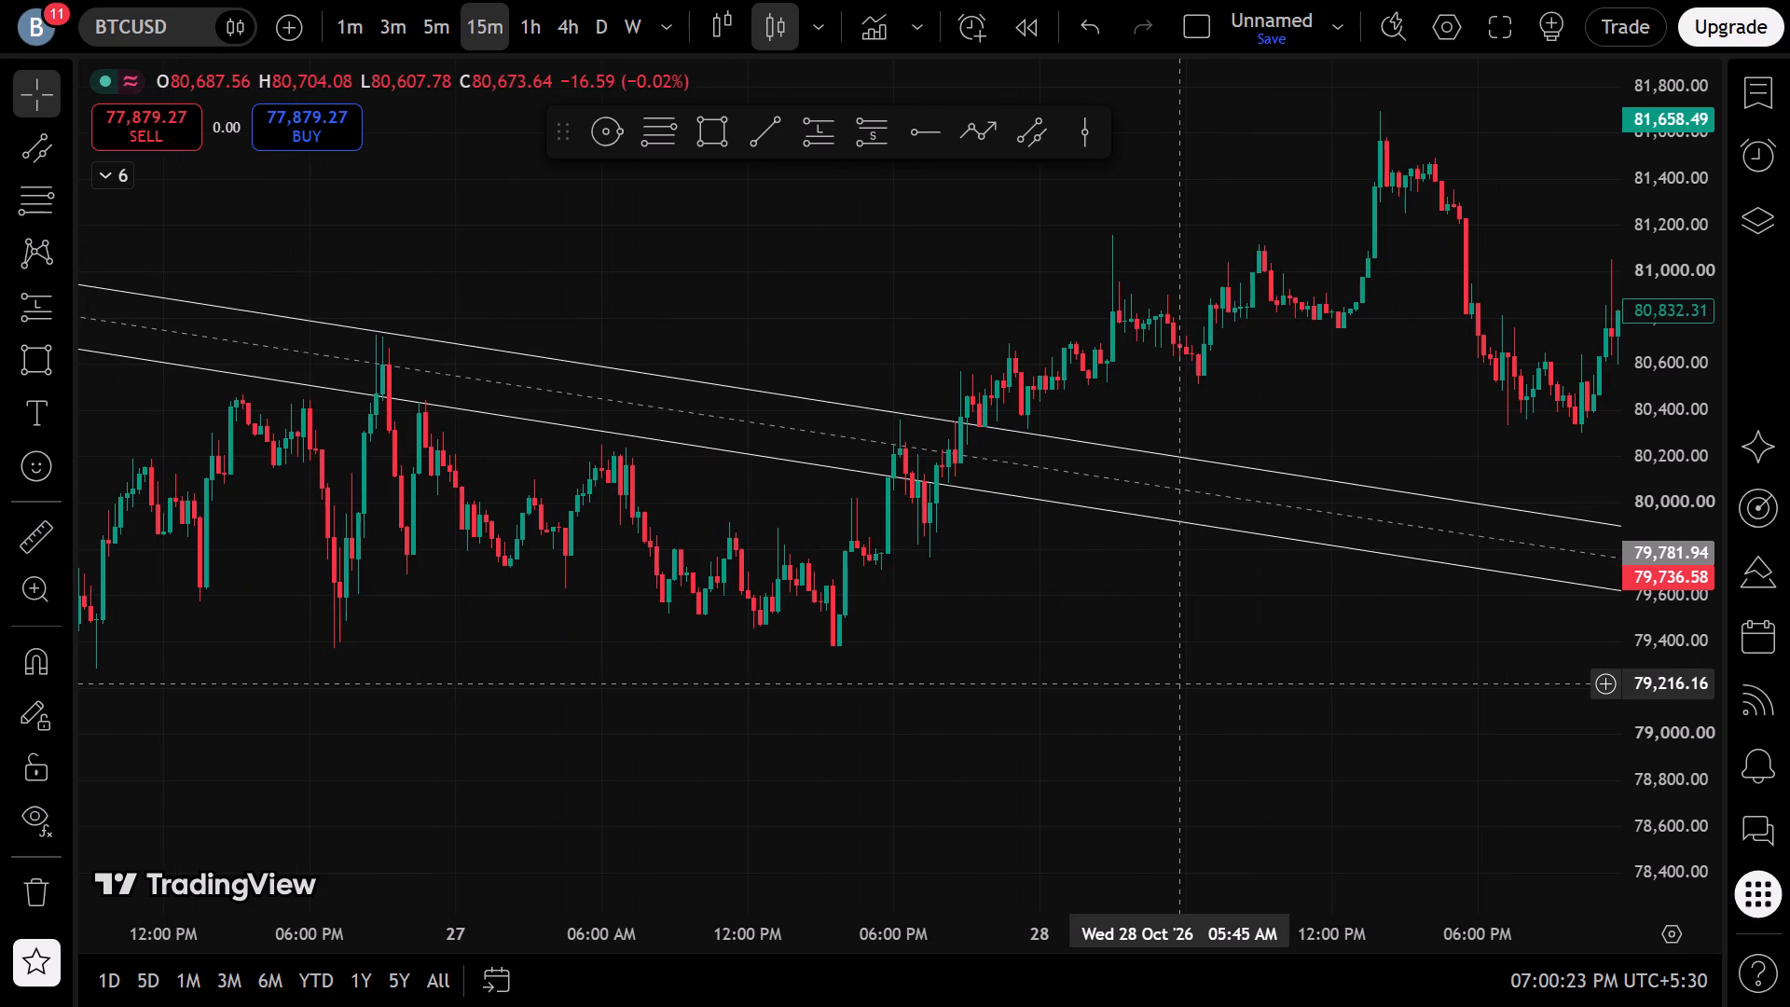
{"action": "left_click_drag", "start_coordinate": [1225, 659], "coordinate": [632, 766]}
{"action": "scroll", "coordinate": [663, 757], "scroll_direction": "down", "scroll_amount": 1}
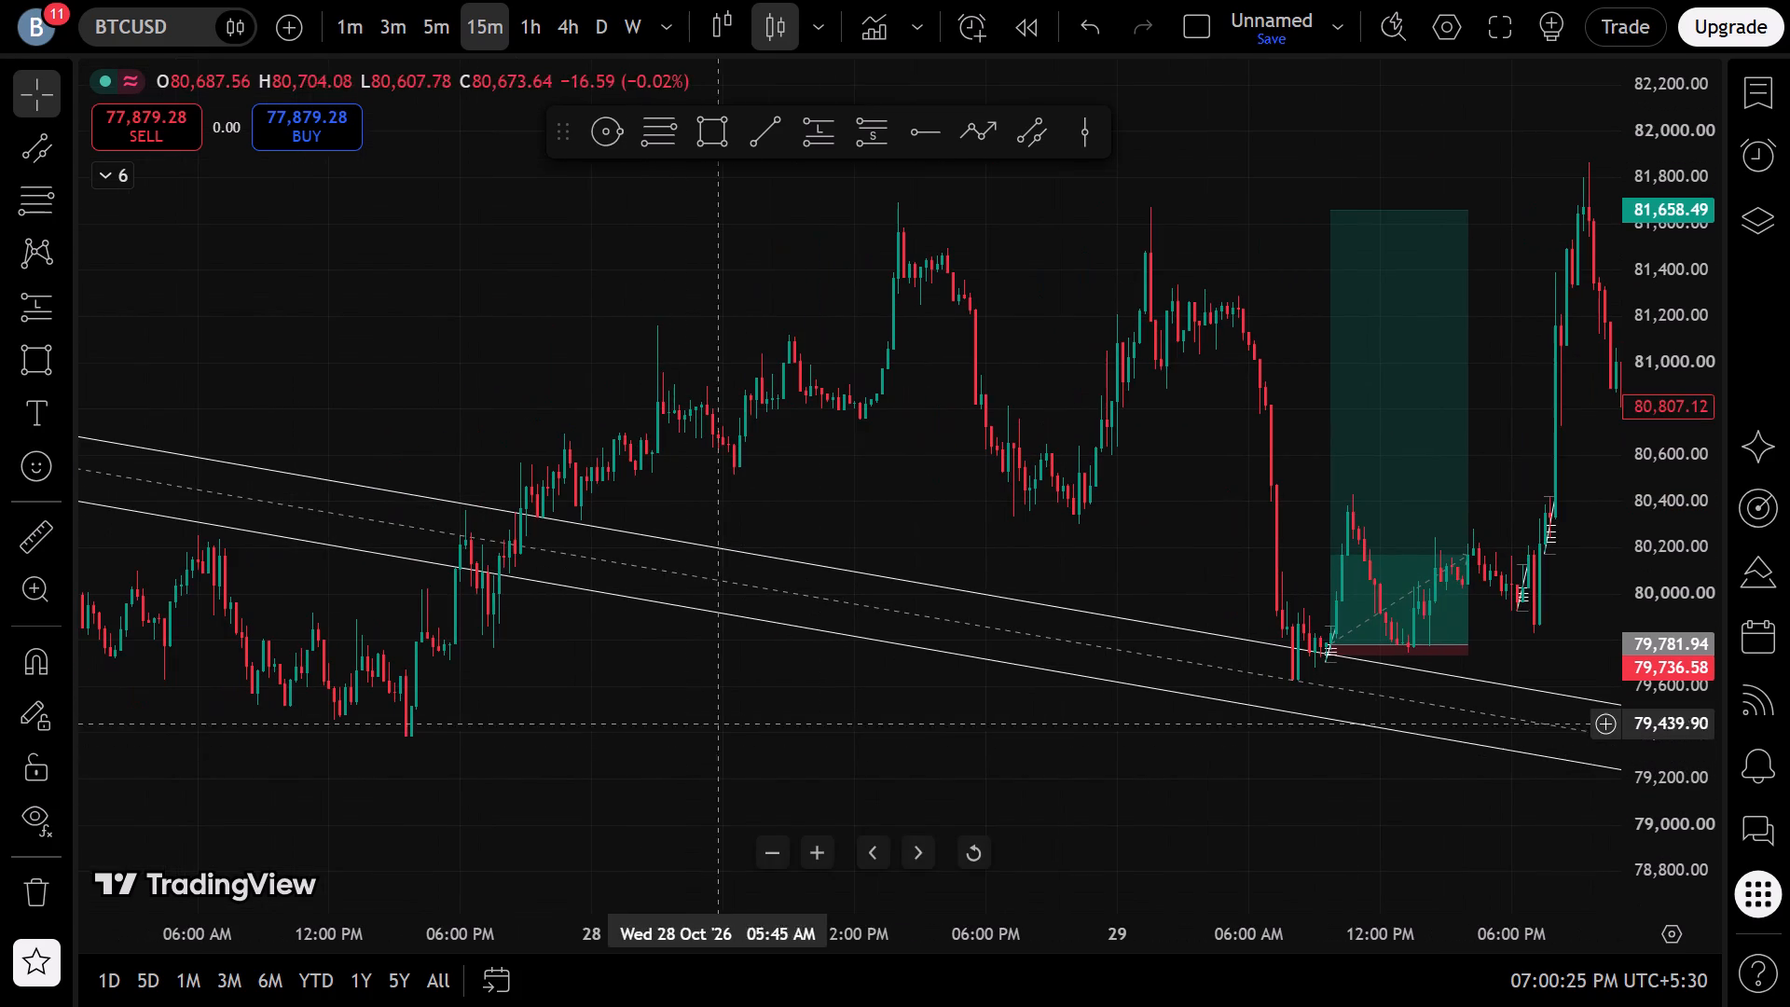
{"action": "left_click_drag", "start_coordinate": [1710, 282], "coordinate": [1698, 331]}
{"action": "left_click", "coordinate": [1034, 137]}
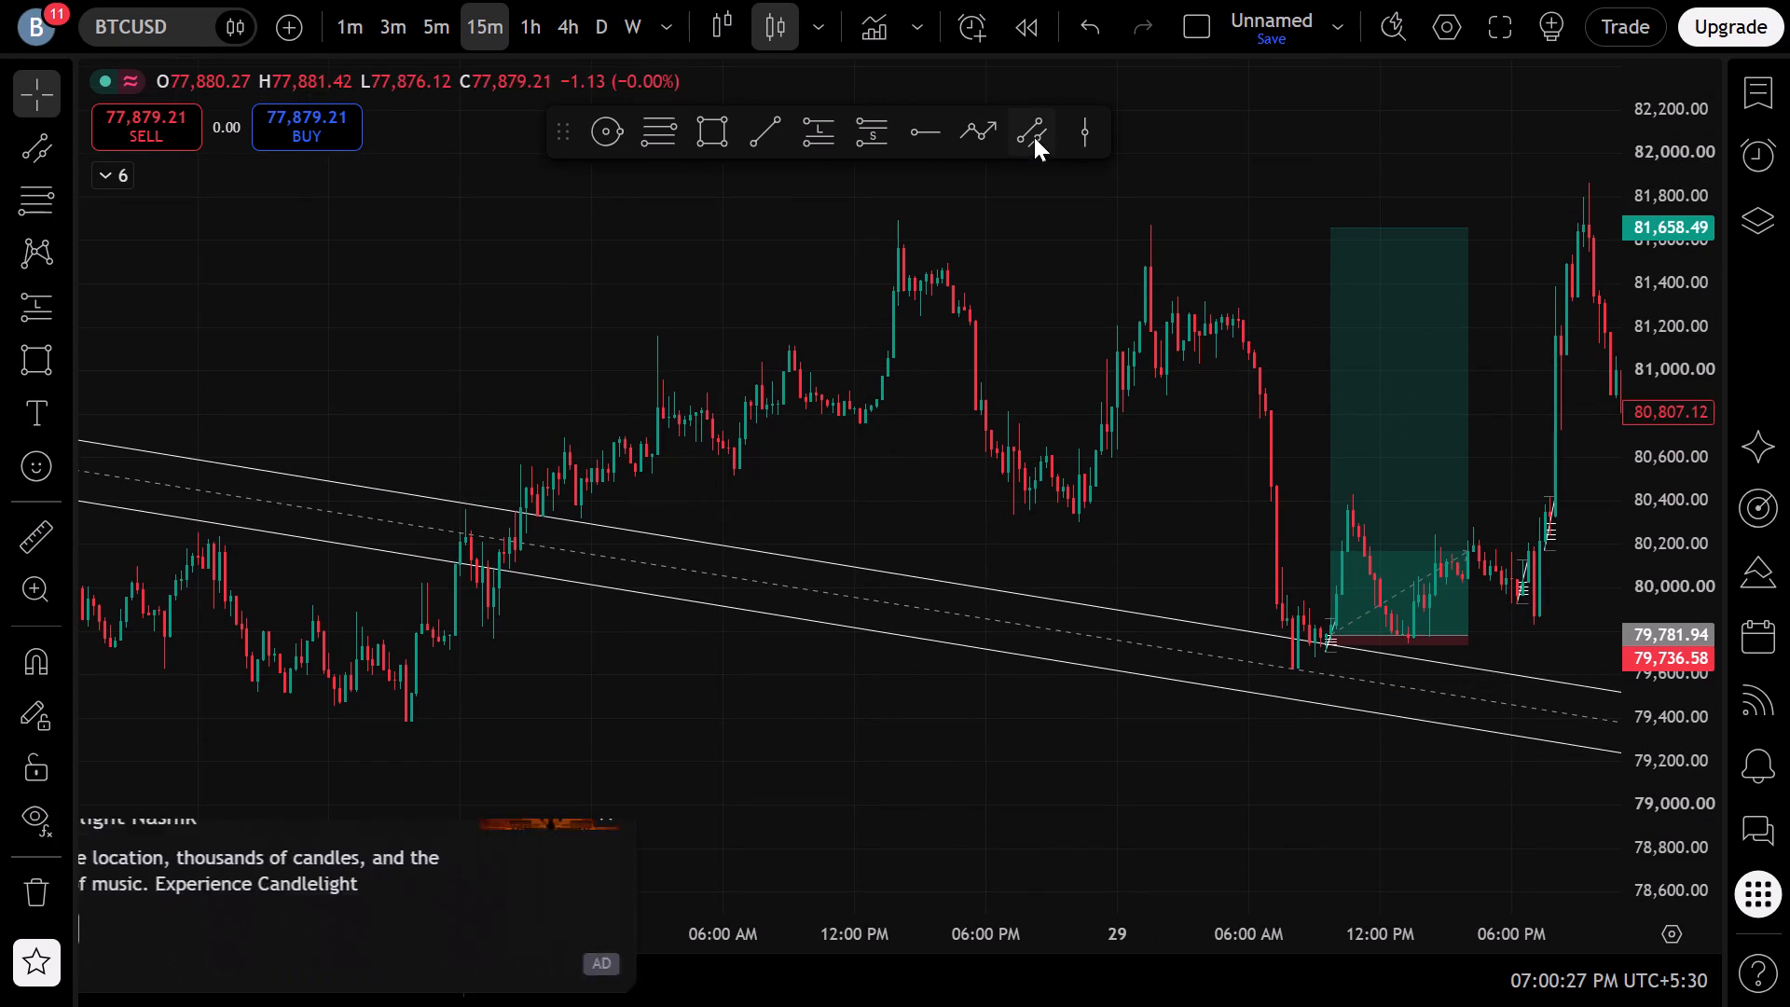
{"action": "left_click", "coordinate": [374, 747]}
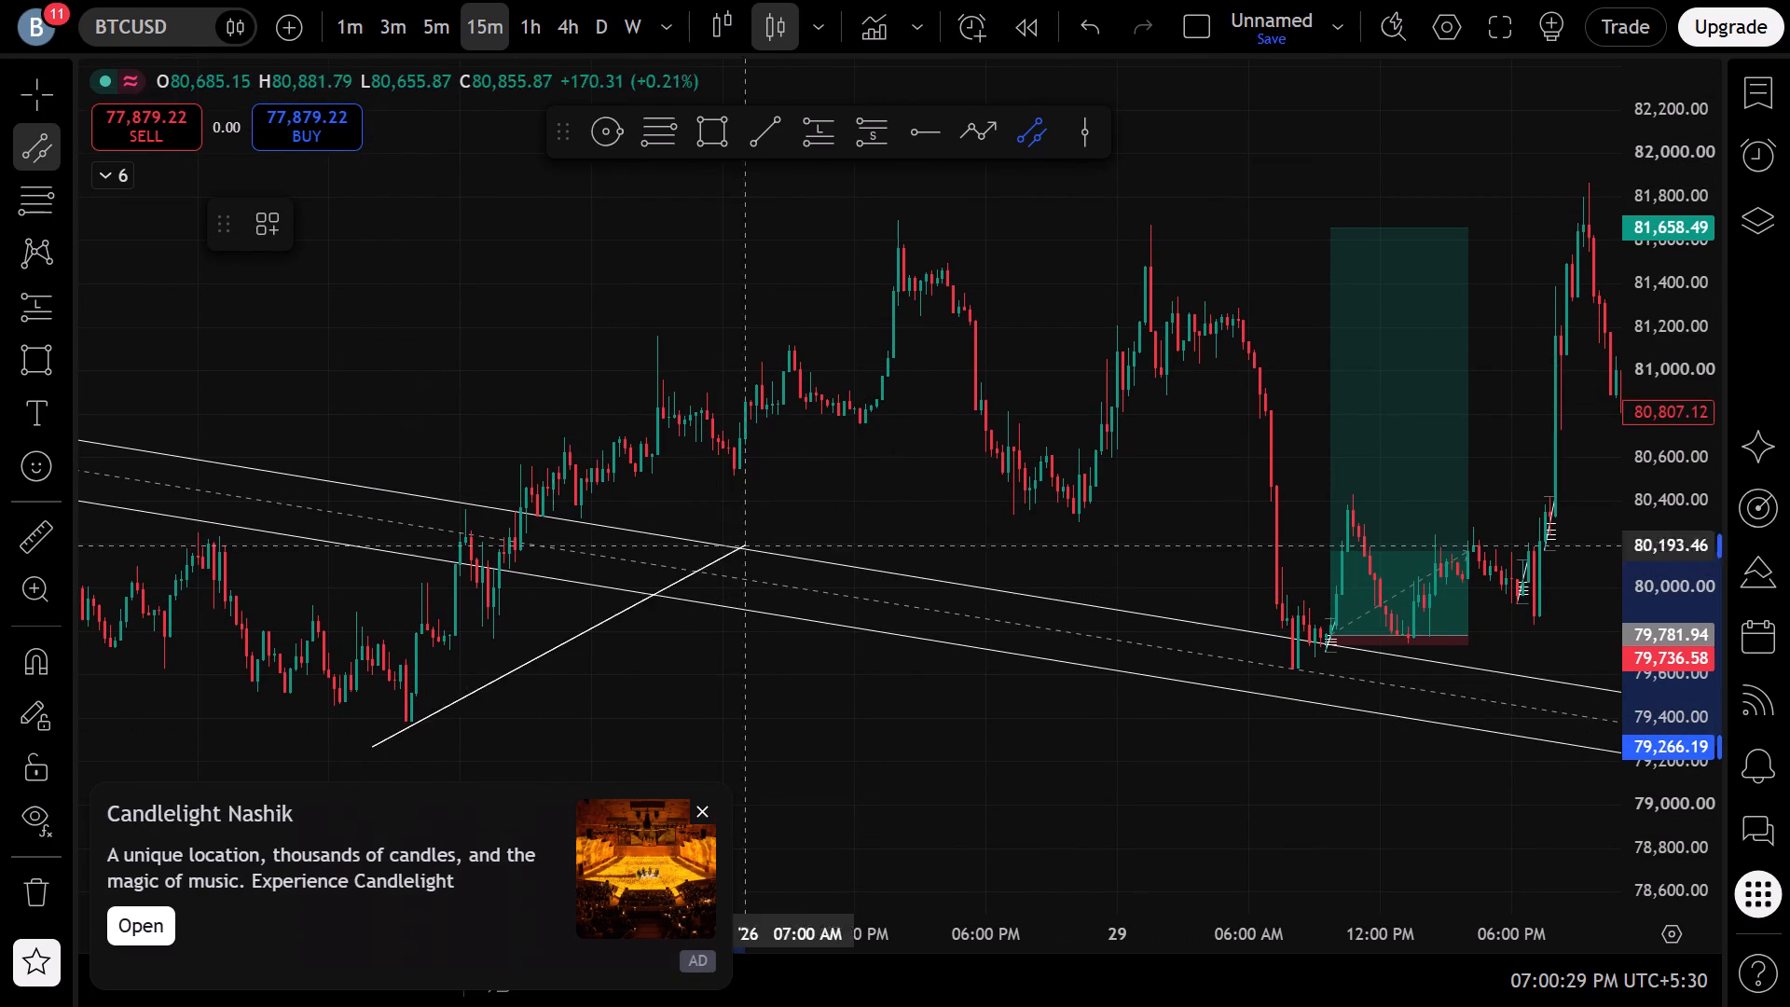
{"action": "left_click", "coordinate": [1228, 193]}
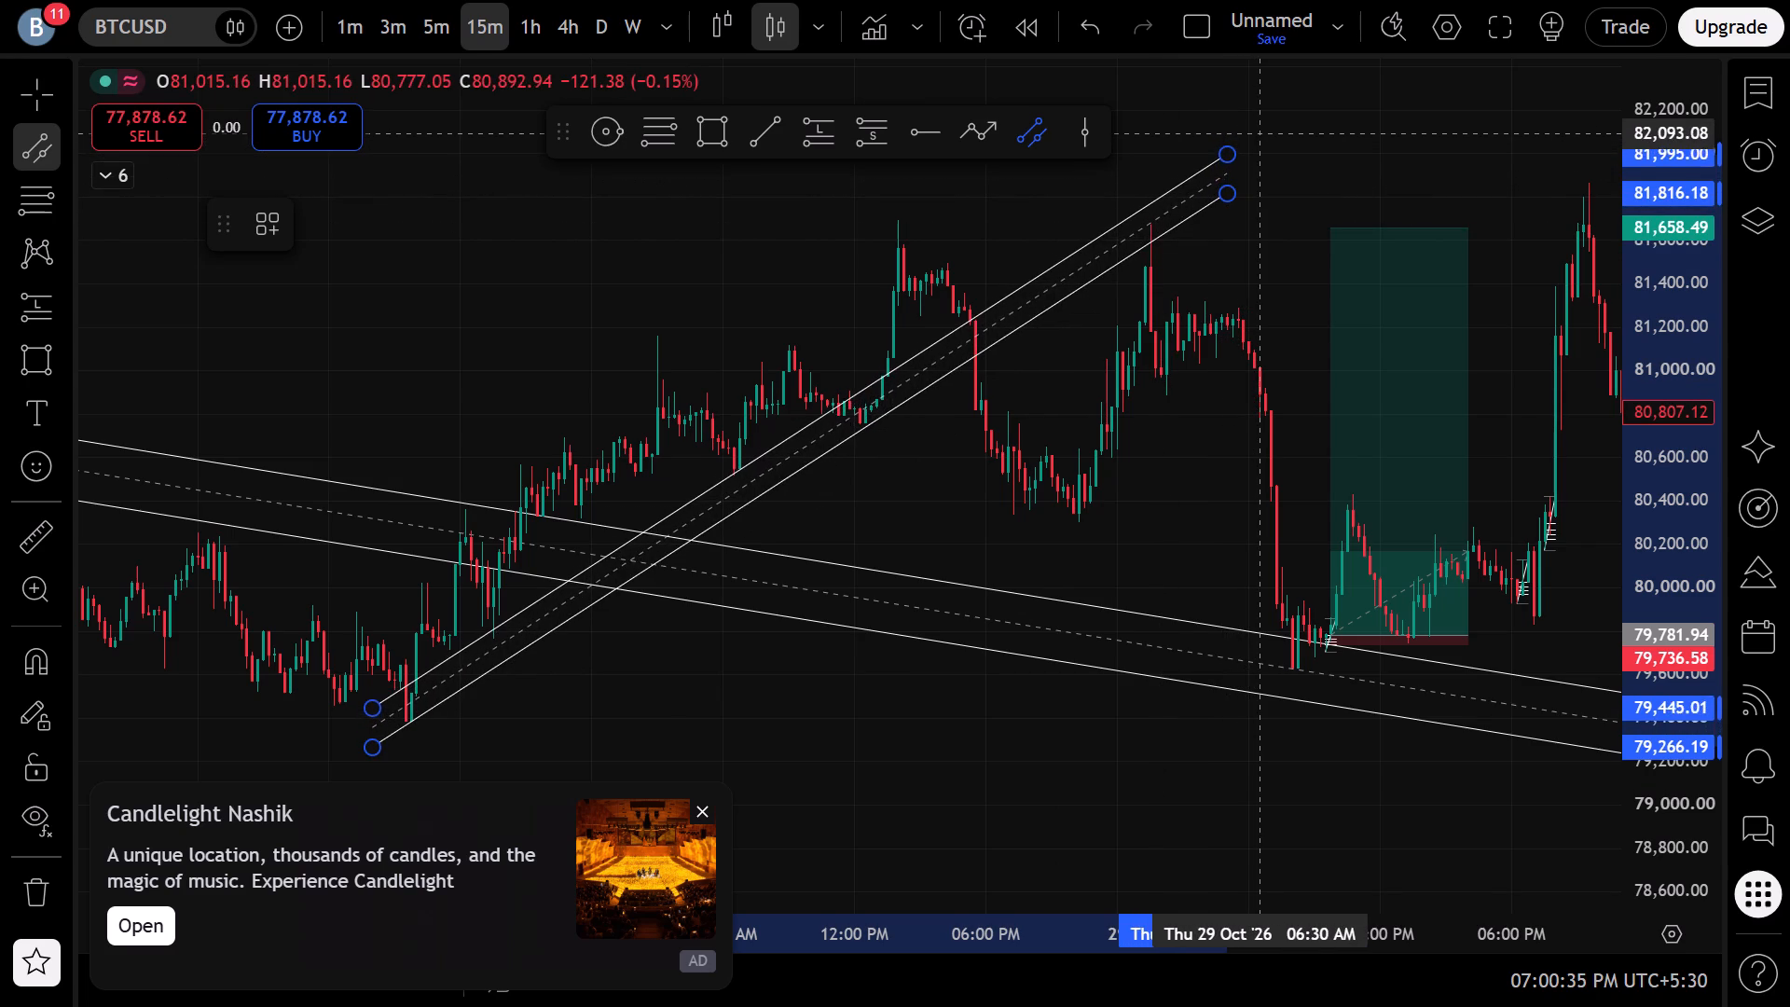
{"action": "left_click", "coordinate": [1258, 130]}
{"action": "left_click", "coordinate": [1213, 329]}
Switch to the 5-minute timeframe and examine the price action around the ascending and descending channels from 27 to 30 October.
{"action": "left_click_drag", "start_coordinate": [1213, 352], "coordinate": [419, 400]}
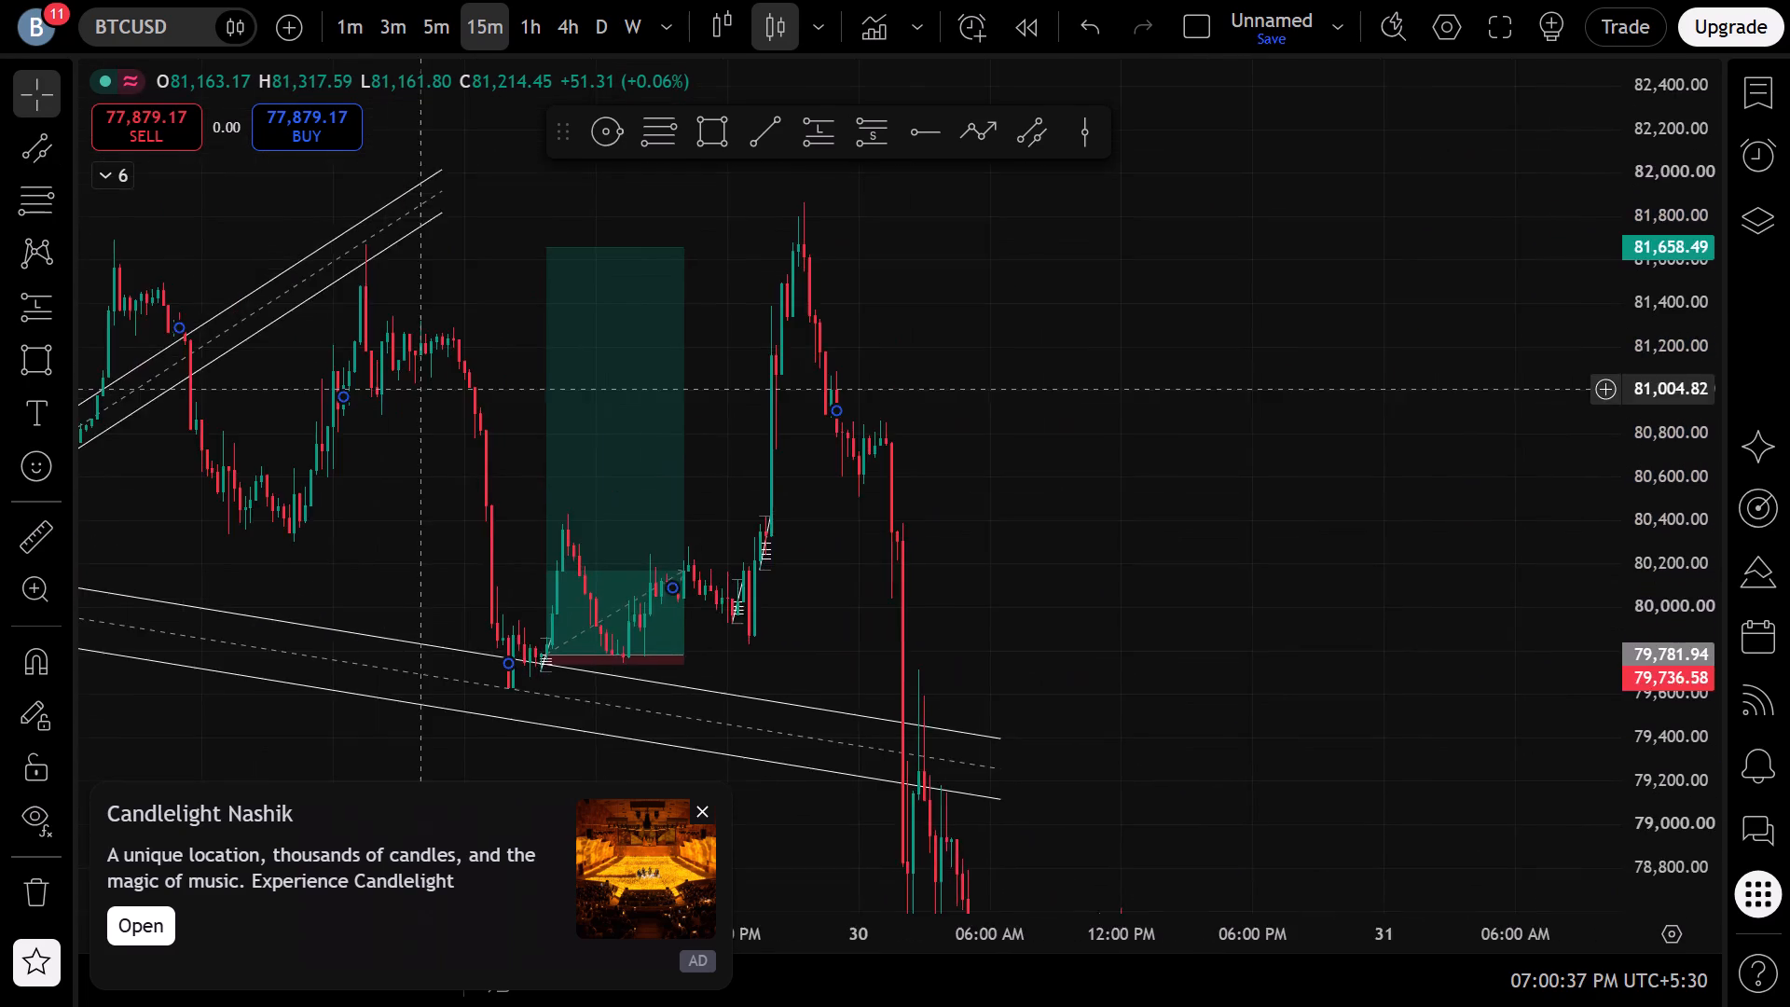
{"action": "left_click_drag", "start_coordinate": [419, 400], "coordinate": [891, 352]}
{"action": "scroll", "coordinate": [894, 352], "scroll_direction": "down", "scroll_amount": 2}
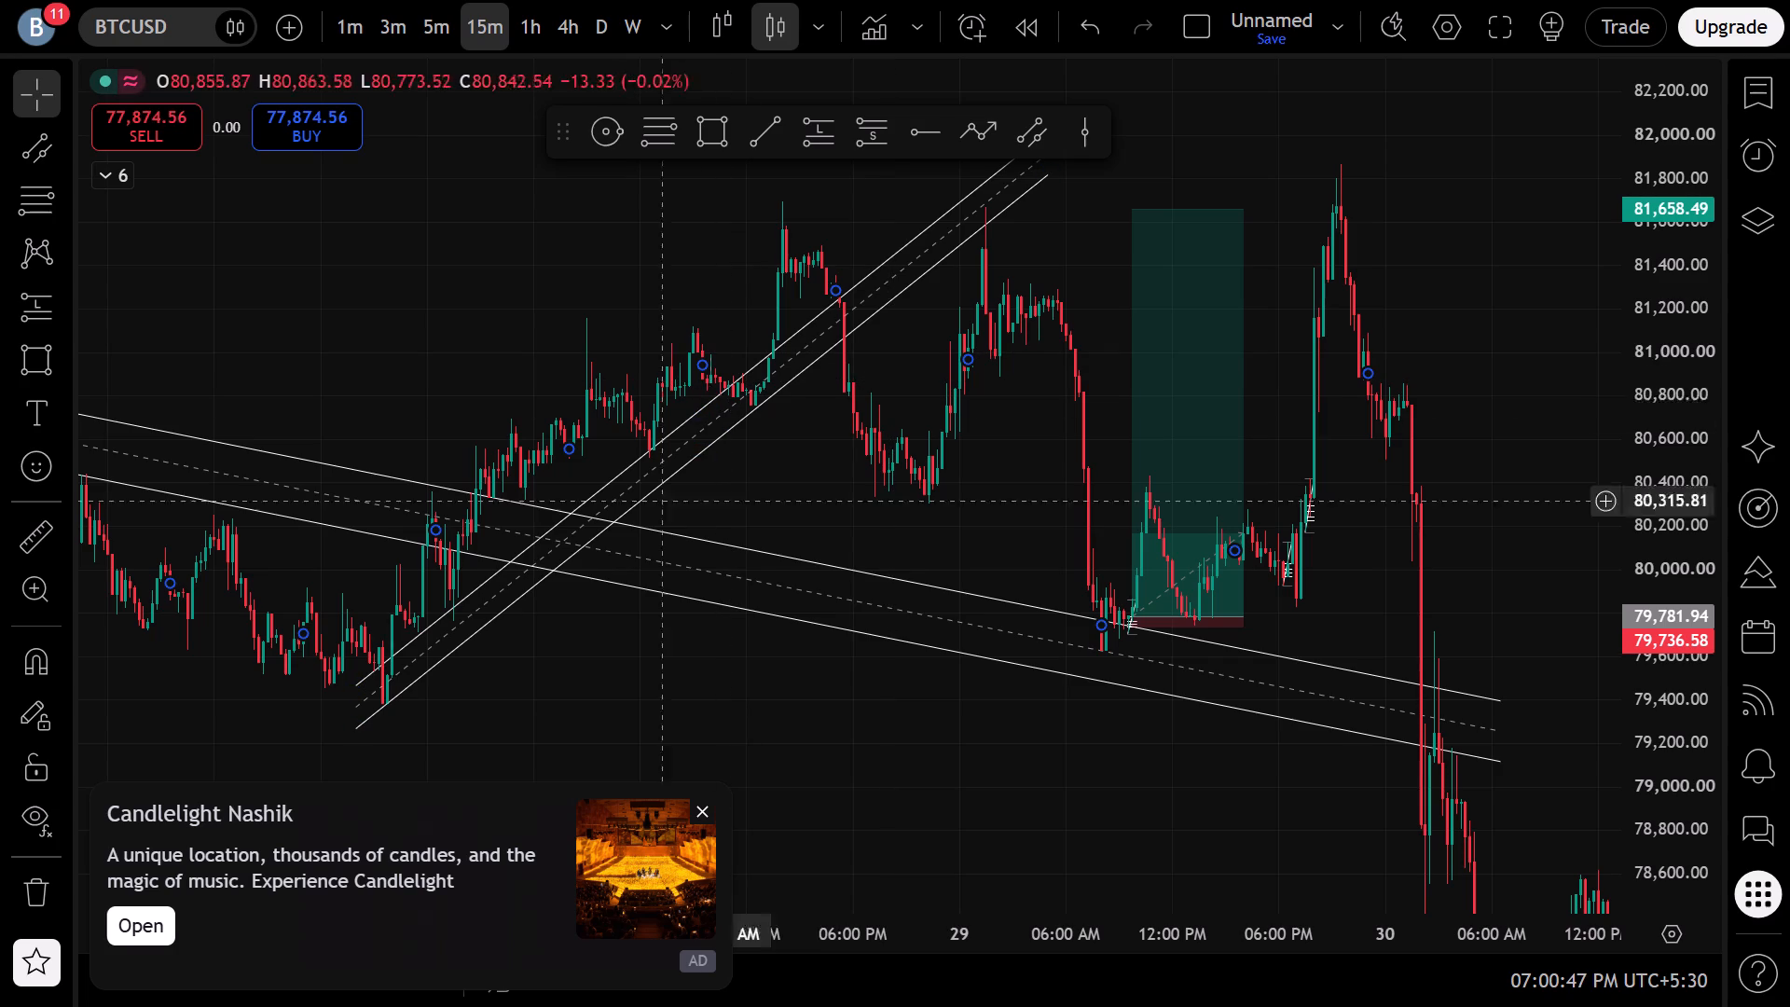
{"action": "left_click", "coordinate": [974, 624]}
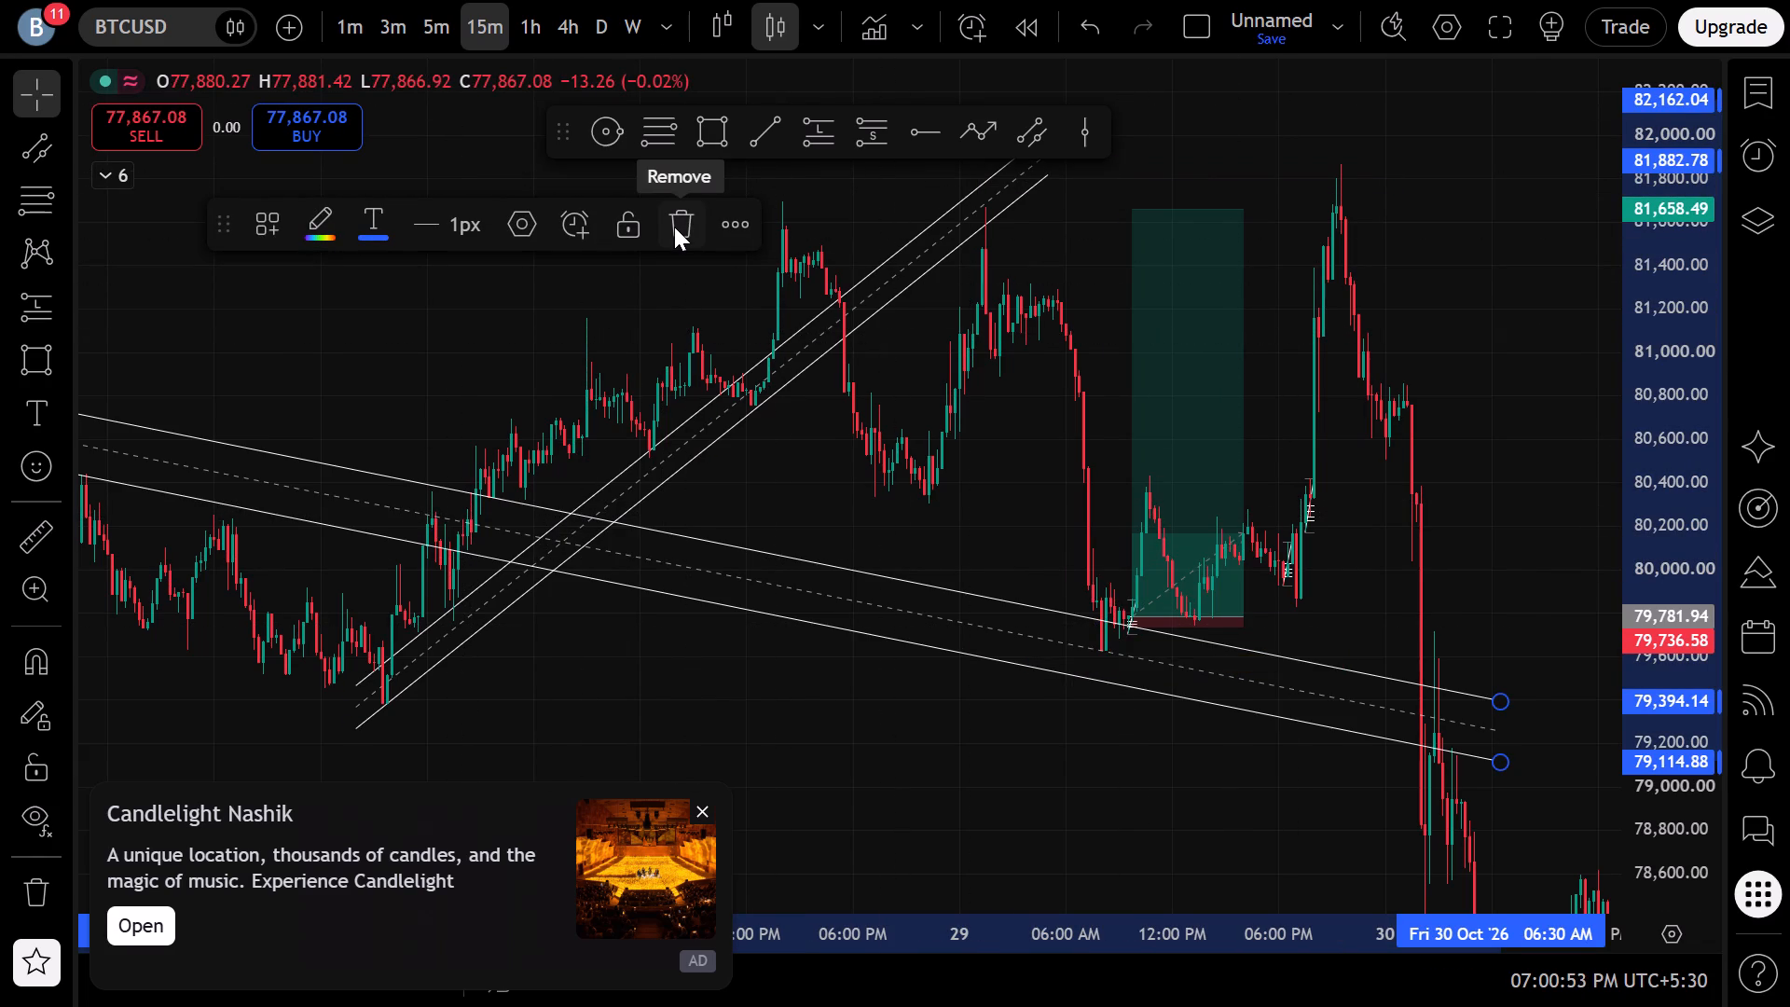
{"action": "left_click", "coordinate": [612, 381]}
{"action": "scroll", "coordinate": [612, 381], "scroll_direction": "down", "scroll_amount": 3}
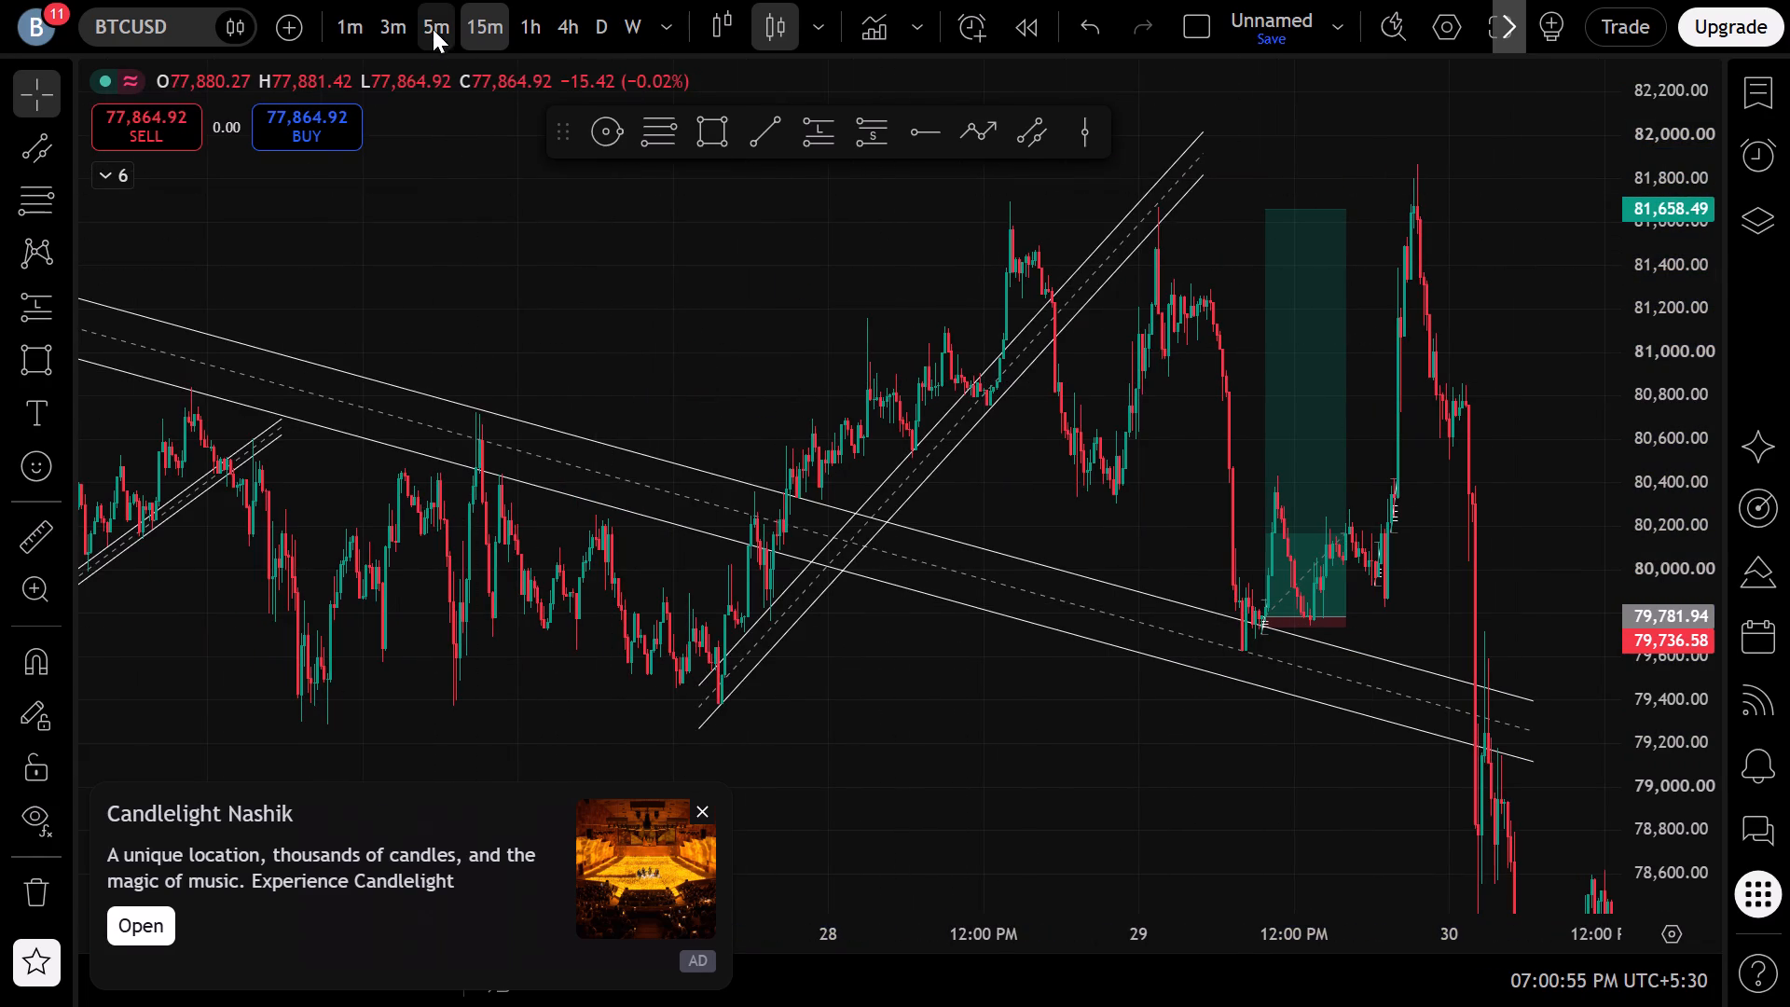
{"action": "left_click", "coordinate": [433, 25]}
{"action": "scroll", "coordinate": [435, 406], "scroll_direction": "down", "scroll_amount": 7}
{"action": "scroll", "coordinate": [572, 707], "scroll_direction": "down", "scroll_amount": 4}
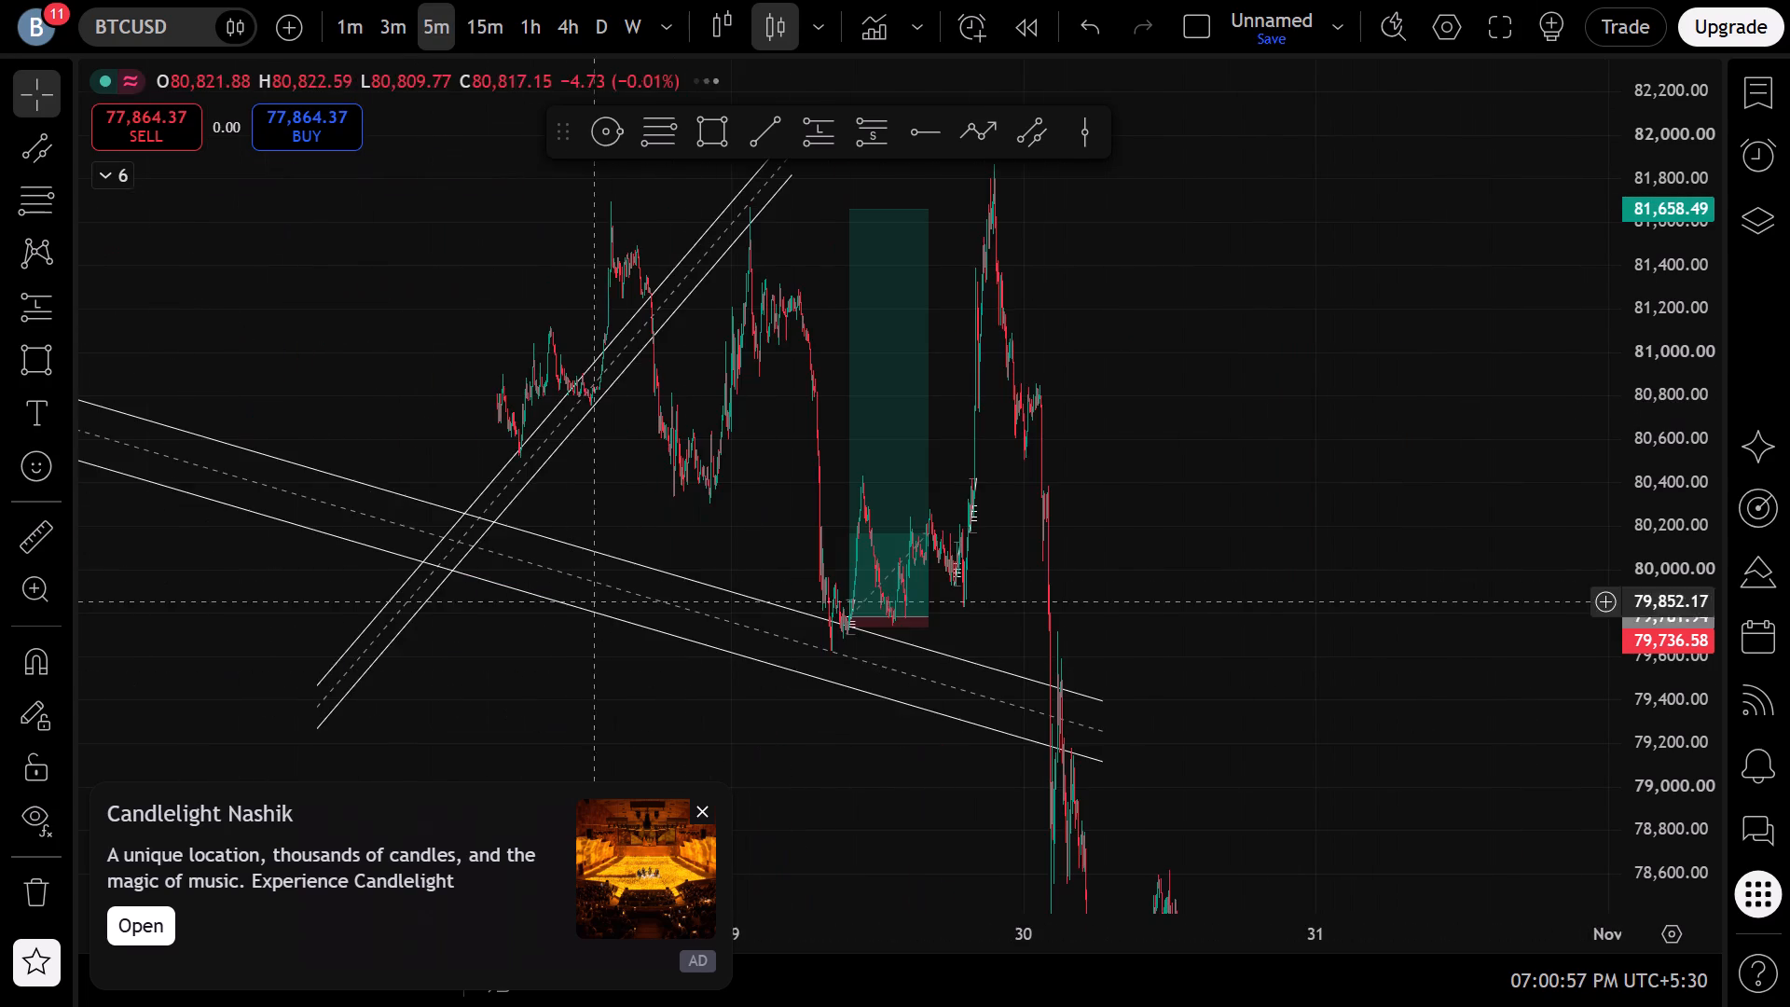
{"action": "left_click_drag", "start_coordinate": [717, 483], "coordinate": [1511, 701]}
{"action": "scroll", "coordinate": [1370, 697], "scroll_direction": "up", "scroll_amount": 6}
Set the chart to the 1-minute timeframe.
{"action": "left_click", "coordinate": [358, 14]}
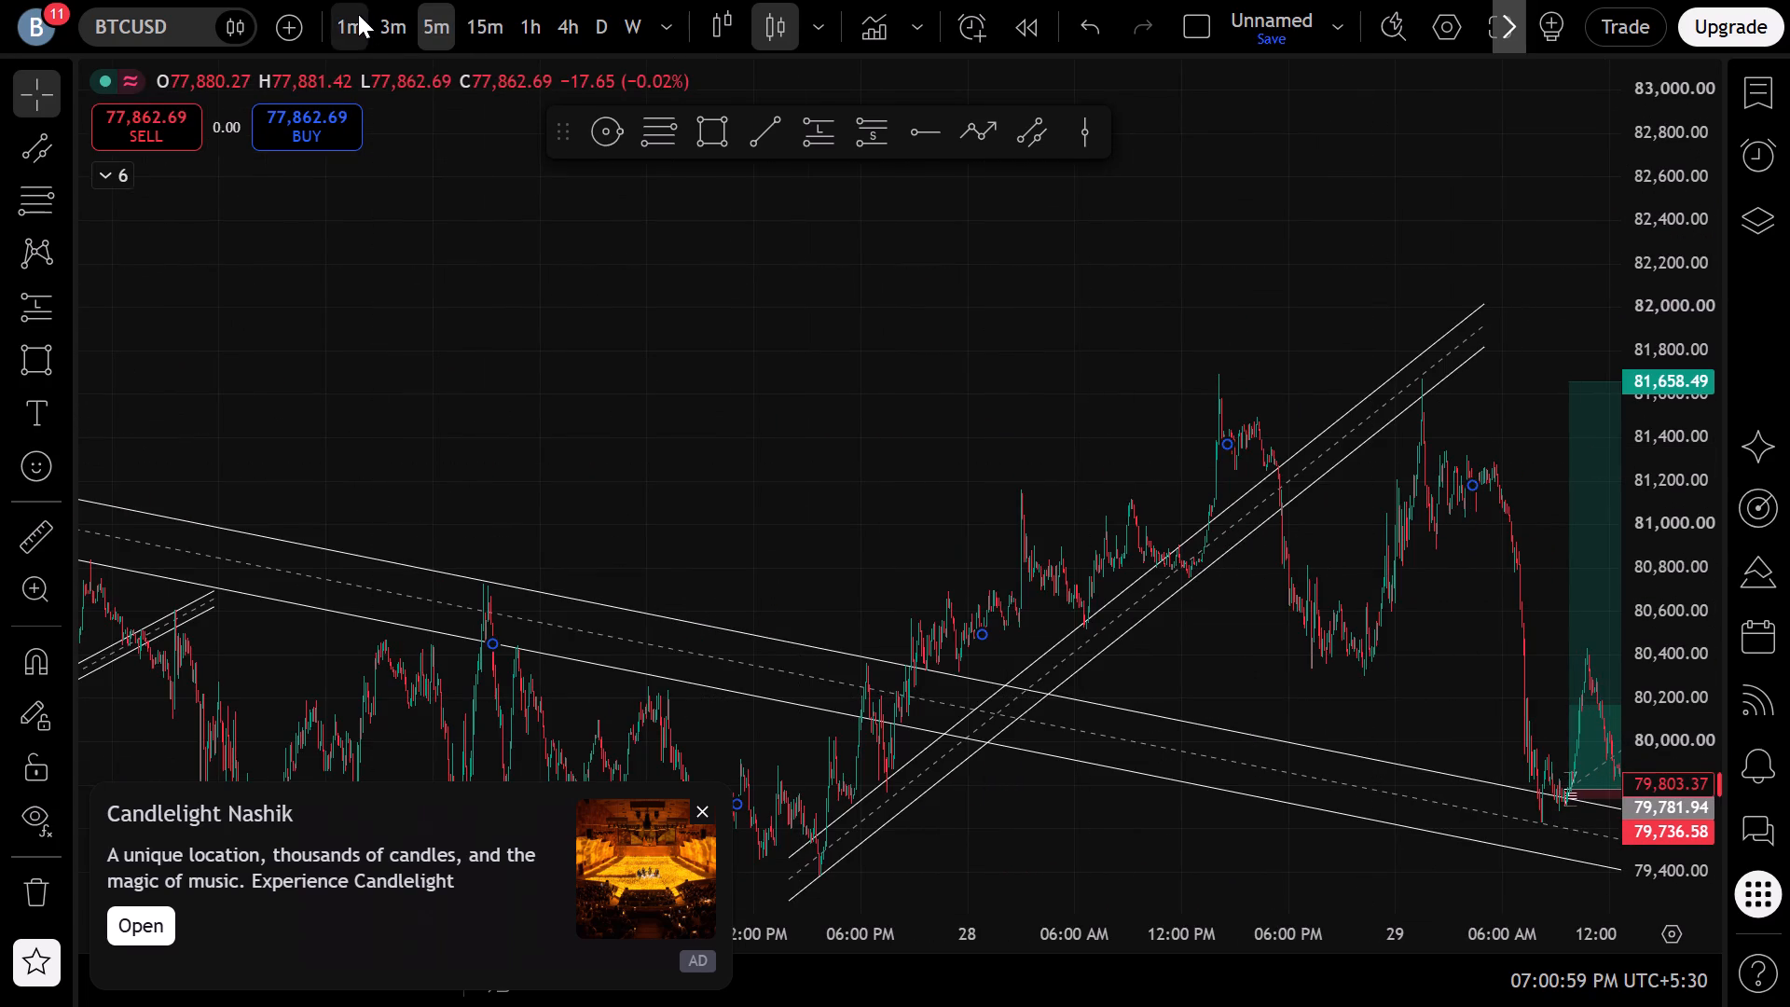
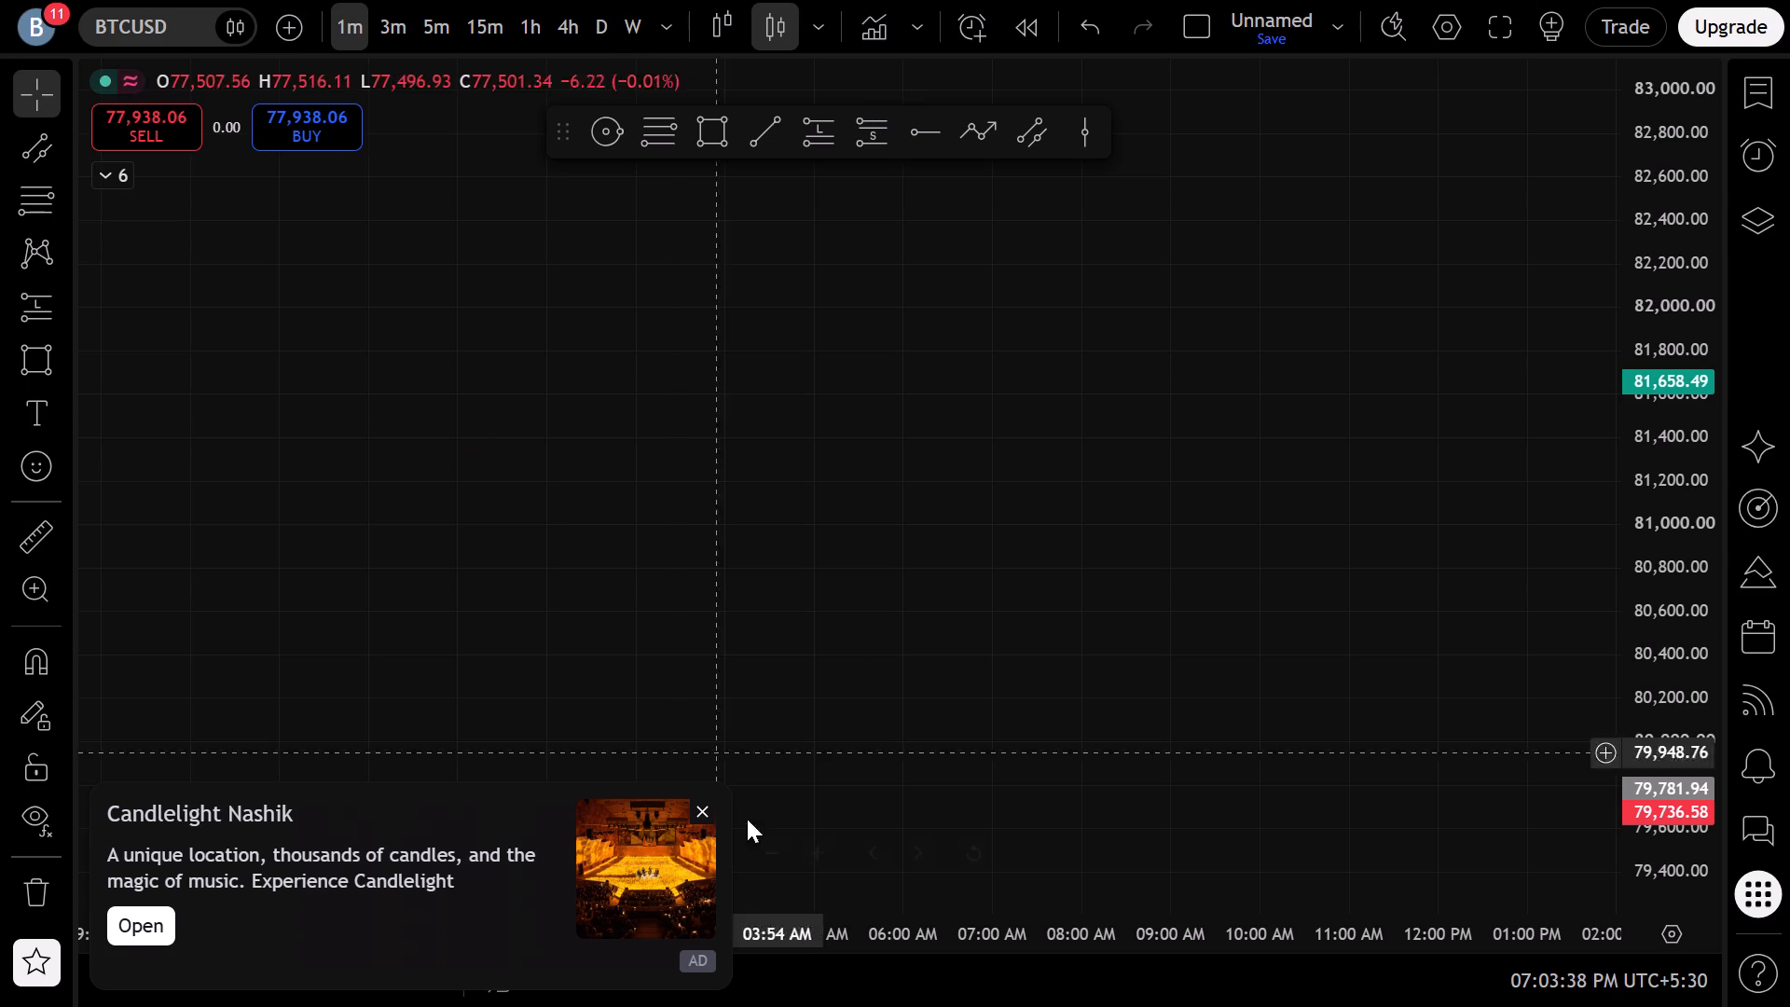
Examine the 1-minute BTCUSD price action from the latest 1 November candles back to the channel around 29 and 30 October.
{"action": "left_click", "coordinate": [697, 812]}
{"action": "scroll", "coordinate": [757, 565], "scroll_direction": "down", "scroll_amount": 5}
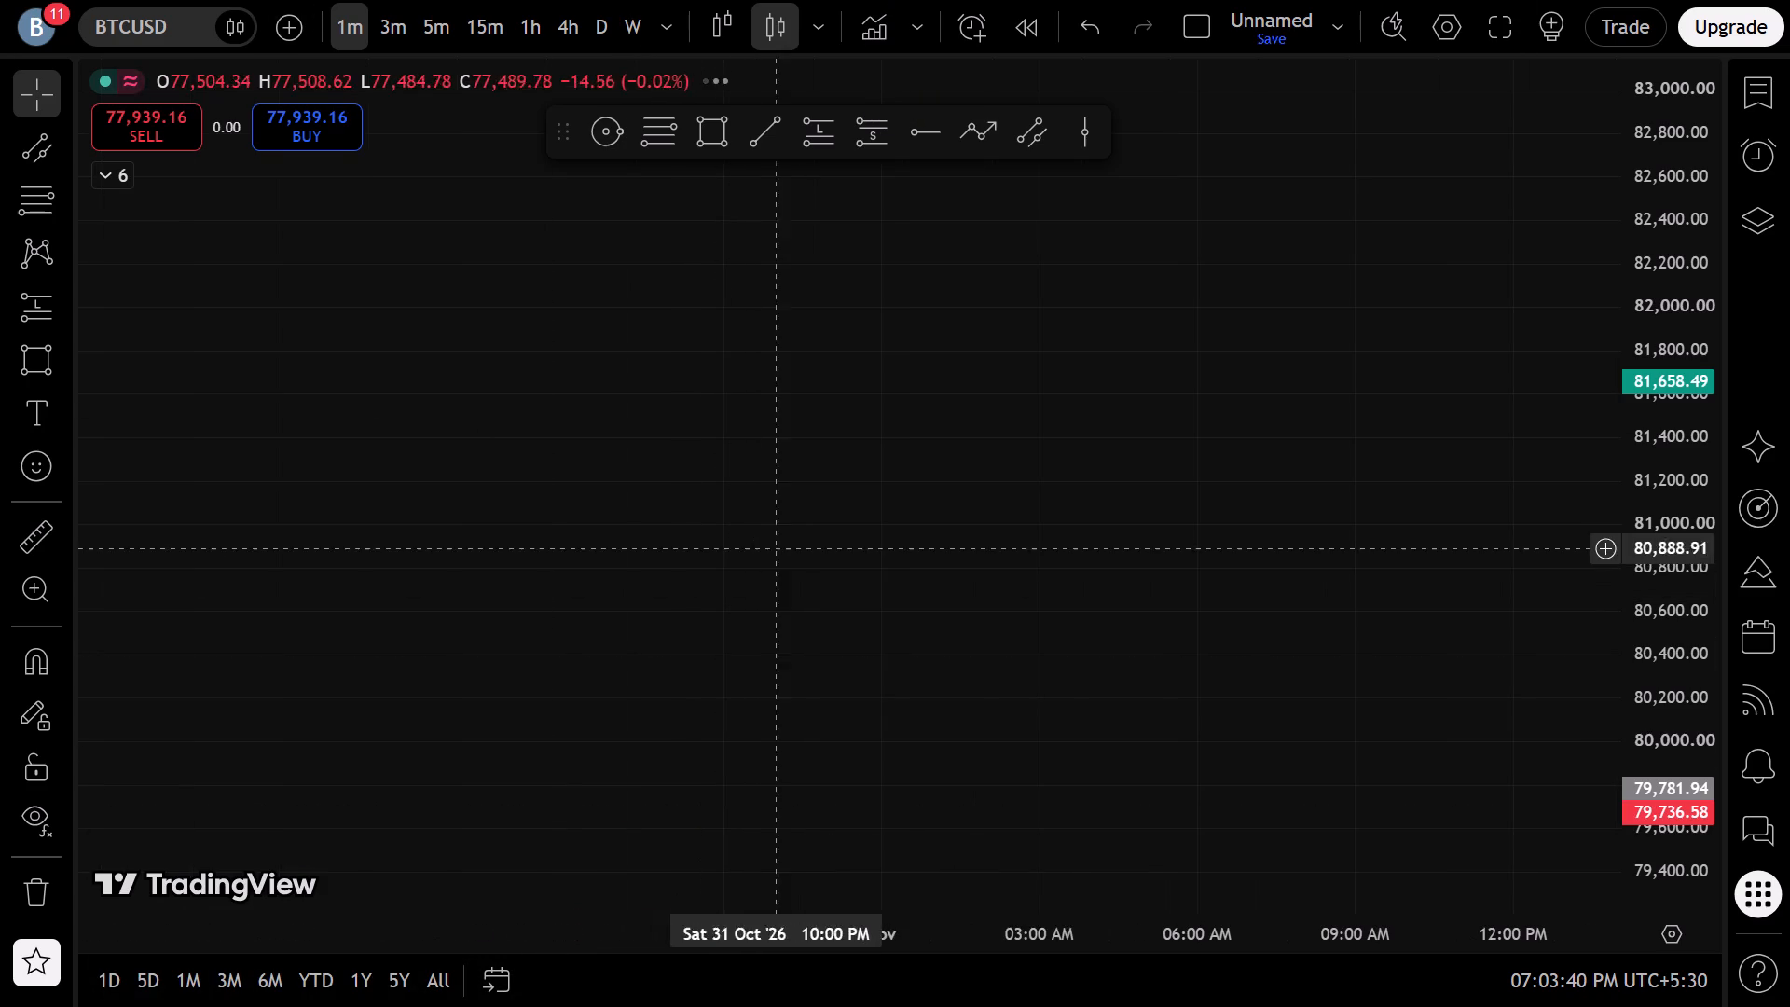
{"action": "left_click", "coordinate": [968, 846]}
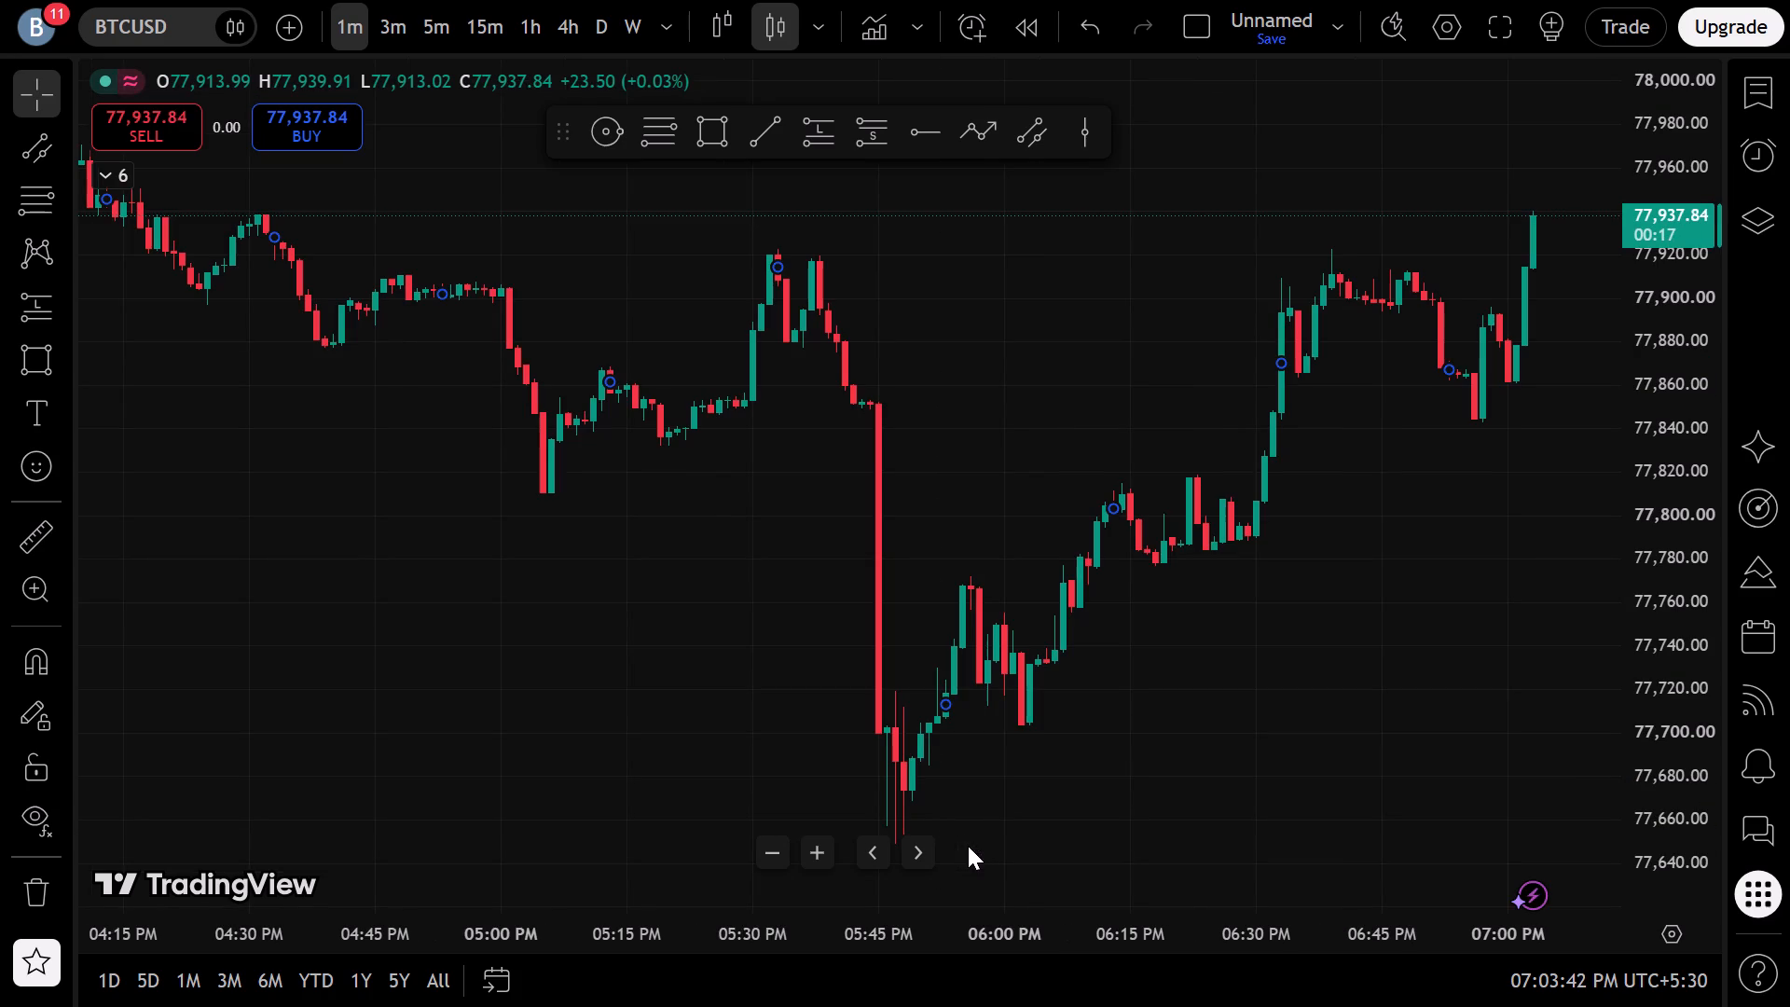
{"action": "scroll", "coordinate": [893, 697], "scroll_direction": "down", "scroll_amount": 9}
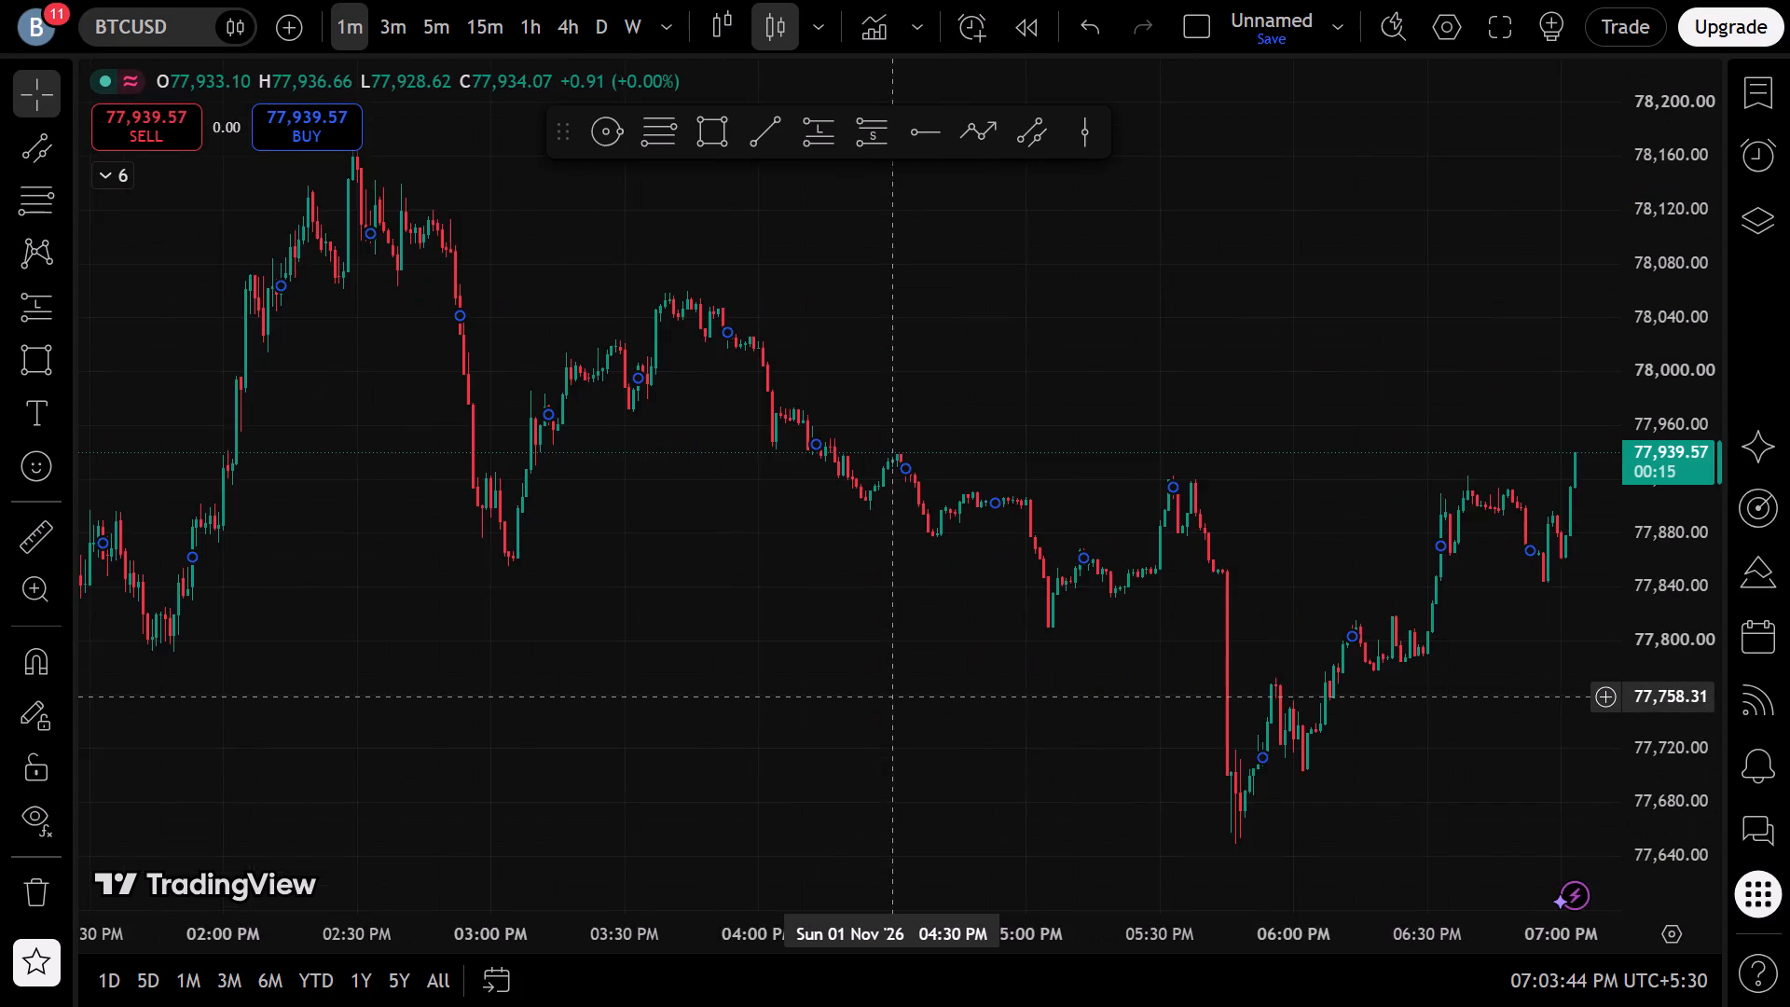
{"action": "scroll", "coordinate": [893, 697], "scroll_direction": "down", "scroll_amount": 8}
{"action": "left_click_drag", "start_coordinate": [654, 584], "coordinate": [1419, 735]}
{"action": "left_click", "coordinate": [780, 430]}
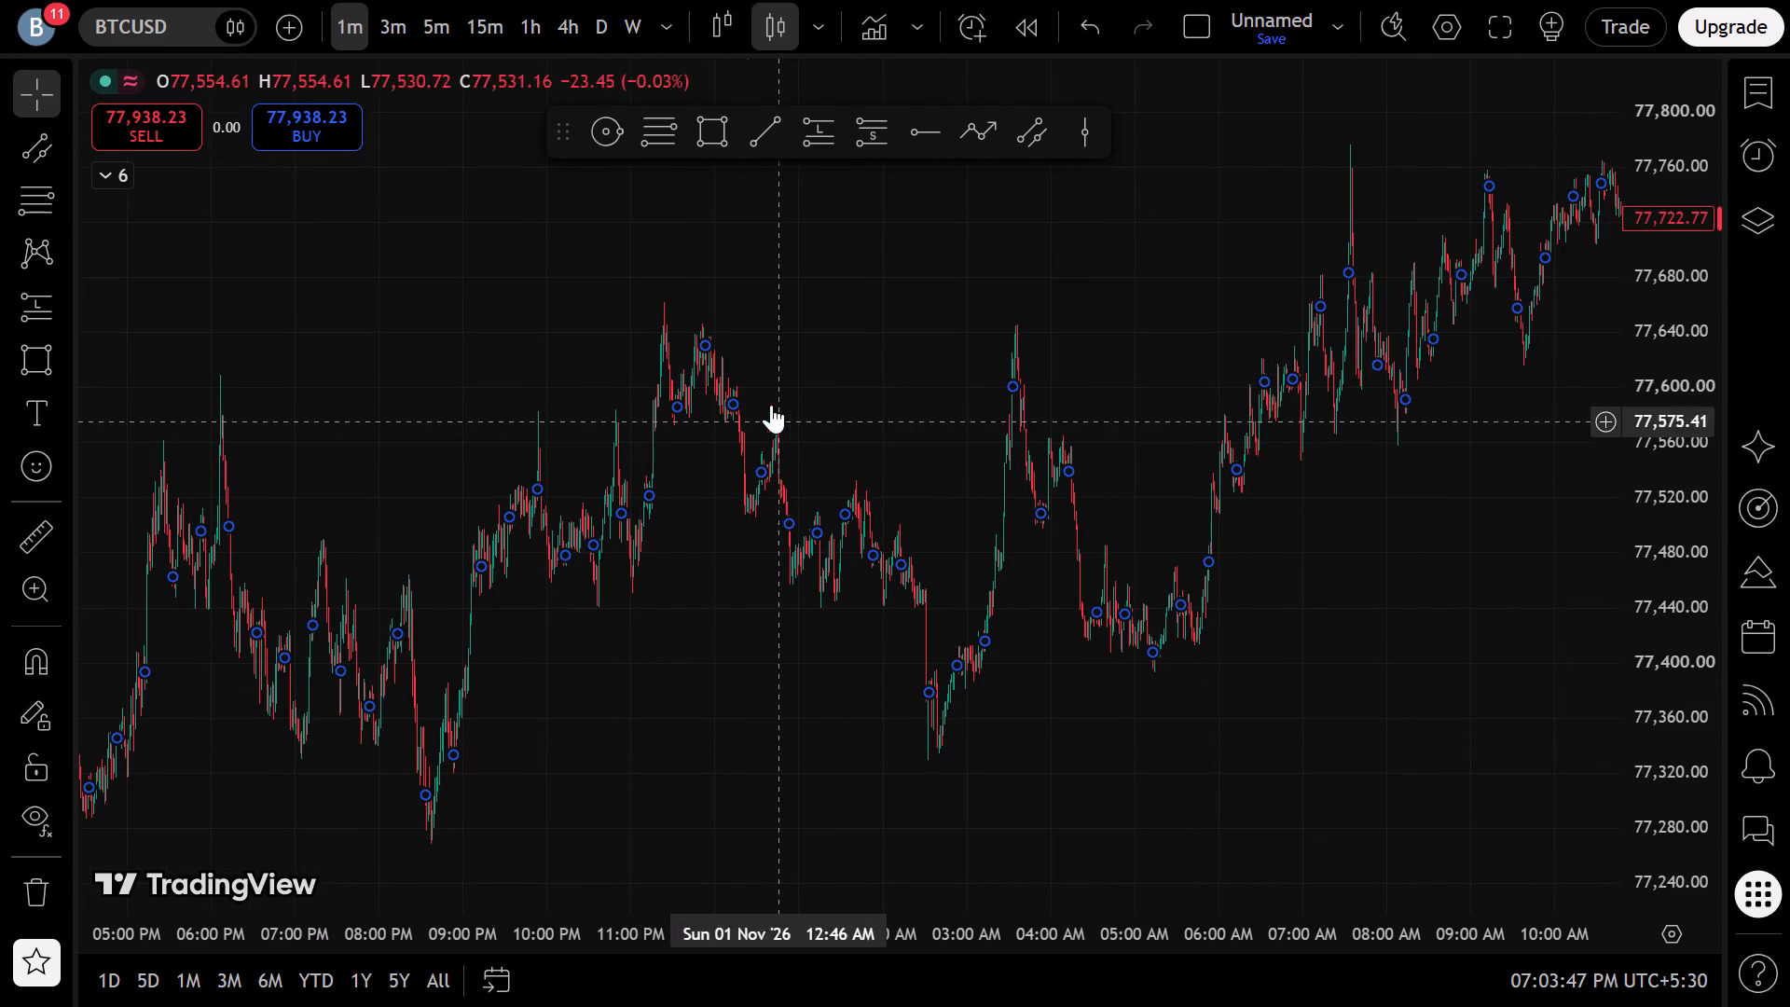
{"action": "left_click_drag", "start_coordinate": [749, 366], "coordinate": [759, 354]}
{"action": "left_click", "coordinate": [766, 350]}
{"action": "left_click_drag", "start_coordinate": [766, 350], "coordinate": [1582, 614]}
{"action": "left_click_drag", "start_coordinate": [428, 559], "coordinate": [1653, 863]}
{"action": "scroll", "coordinate": [673, 506], "scroll_direction": "down", "scroll_amount": 12}
{"action": "left_click_drag", "start_coordinate": [633, 487], "coordinate": [1088, 696]}
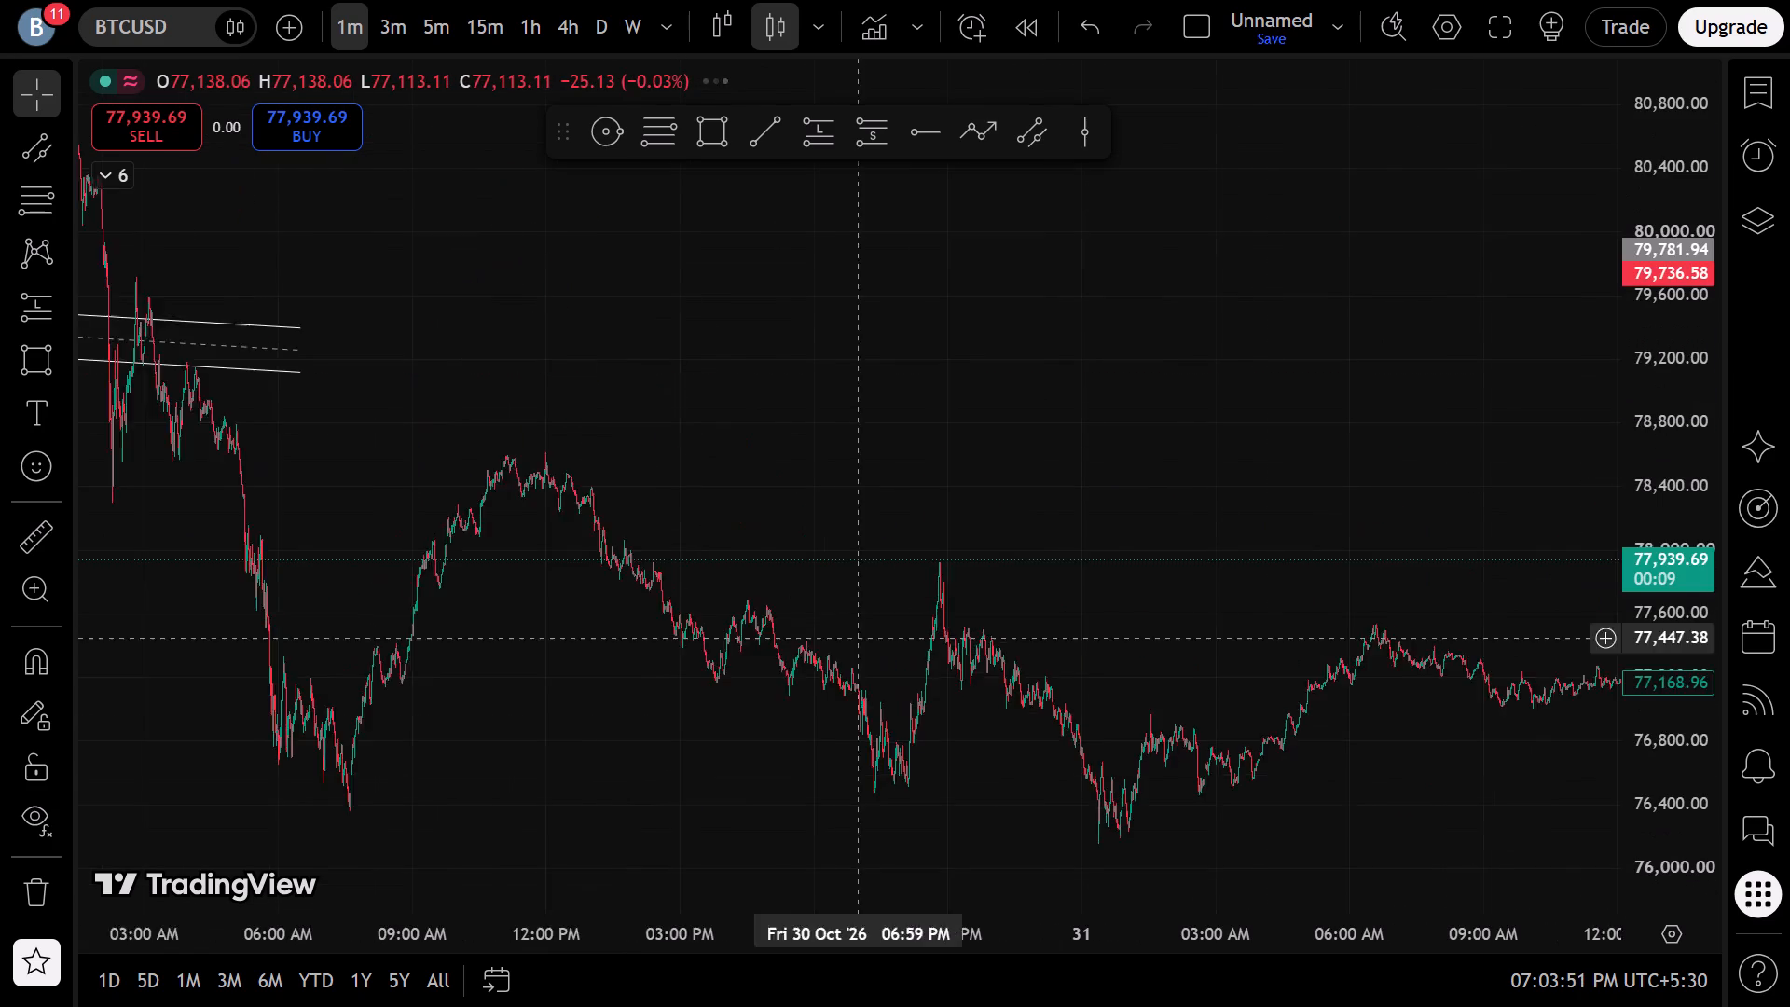
{"action": "left_click_drag", "start_coordinate": [1088, 696], "coordinate": [1287, 719]}
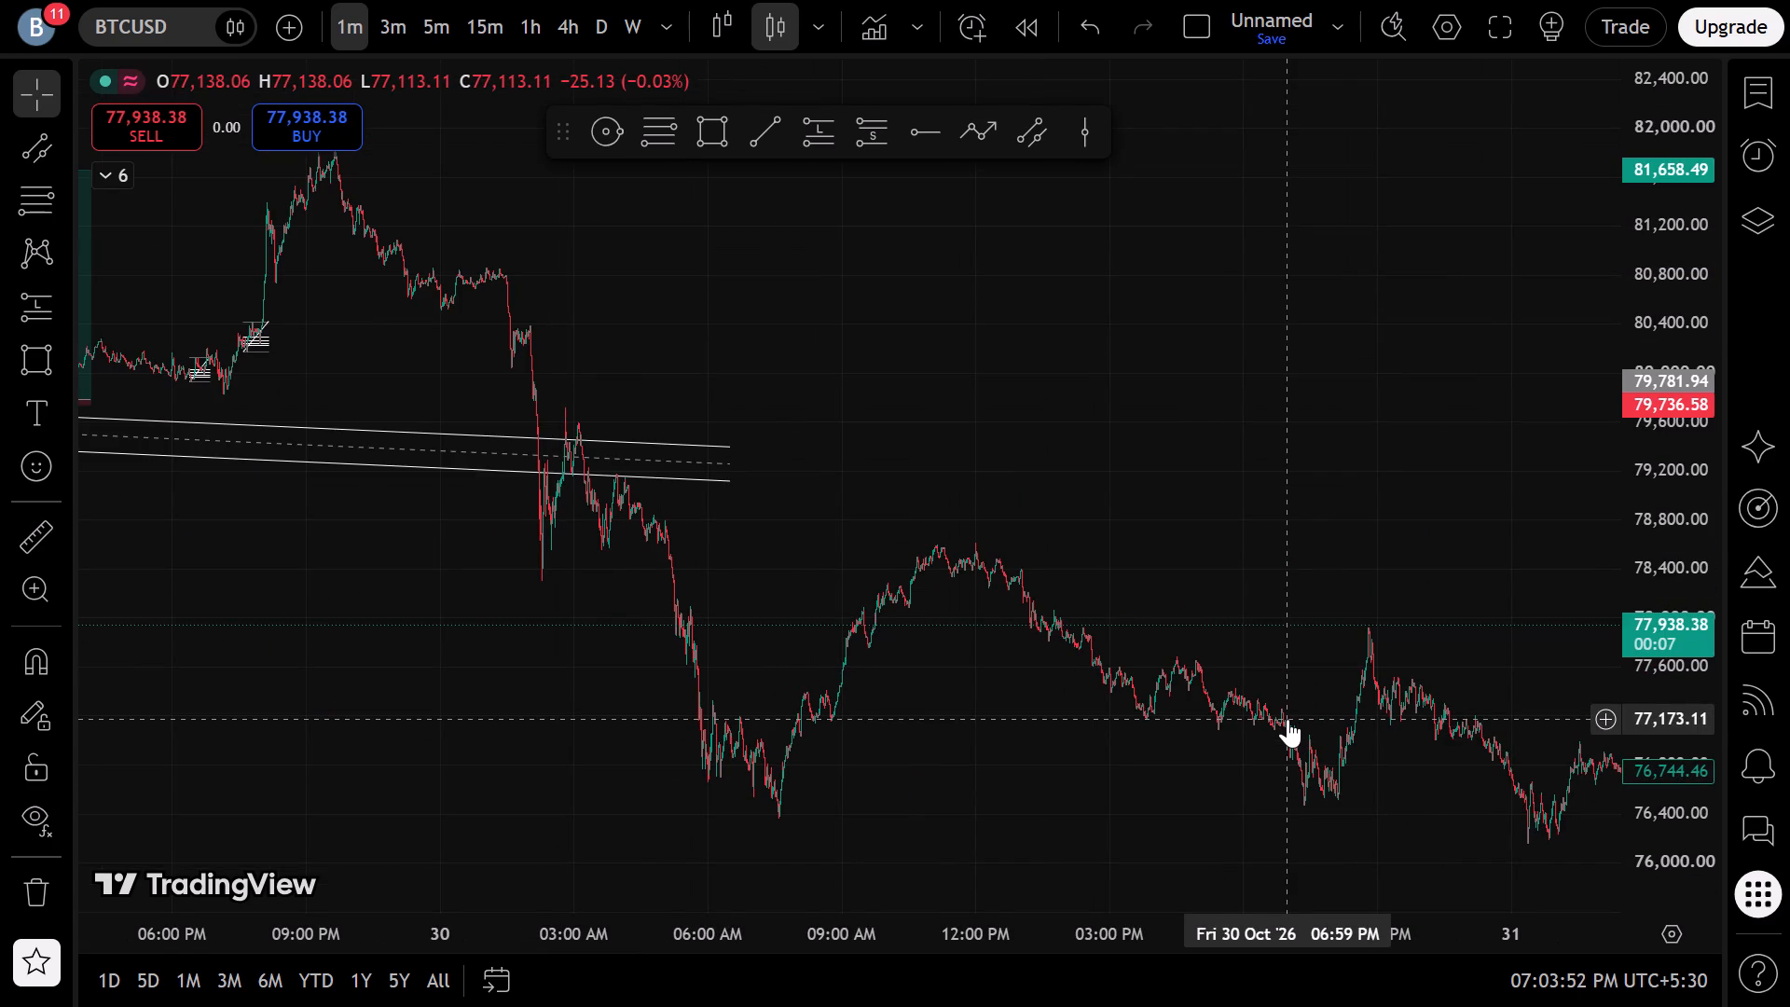
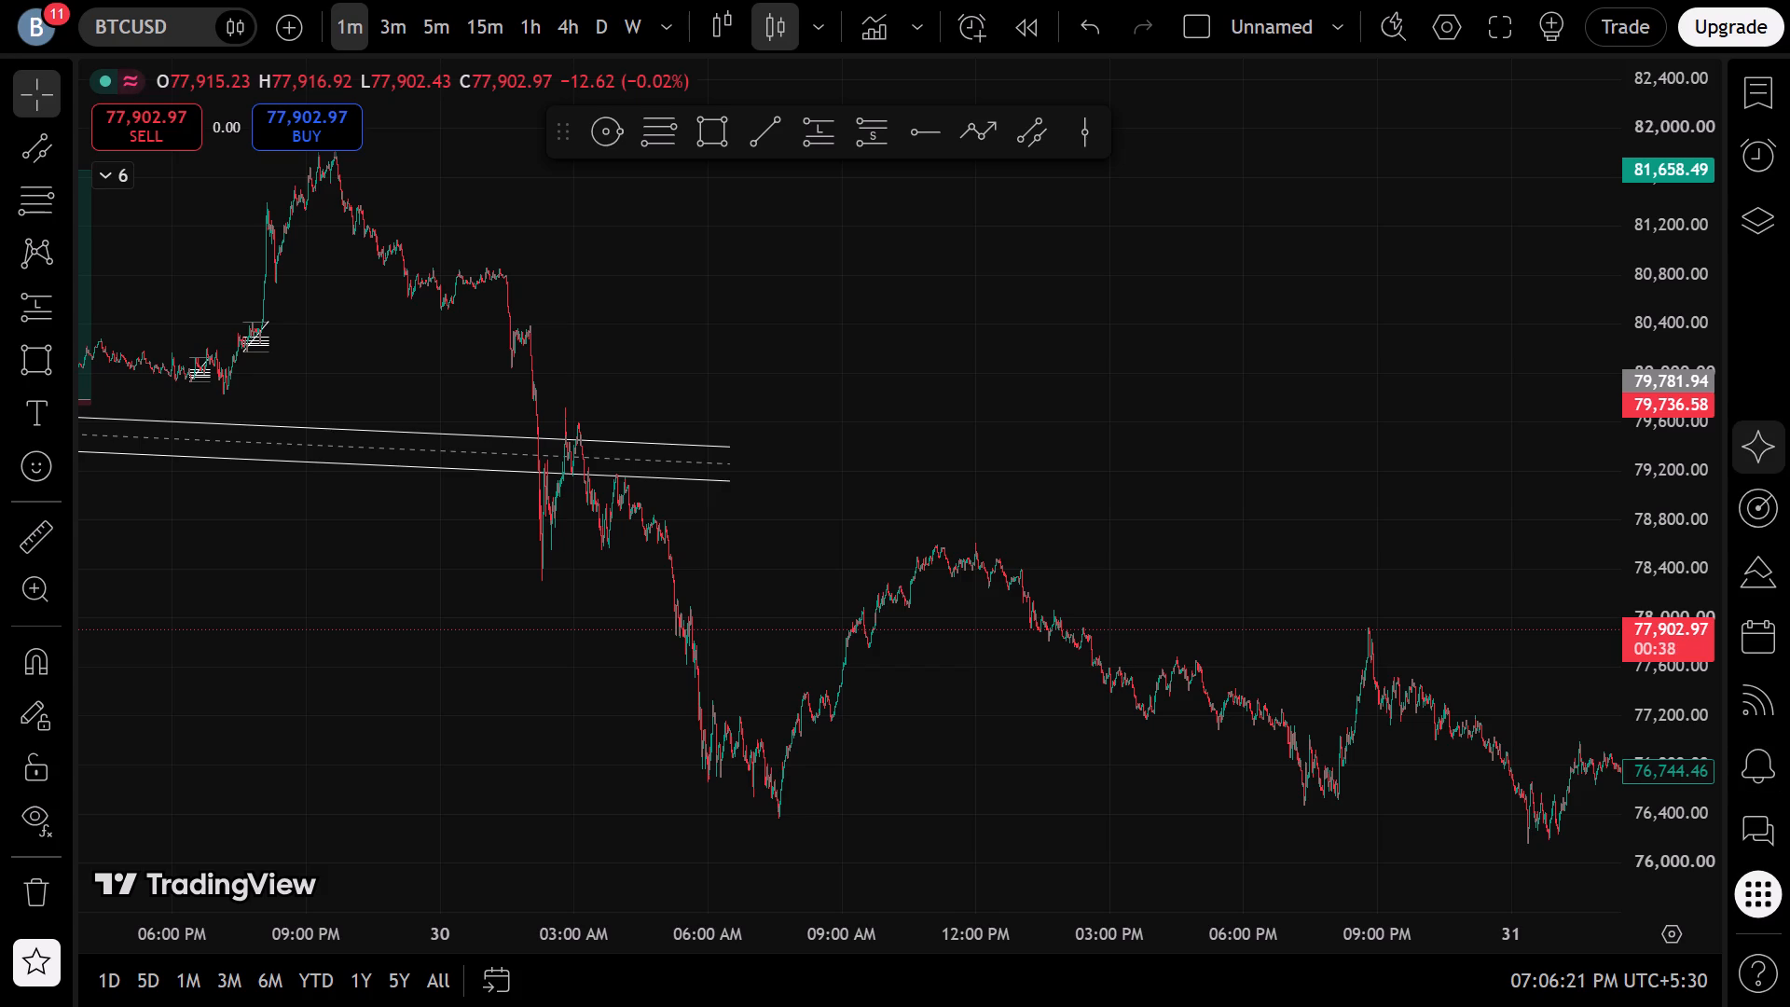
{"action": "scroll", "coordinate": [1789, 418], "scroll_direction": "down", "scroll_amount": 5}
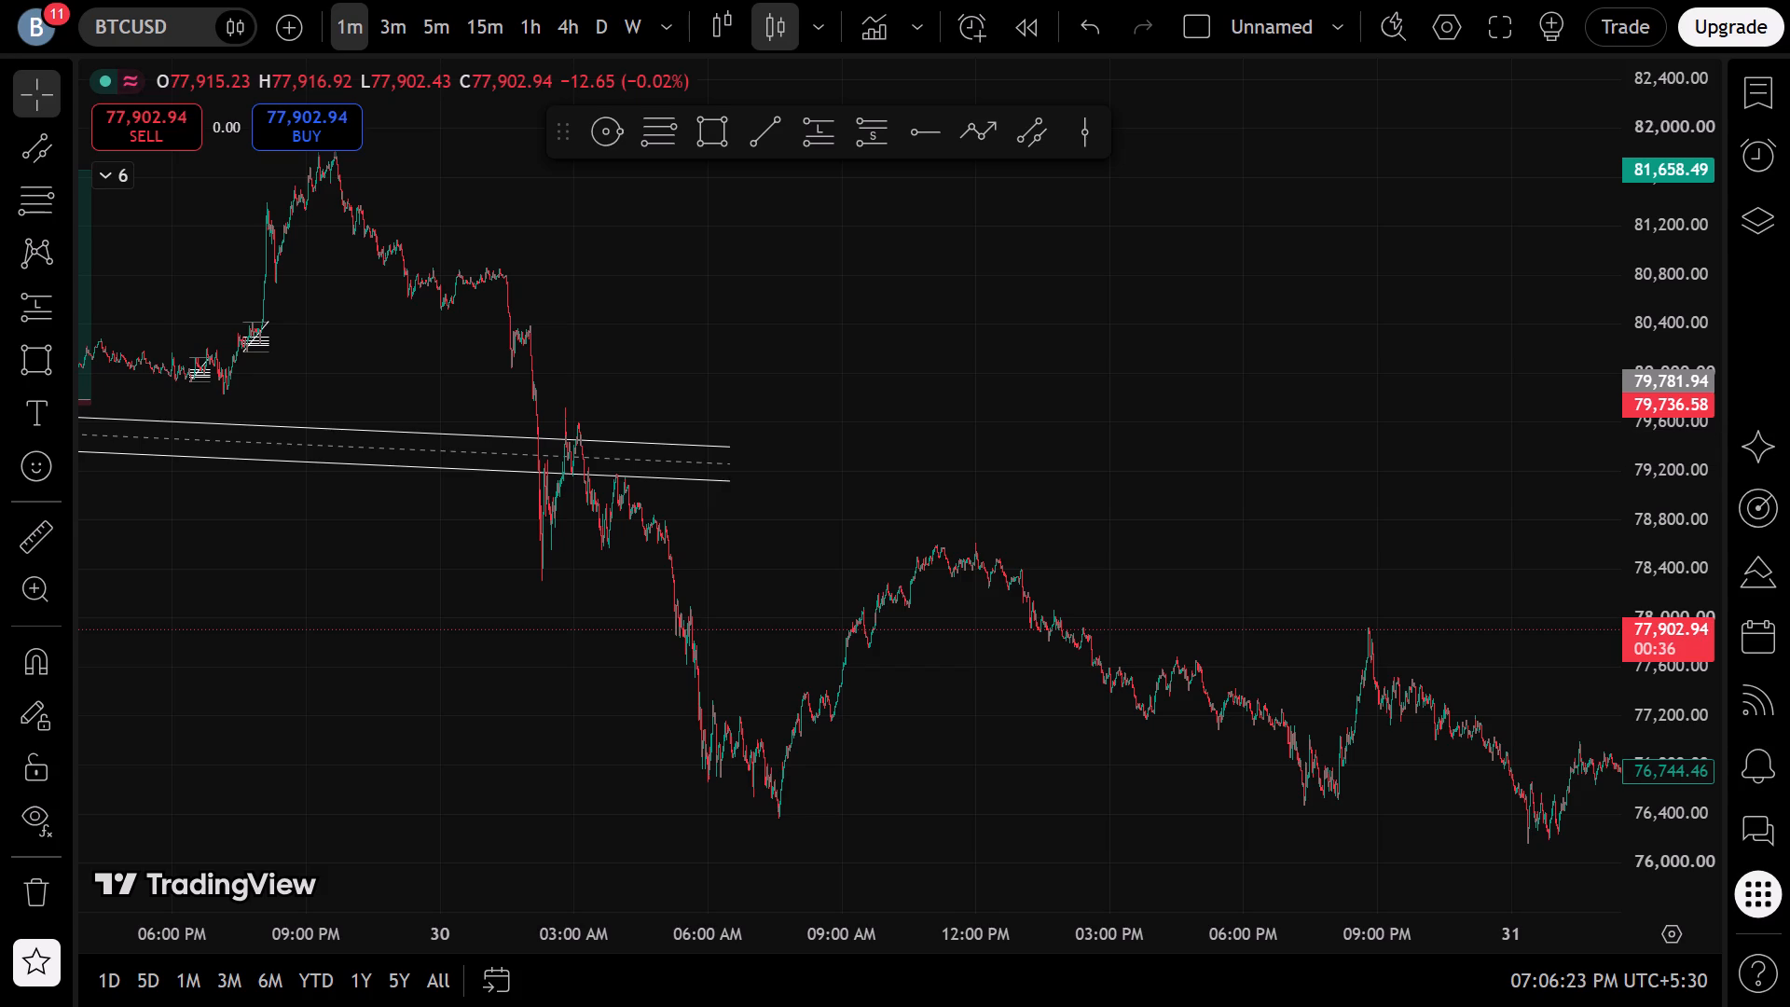
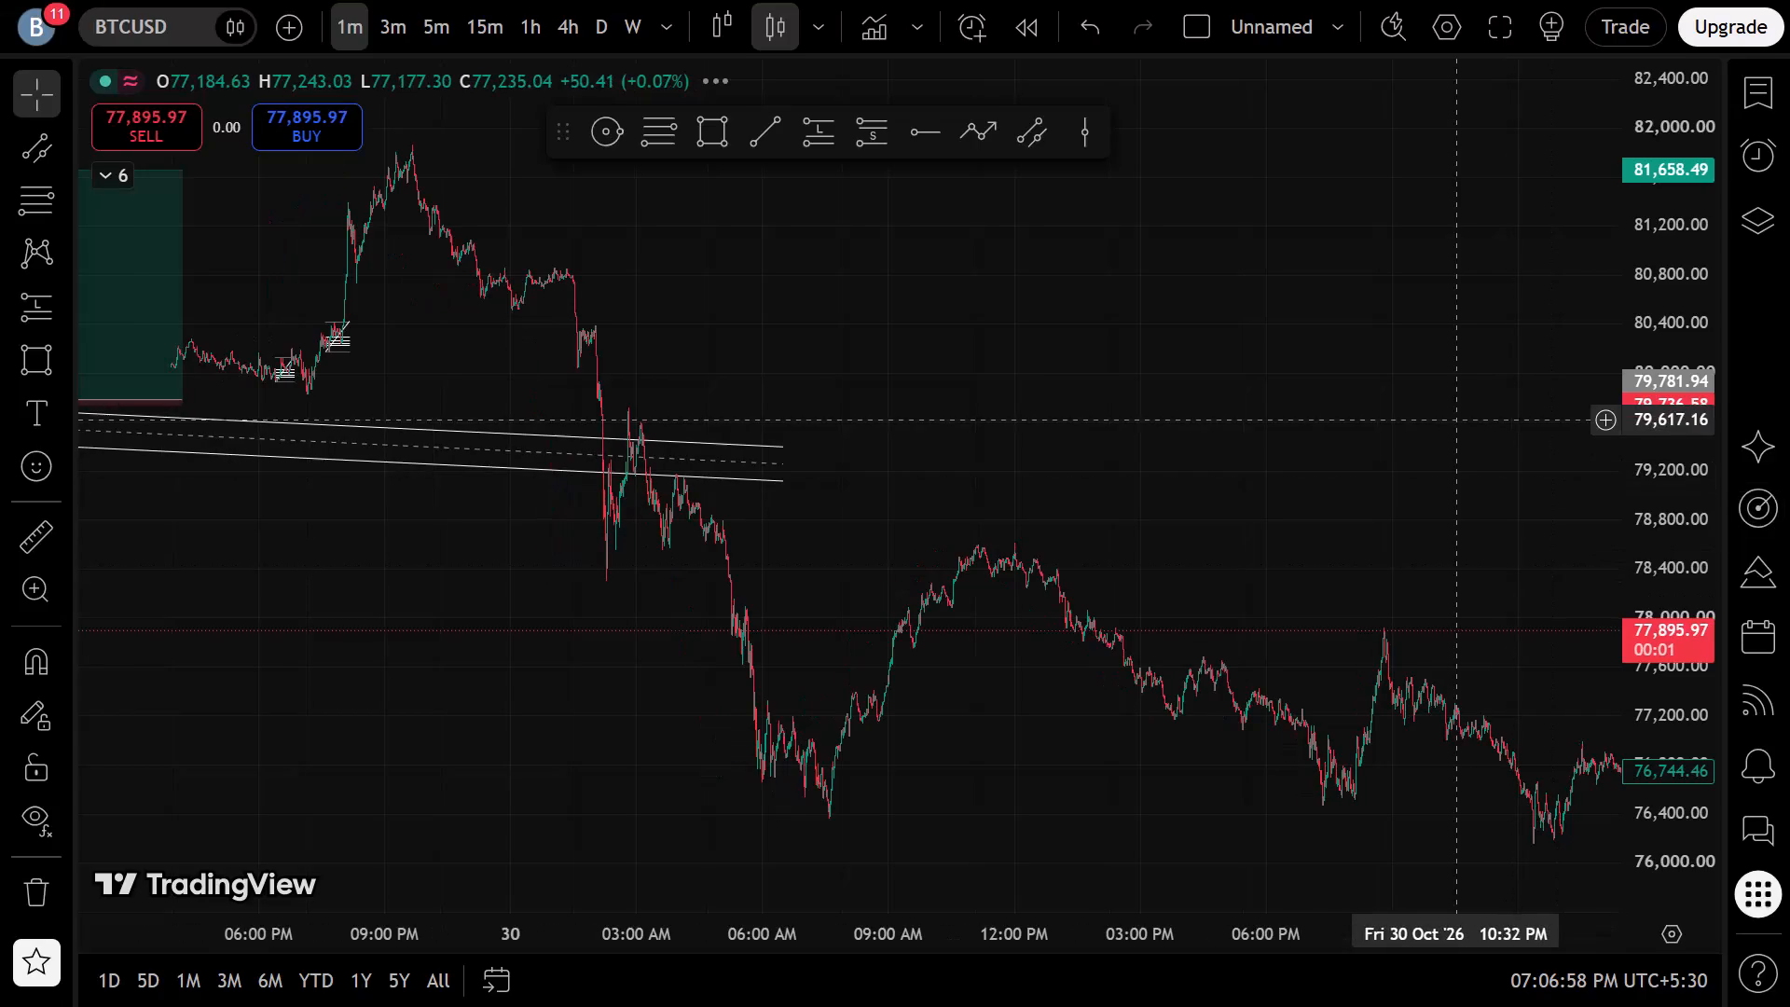
Examine the 1-minute price action from 27 to 30 October around the parallel channels and the early 29 October peak.
{"action": "left_click_drag", "start_coordinate": [1024, 281], "coordinate": [1746, 445]}
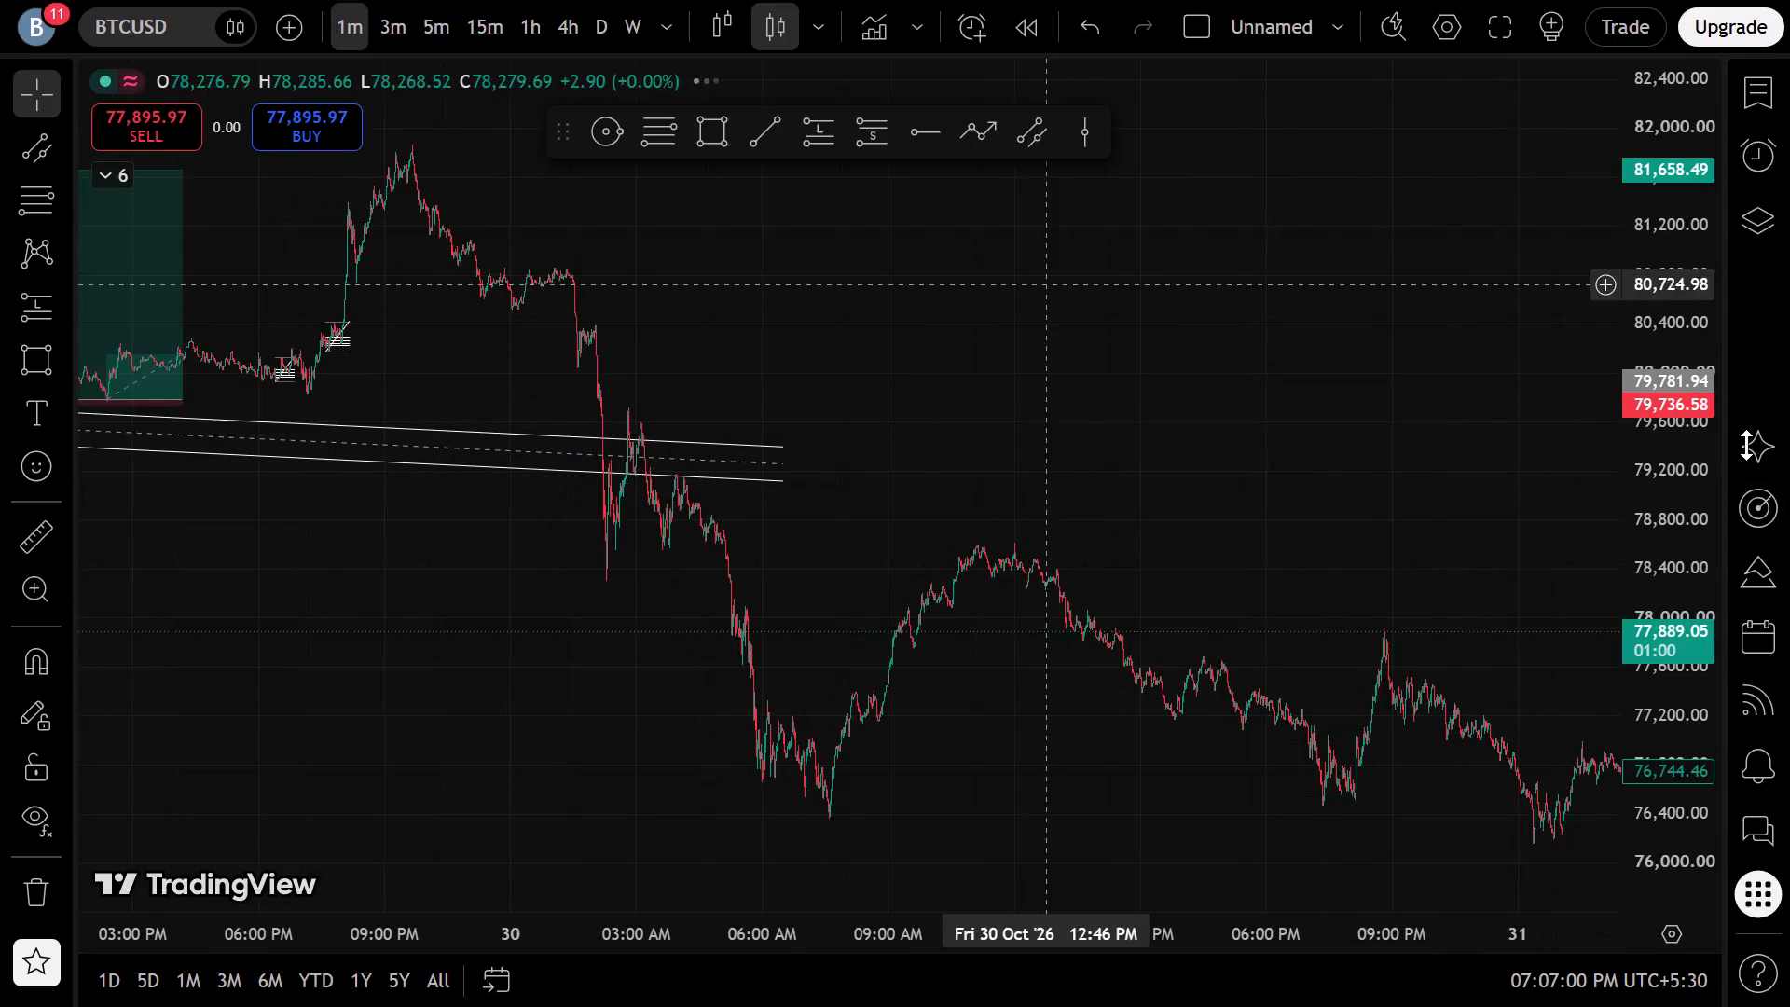
{"action": "left_click_drag", "start_coordinate": [1746, 445], "coordinate": [1789, 476]}
{"action": "left_click_drag", "start_coordinate": [296, 270], "coordinate": [1478, 636]}
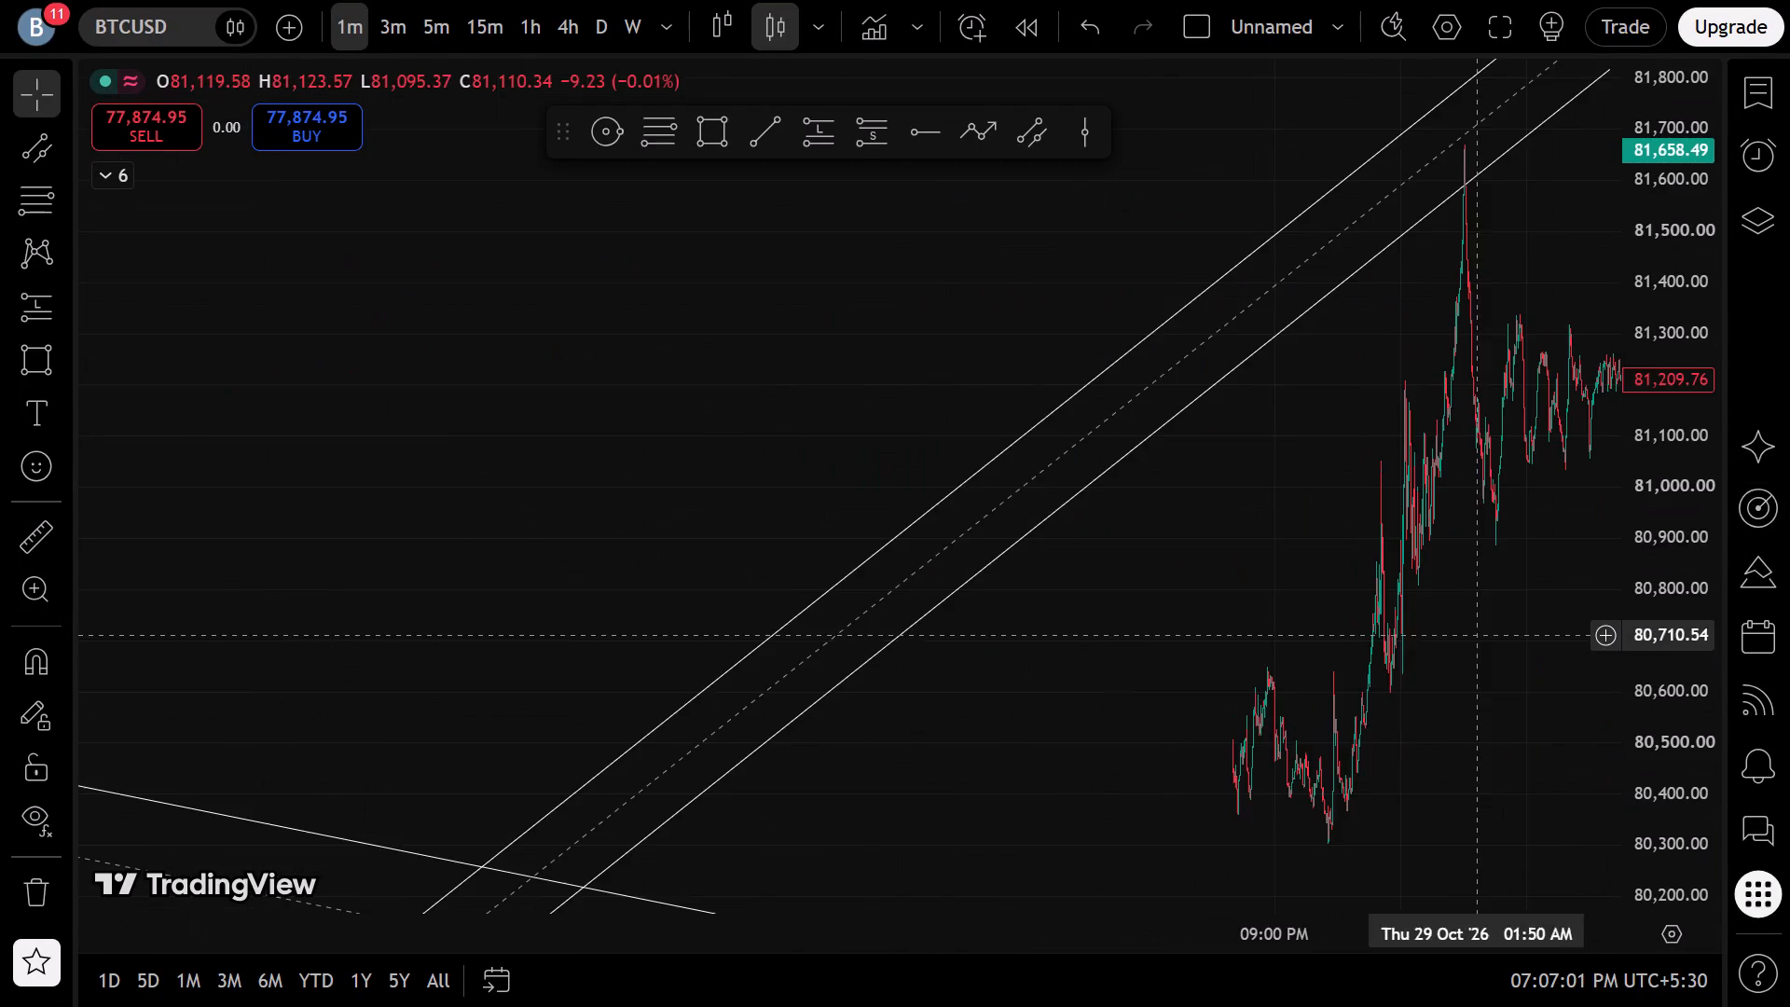
{"action": "left_click_drag", "start_coordinate": [434, 435], "coordinate": [1761, 435]}
{"action": "left_click_drag", "start_coordinate": [1435, 350], "coordinate": [336, 386]}
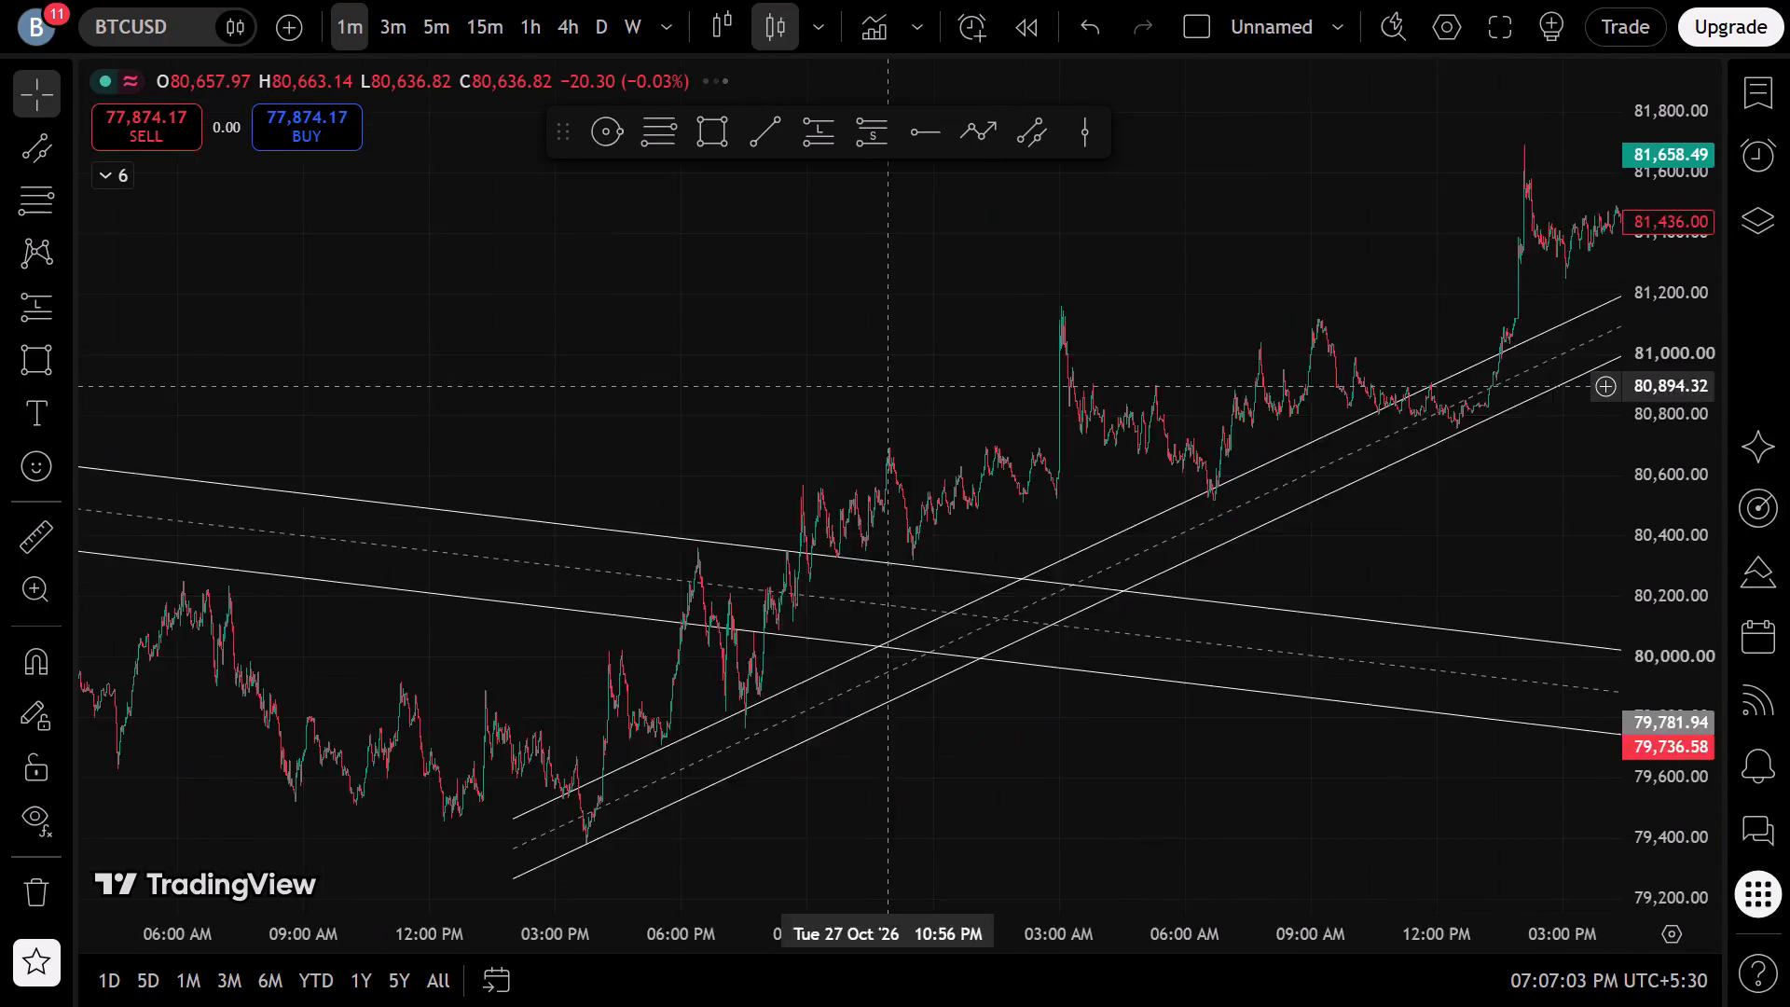
{"action": "left_click_drag", "start_coordinate": [336, 386], "coordinate": [91, 394]}
{"action": "scroll", "coordinate": [414, 522], "scroll_direction": "up", "scroll_amount": 17}
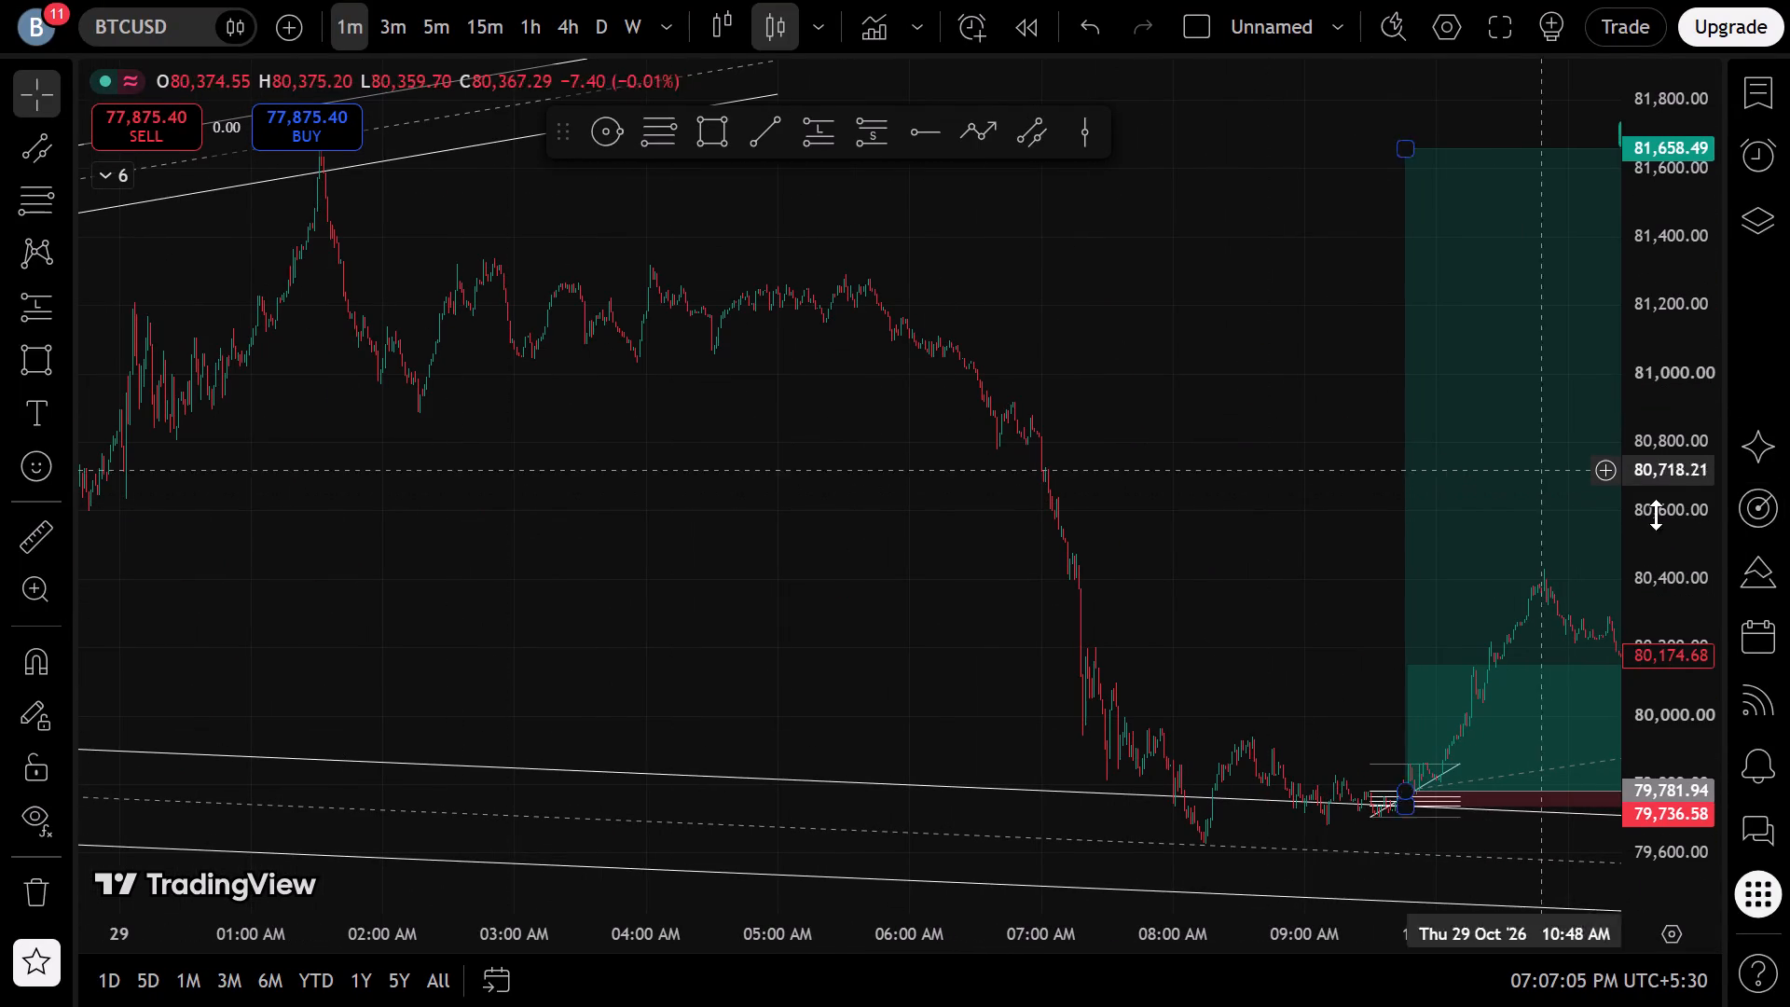
{"action": "left_click_drag", "start_coordinate": [1730, 724], "coordinate": [1734, 700]}
{"action": "left_click_drag", "start_coordinate": [1674, 724], "coordinate": [1514, 264]}
{"action": "left_click_drag", "start_coordinate": [716, 310], "coordinate": [974, 751]}
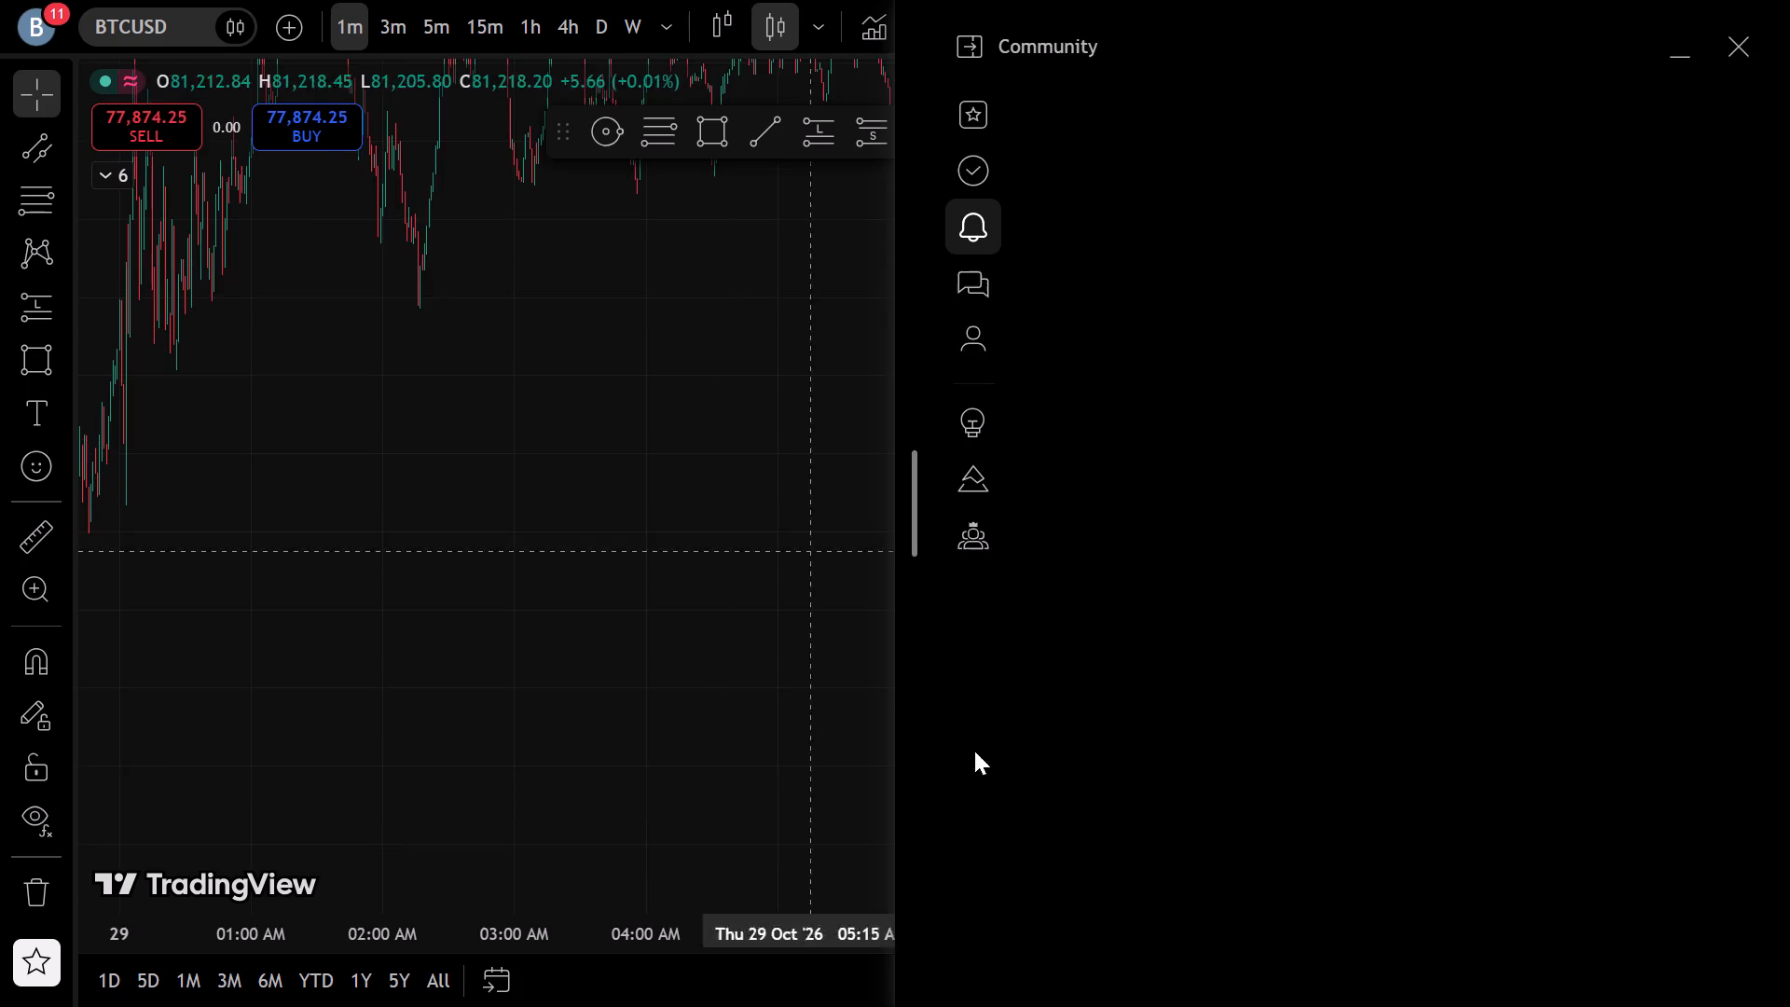
{"action": "left_click_drag", "start_coordinate": [974, 751], "coordinate": [1229, 904]}
{"action": "left_click", "coordinate": [1737, 38]}
{"action": "left_click_drag", "start_coordinate": [1248, 308], "coordinate": [1332, 558]}
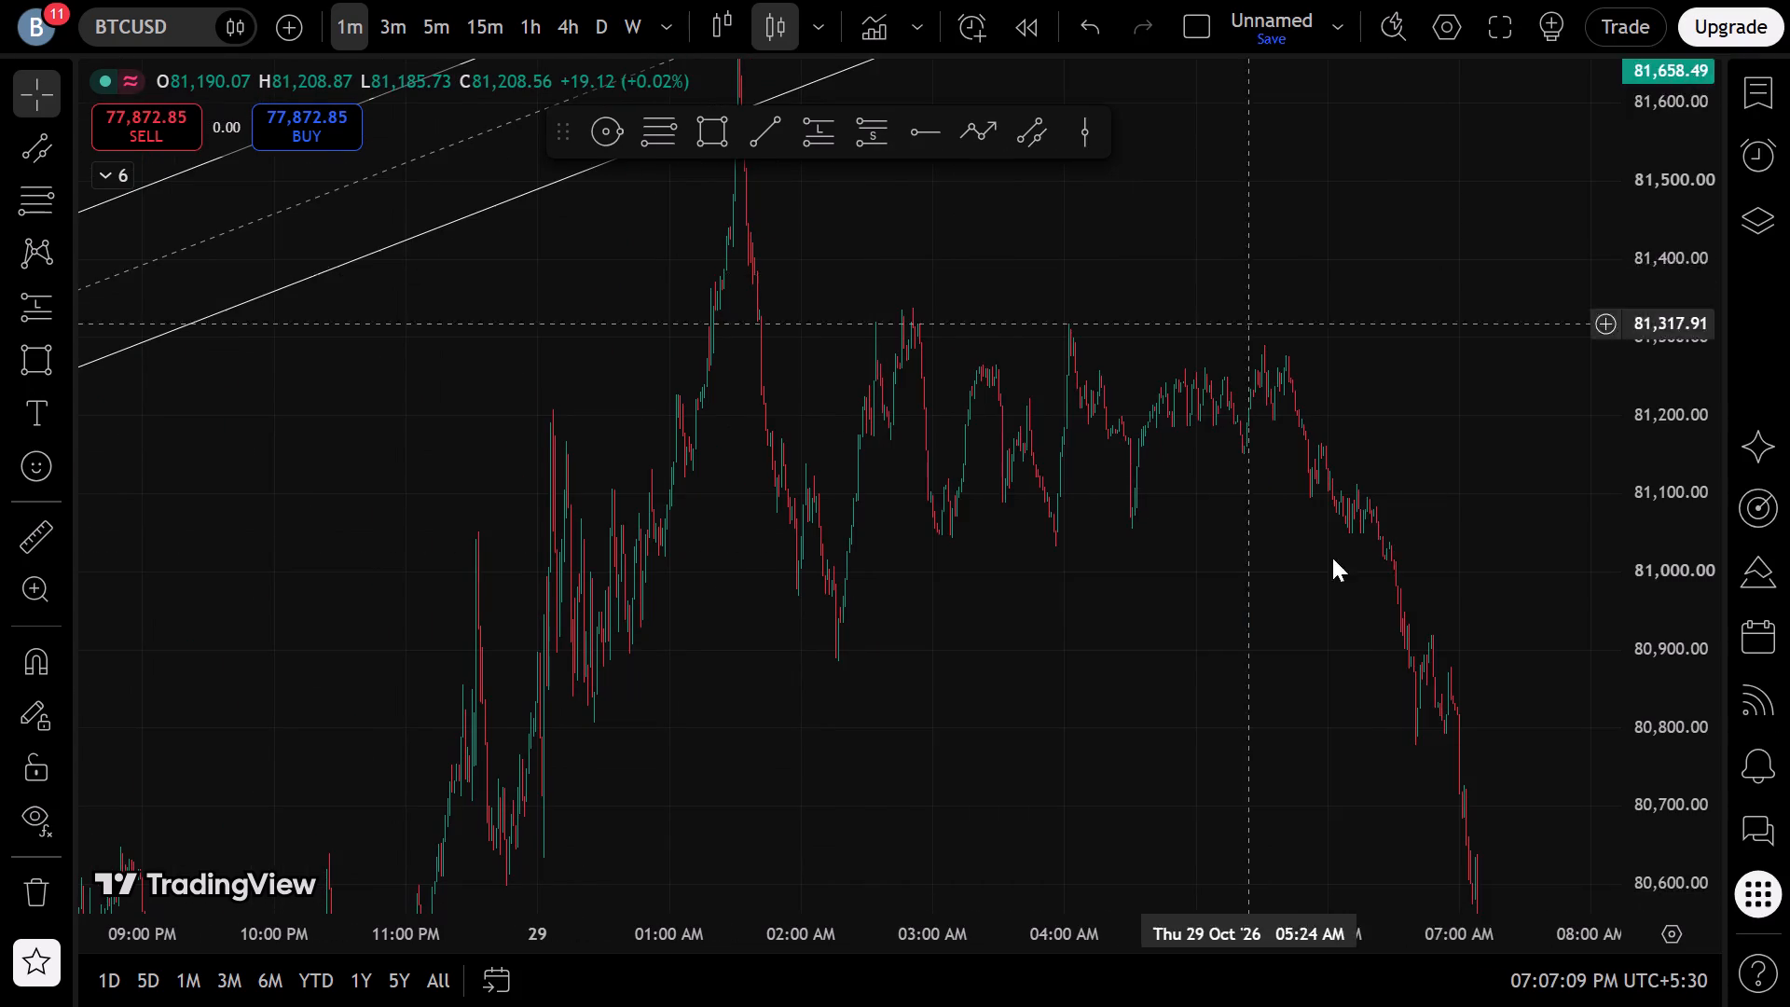
{"action": "left_click_drag", "start_coordinate": [1332, 558], "coordinate": [1541, 657]}
{"action": "scroll", "coordinate": [1149, 589], "scroll_direction": "up", "scroll_amount": 13}
{"action": "left_click_drag", "start_coordinate": [826, 543], "coordinate": [921, 312]}
{"action": "scroll", "coordinate": [926, 317], "scroll_direction": "down", "scroll_amount": 5}
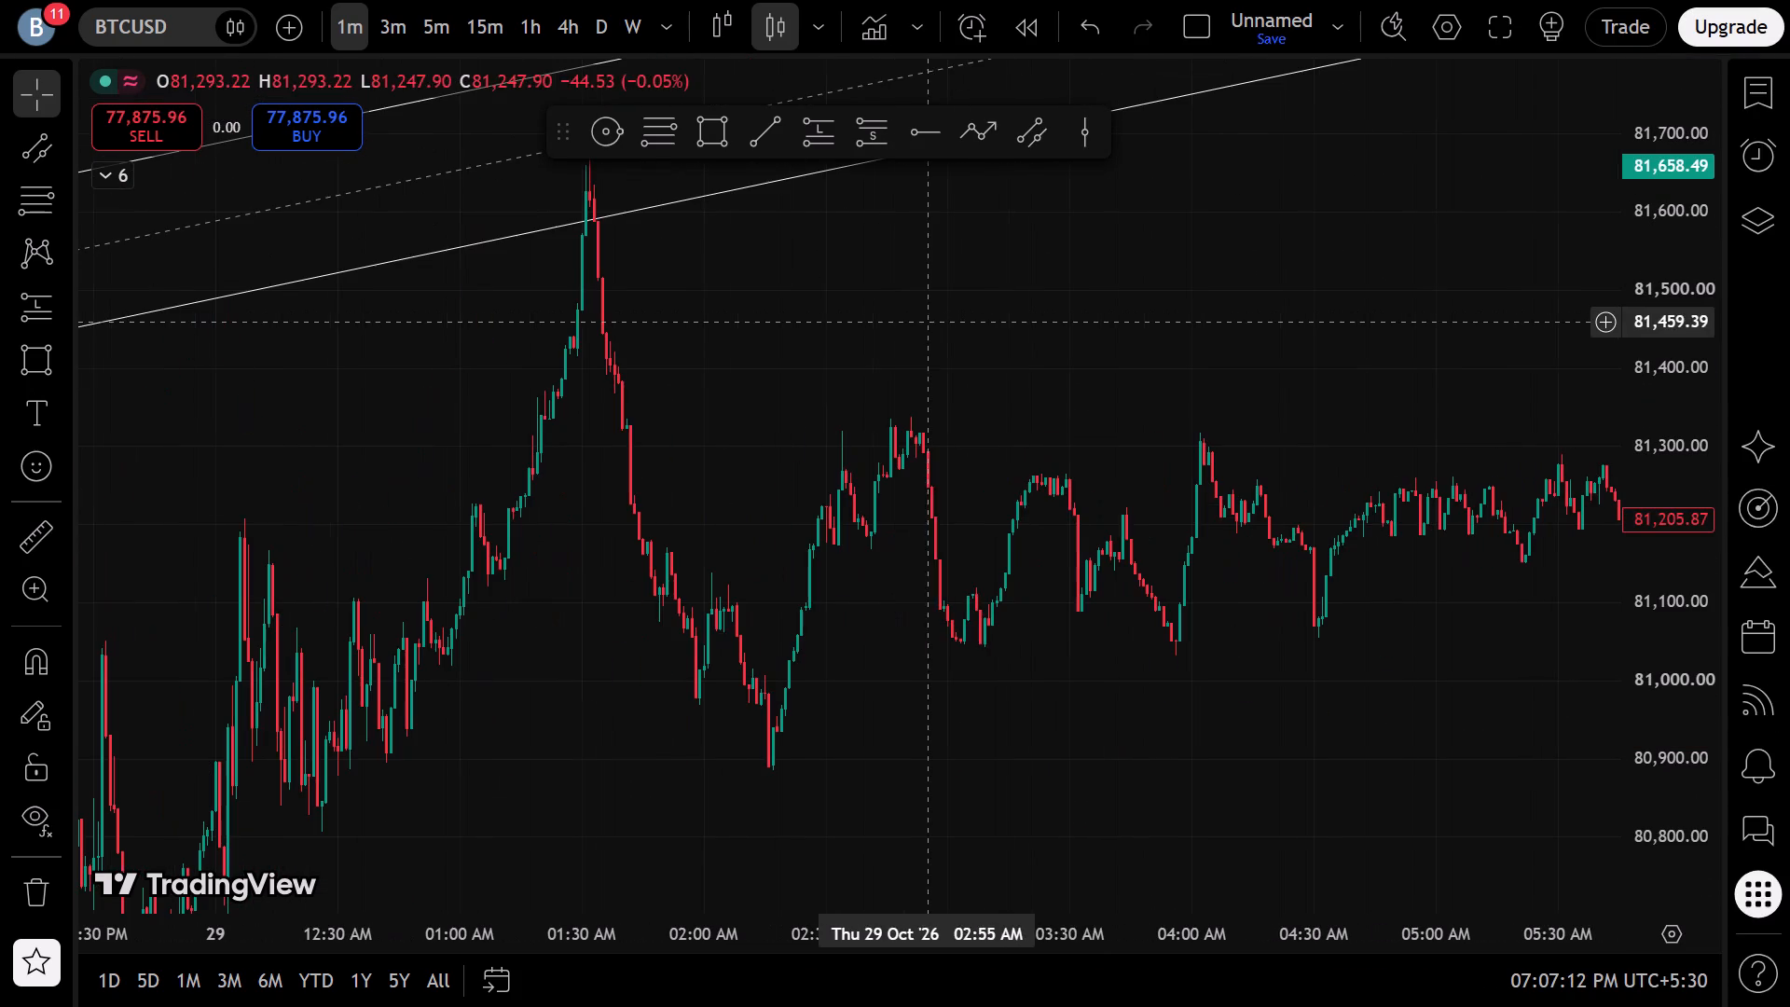
Draw a Fibonacci retracement over the 29 October drop, from about 81,173 at 01:46 AM to about 80,967 at 02:14 AM.
{"action": "left_click", "coordinate": [1053, 541]}
{"action": "scroll", "coordinate": [1053, 541], "scroll_direction": "up", "scroll_amount": 5}
{"action": "scroll", "coordinate": [1053, 541], "scroll_direction": "down", "scroll_amount": 3}
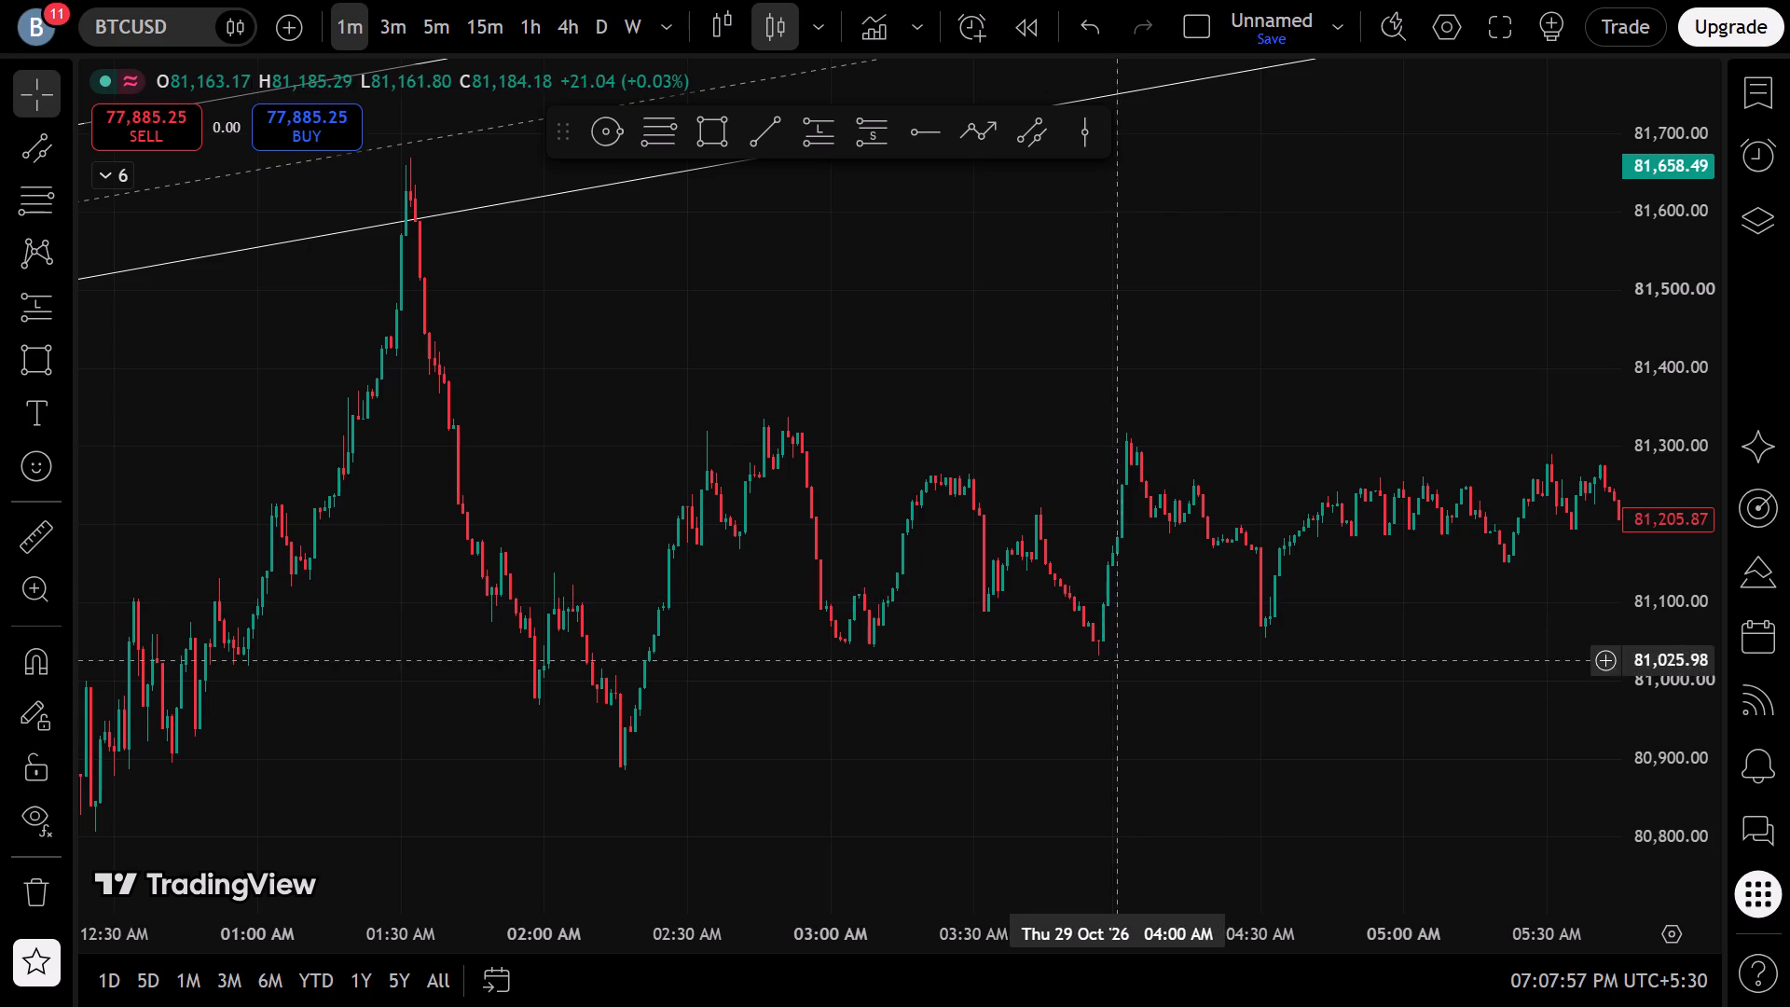
{"action": "left_click_drag", "start_coordinate": [750, 663], "coordinate": [1246, 655]}
{"action": "scroll", "coordinate": [1037, 659], "scroll_direction": "up", "scroll_amount": 5}
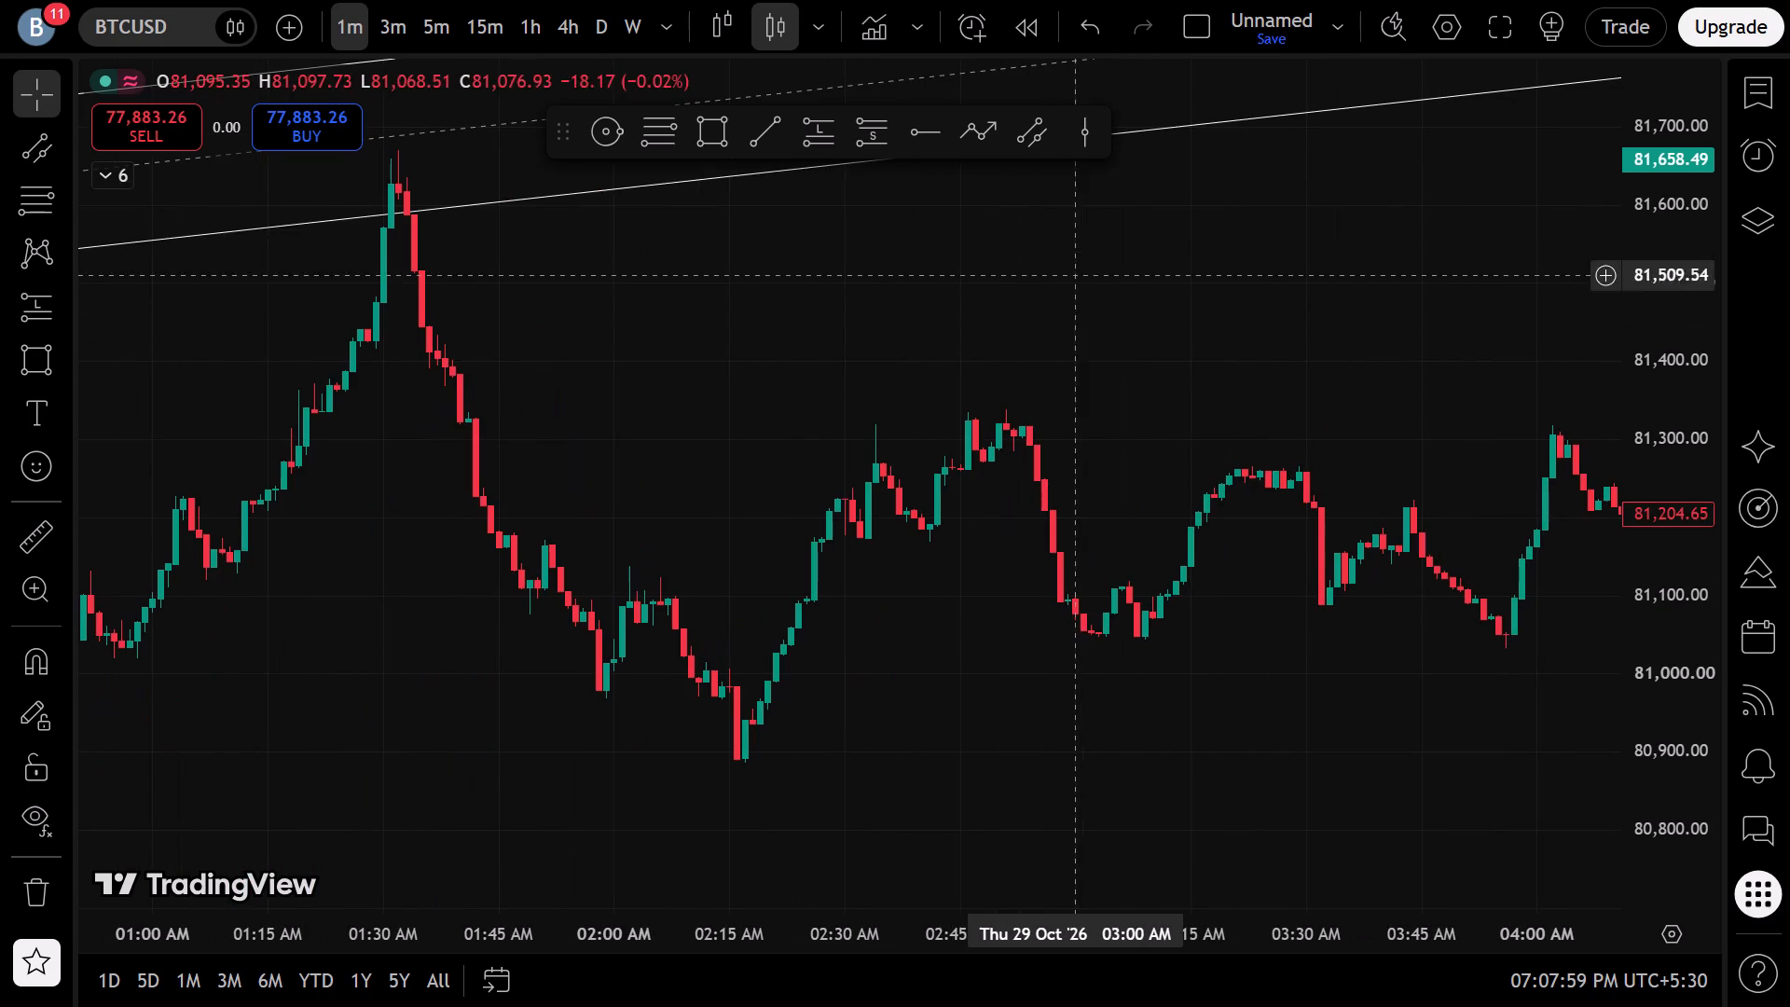
{"action": "left_click", "coordinate": [653, 139]}
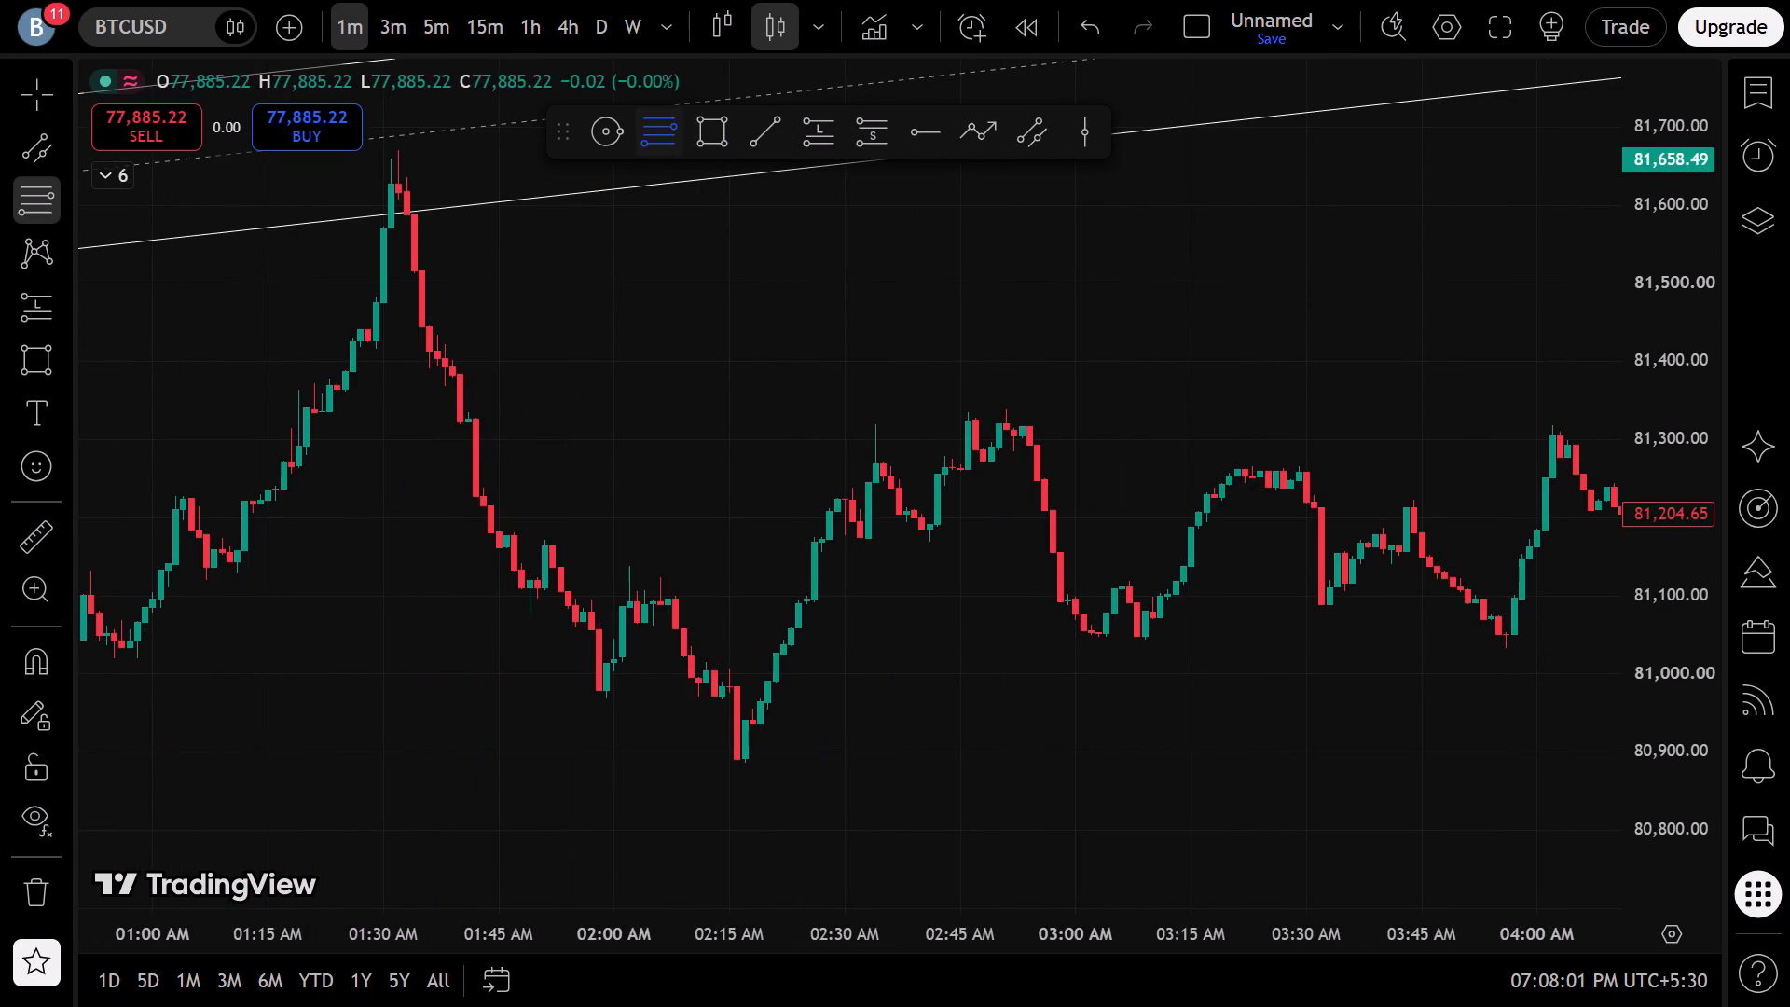
{"action": "left_click", "coordinate": [503, 539]}
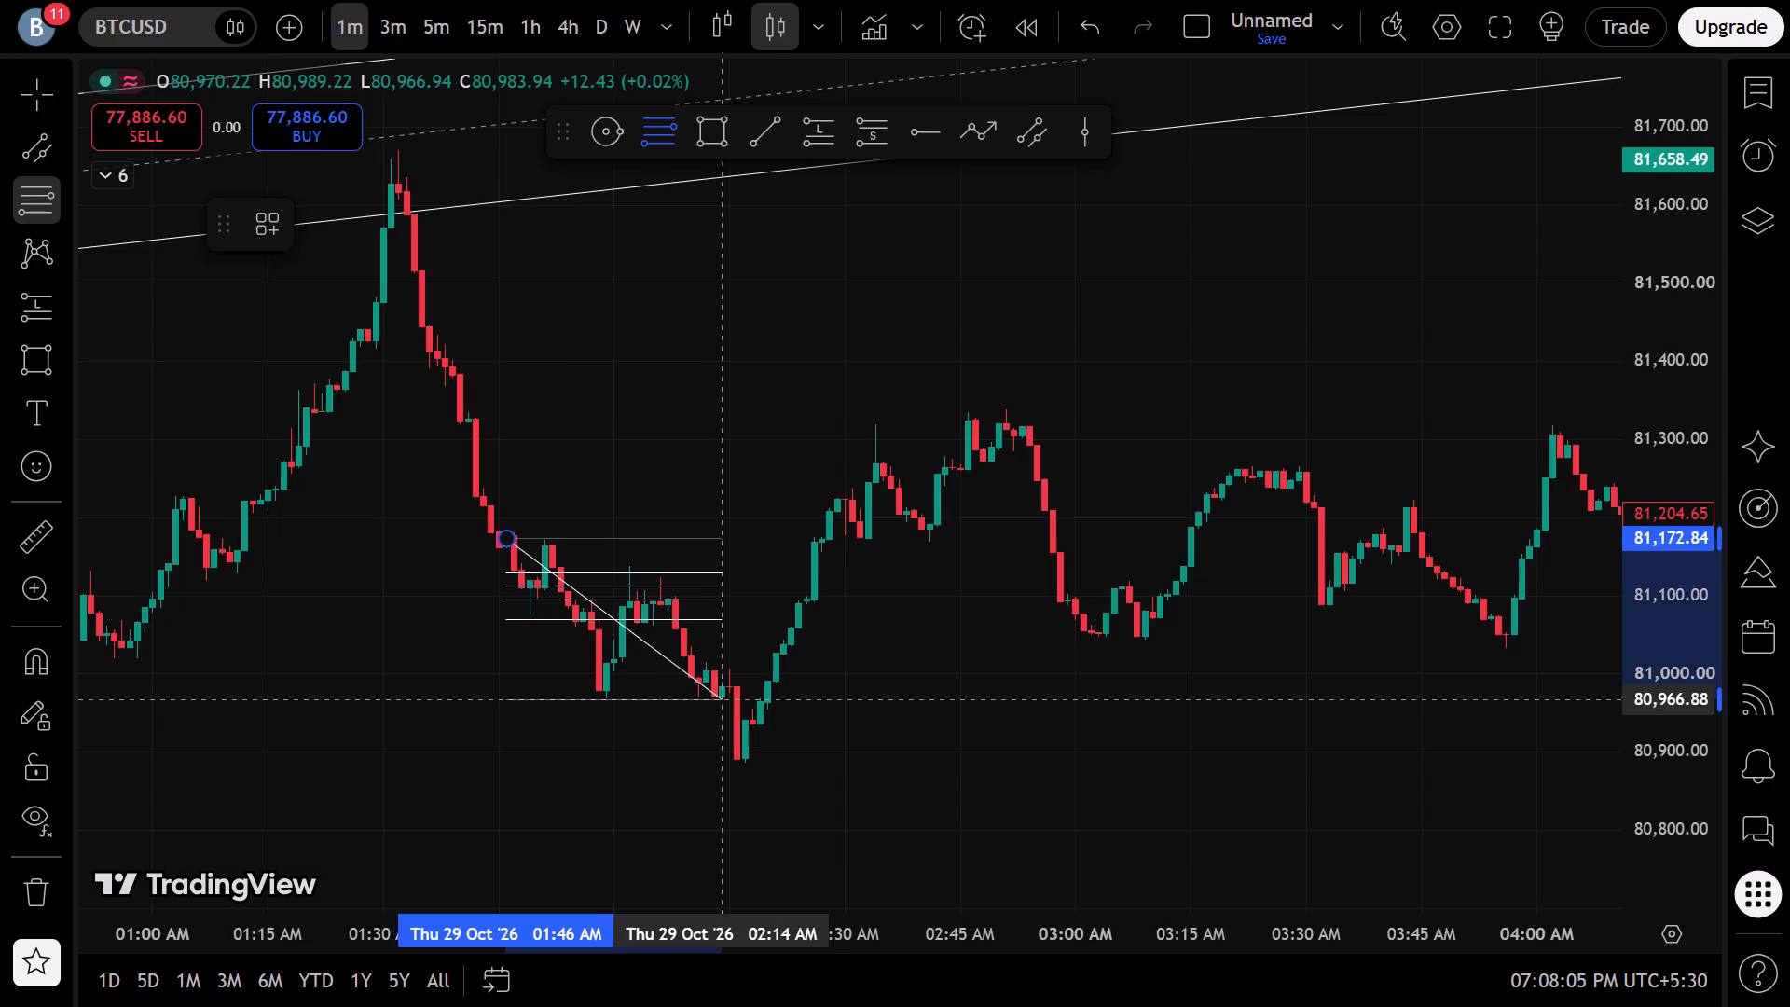
{"action": "left_click", "coordinate": [726, 699]}
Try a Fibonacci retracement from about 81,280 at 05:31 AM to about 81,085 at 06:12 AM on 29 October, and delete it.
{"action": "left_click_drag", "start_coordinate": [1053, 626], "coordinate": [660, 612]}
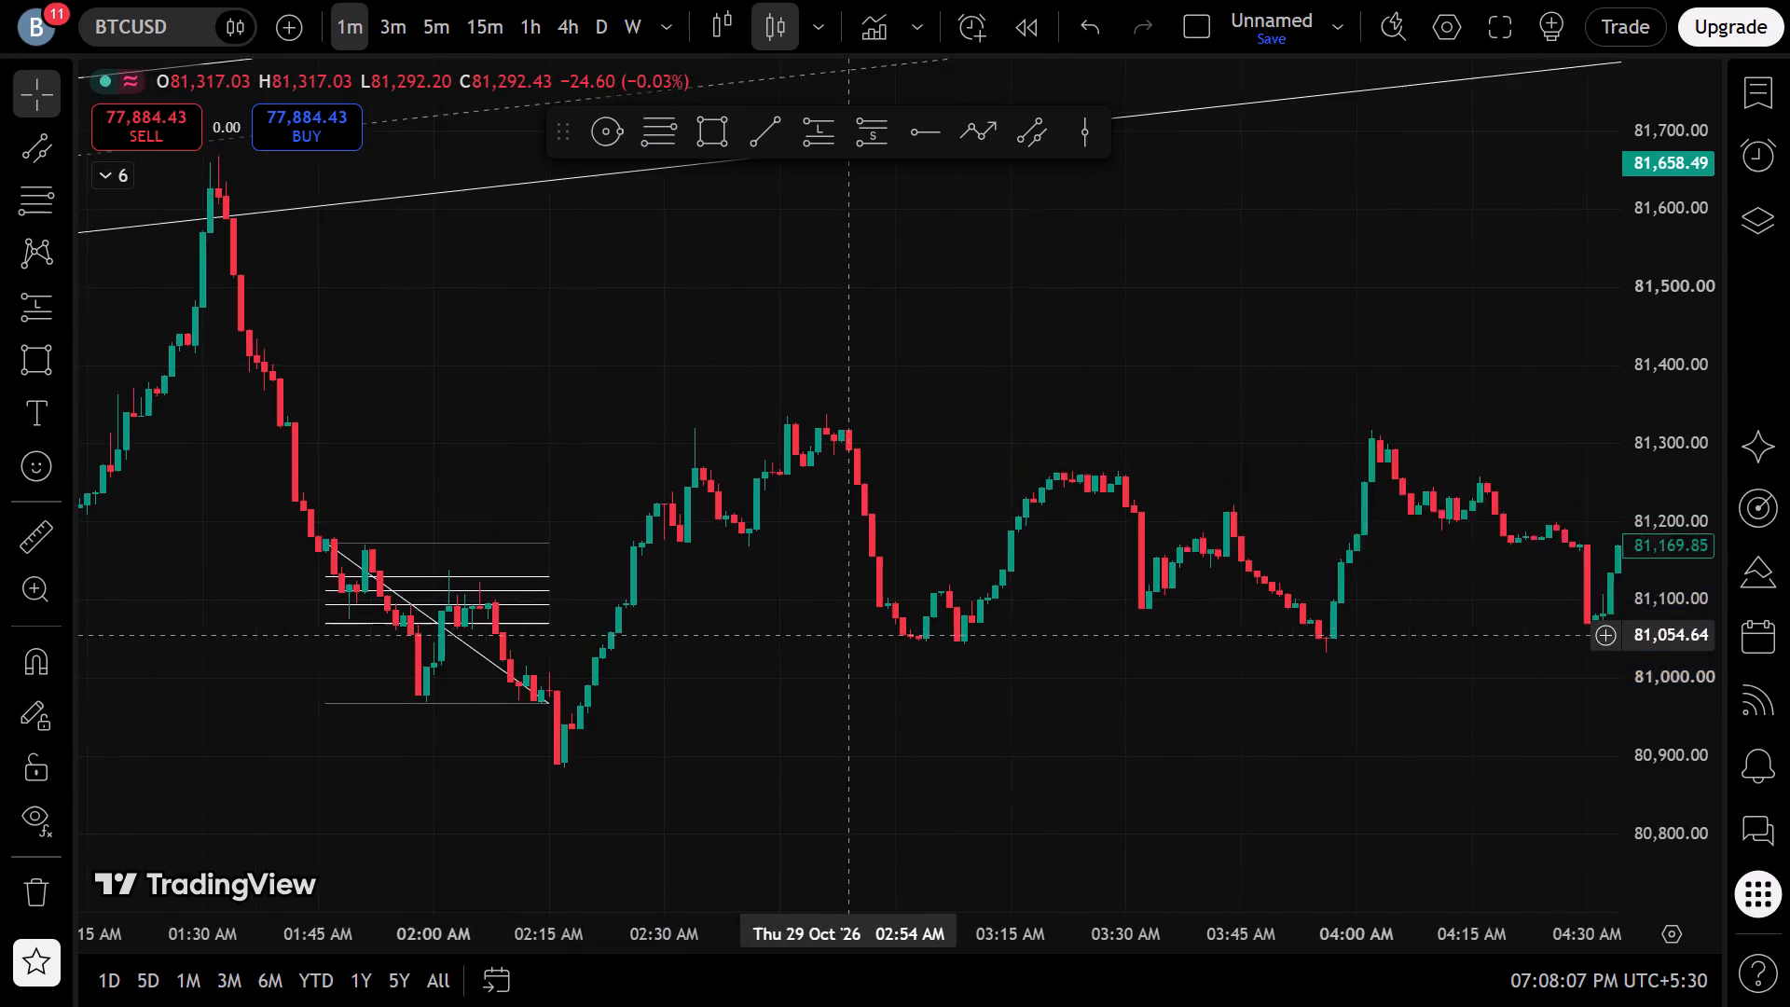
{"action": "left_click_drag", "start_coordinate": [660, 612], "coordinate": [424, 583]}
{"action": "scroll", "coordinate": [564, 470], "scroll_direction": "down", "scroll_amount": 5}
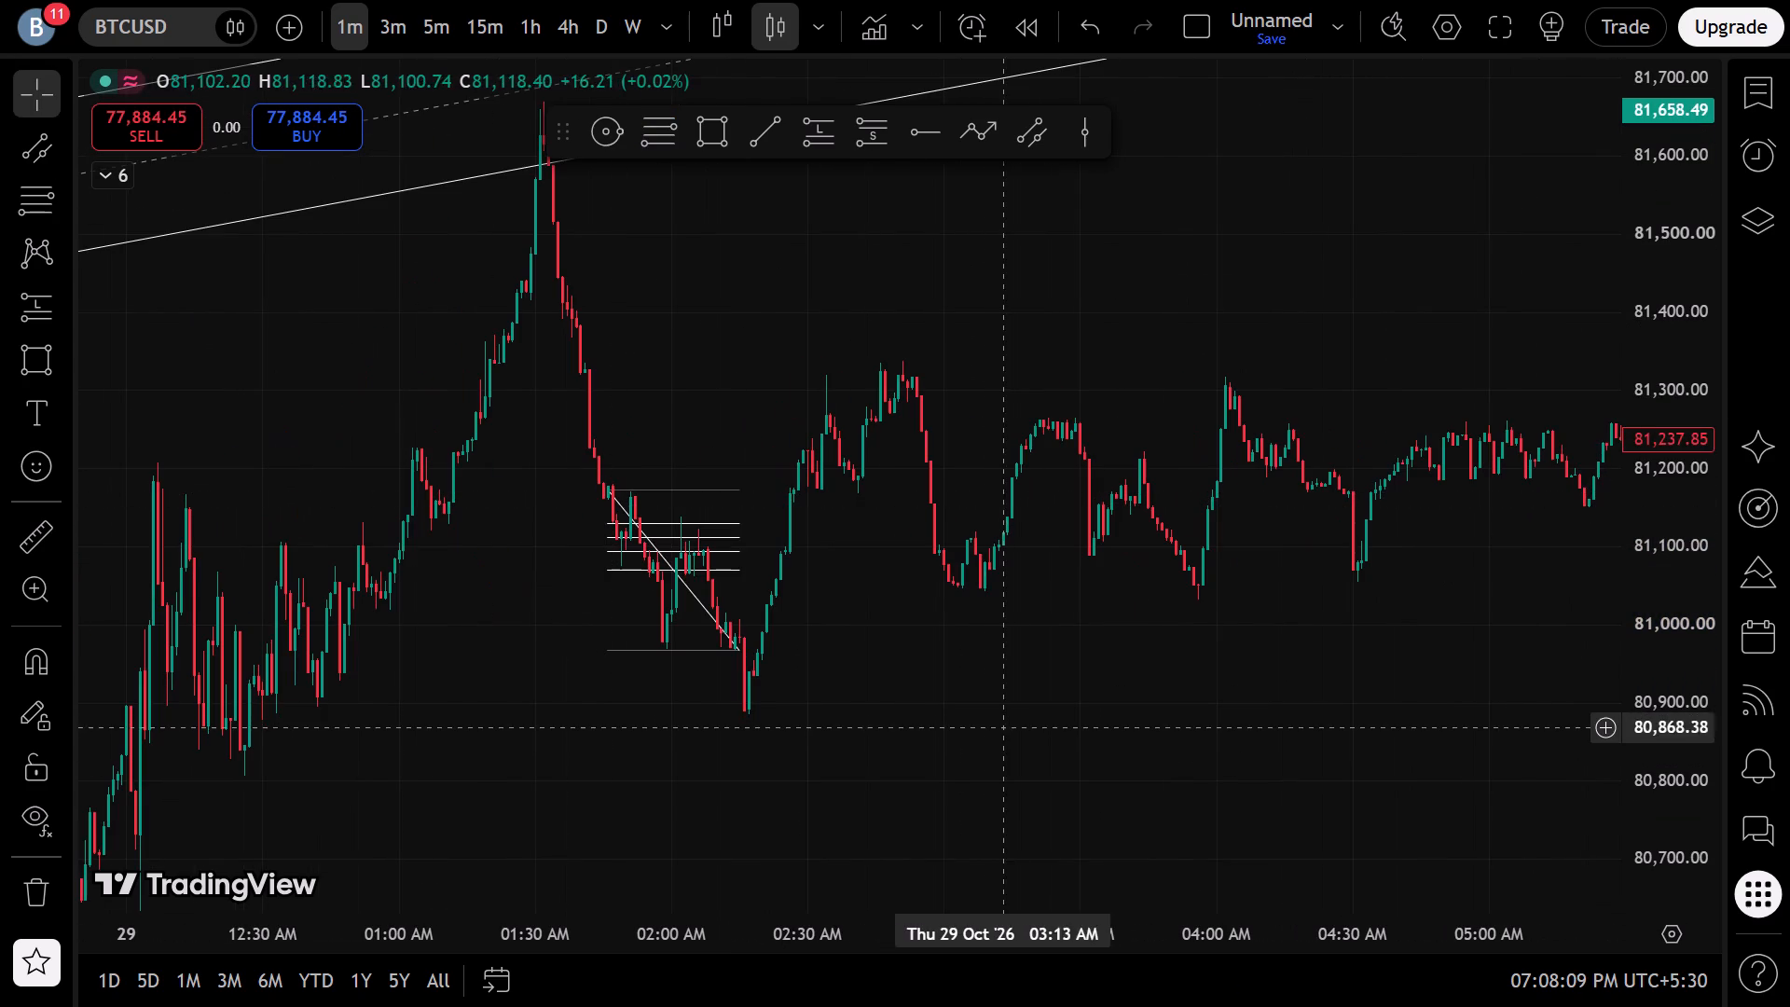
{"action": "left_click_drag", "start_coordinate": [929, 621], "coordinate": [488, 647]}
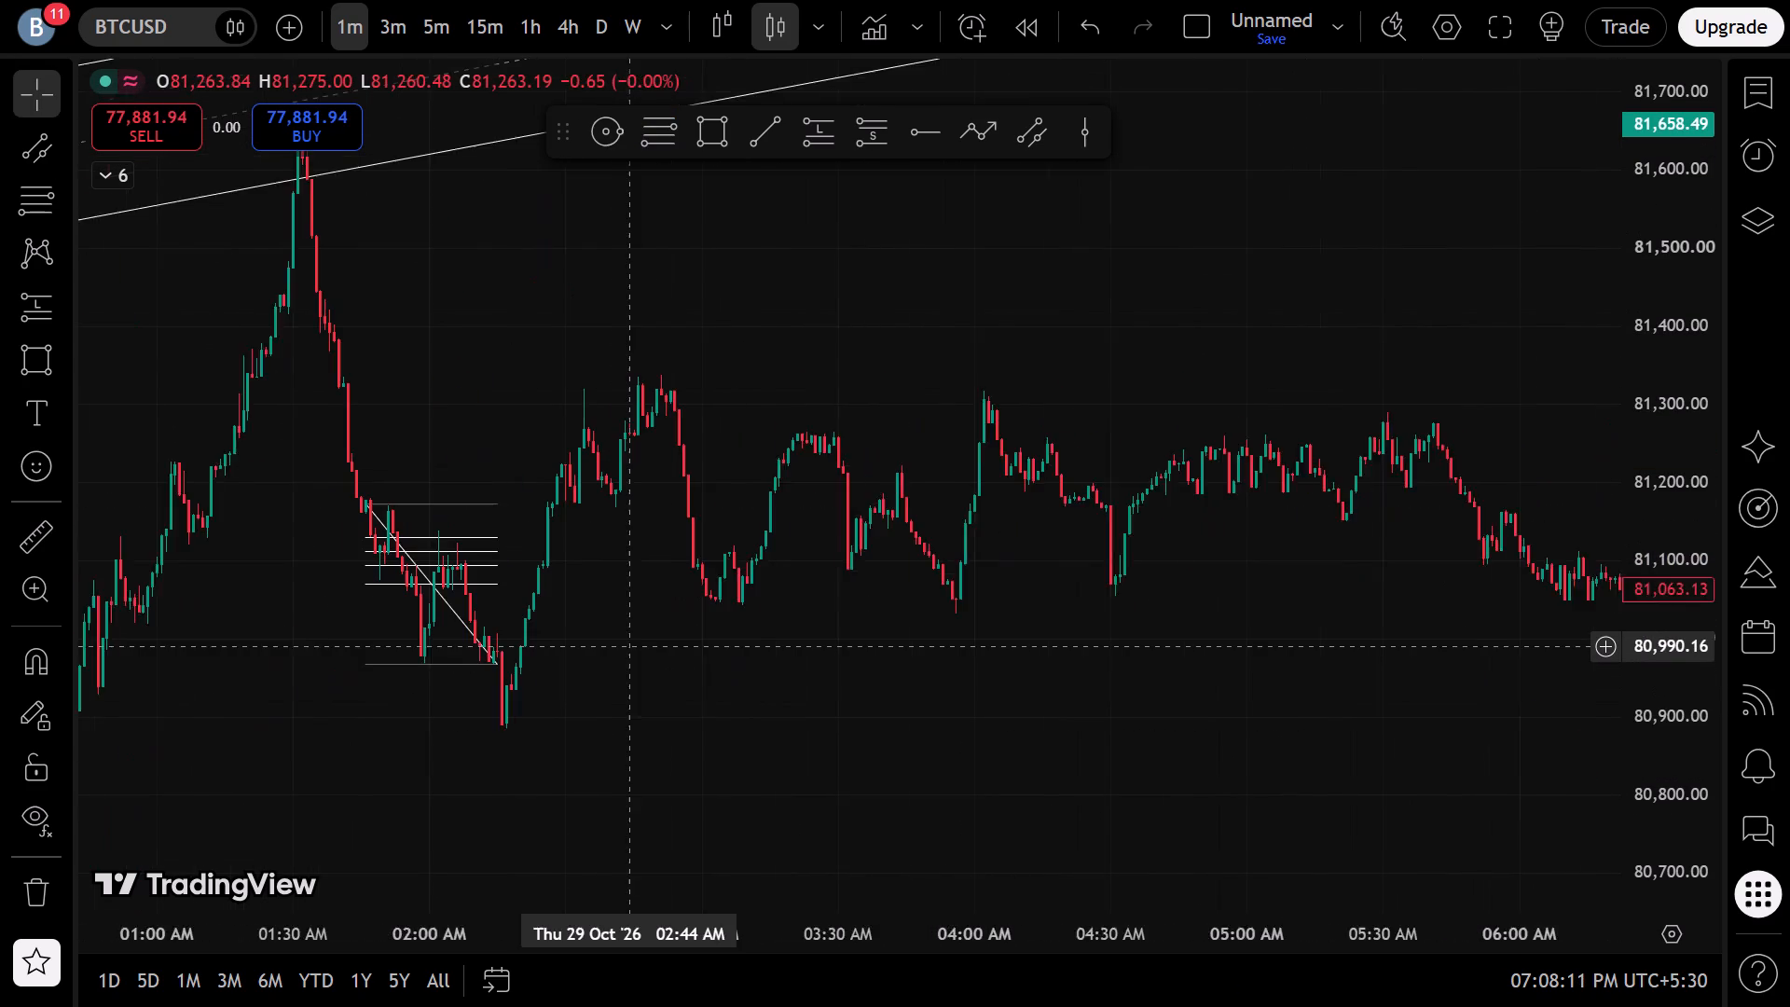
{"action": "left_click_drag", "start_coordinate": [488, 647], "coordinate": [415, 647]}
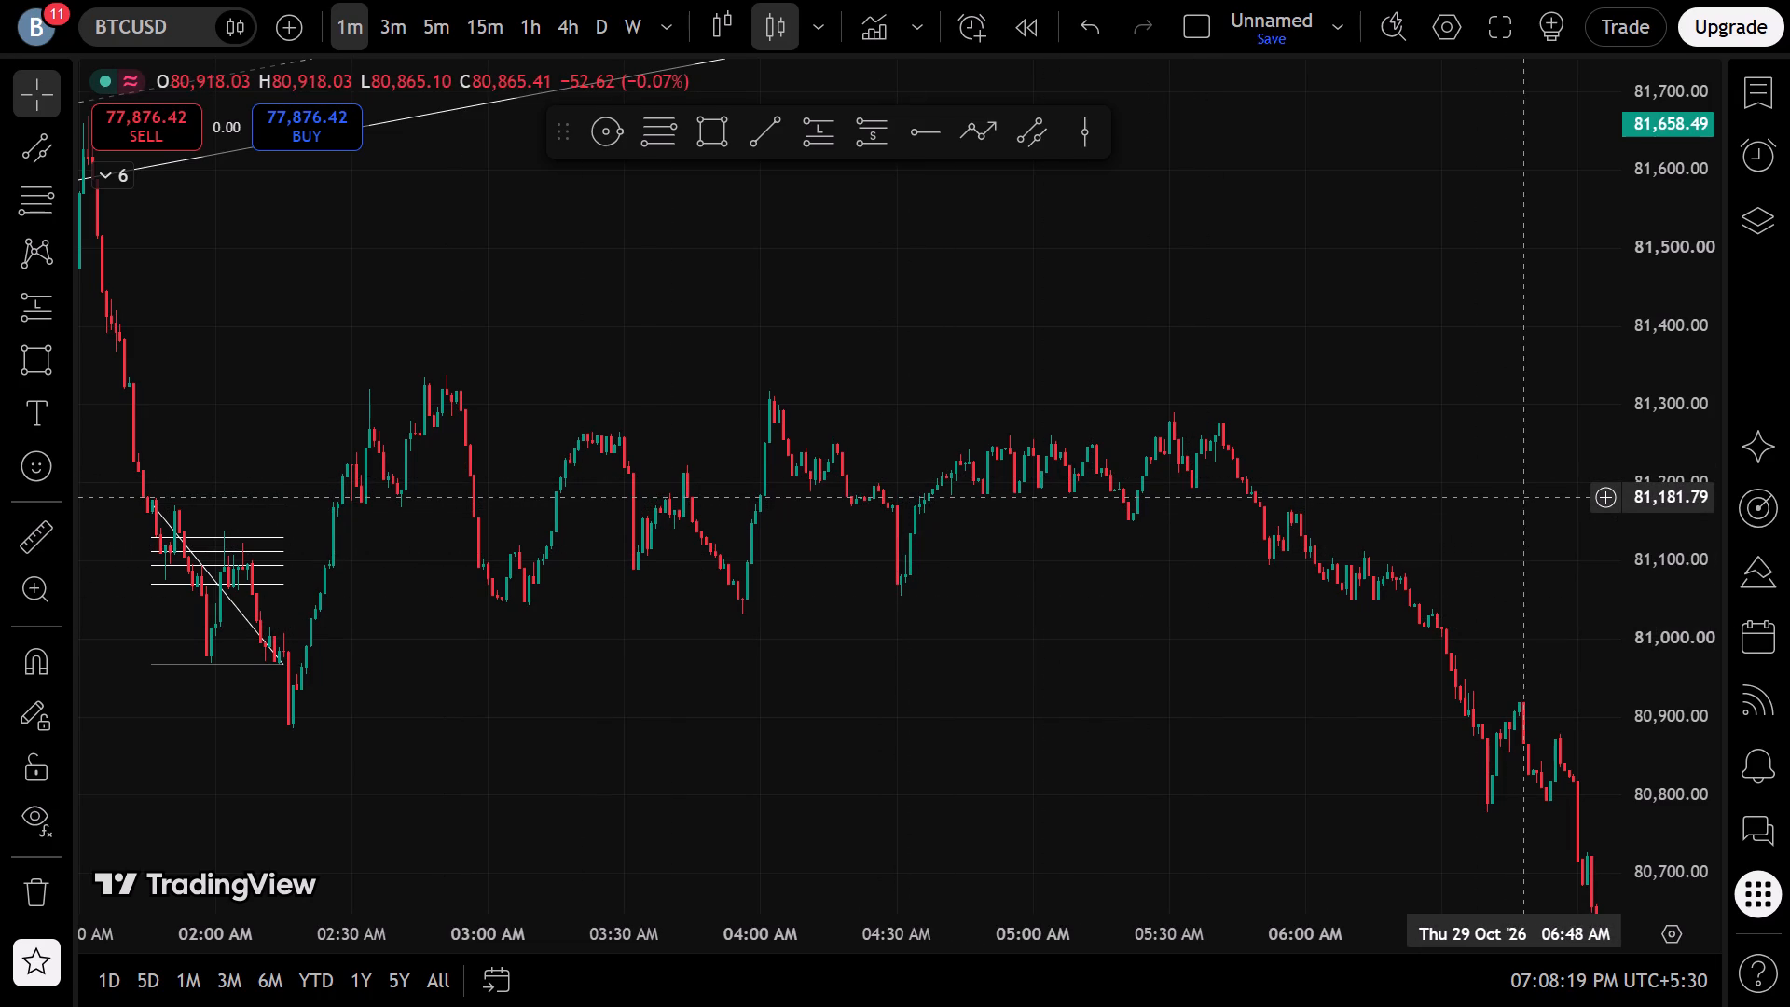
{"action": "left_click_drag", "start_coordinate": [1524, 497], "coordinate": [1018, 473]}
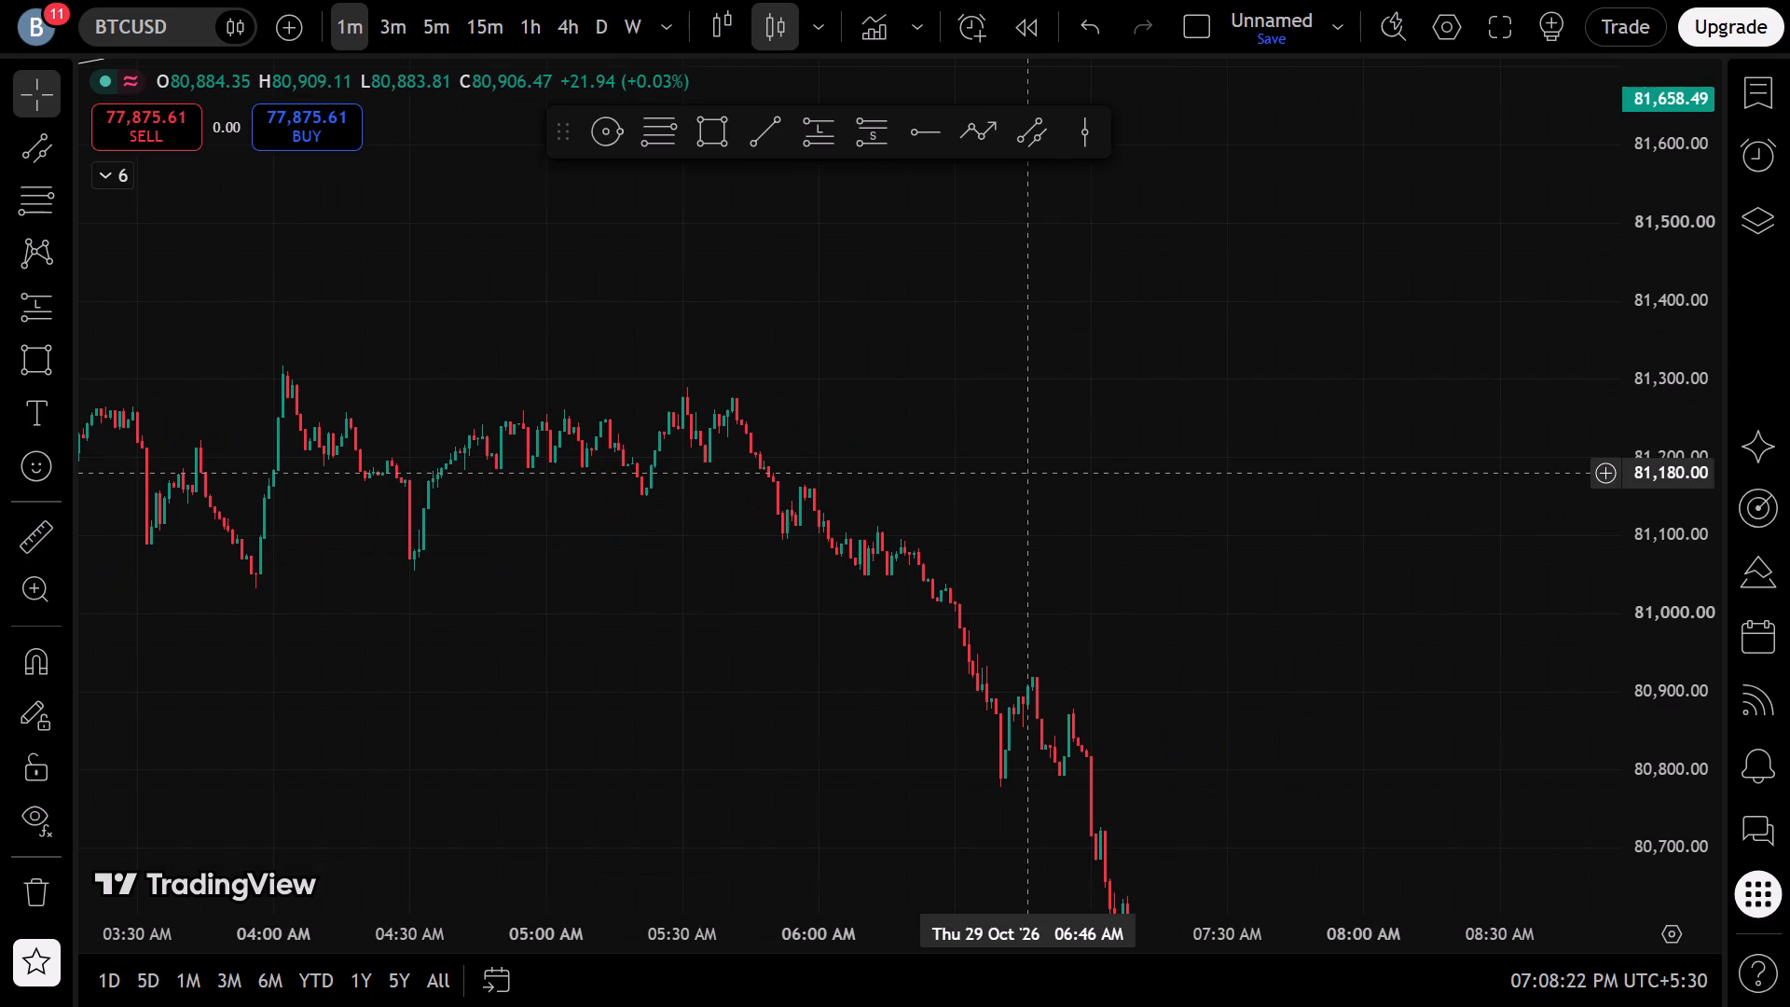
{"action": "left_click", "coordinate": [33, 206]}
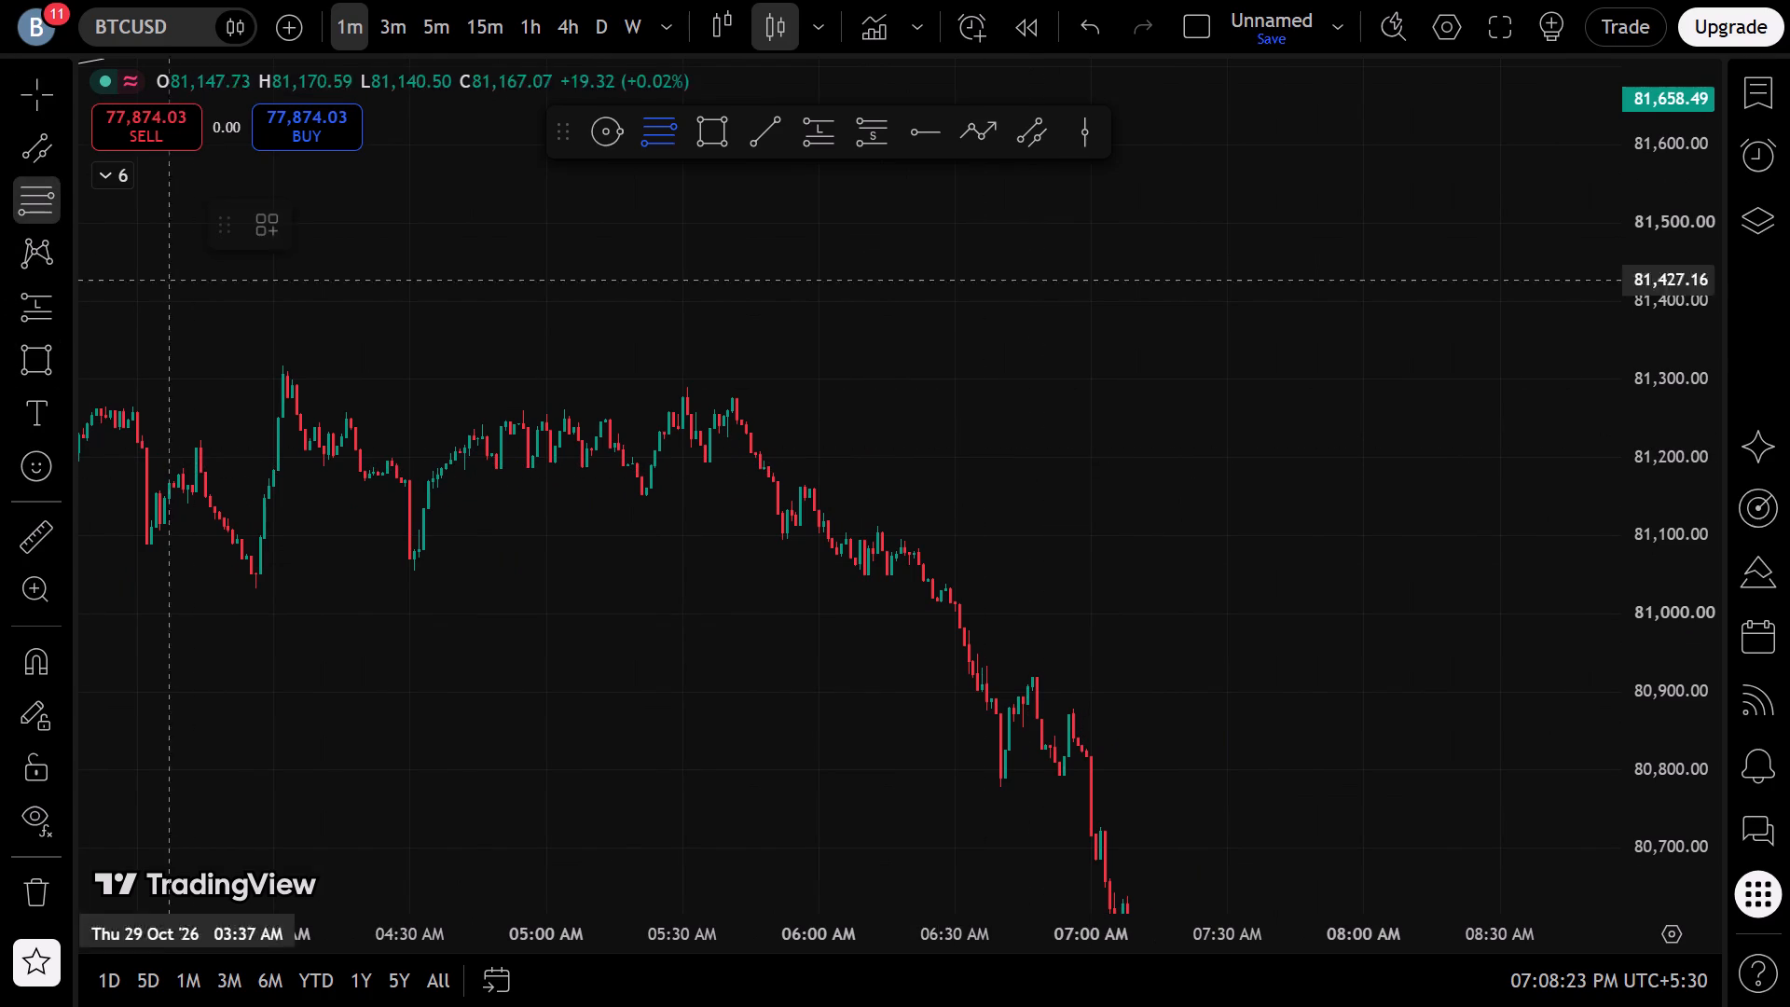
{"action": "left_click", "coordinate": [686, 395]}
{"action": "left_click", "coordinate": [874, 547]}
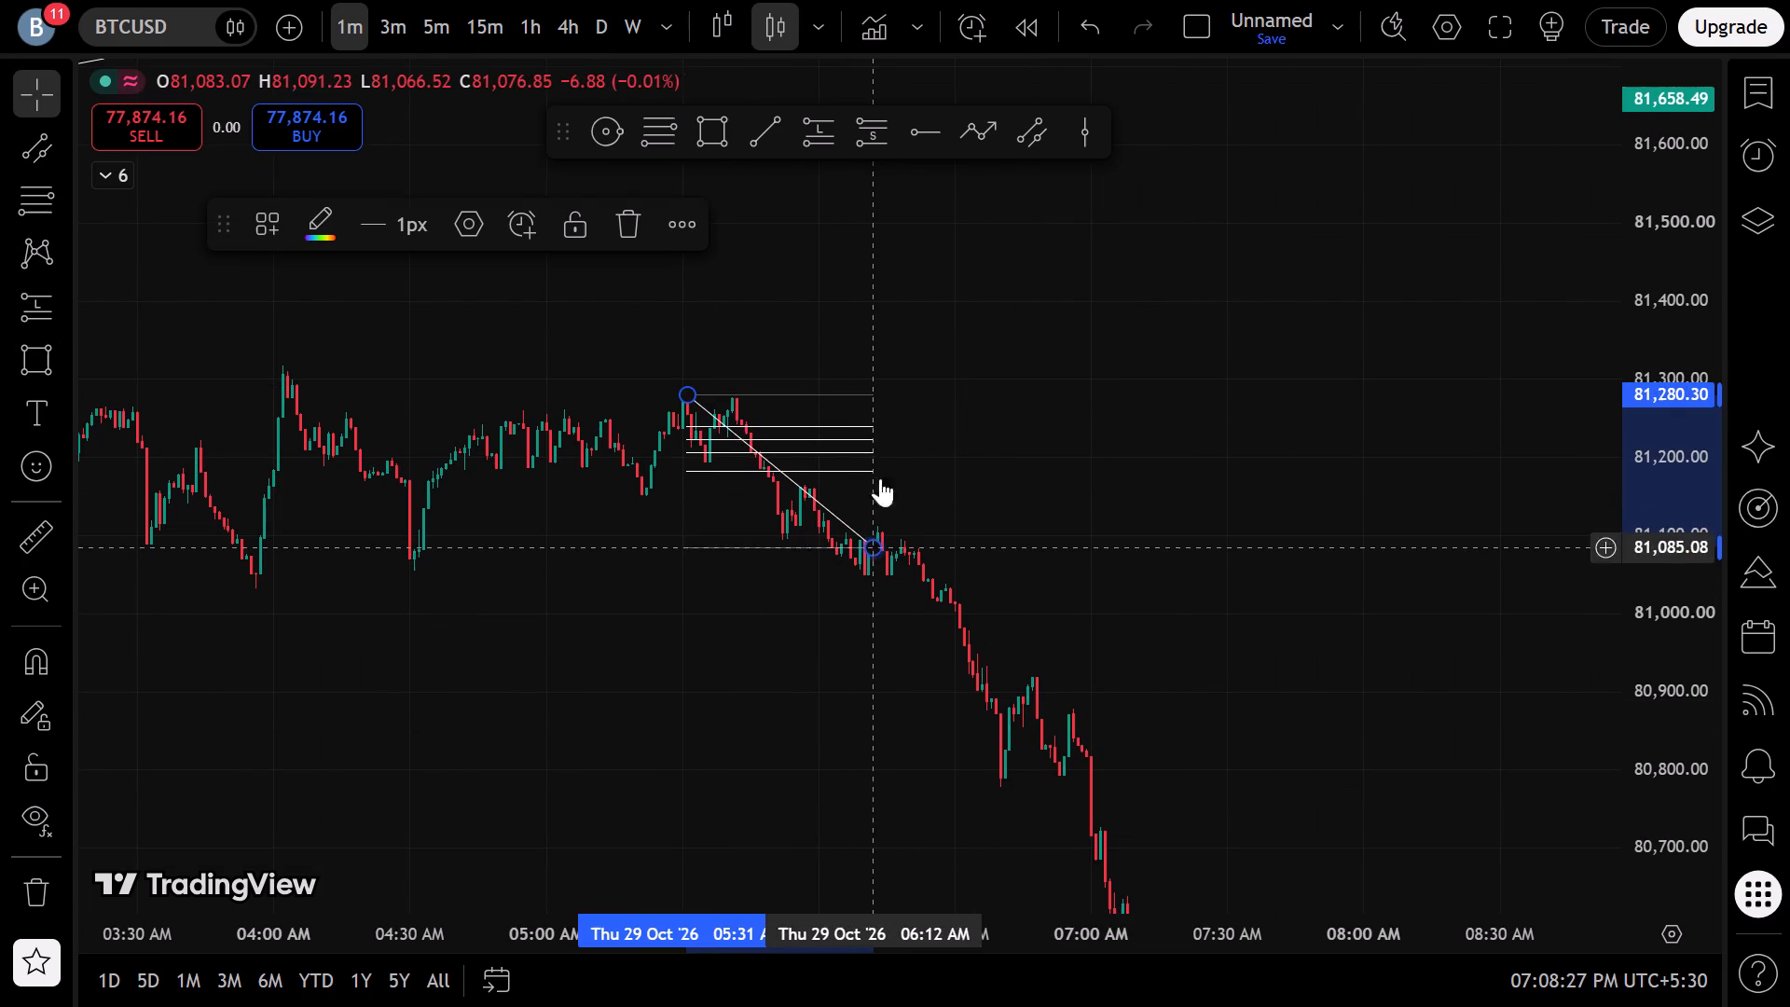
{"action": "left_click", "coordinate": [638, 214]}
Draw a Fibonacci retracement on 29 October from about 81,169 at 05:49 AM to about 81,051 at 06:29 AM.
{"action": "left_click", "coordinate": [671, 136]}
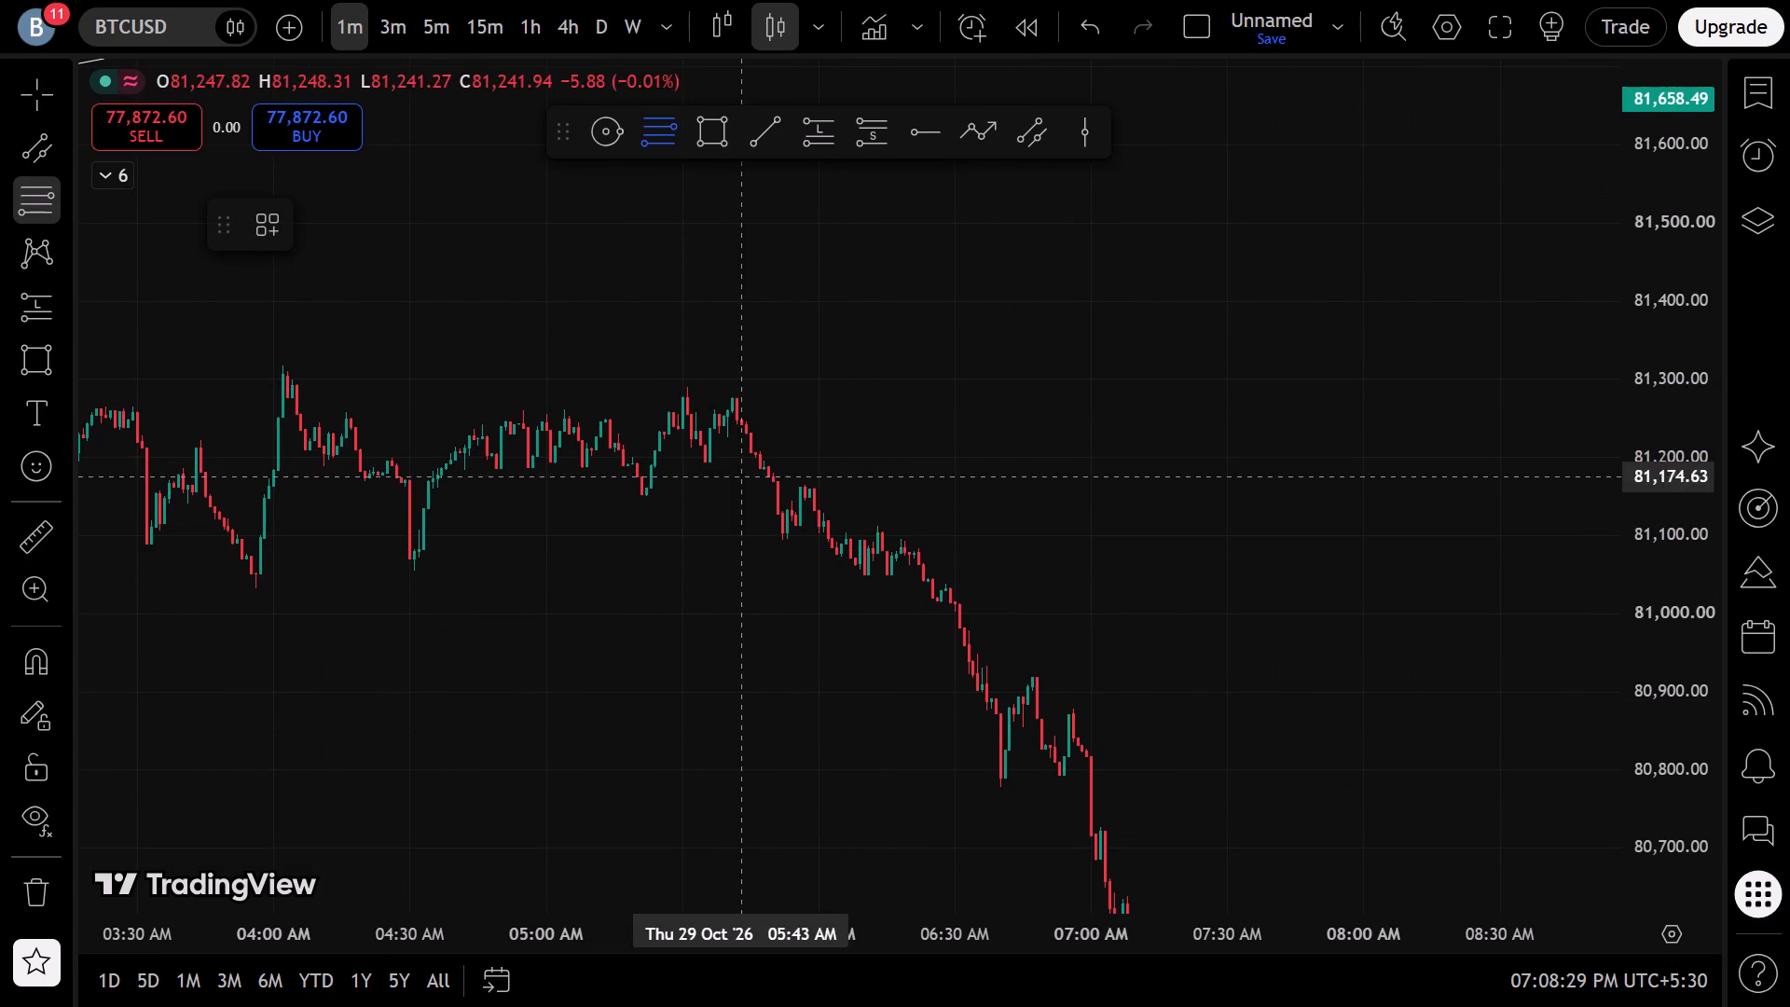
{"action": "left_click", "coordinate": [767, 482]}
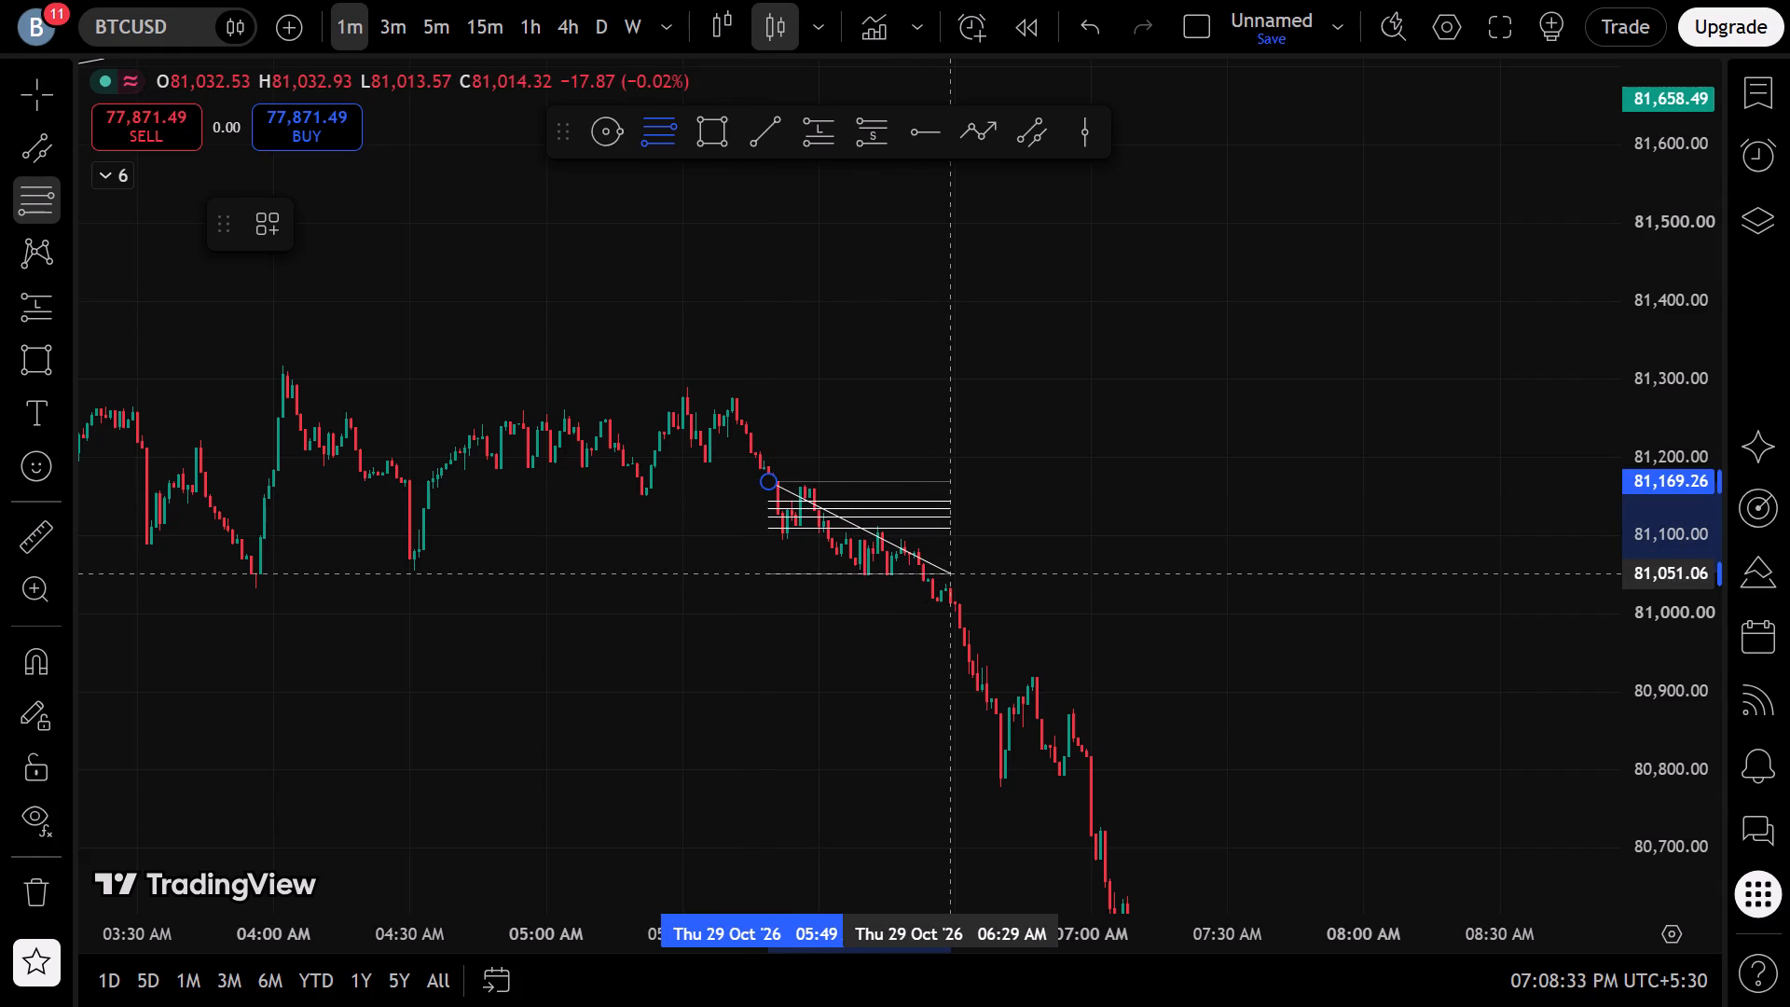
{"action": "left_click", "coordinate": [949, 574]}
{"action": "left_click", "coordinate": [1219, 585]}
Move the latest retracement's upper starting point back to about 05:39 AM, near 81,164.
{"action": "left_click_drag", "start_coordinate": [1654, 809], "coordinate": [1411, 323]}
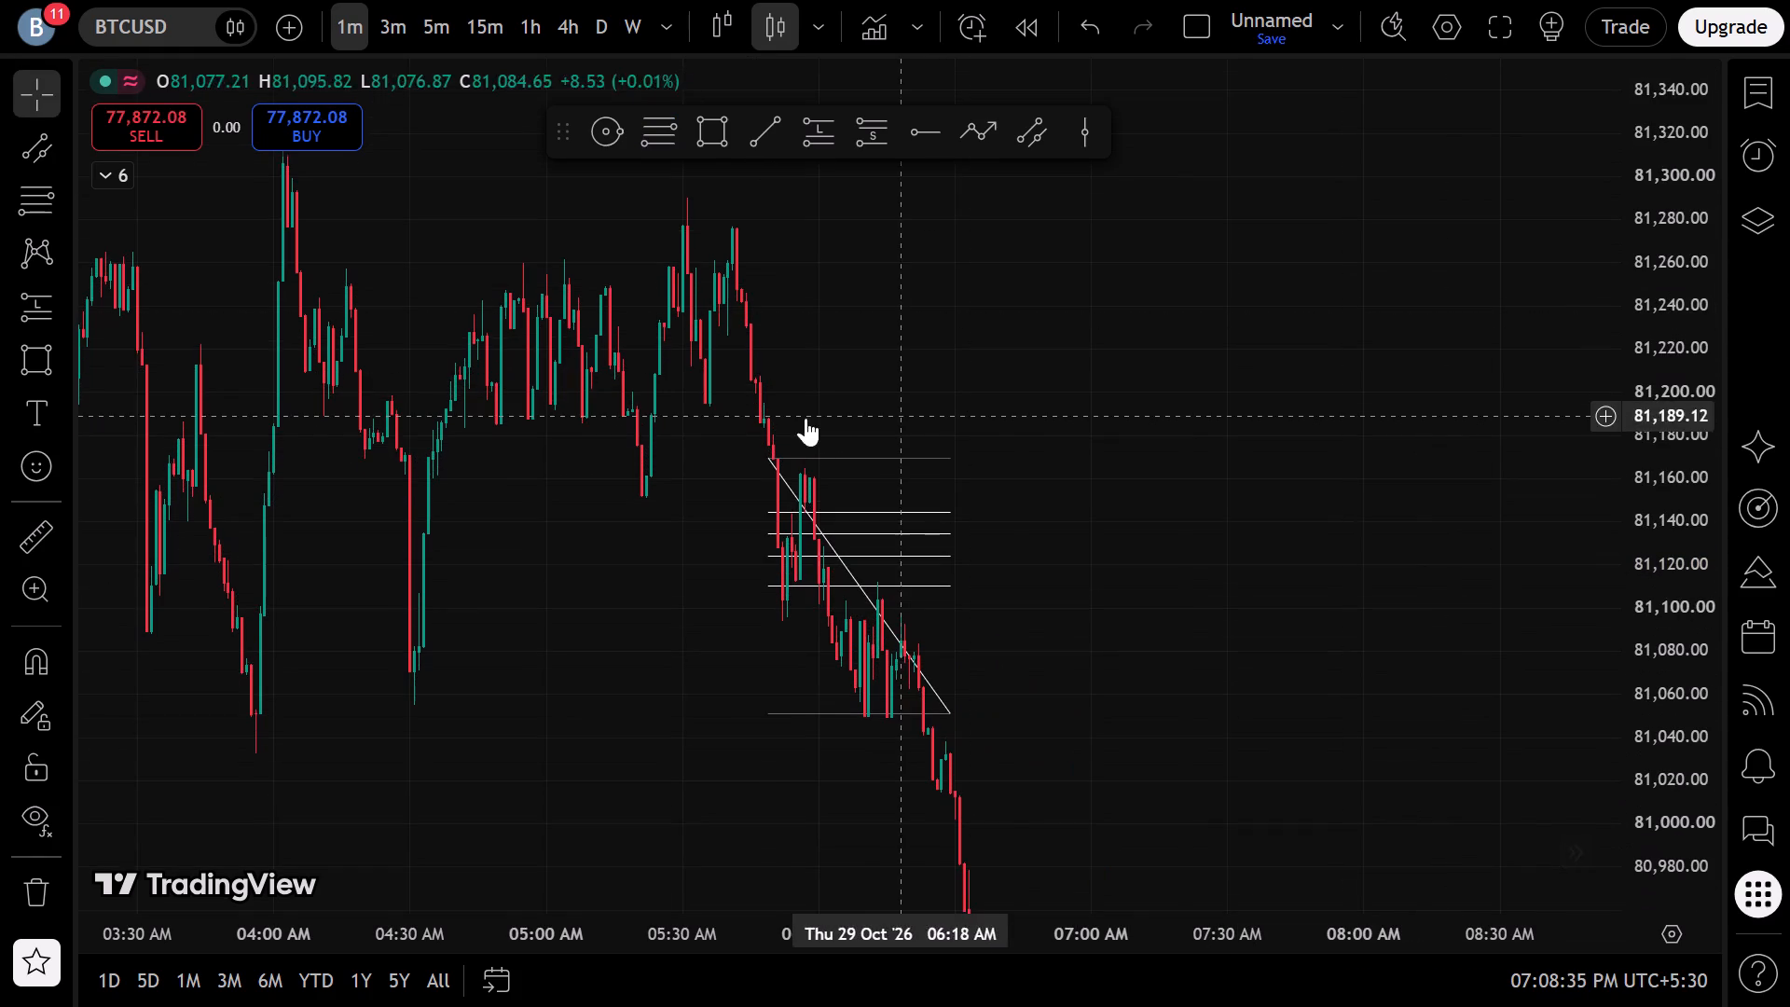
{"action": "left_click_drag", "start_coordinate": [764, 454], "coordinate": [724, 467]}
Draw a Fibonacci retracement after the steep 29 October fall, from about 80,204 at 07:20 AM to about 79,811 at 07:38 AM.
{"action": "left_click_drag", "start_coordinate": [508, 589], "coordinate": [704, 497]}
{"action": "scroll", "coordinate": [495, 733], "scroll_direction": "up", "scroll_amount": 4}
{"action": "left_click_drag", "start_coordinate": [980, 701], "coordinate": [1316, 509]}
{"action": "scroll", "coordinate": [1301, 499], "scroll_direction": "down", "scroll_amount": 5}
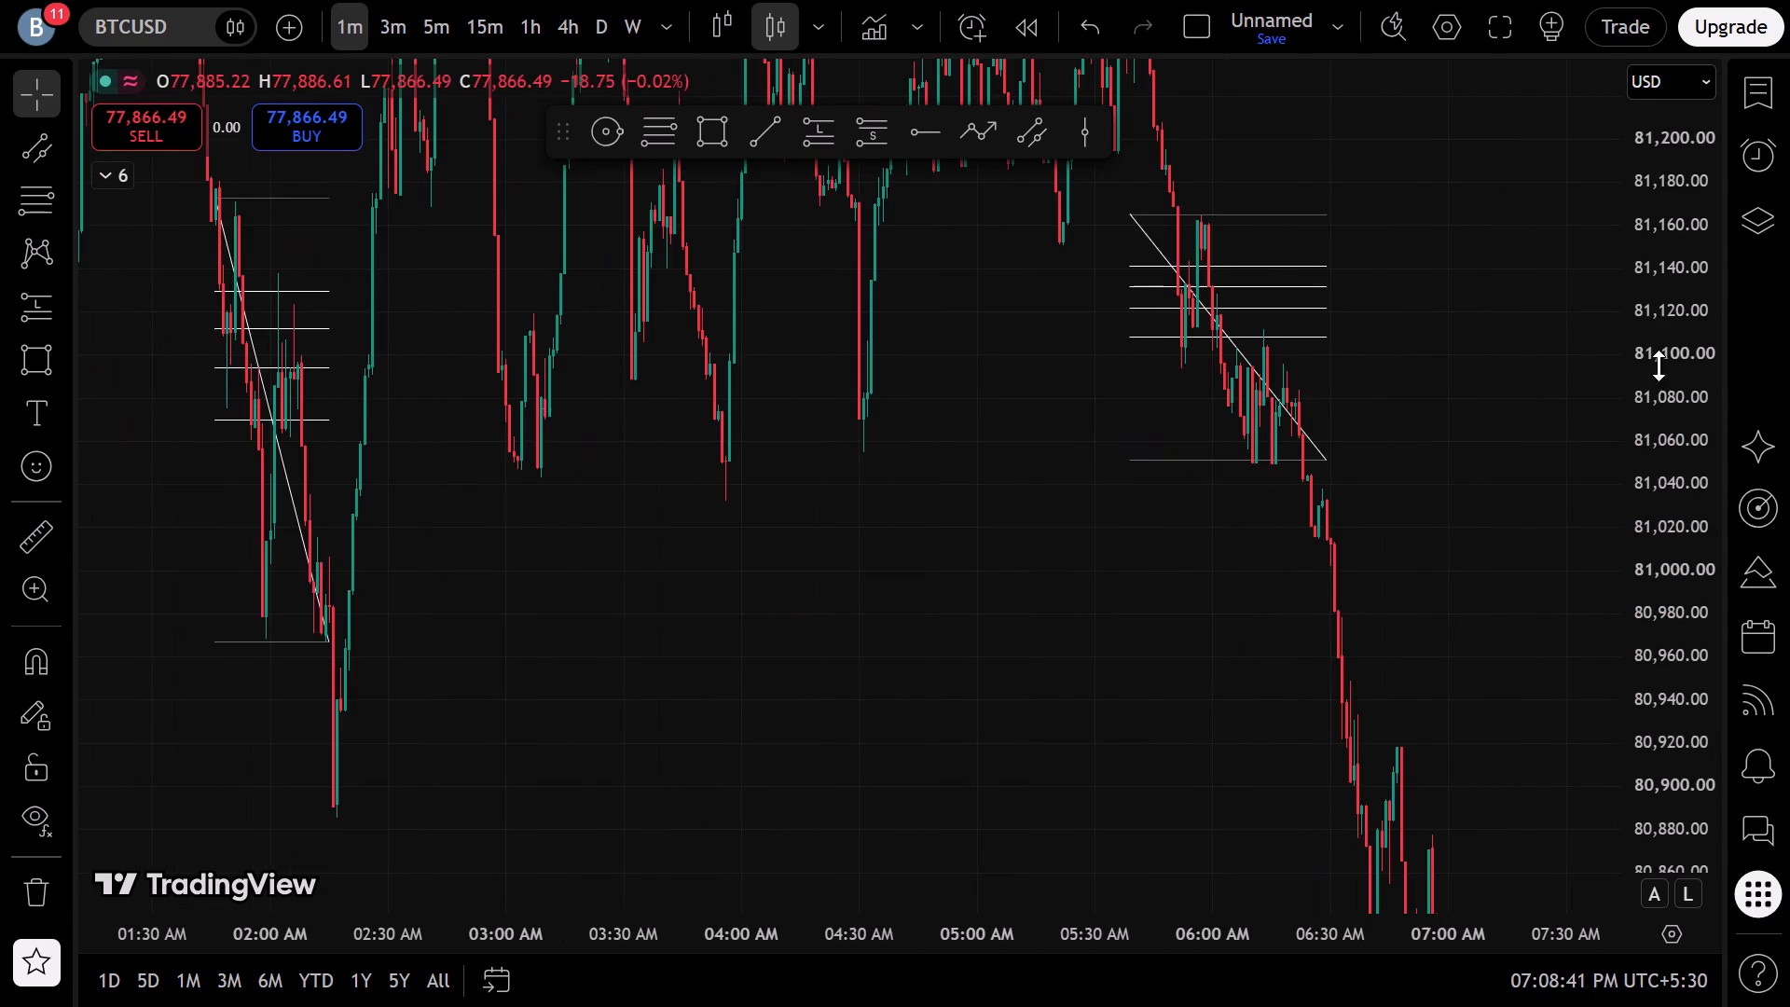
{"action": "left_click_drag", "start_coordinate": [1672, 323], "coordinate": [1584, 636]}
{"action": "left_click_drag", "start_coordinate": [1466, 651], "coordinate": [1139, 352]}
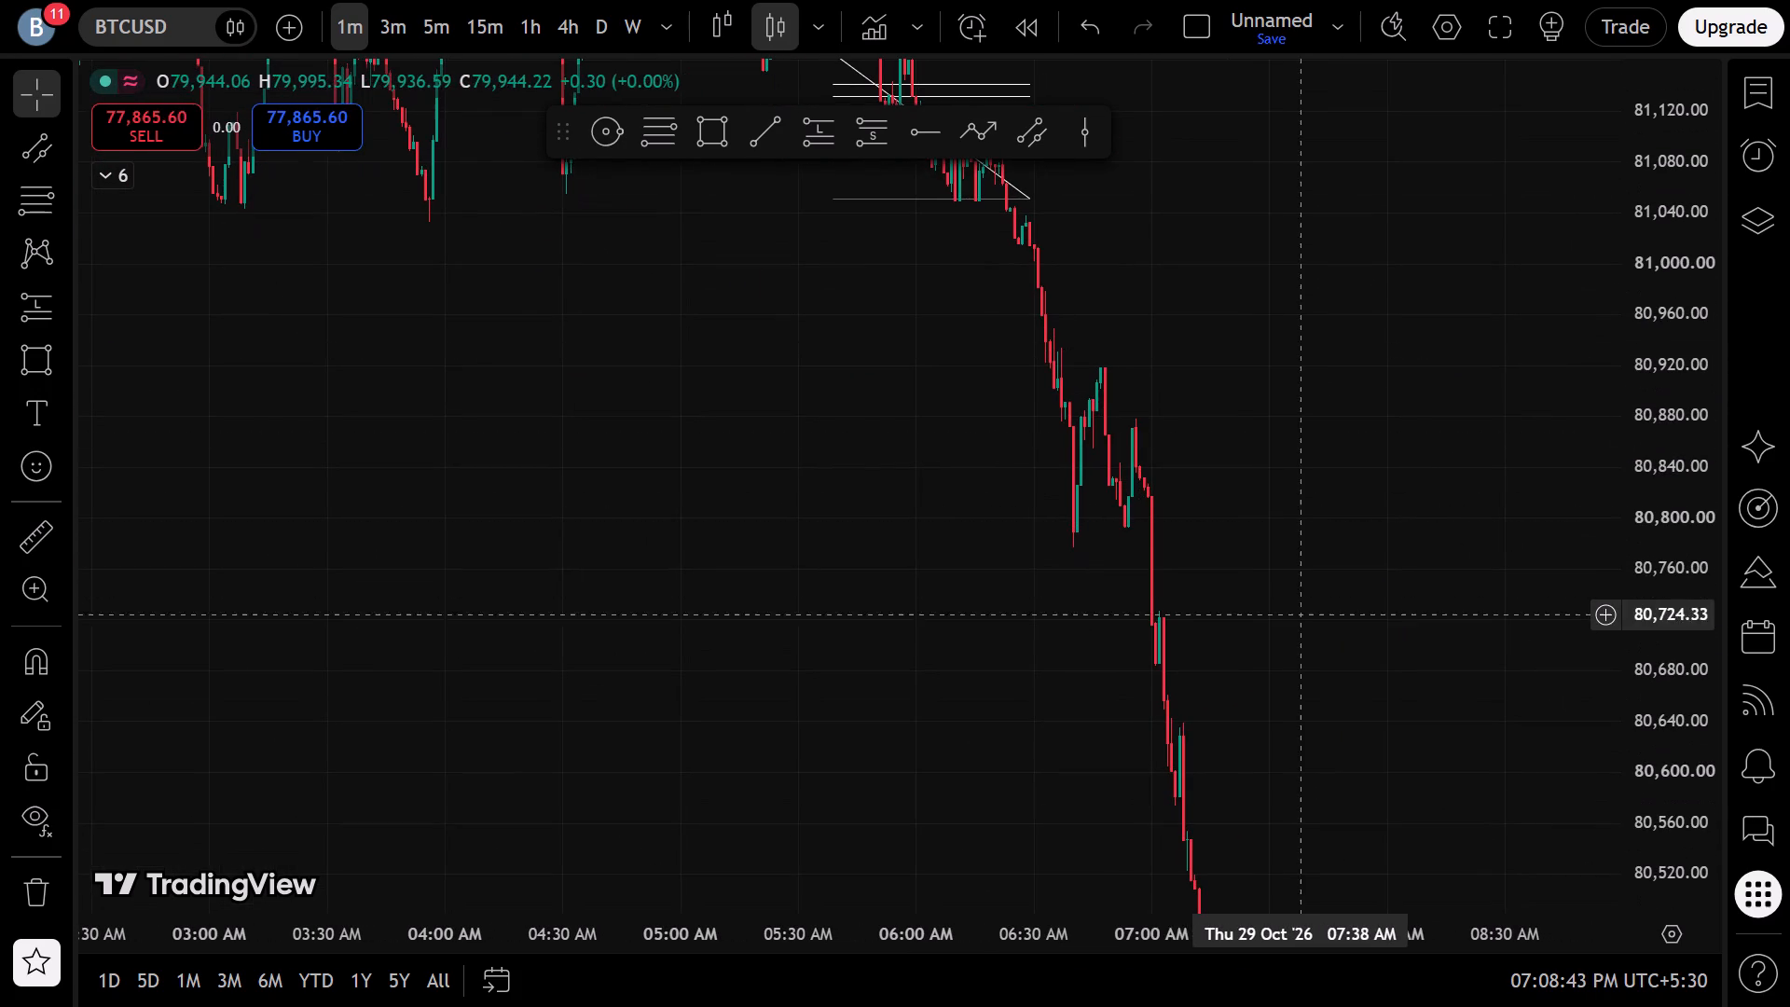
{"action": "scroll", "coordinate": [1258, 596], "scroll_direction": "up", "scroll_amount": 5}
{"action": "left_click_drag", "start_coordinate": [1187, 697], "coordinate": [1125, 184]}
{"action": "scroll", "coordinate": [1112, 506], "scroll_direction": "down", "scroll_amount": 6}
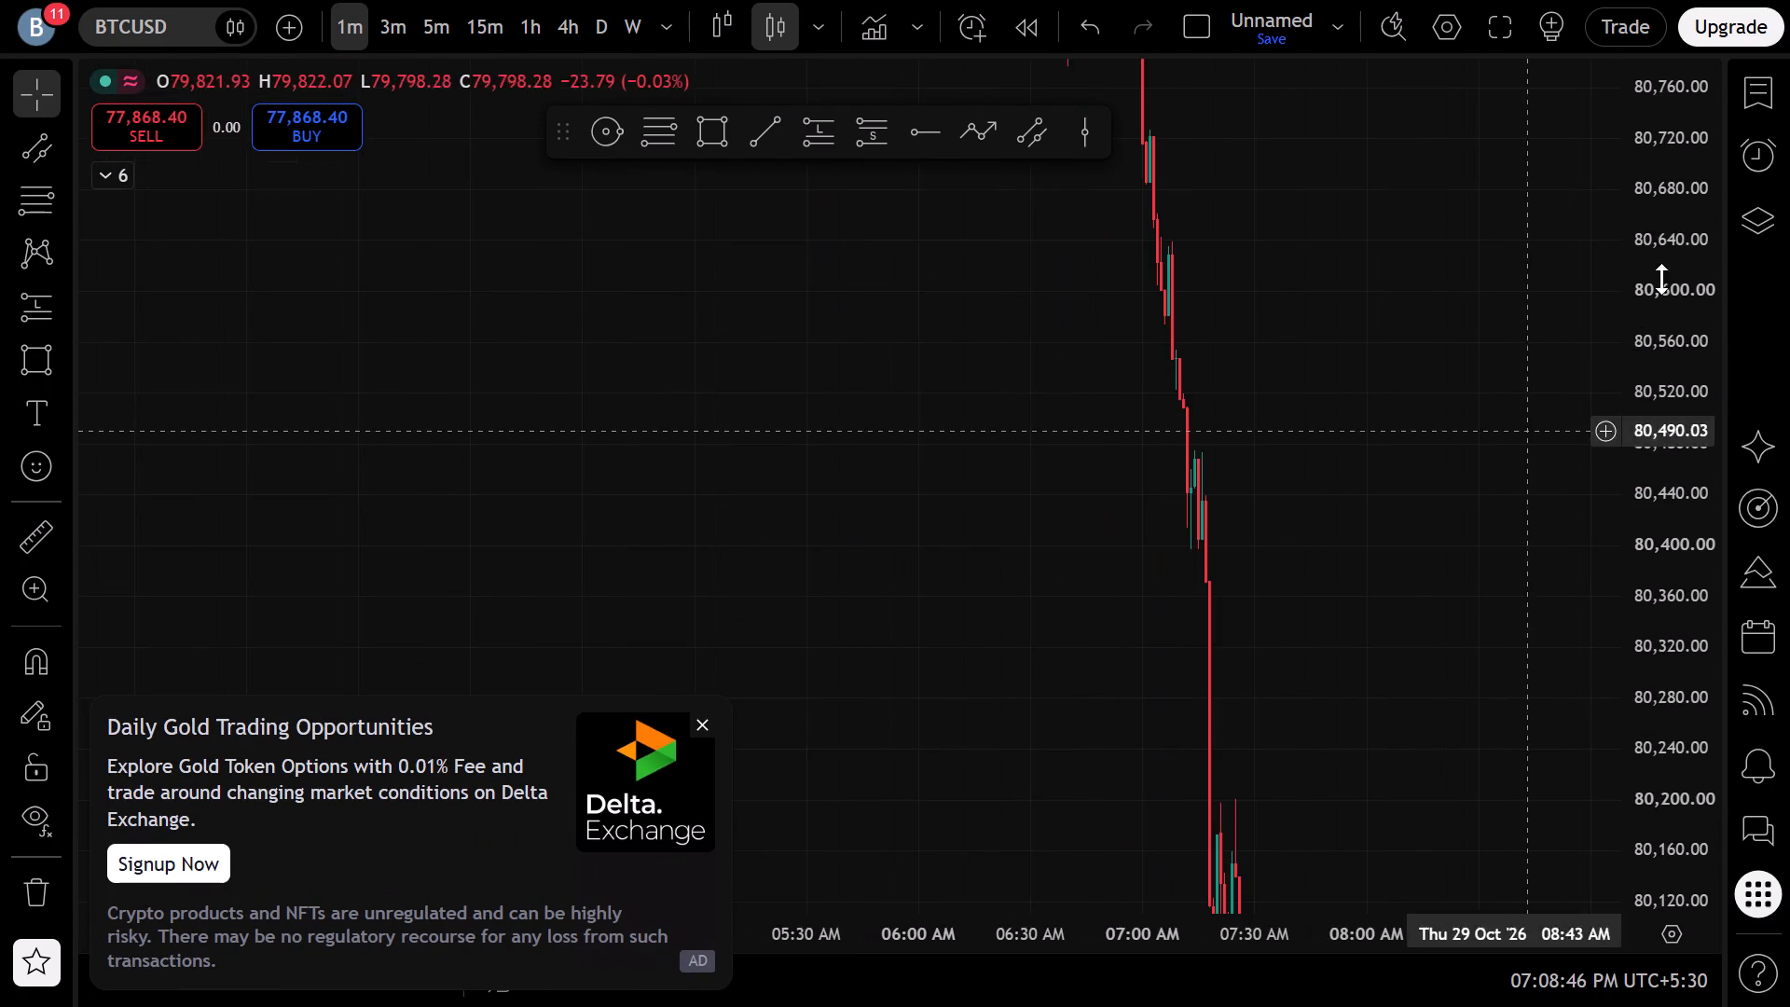
{"action": "left_click_drag", "start_coordinate": [1651, 183], "coordinate": [1591, 792]}
{"action": "left_click_drag", "start_coordinate": [1076, 601], "coordinate": [930, 263]}
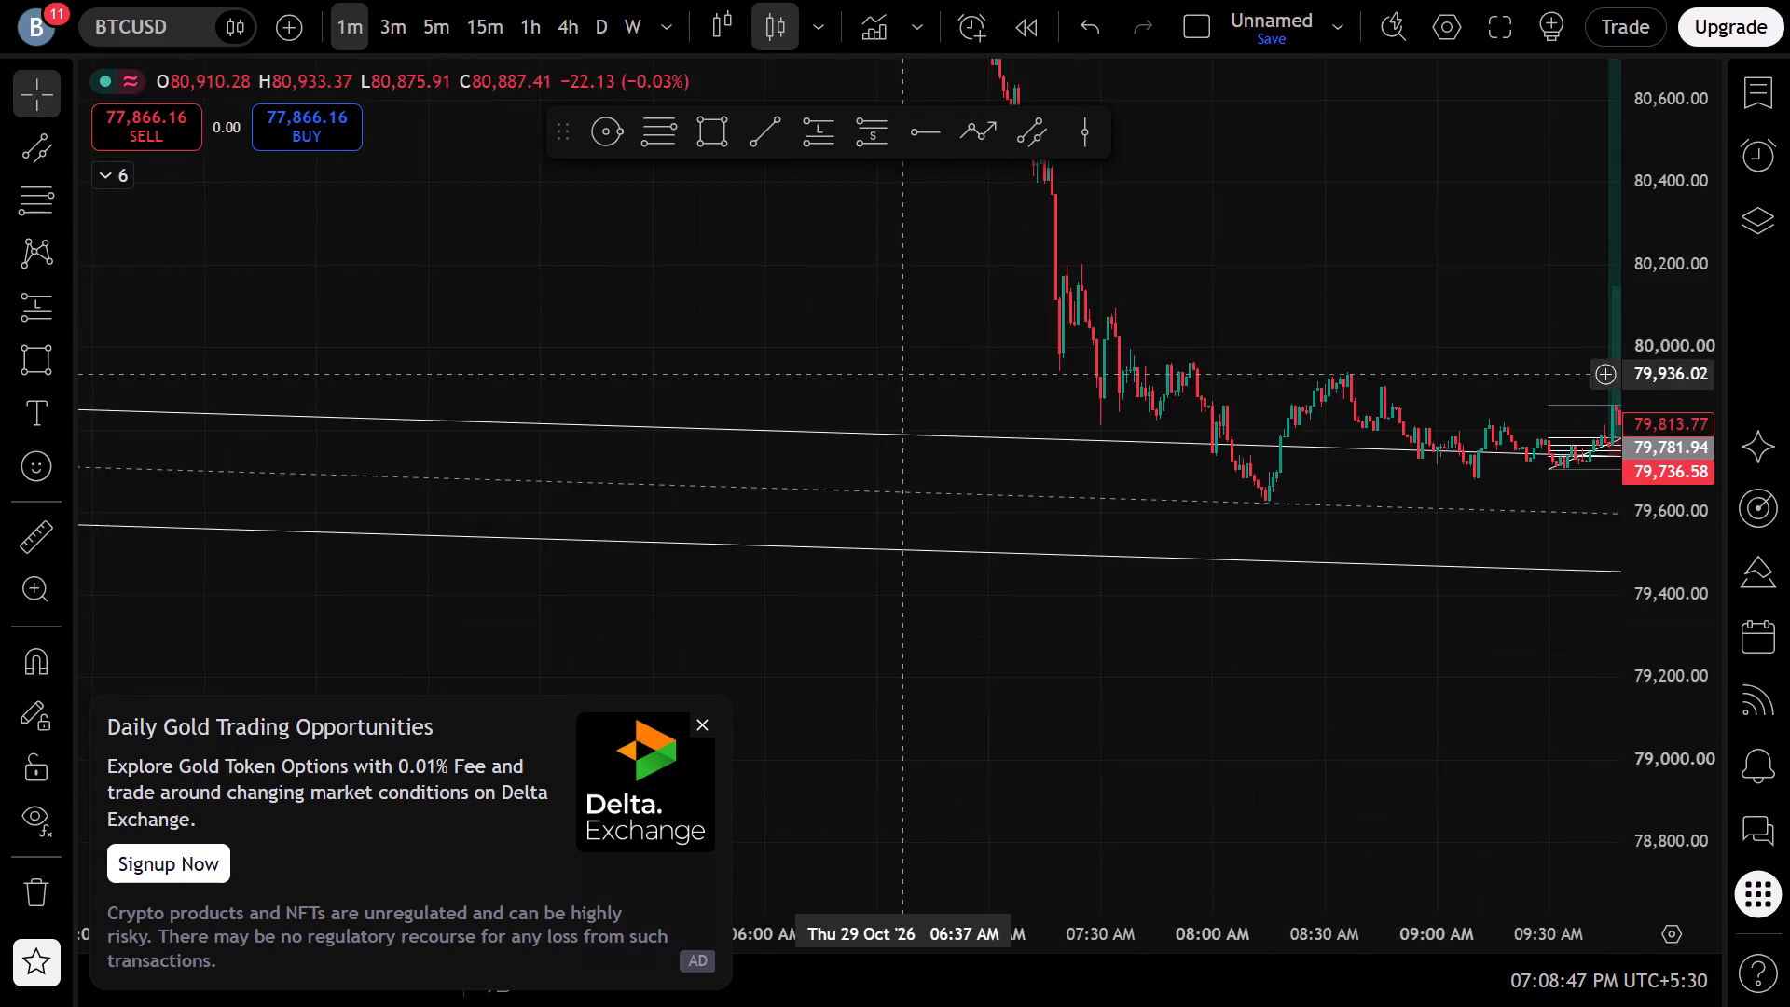
{"action": "scroll", "coordinate": [896, 417], "scroll_direction": "up", "scroll_amount": 6}
{"action": "left_click", "coordinate": [29, 207]}
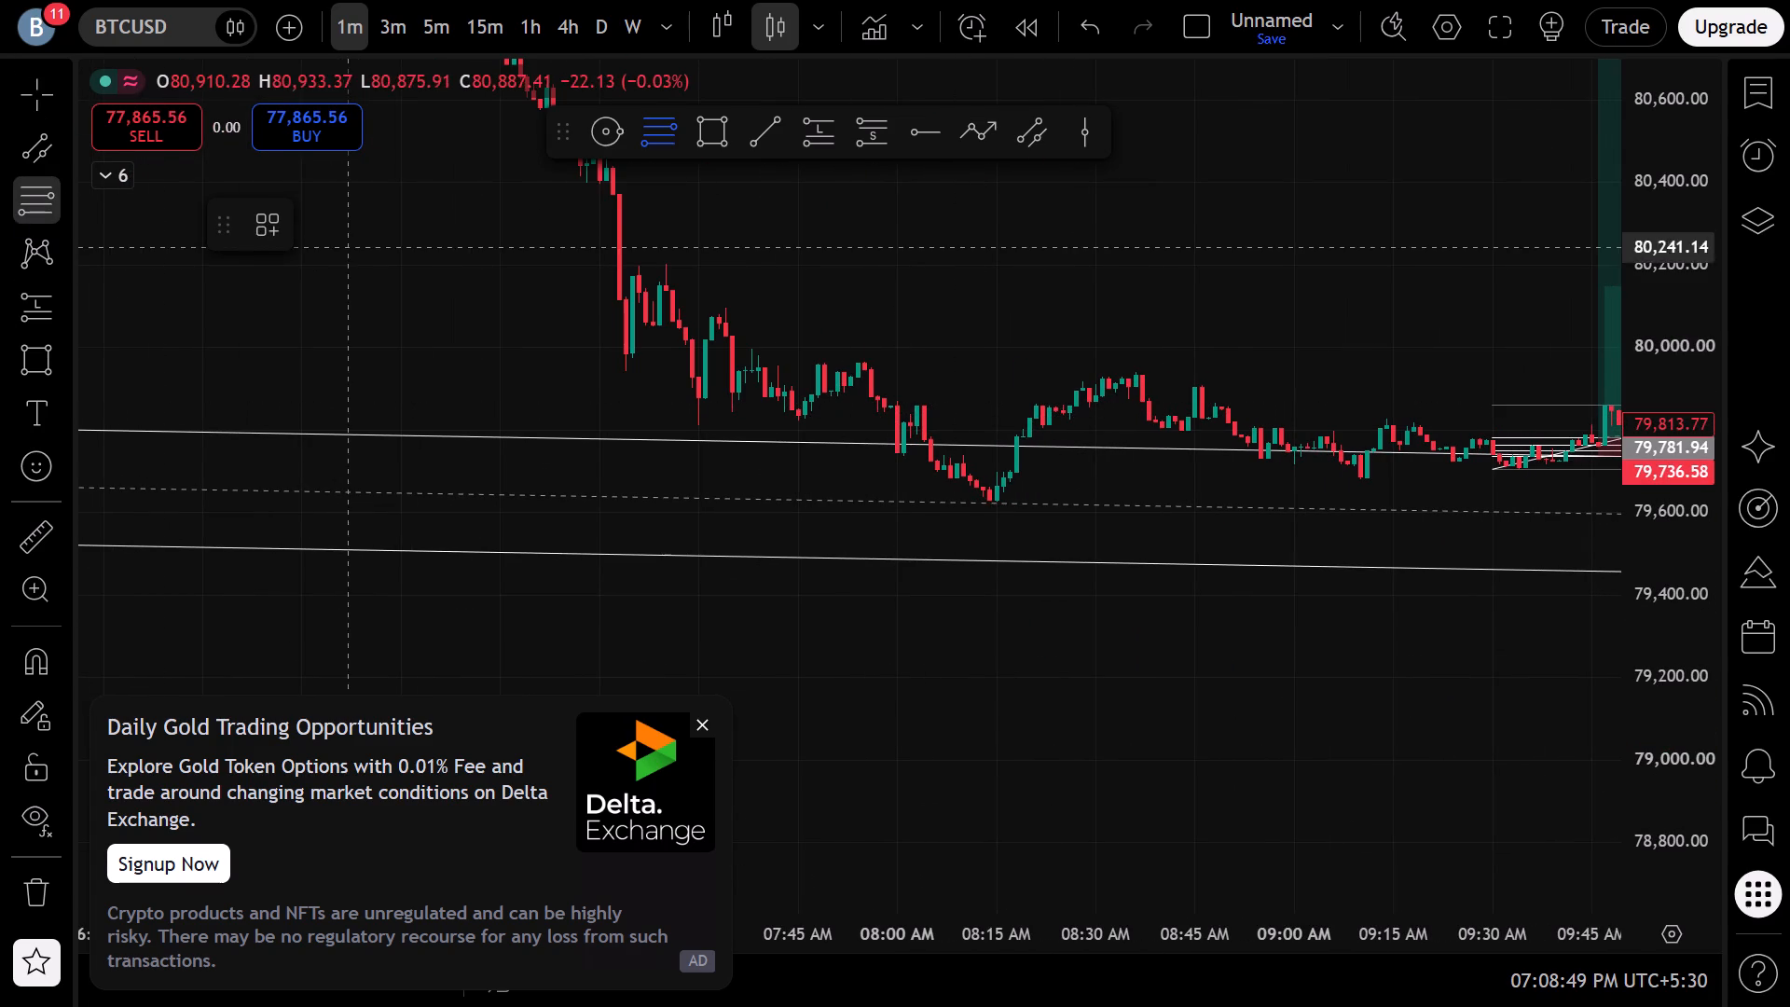
{"action": "left_click", "coordinate": [630, 264]}
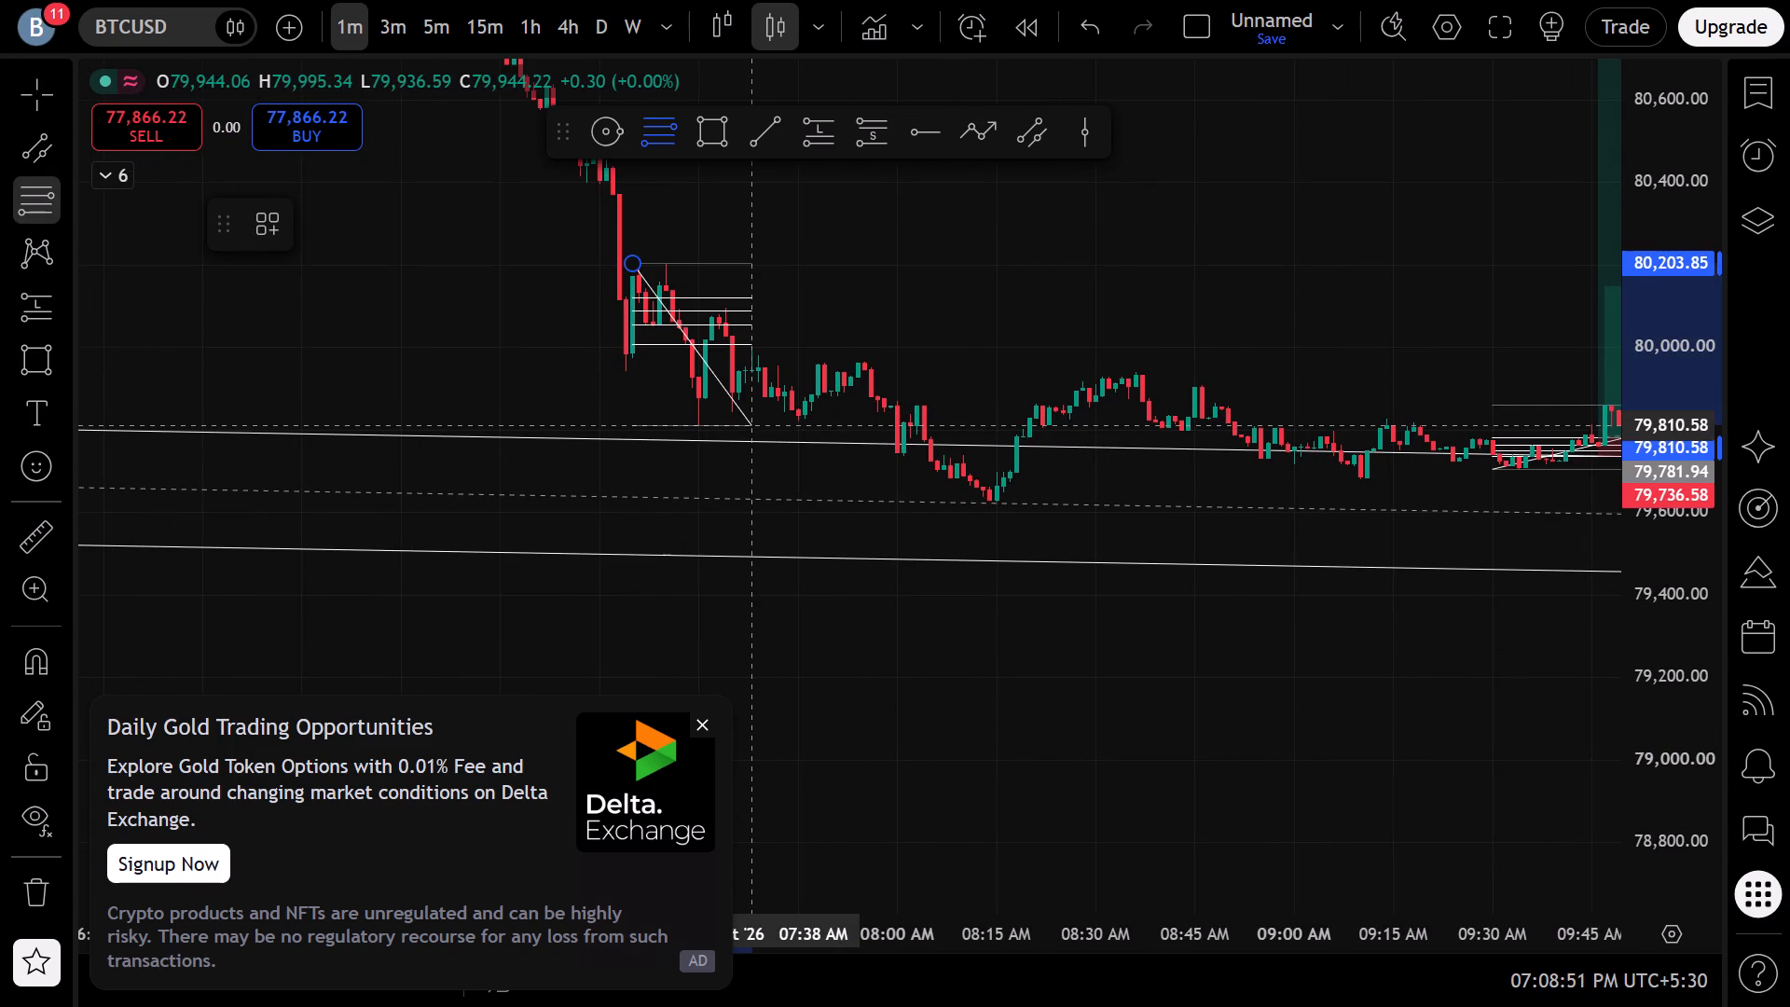
{"action": "left_click", "coordinate": [751, 425]}
Close the Delta Exchange advertisement covering the chart.
{"action": "scroll", "coordinate": [1030, 305], "scroll_direction": "down", "scroll_amount": 1}
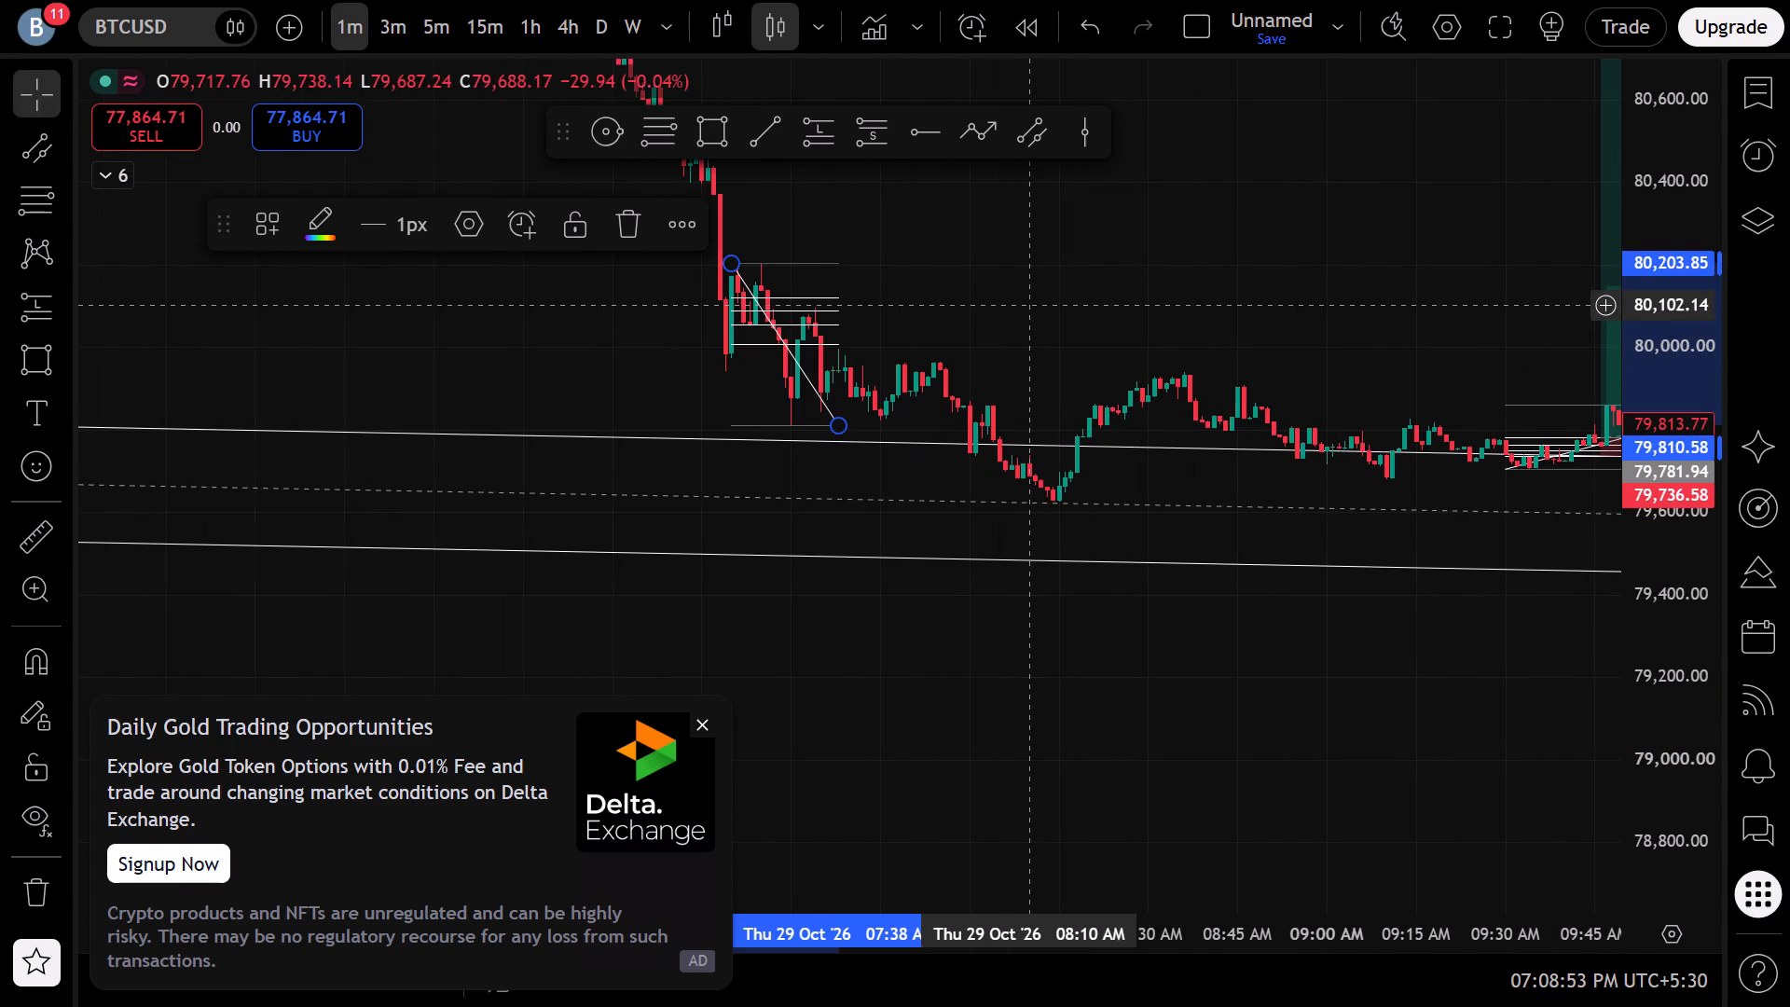
{"action": "left_click", "coordinate": [708, 723]}
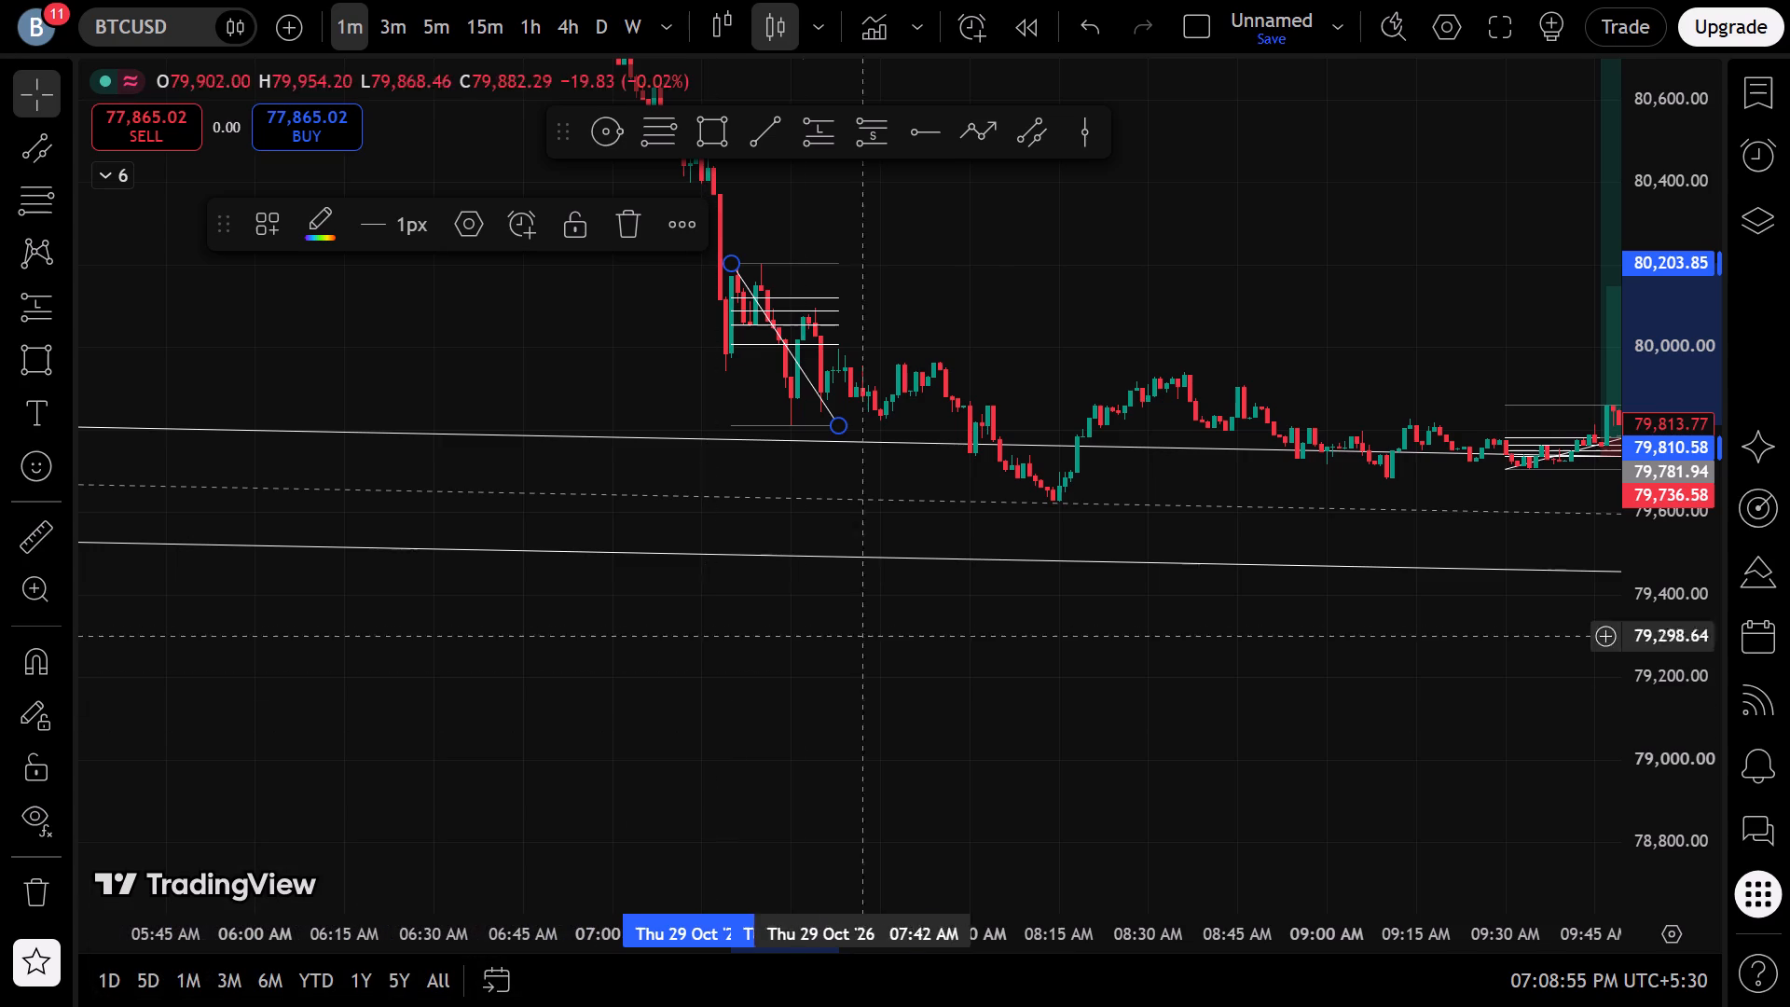
Switch the chart to the 15-minute timeframe.
{"action": "left_click", "coordinate": [436, 25]}
{"action": "left_click", "coordinate": [461, 20]}
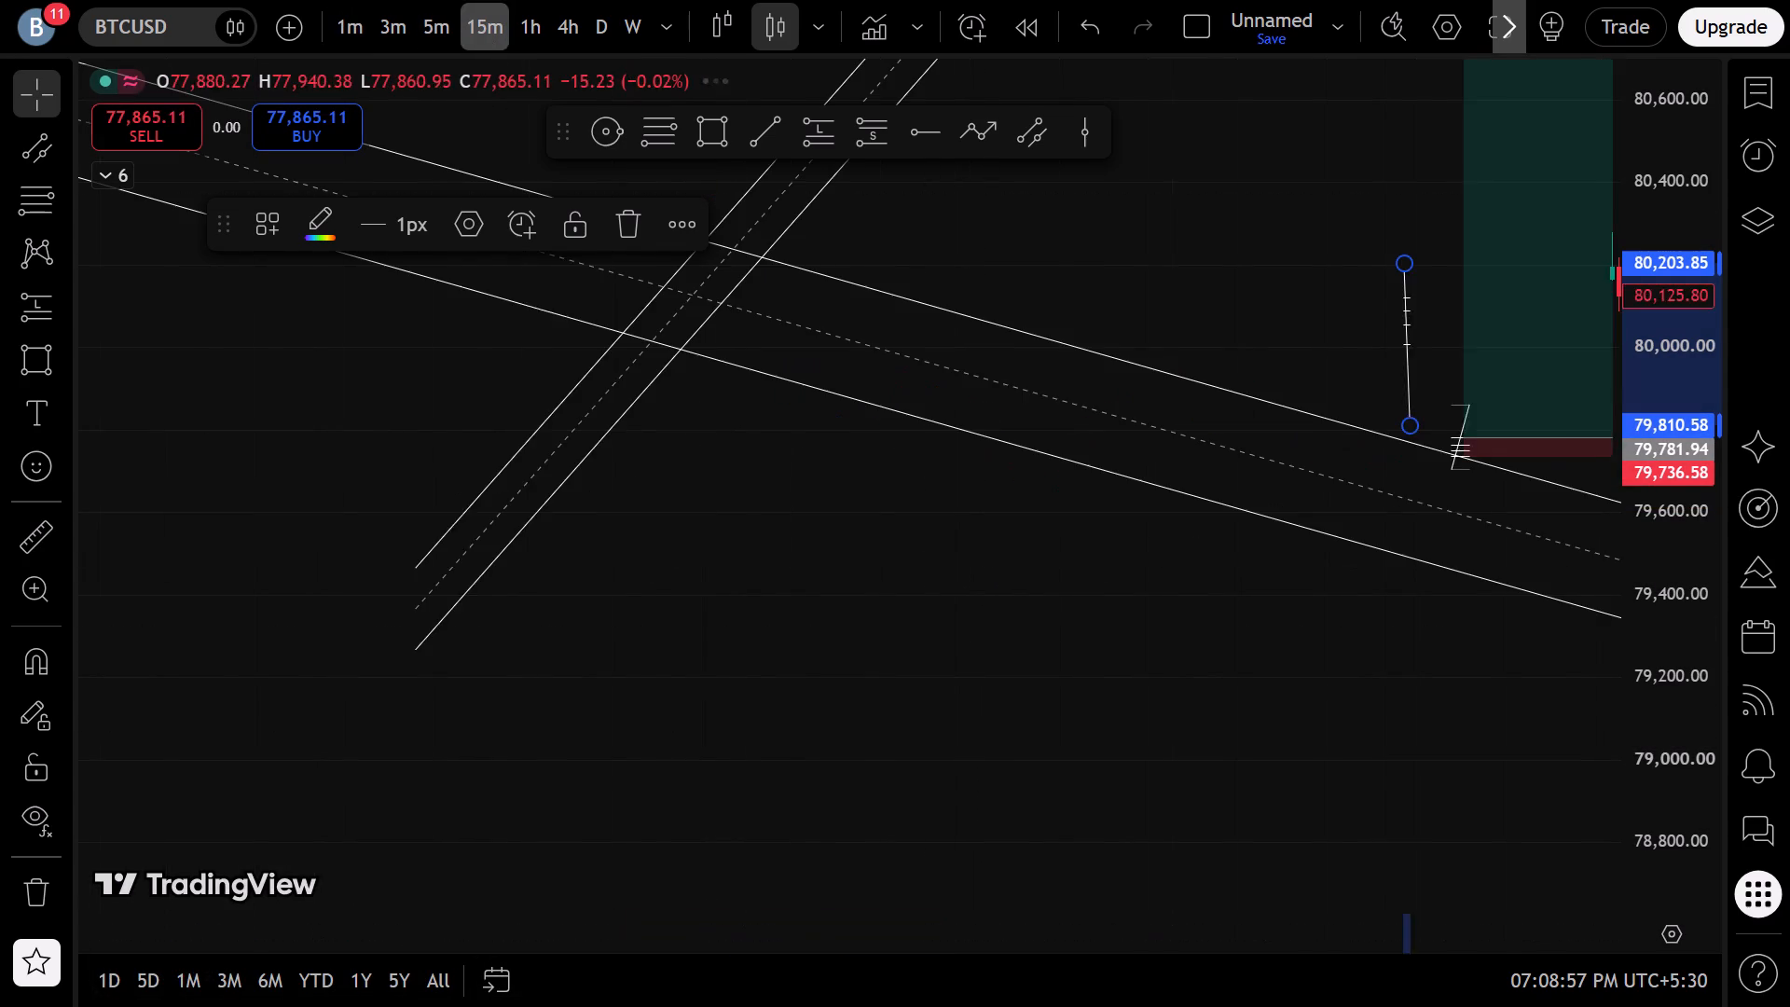
Examine the 15-minute BTCUSD price action from the latest candles back to about 8 October, including the drawn channels and support zone.
{"action": "left_click", "coordinate": [964, 853]}
{"action": "scroll", "coordinate": [803, 667], "scroll_direction": "down", "scroll_amount": 7}
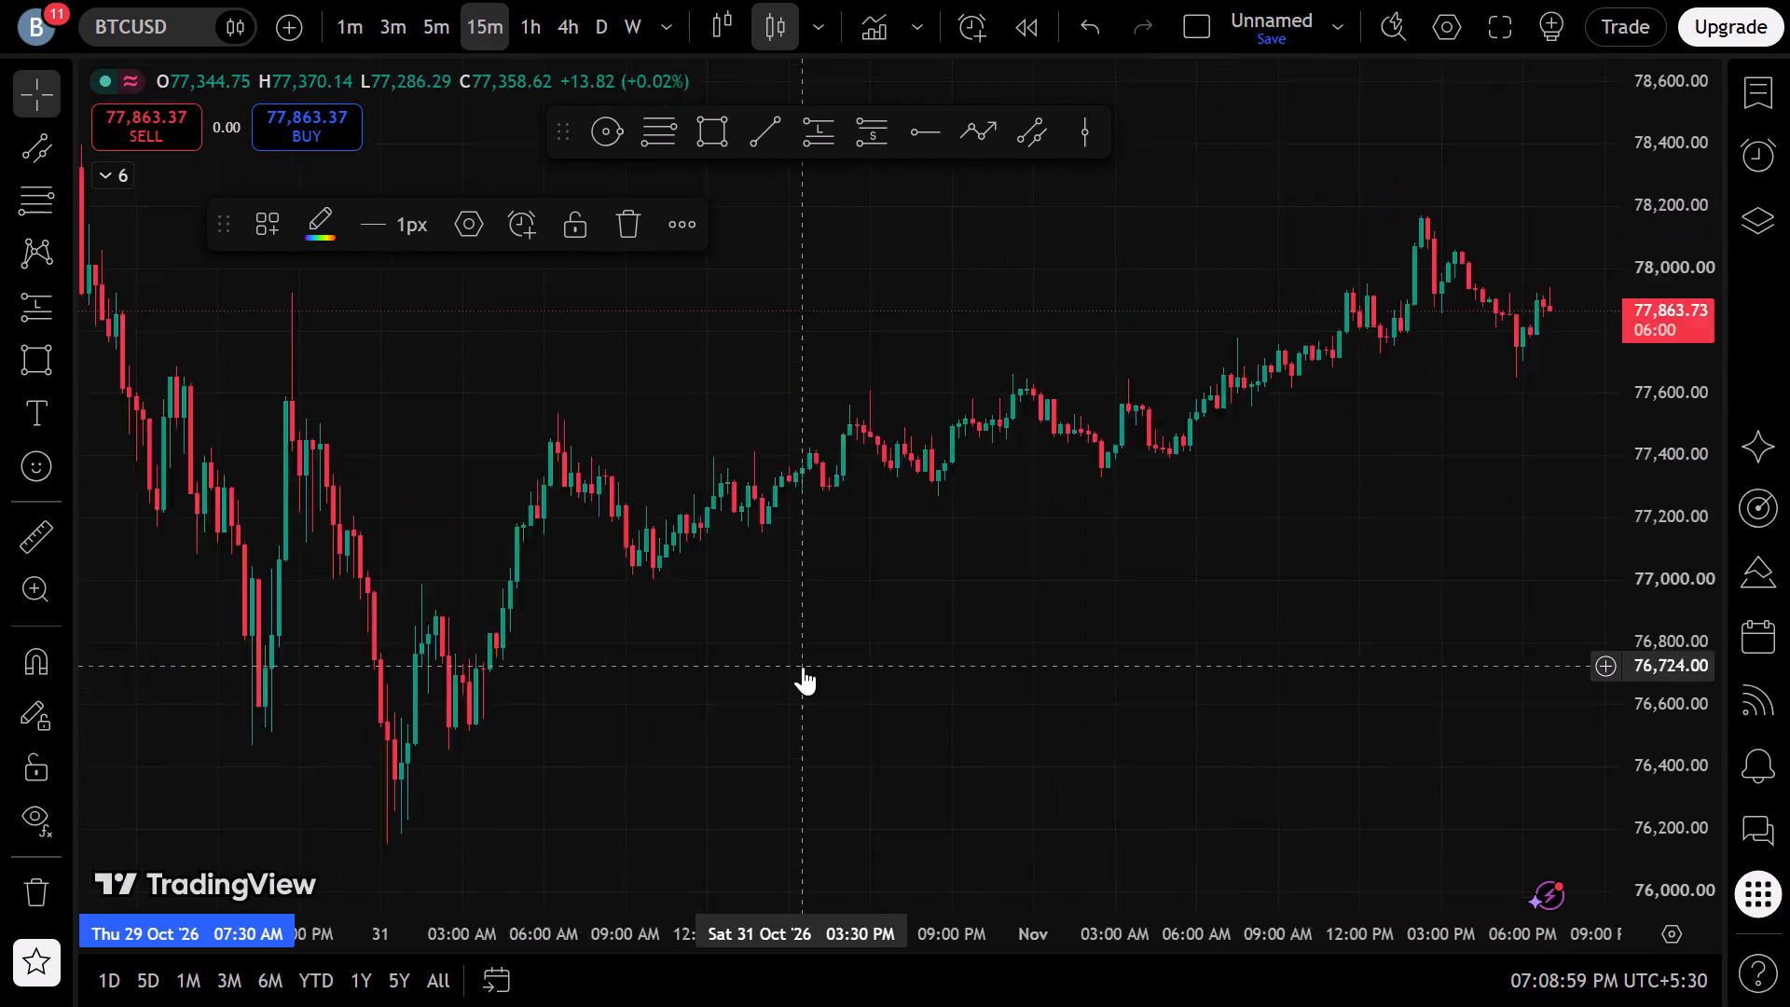
{"action": "scroll", "coordinate": [803, 667], "scroll_direction": "down", "scroll_amount": 4}
{"action": "left_click_drag", "start_coordinate": [411, 552], "coordinate": [941, 807]}
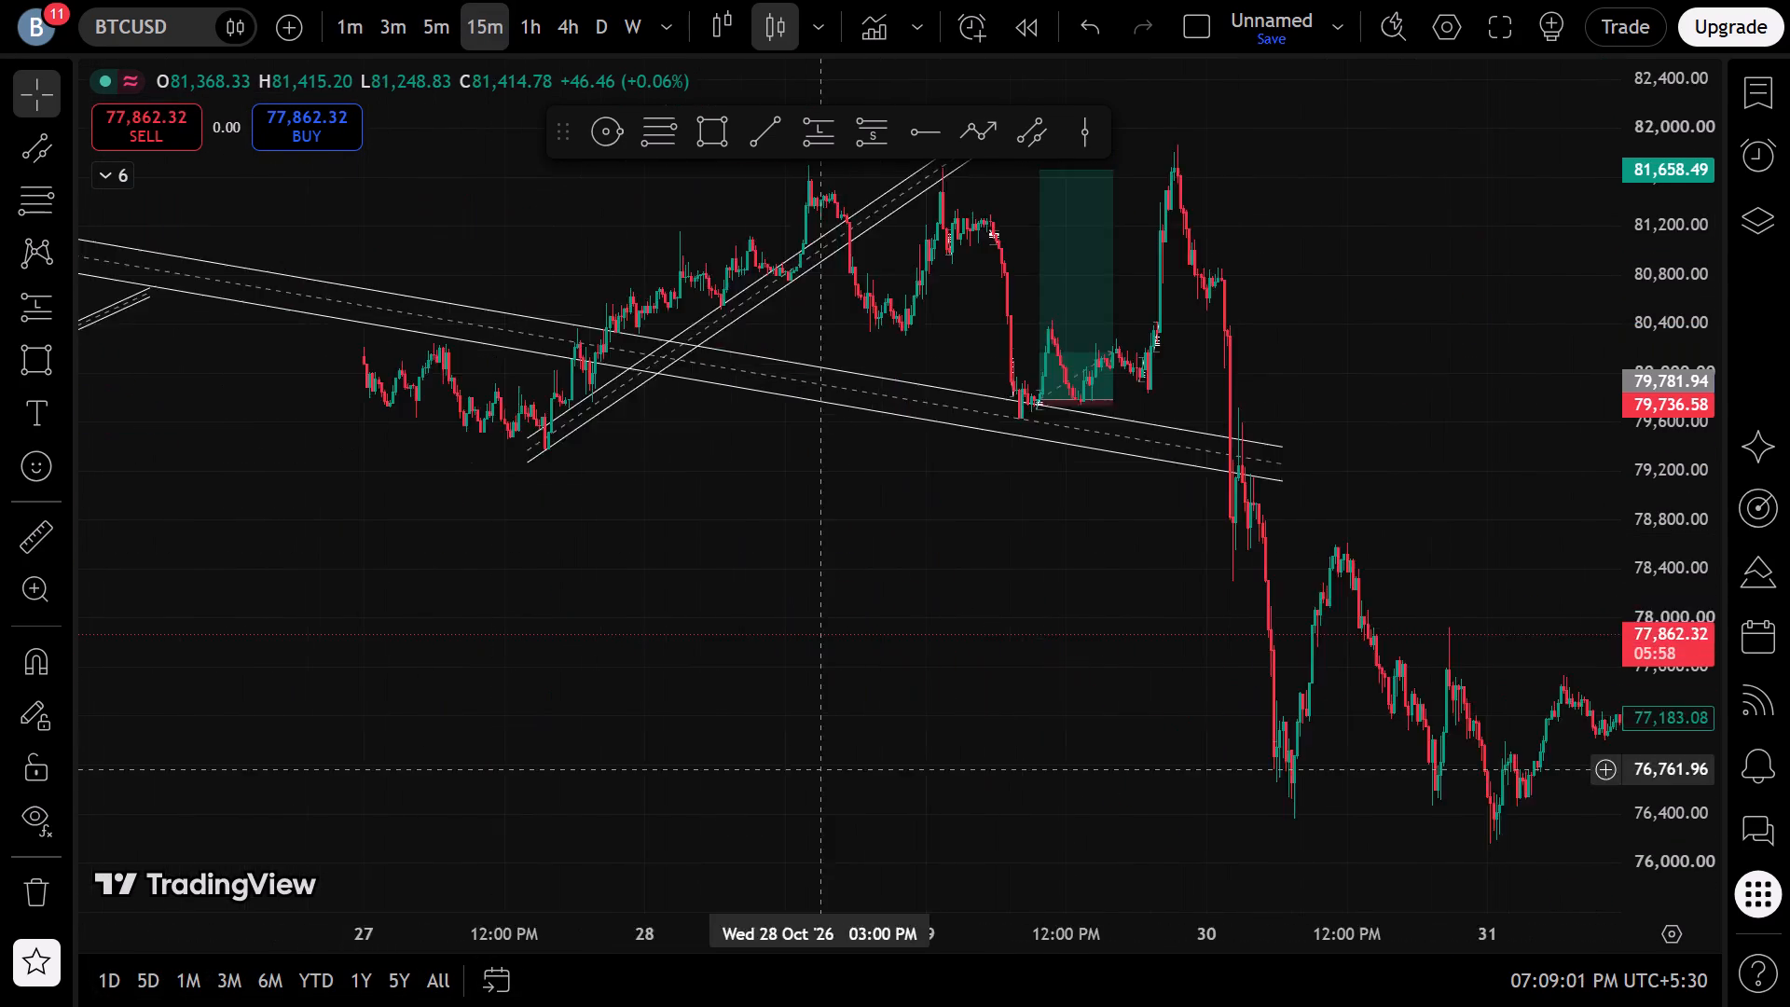
{"action": "left_click_drag", "start_coordinate": [941, 807], "coordinate": [1398, 873]}
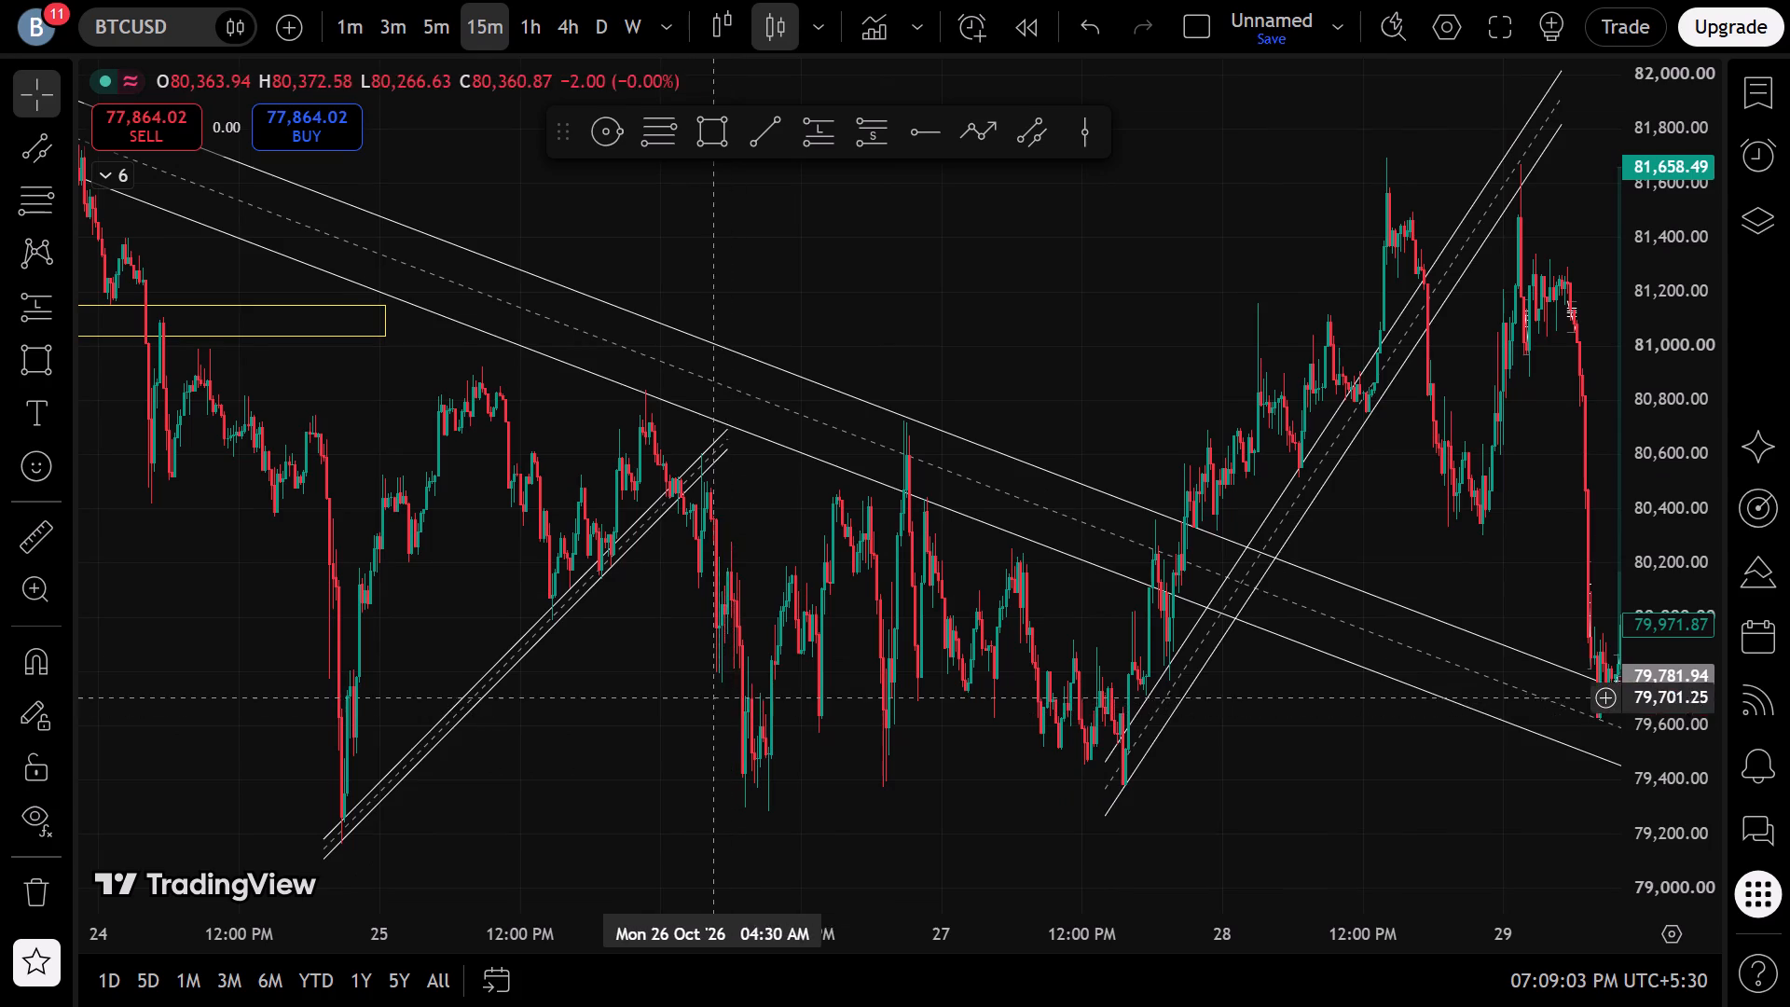
{"action": "left_click_drag", "start_coordinate": [713, 696], "coordinate": [1580, 760]}
{"action": "scroll", "coordinate": [1015, 633], "scroll_direction": "up", "scroll_amount": 7}
{"action": "left_click_drag", "start_coordinate": [469, 523], "coordinate": [1274, 772]}
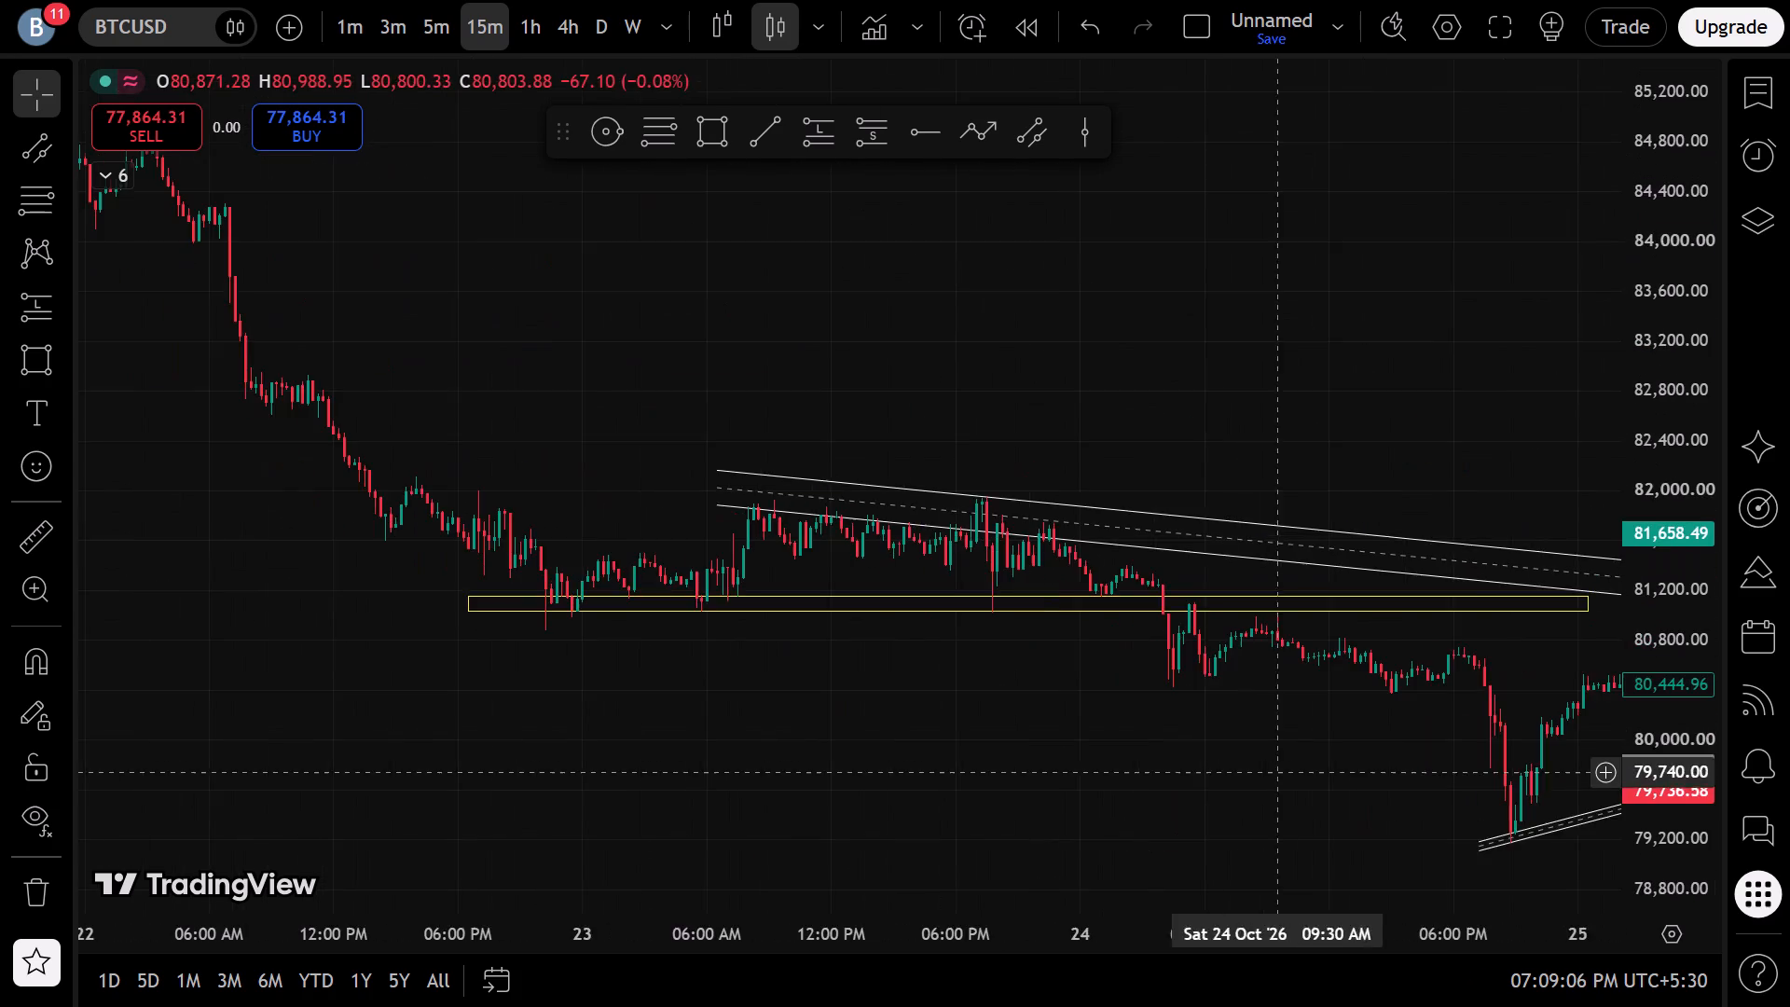
{"action": "scroll", "coordinate": [1047, 759], "scroll_direction": "up", "scroll_amount": 6}
{"action": "left_click_drag", "start_coordinate": [1160, 663], "coordinate": [554, 691]}
{"action": "scroll", "coordinate": [516, 691], "scroll_direction": "down", "scroll_amount": 3}
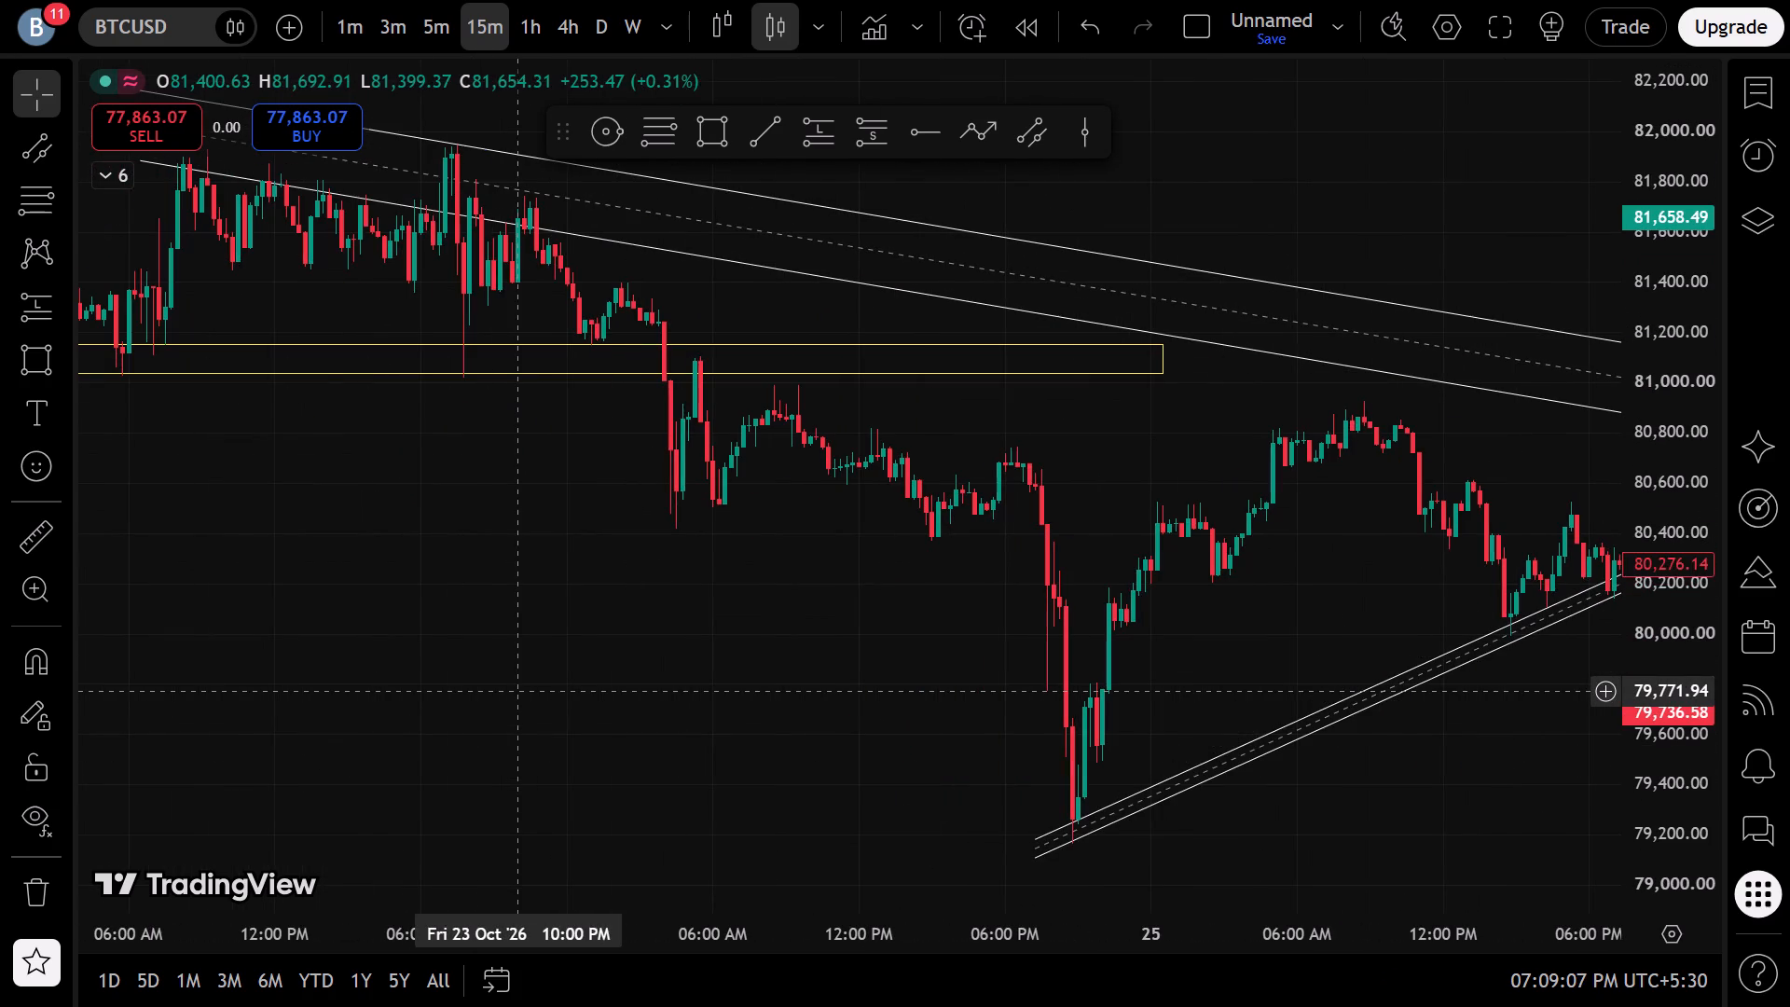
{"action": "scroll", "coordinate": [482, 689], "scroll_direction": "down", "scroll_amount": 4}
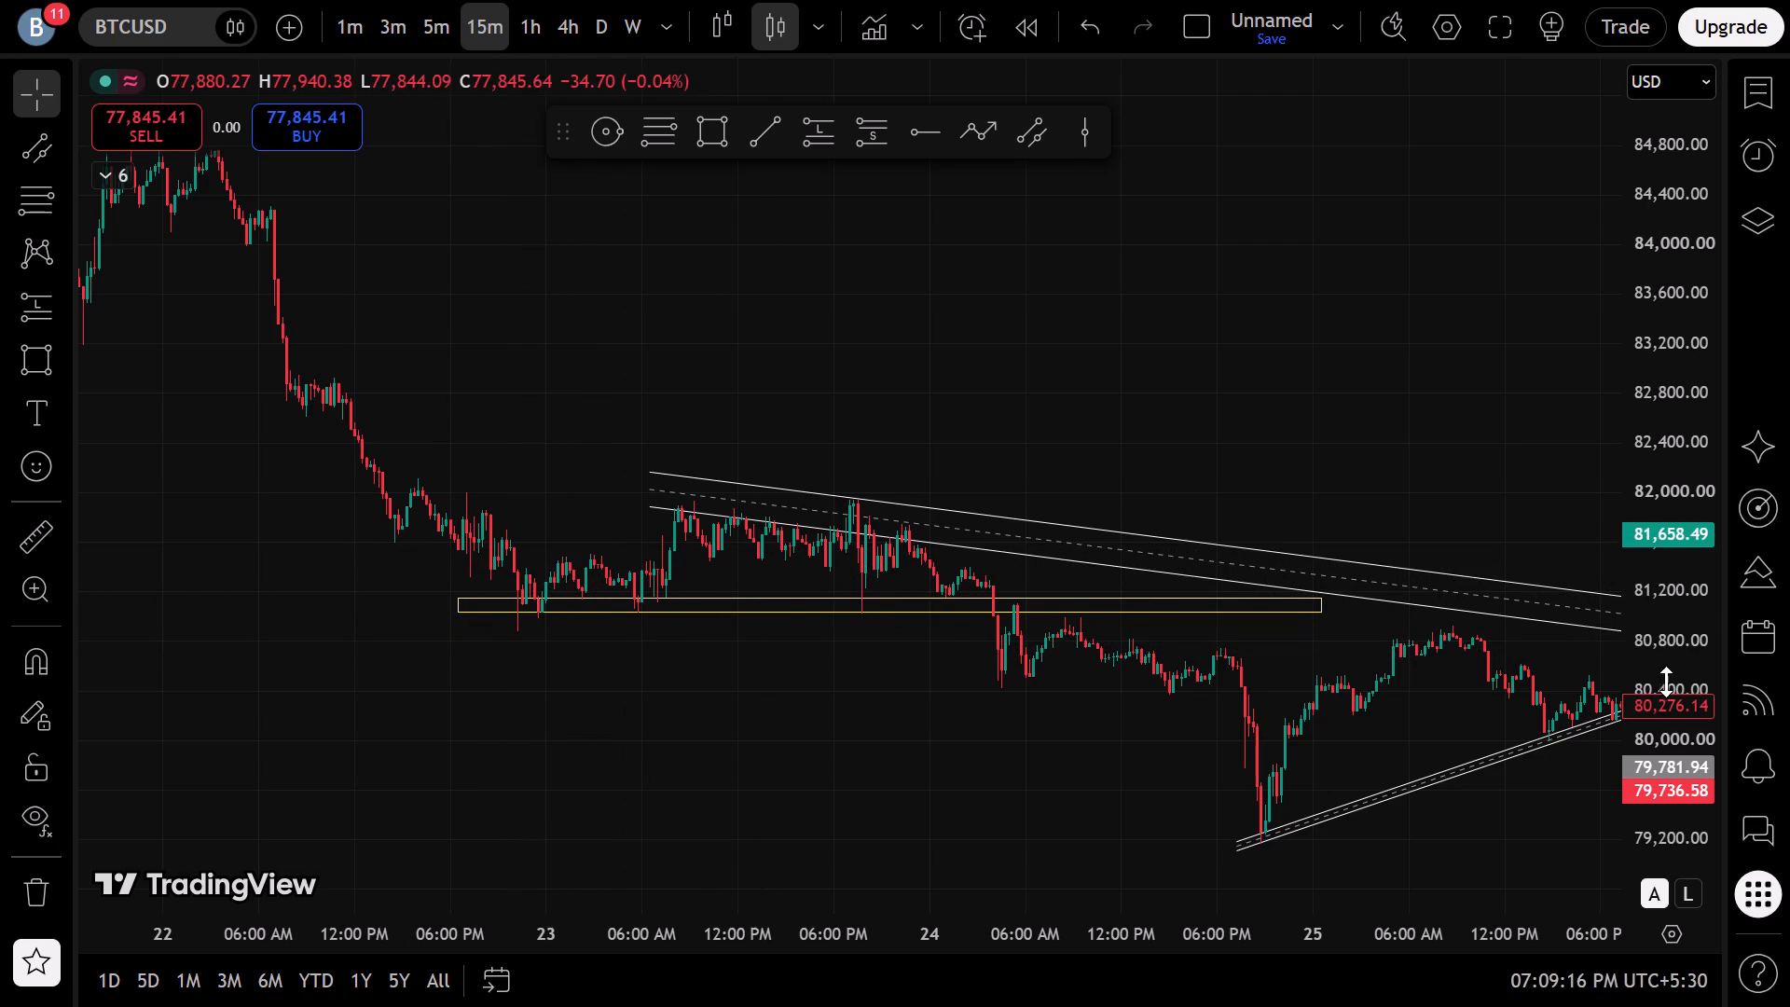
{"action": "left_click_drag", "start_coordinate": [1666, 704], "coordinate": [1578, 341]}
{"action": "left_click_drag", "start_coordinate": [1291, 320], "coordinate": [1396, 154]}
{"action": "scroll", "coordinate": [1353, 200], "scroll_direction": "up", "scroll_amount": 6}
{"action": "scroll", "coordinate": [1353, 200], "scroll_direction": "down", "scroll_amount": 6}
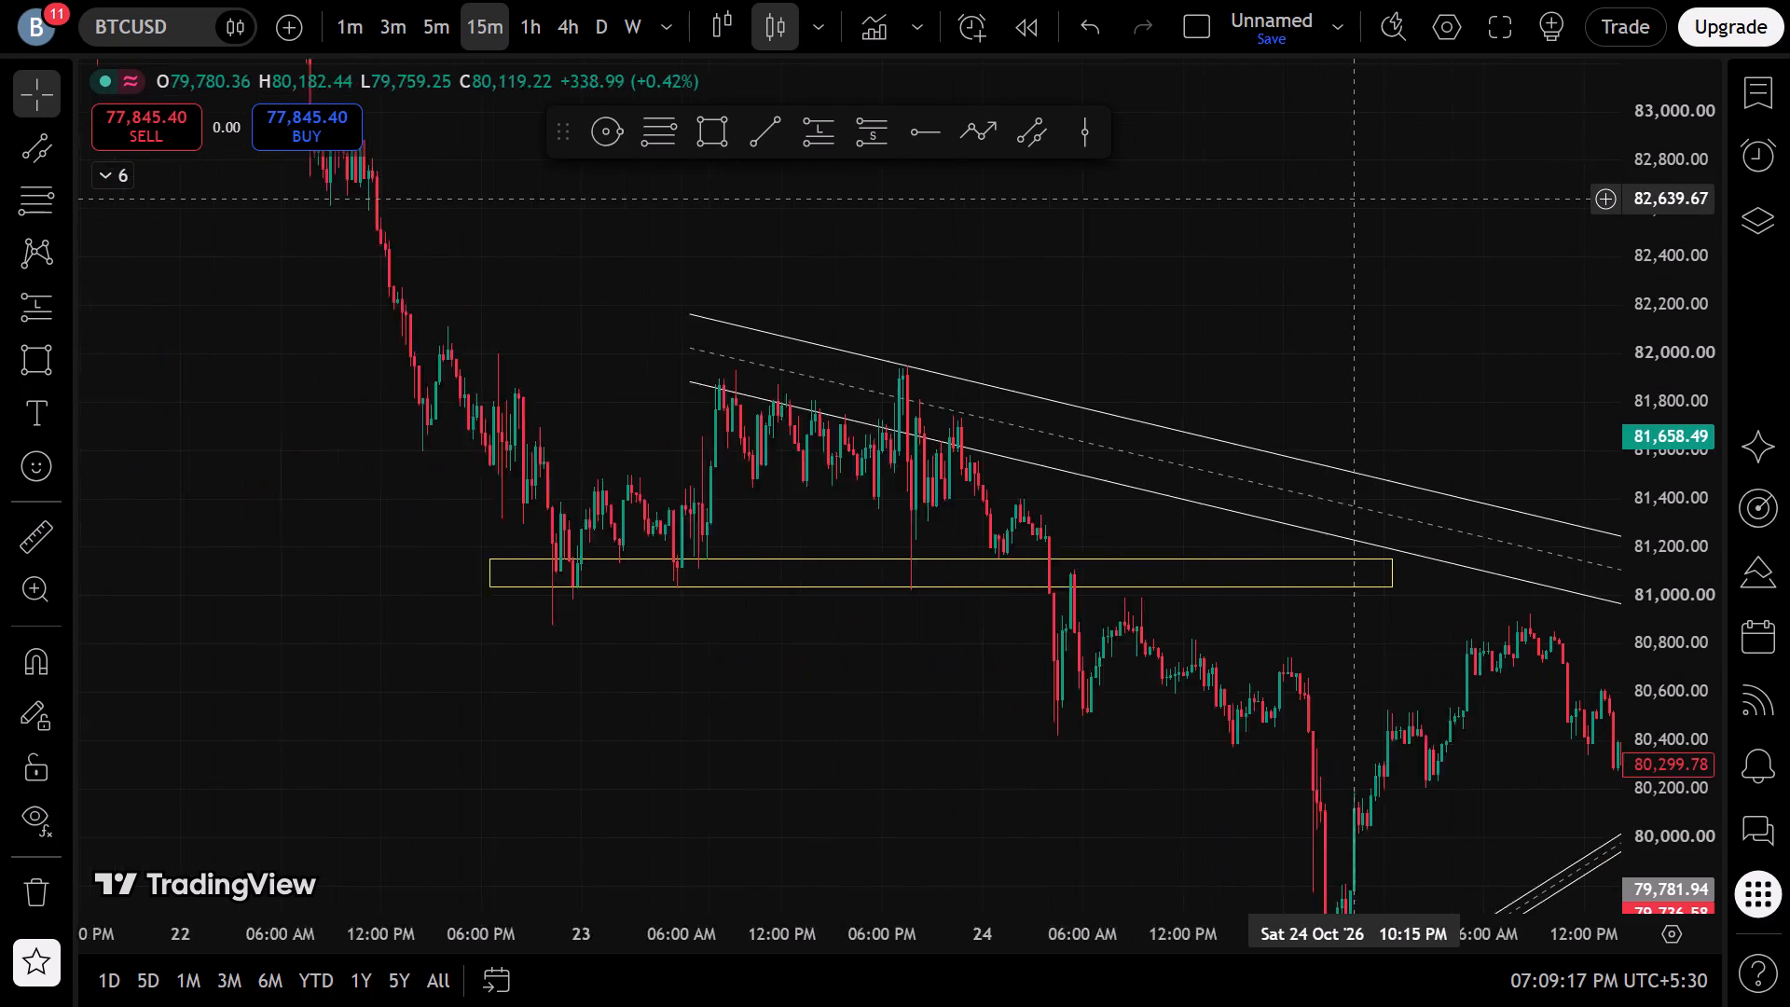
{"action": "left_click_drag", "start_coordinate": [550, 212], "coordinate": [1214, 793]}
{"action": "scroll", "coordinate": [1026, 476], "scroll_direction": "down", "scroll_amount": 1}
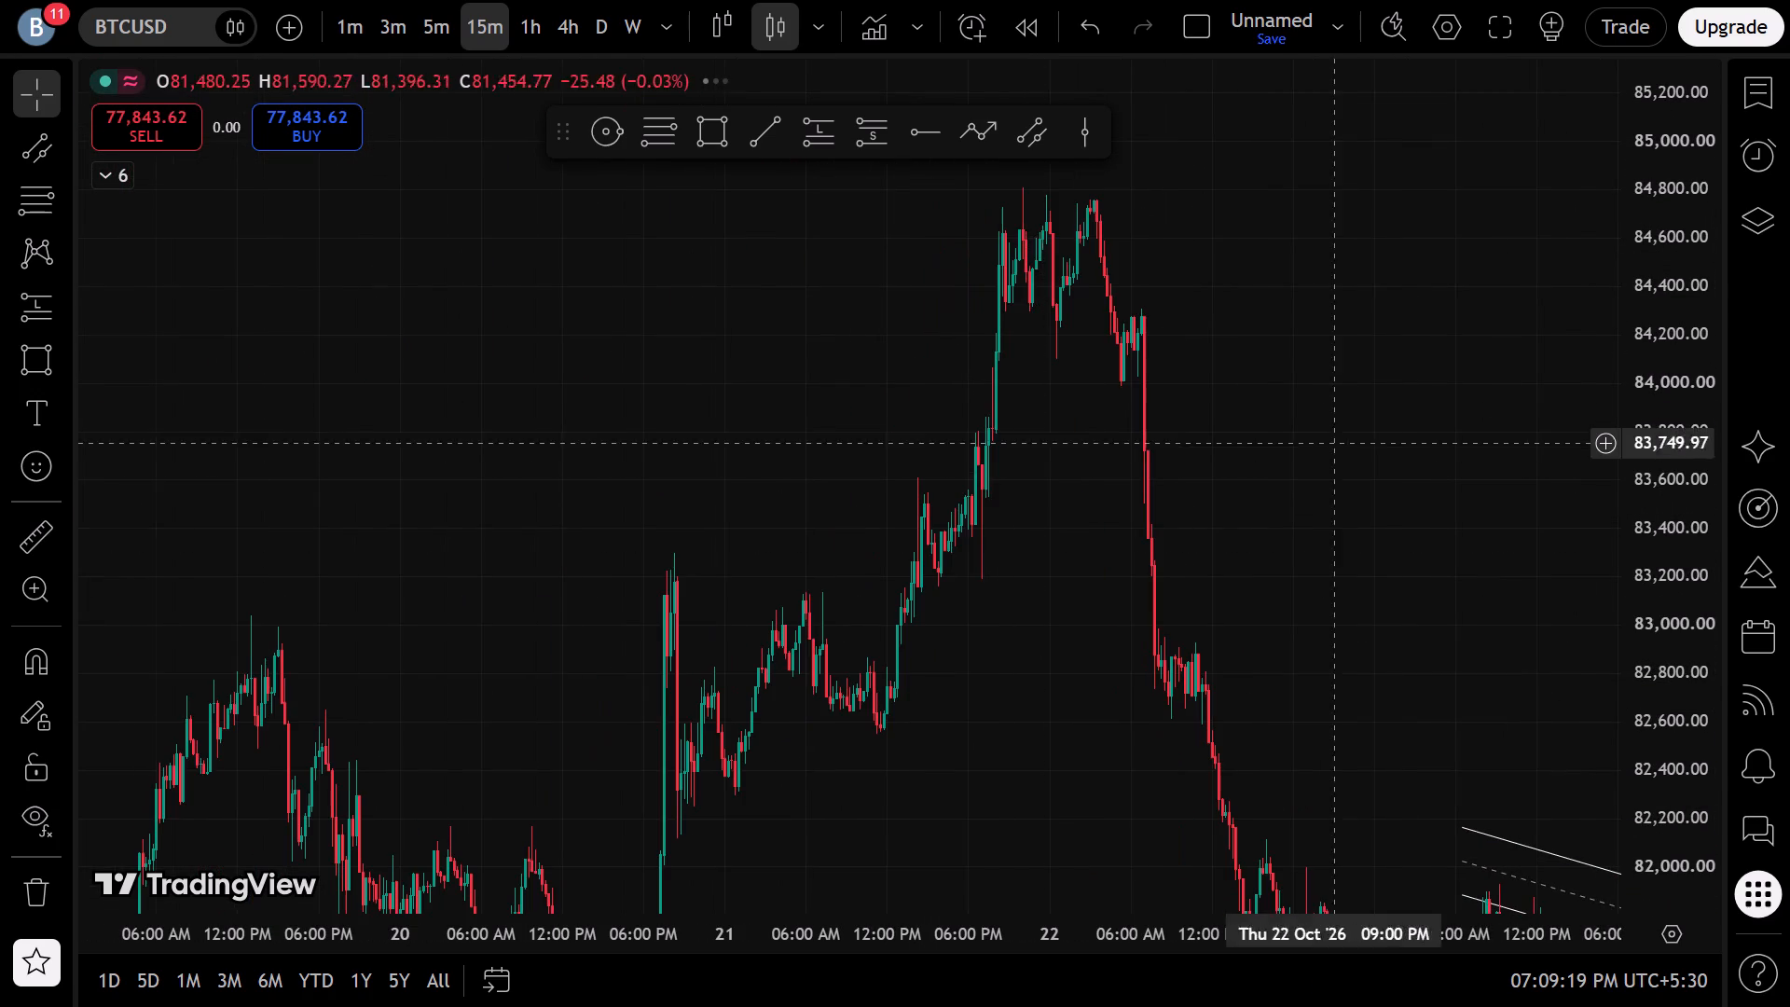
{"action": "left_click_drag", "start_coordinate": [1647, 333], "coordinate": [1521, 740]}
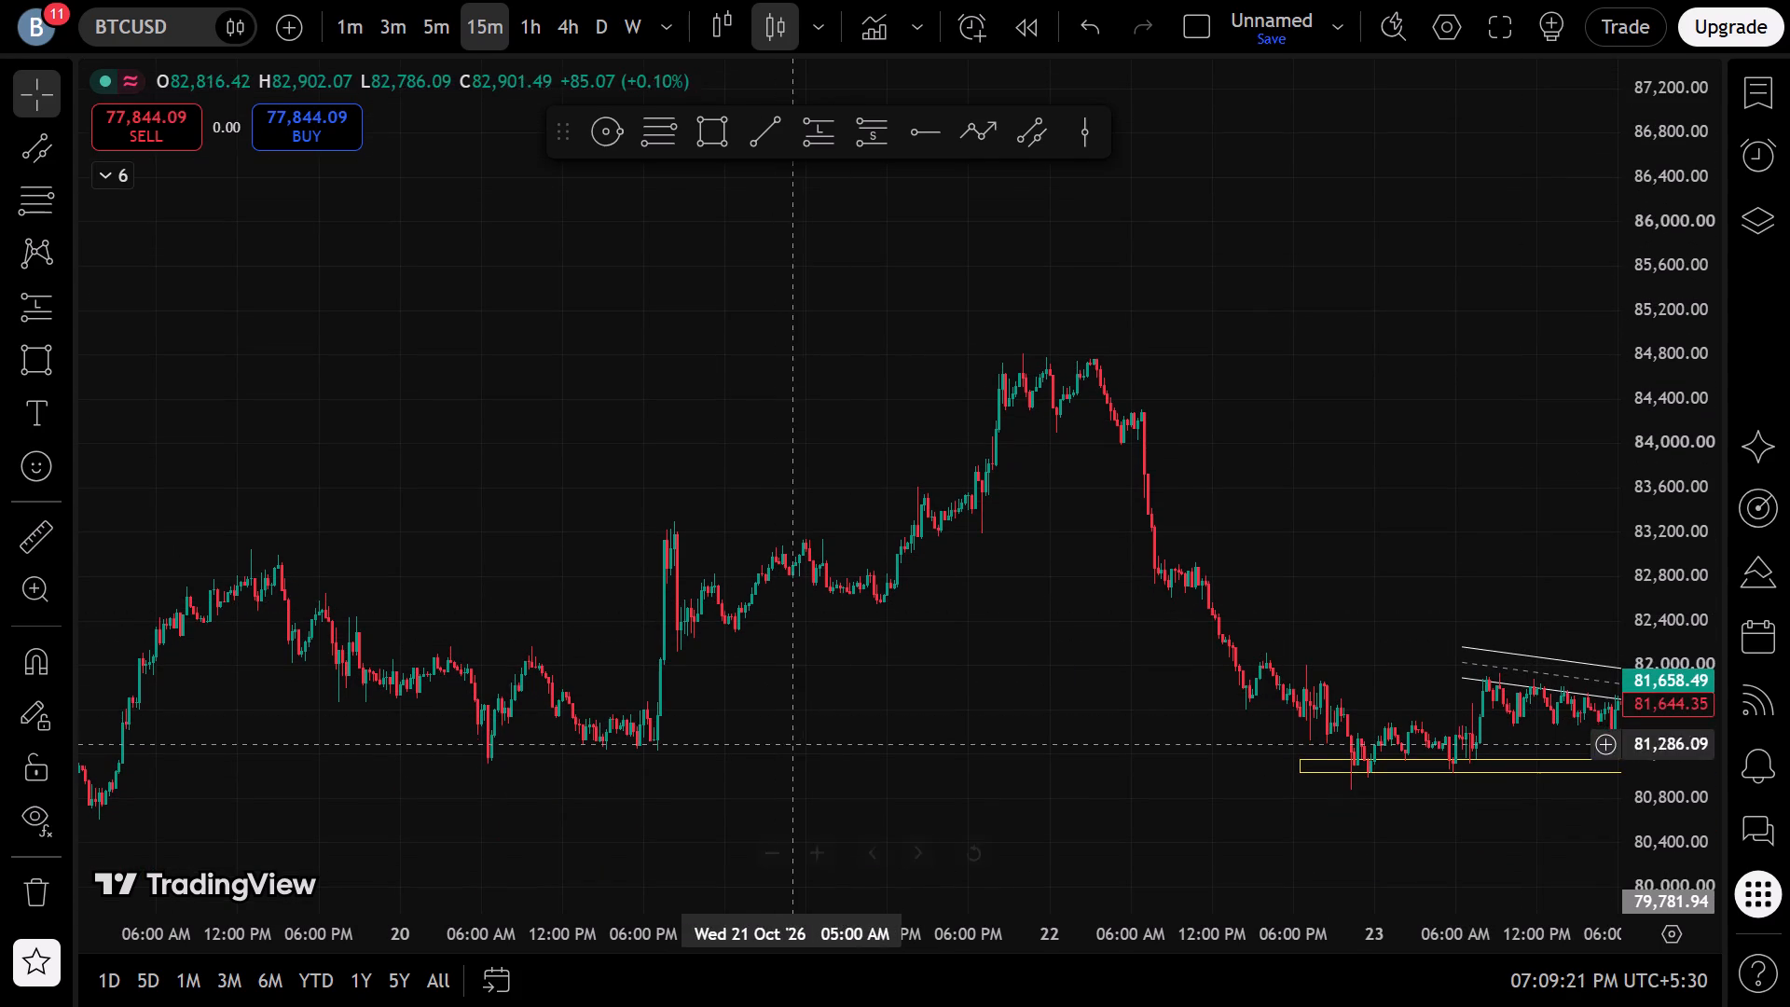
{"action": "scroll", "coordinate": [1113, 465], "scroll_direction": "down", "scroll_amount": 5}
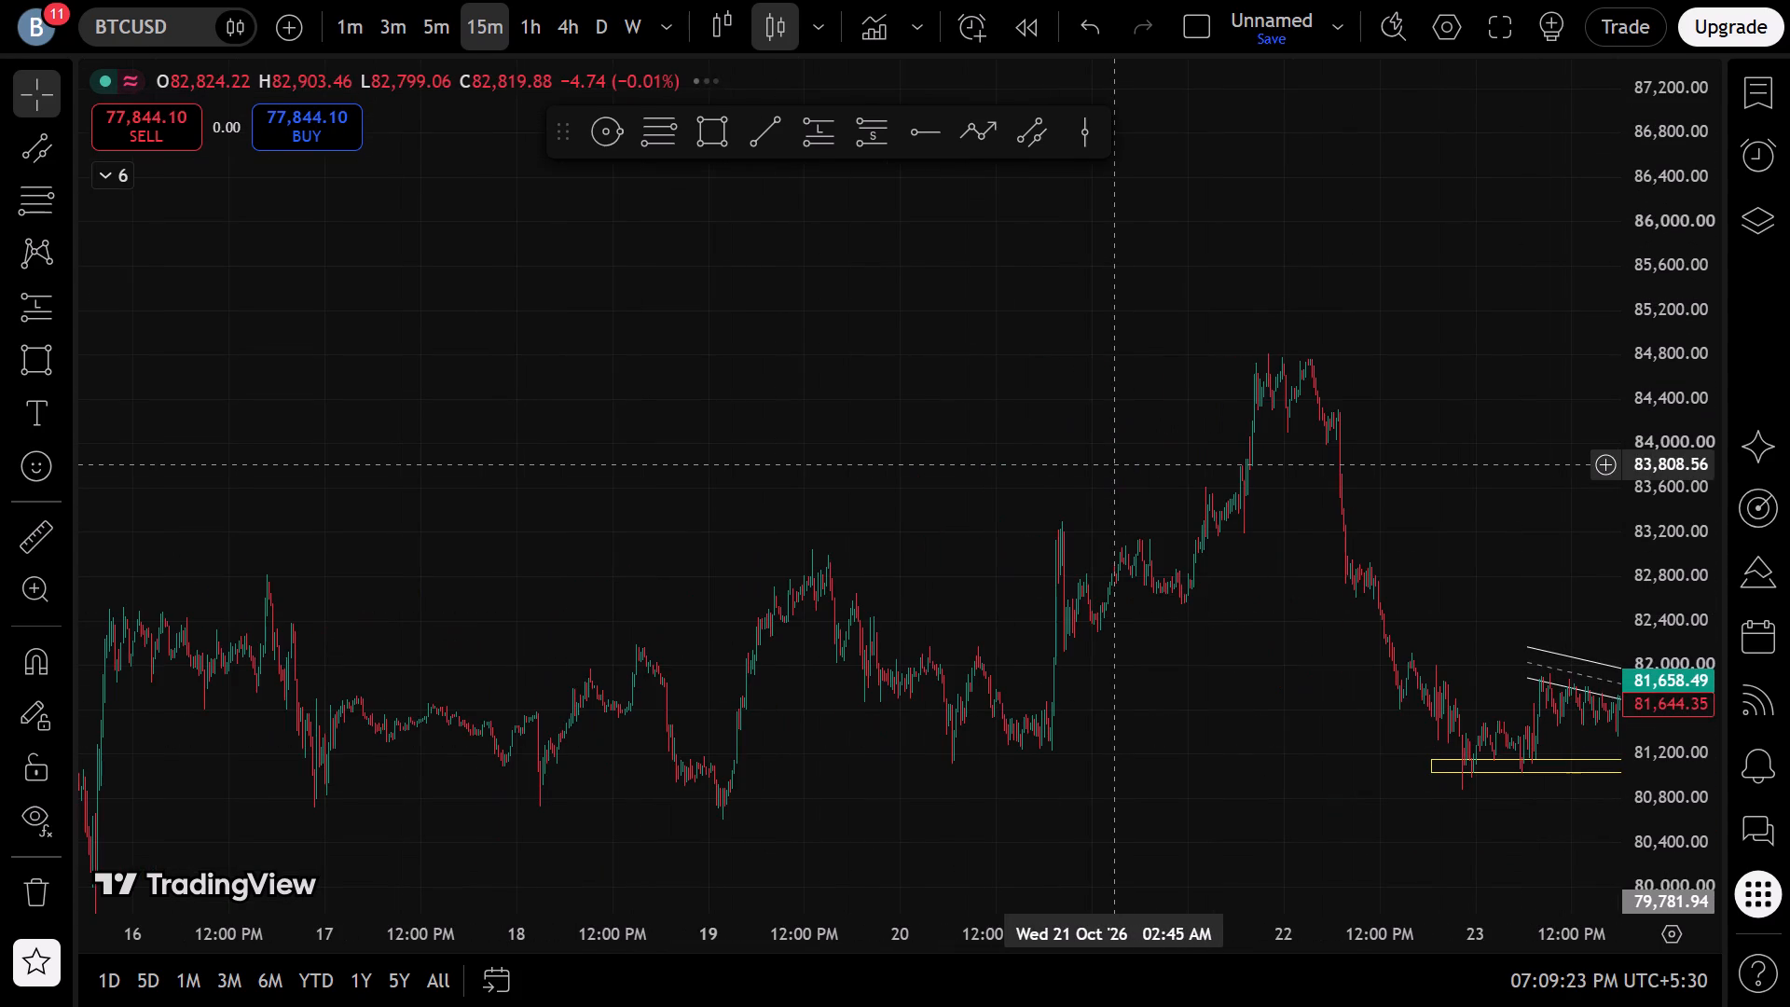
{"action": "left_click_drag", "start_coordinate": [658, 491], "coordinate": [1185, 377]}
{"action": "scroll", "coordinate": [1010, 426], "scroll_direction": "down", "scroll_amount": 5}
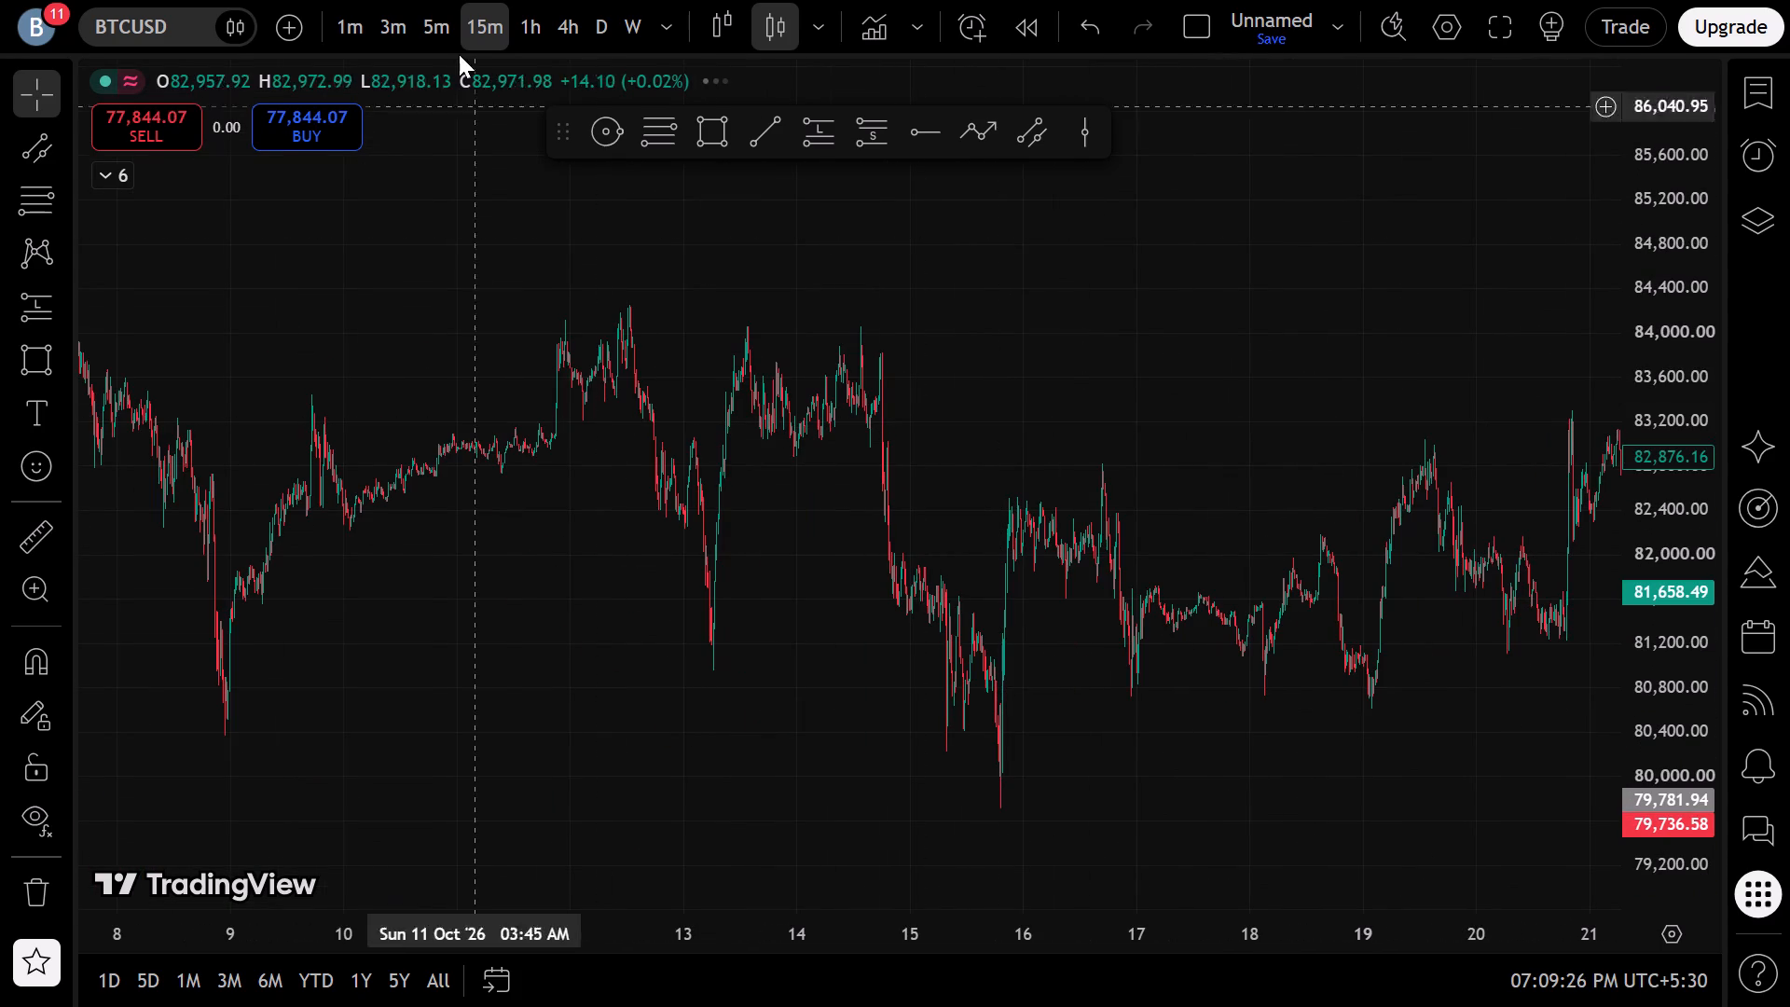
Switch the chart to the 5-minute timeframe.
{"action": "left_click", "coordinate": [451, 43]}
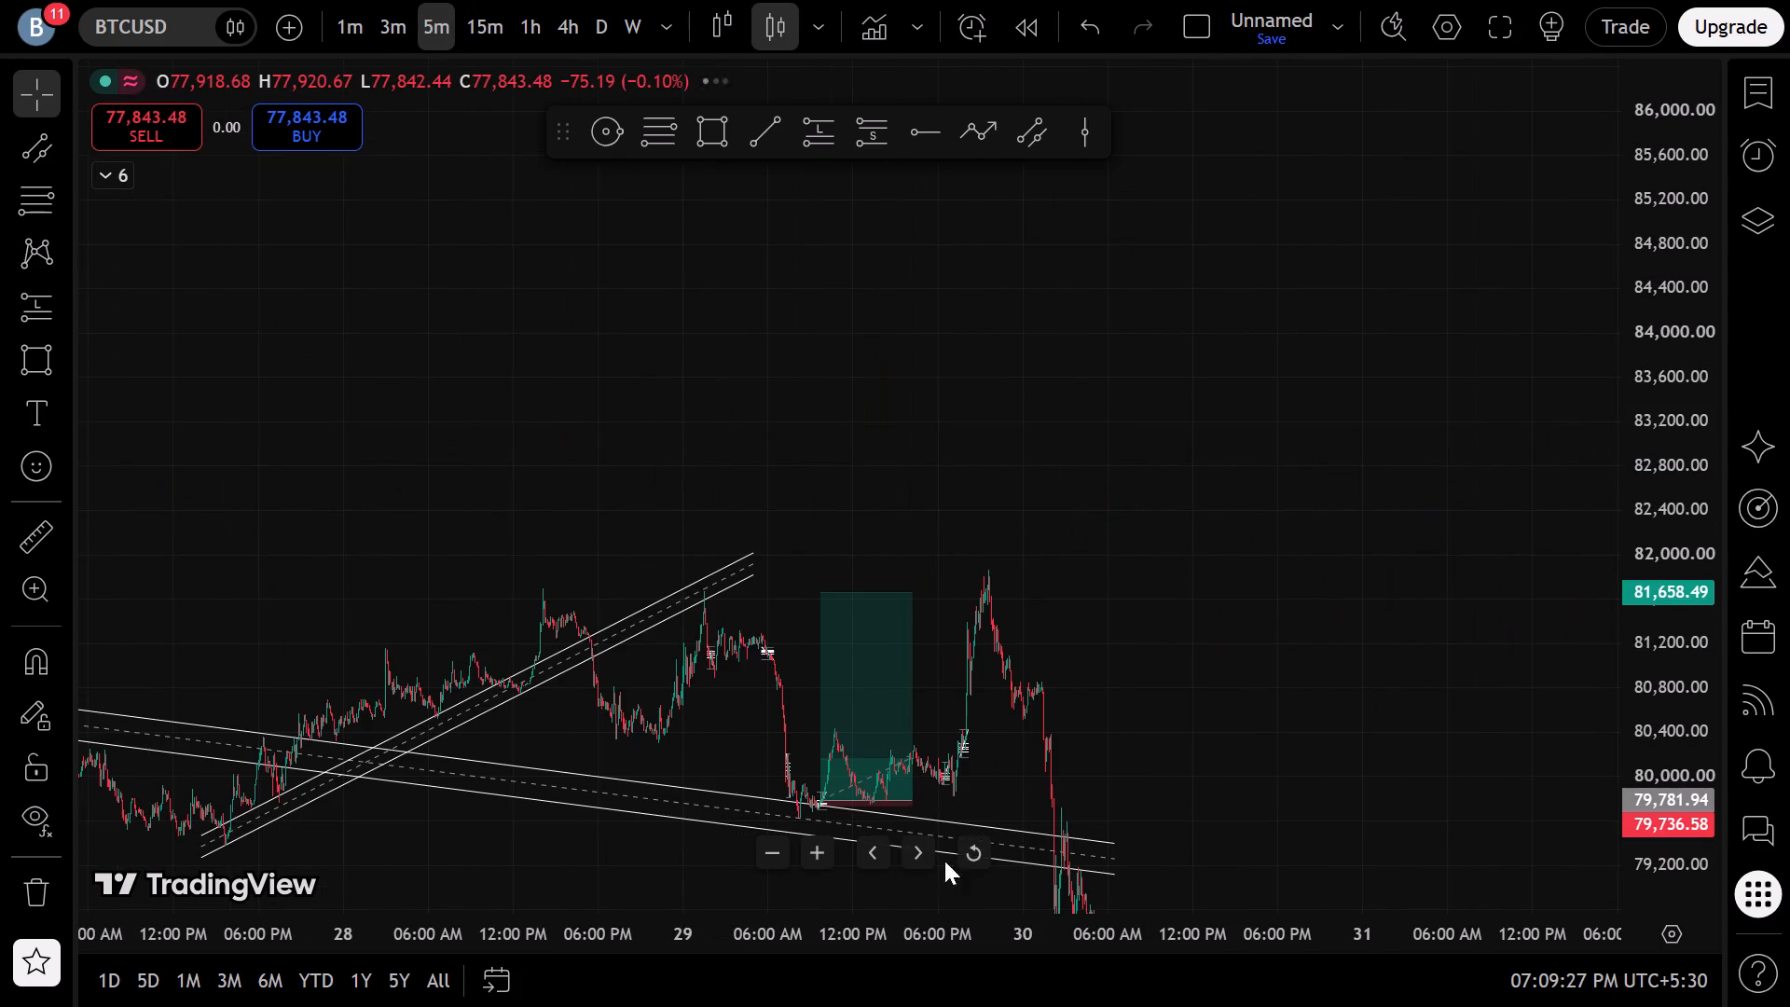
Examine the 5-minute price action from the latest candles back to 26 October around the existing channels and retracements.
{"action": "left_click", "coordinate": [976, 848]}
{"action": "scroll", "coordinate": [883, 688], "scroll_direction": "down", "scroll_amount": 12}
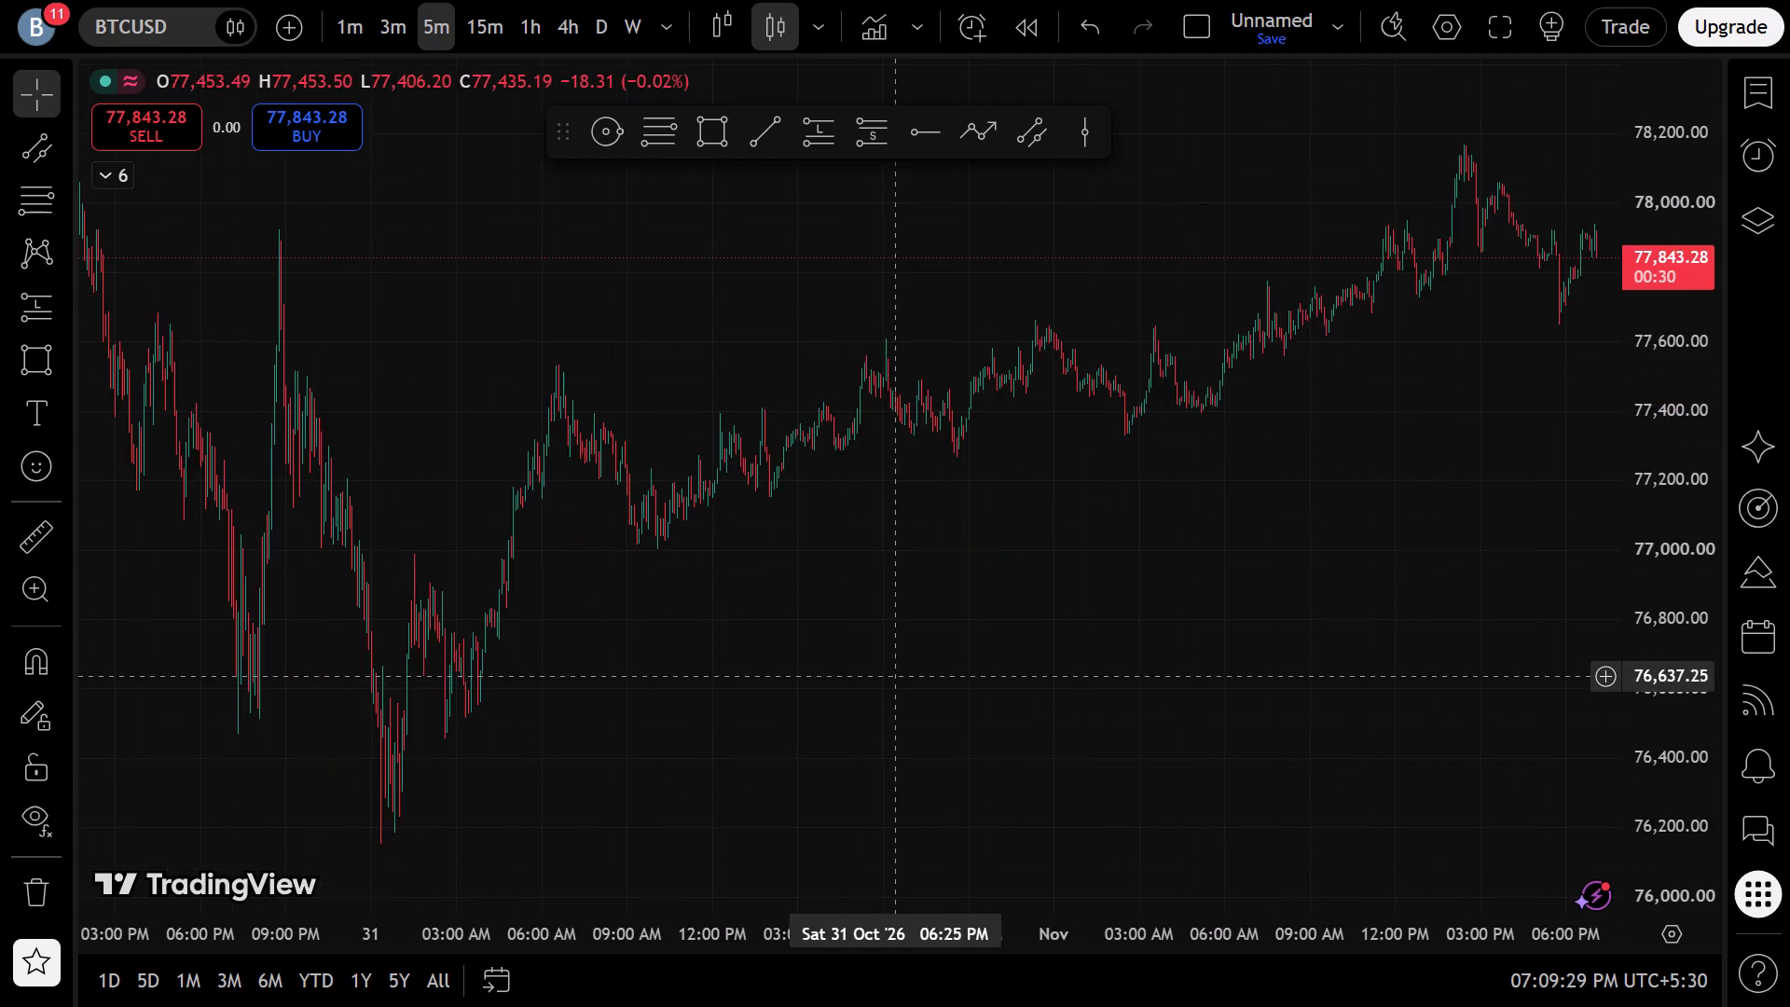
{"action": "scroll", "coordinate": [894, 676], "scroll_direction": "down", "scroll_amount": 5}
{"action": "left_click_drag", "start_coordinate": [466, 705], "coordinate": [1306, 807]}
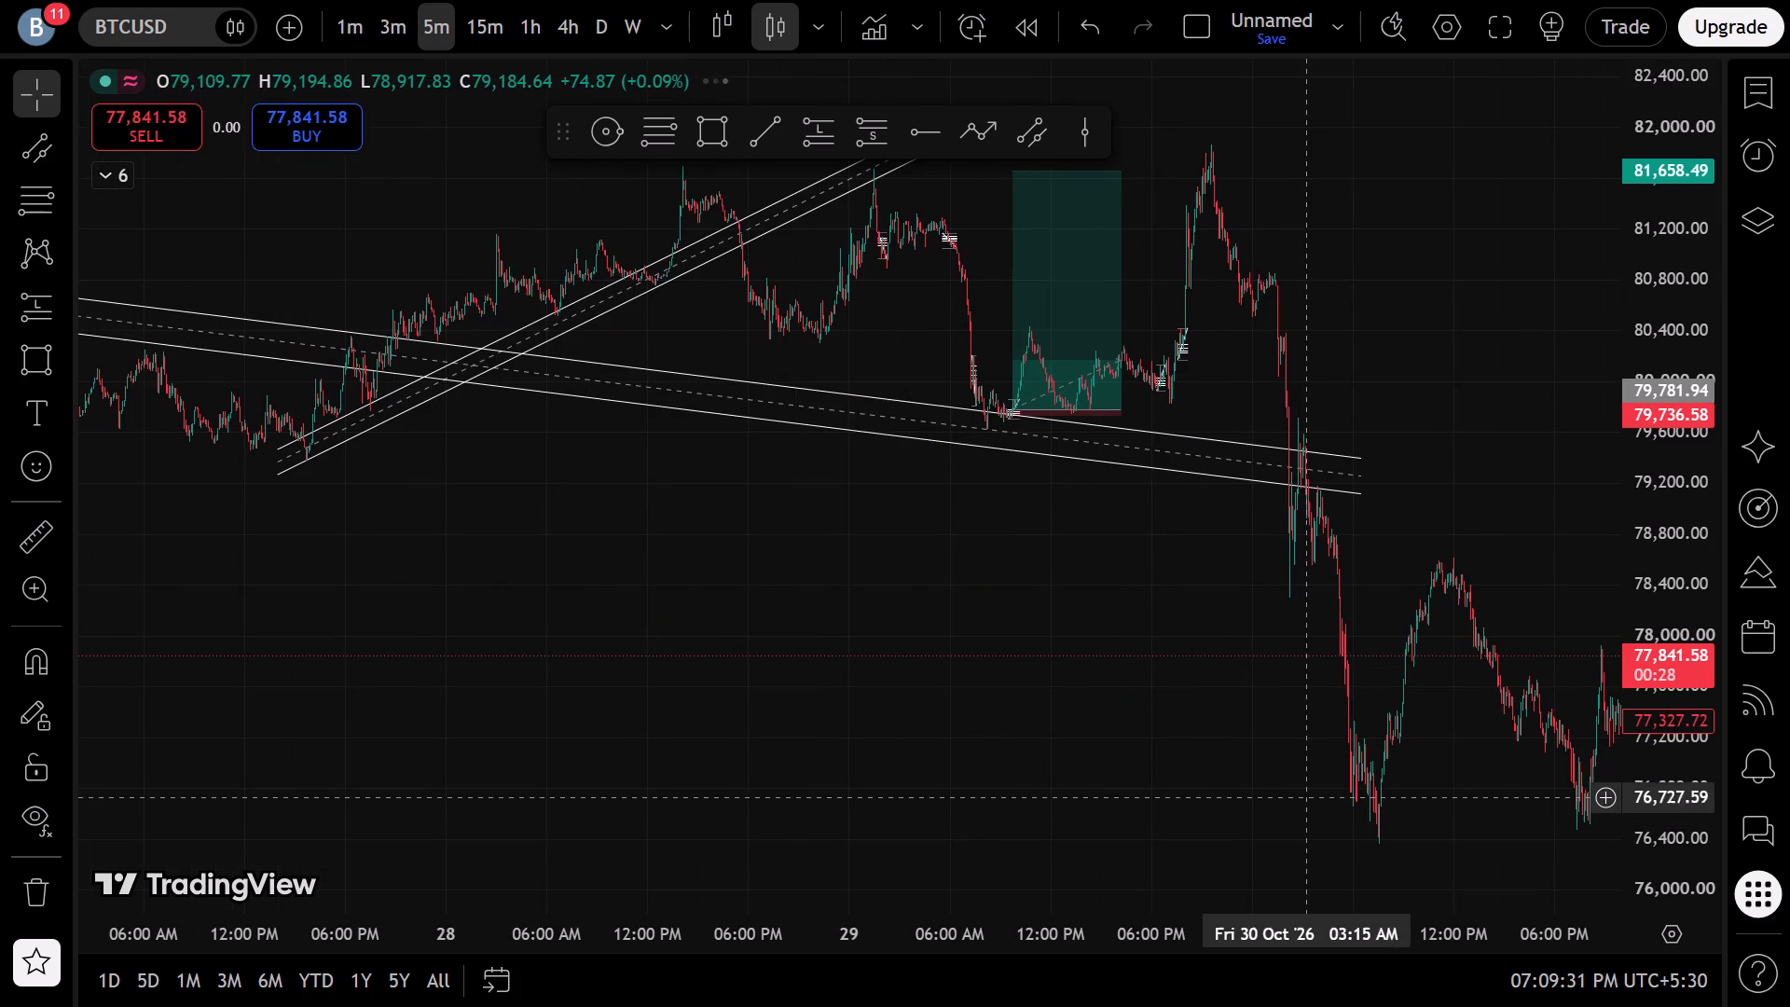
{"action": "left_click_drag", "start_coordinate": [654, 770], "coordinate": [891, 819]}
{"action": "scroll", "coordinate": [880, 804], "scroll_direction": "up", "scroll_amount": 8}
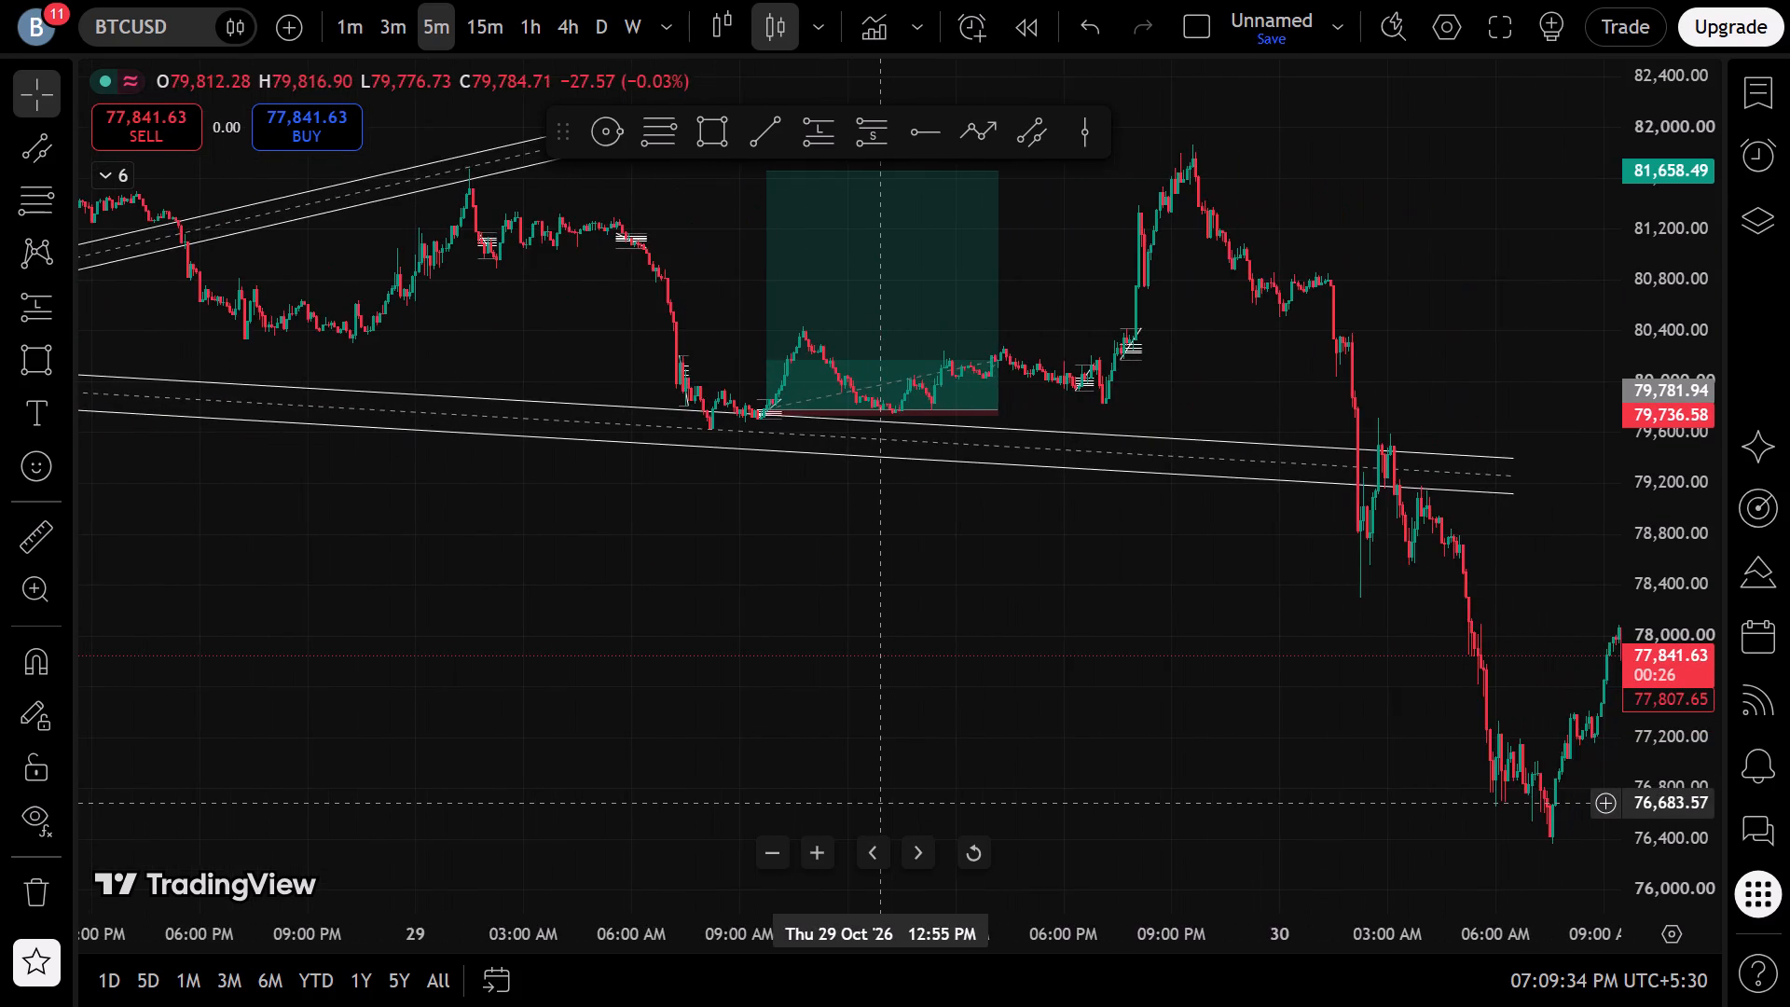
{"action": "scroll", "coordinate": [884, 799], "scroll_direction": "down", "scroll_amount": 4}
{"action": "left_click_drag", "start_coordinate": [1712, 839], "coordinate": [1644, 492]}
{"action": "scroll", "coordinate": [1276, 637], "scroll_direction": "up", "scroll_amount": 5}
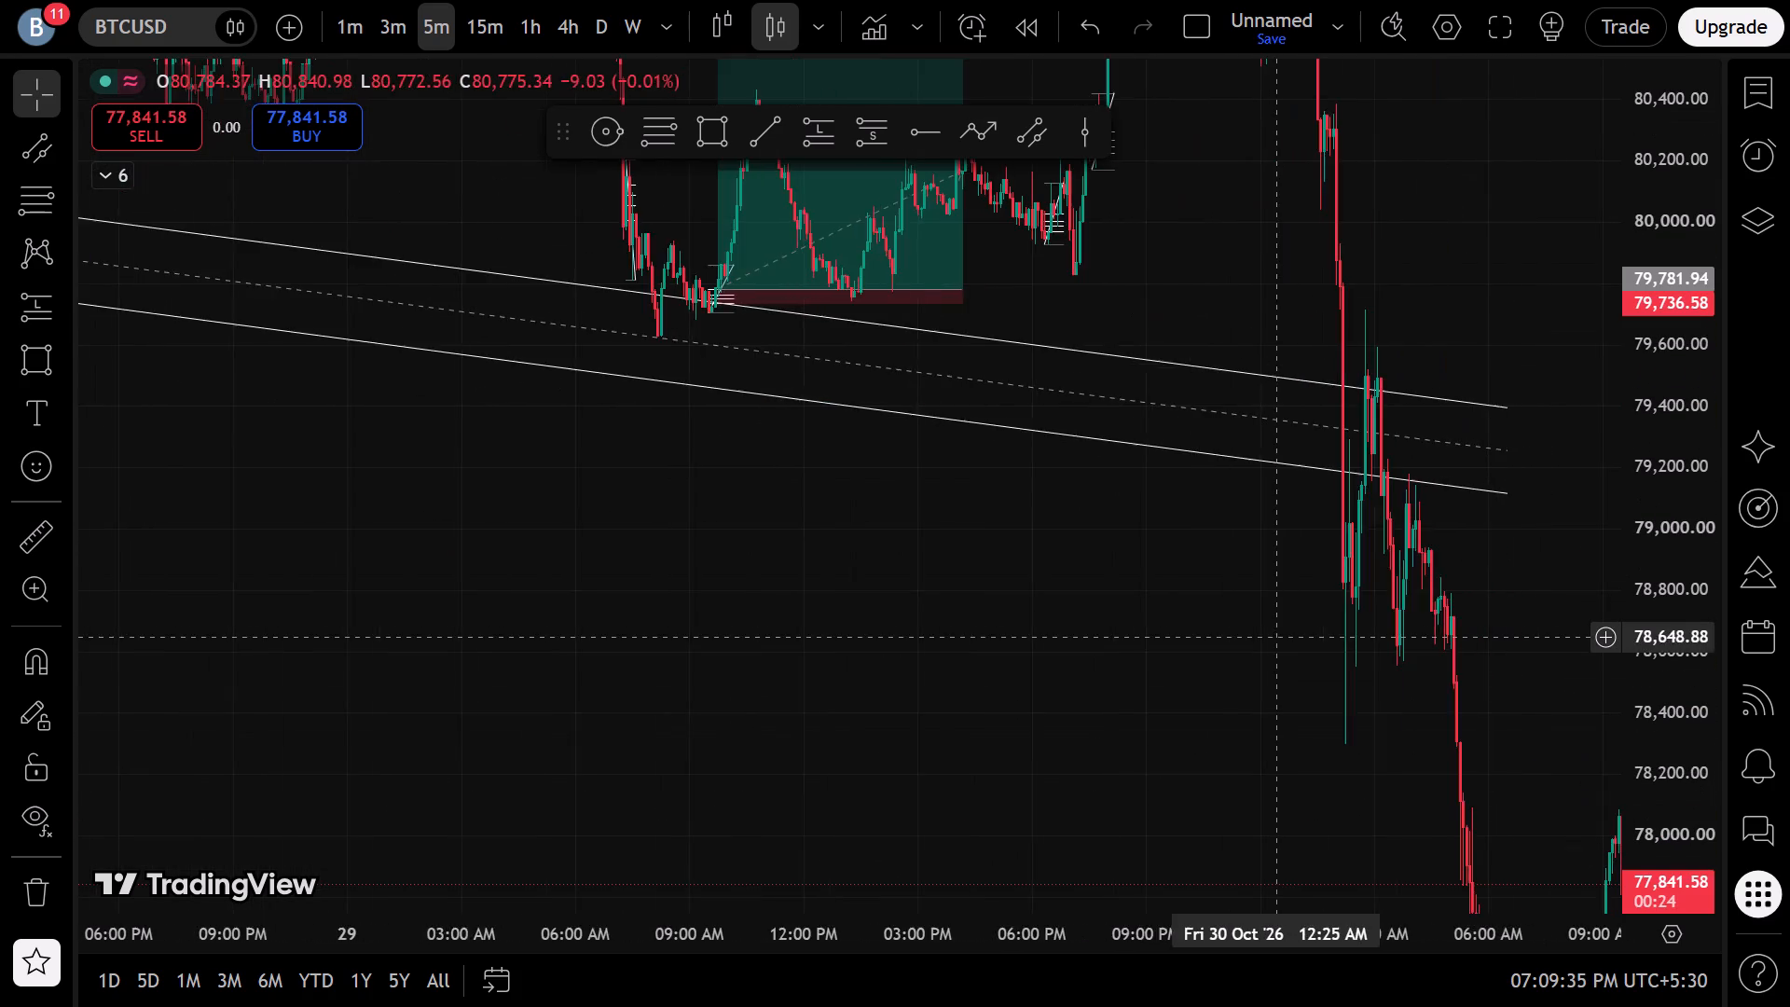
{"action": "scroll", "coordinate": [1276, 637], "scroll_direction": "up", "scroll_amount": 7}
{"action": "left_click_drag", "start_coordinate": [1045, 283], "coordinate": [1279, 574]}
{"action": "scroll", "coordinate": [1280, 572], "scroll_direction": "down", "scroll_amount": 2}
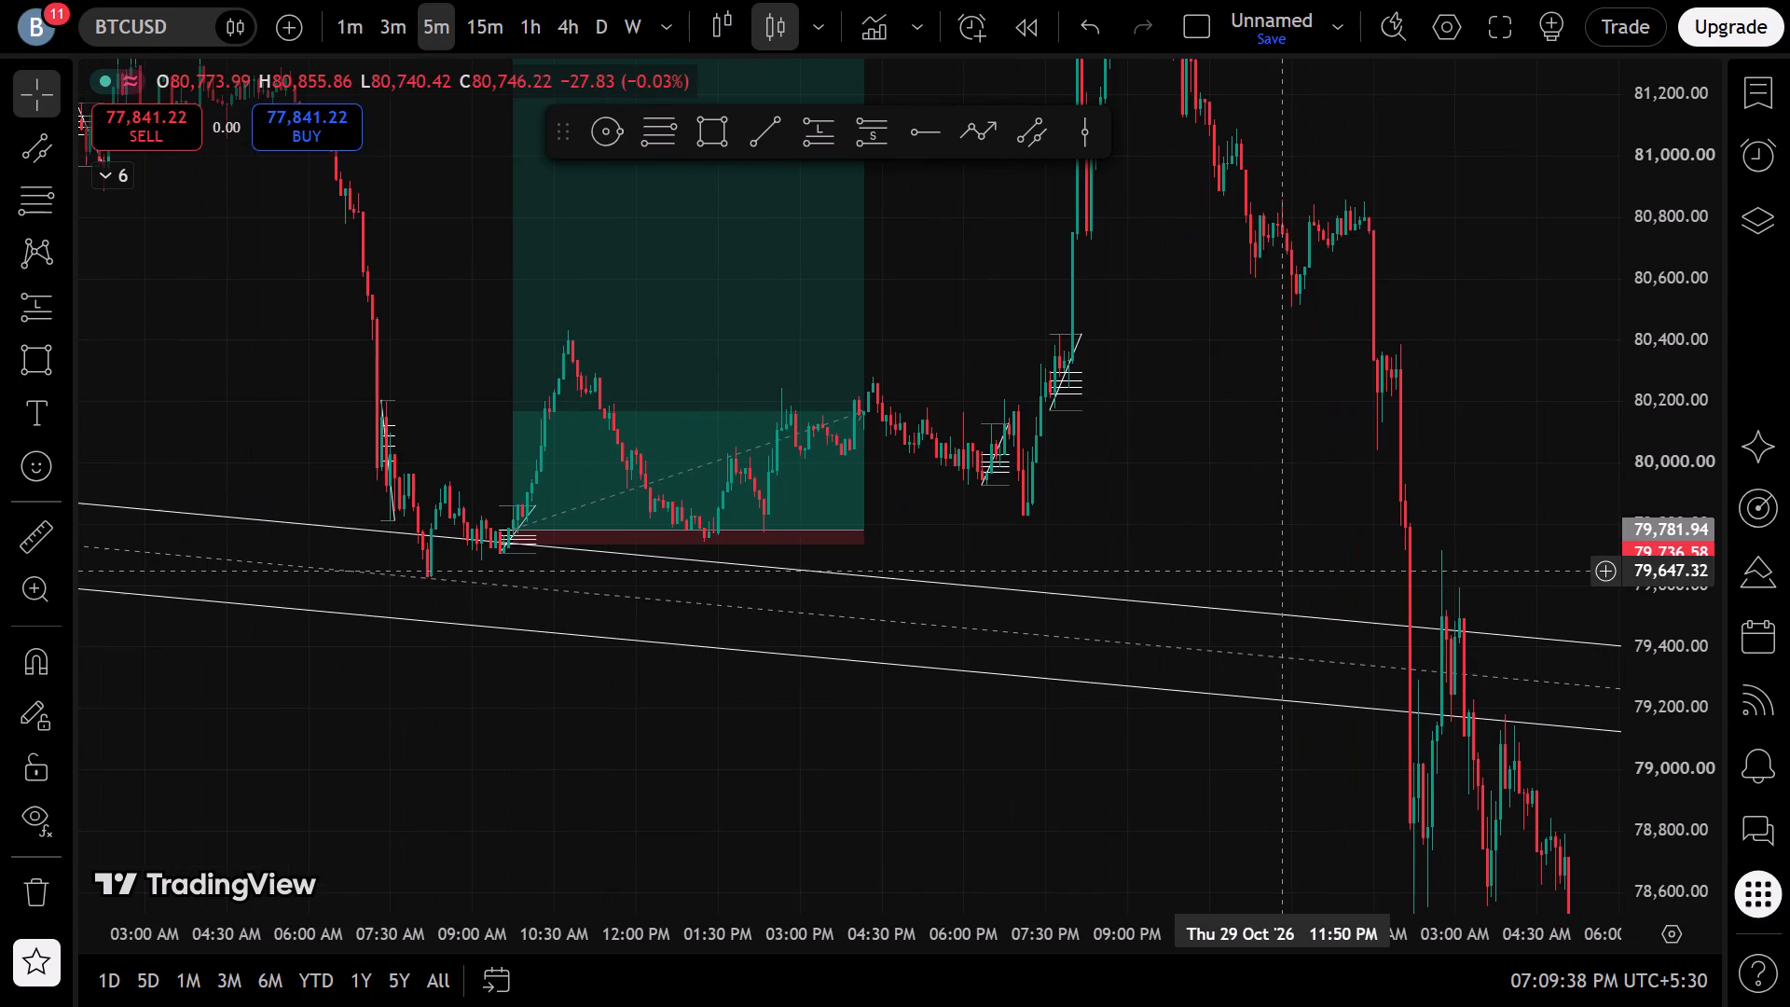
{"action": "left_click_drag", "start_coordinate": [1344, 507], "coordinate": [1378, 637]}
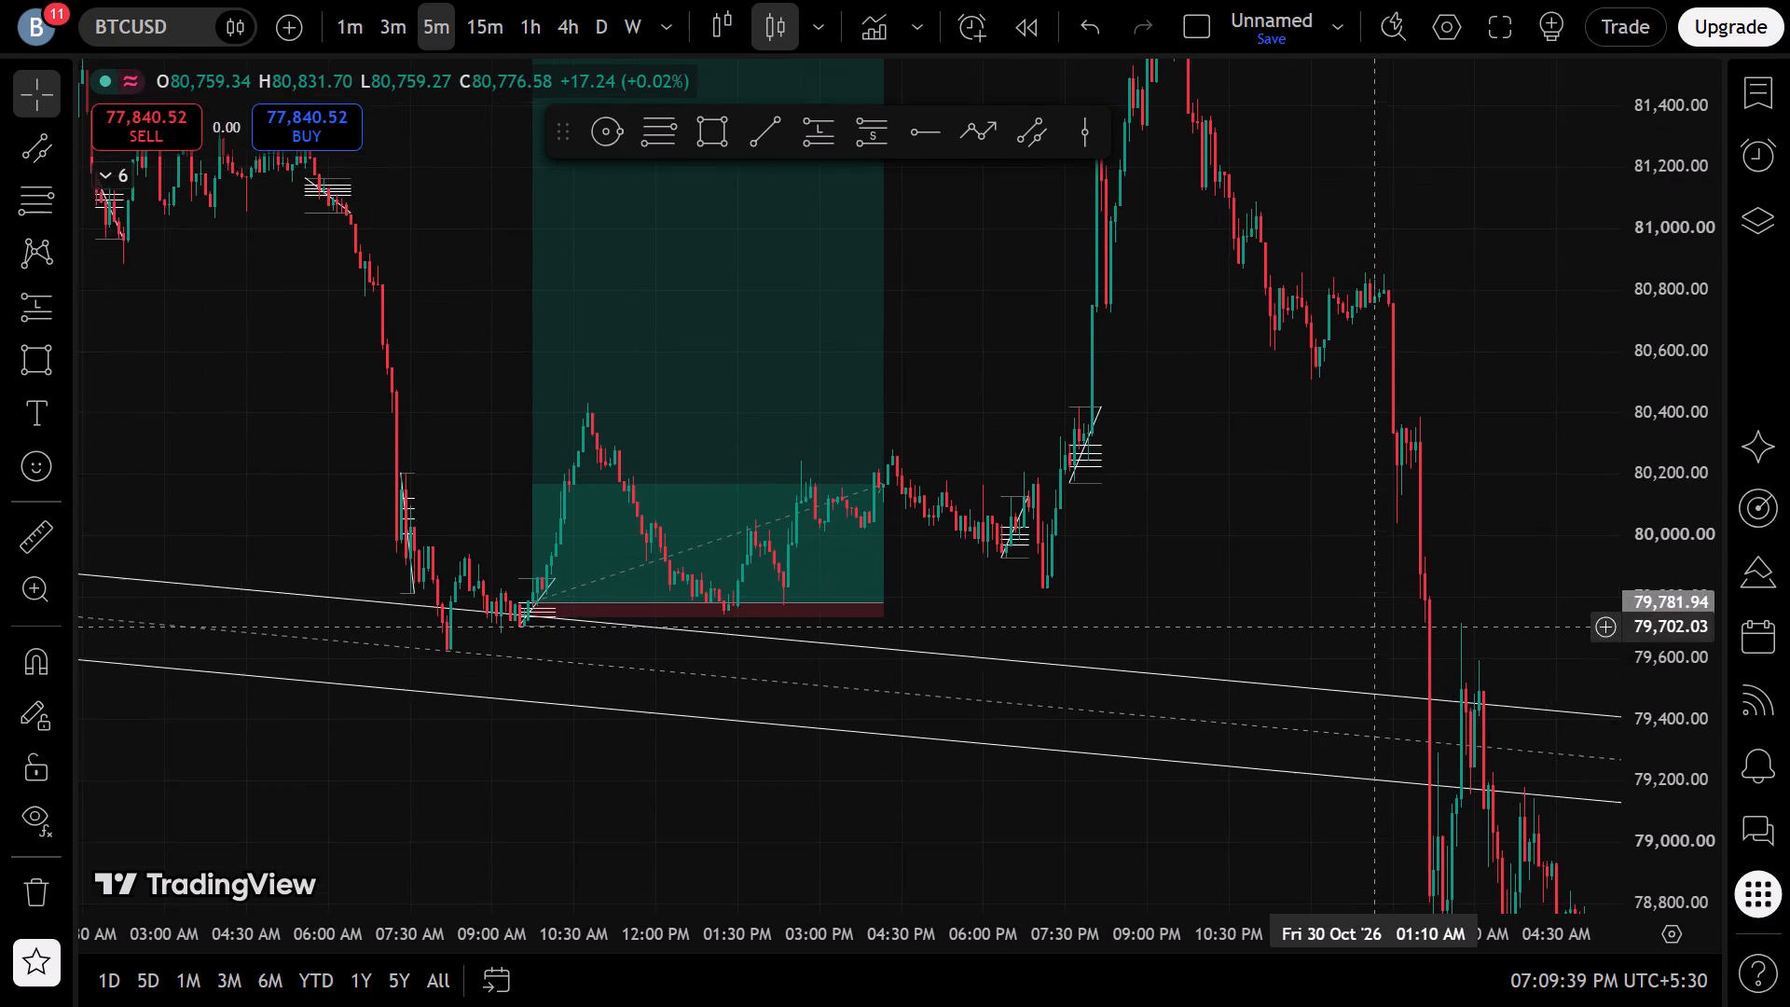
{"action": "left_click_drag", "start_coordinate": [1378, 637], "coordinate": [1379, 651]}
{"action": "scroll", "coordinate": [991, 654], "scroll_direction": "down", "scroll_amount": 3}
{"action": "left_click_drag", "start_coordinate": [688, 370], "coordinate": [1521, 569]}
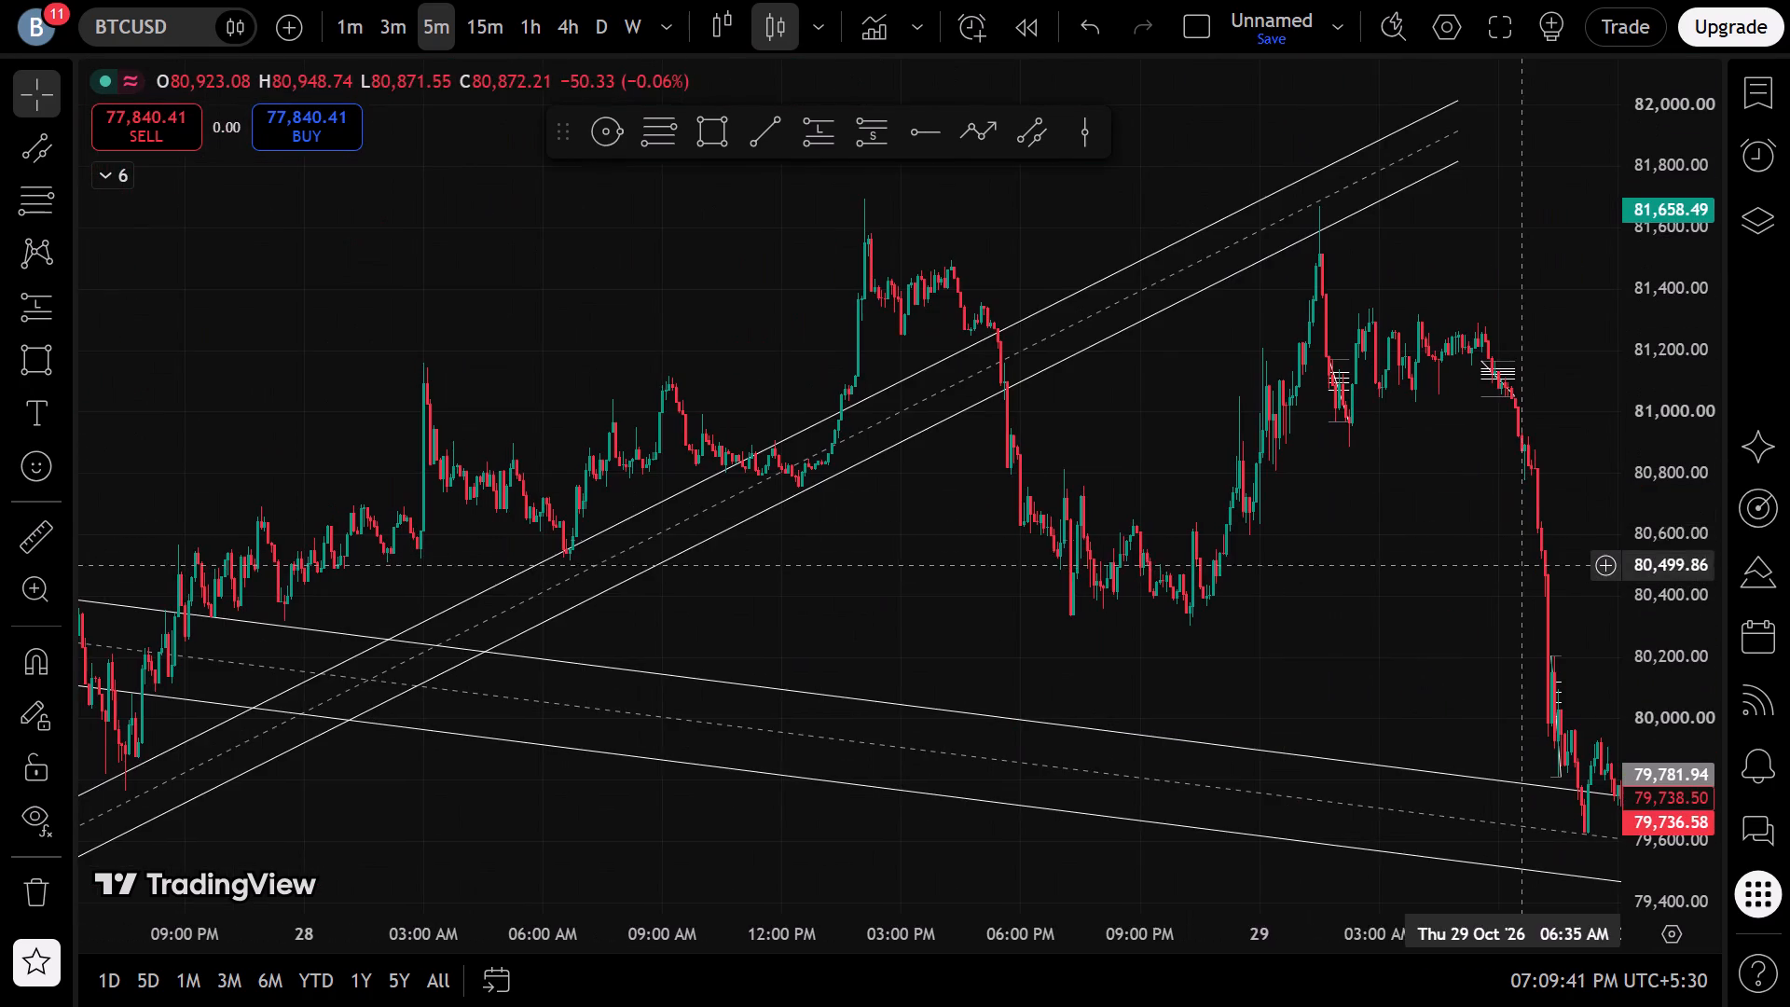
{"action": "left_click_drag", "start_coordinate": [984, 541], "coordinate": [1550, 370]}
{"action": "left_click_drag", "start_coordinate": [701, 238], "coordinate": [1076, 290]}
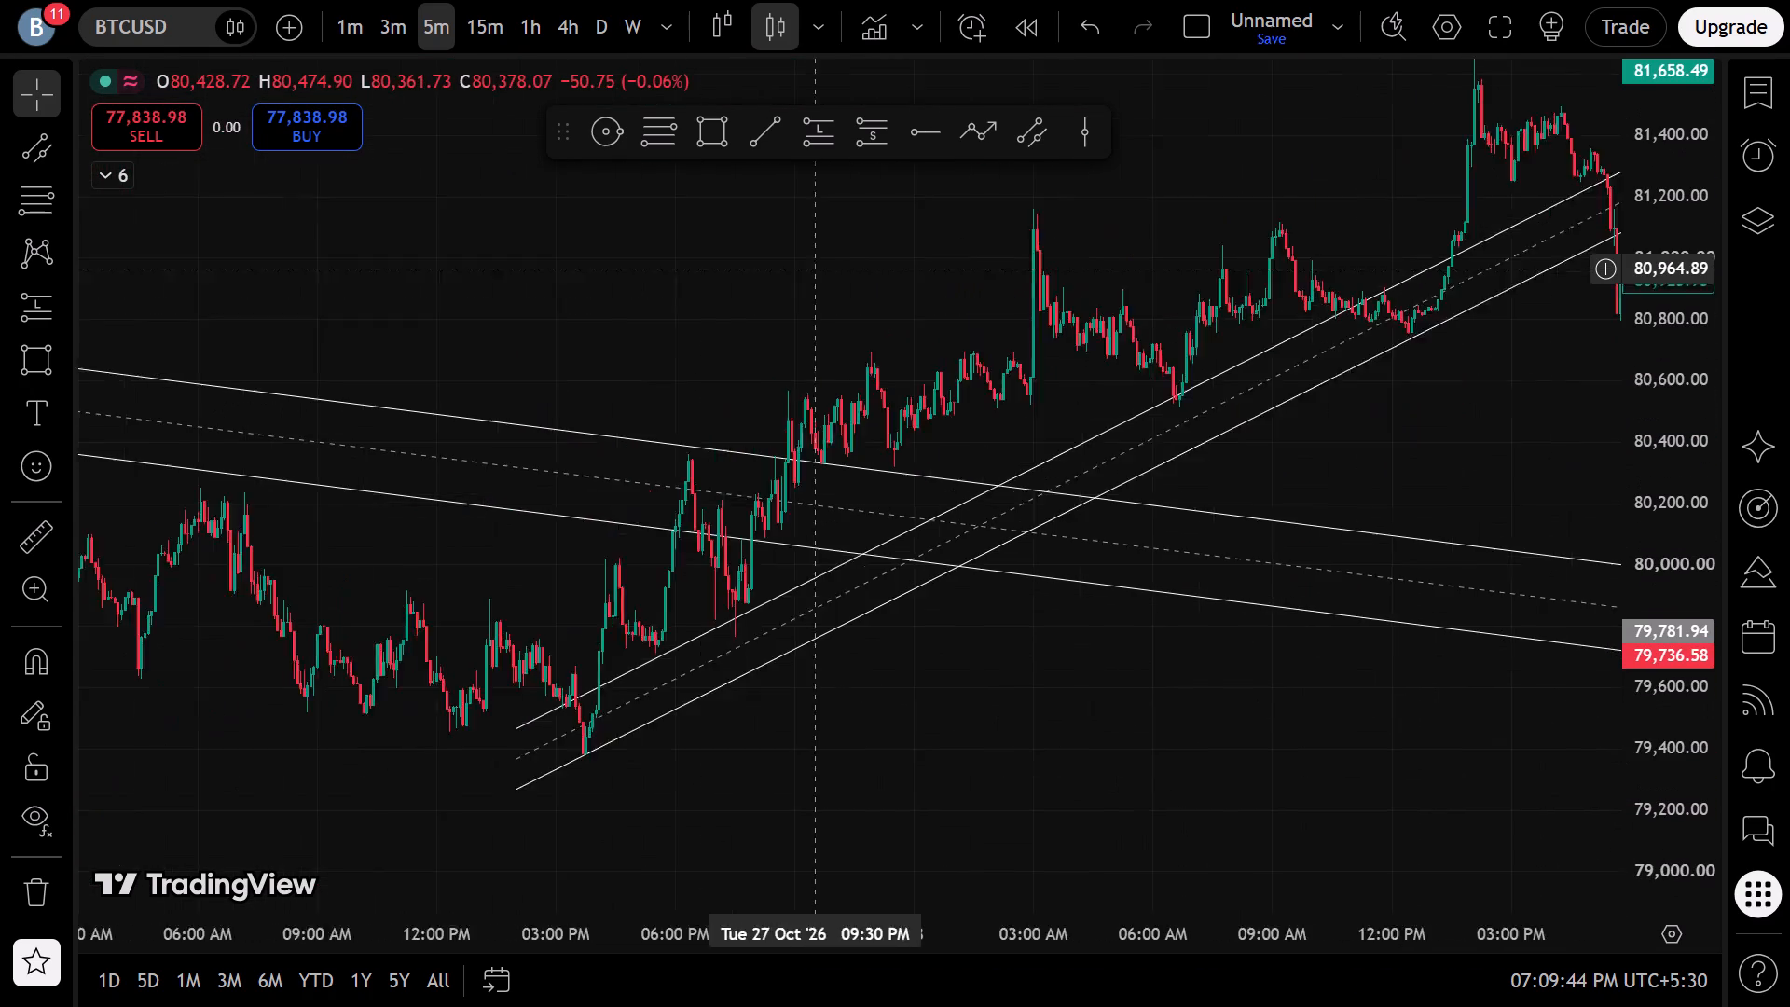
{"action": "left_click_drag", "start_coordinate": [1076, 290], "coordinate": [1105, 286]}
{"action": "scroll", "coordinate": [1105, 286], "scroll_direction": "down", "scroll_amount": 5}
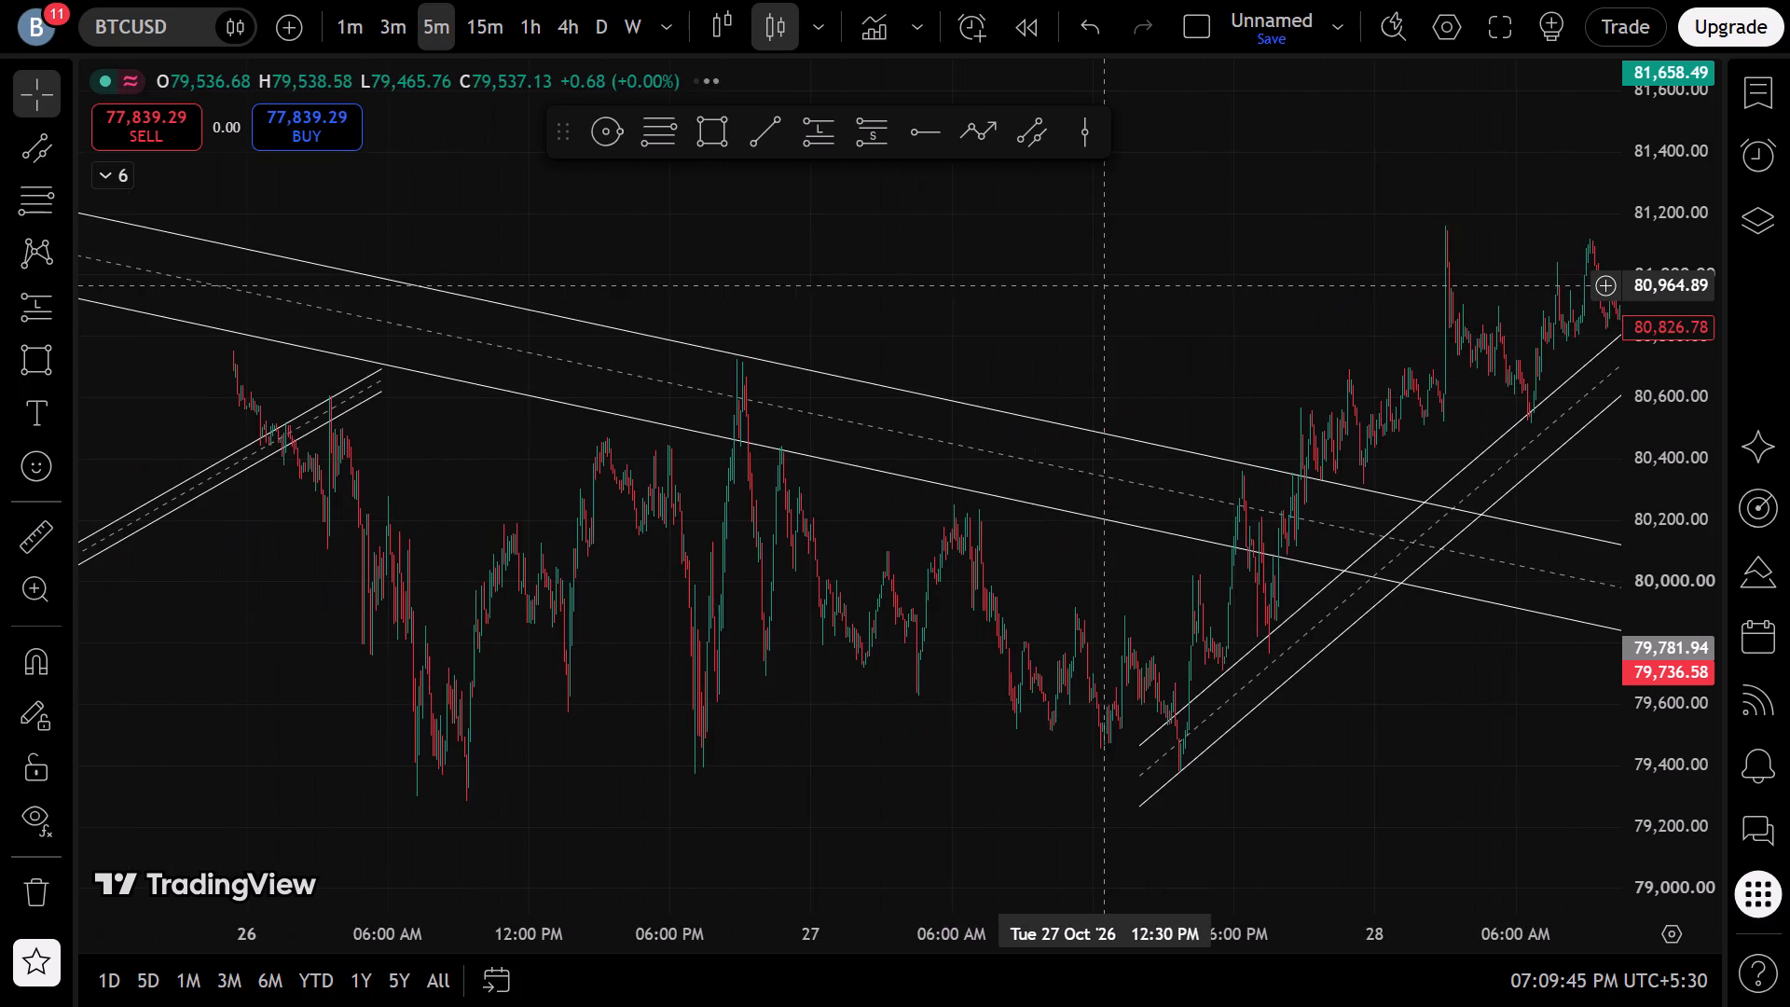
{"action": "left_click_drag", "start_coordinate": [720, 632], "coordinate": [1193, 478]}
{"action": "scroll", "coordinate": [1117, 563], "scroll_direction": "up", "scroll_amount": 5}
{"action": "left_click_drag", "start_coordinate": [1121, 572], "coordinate": [772, 589]}
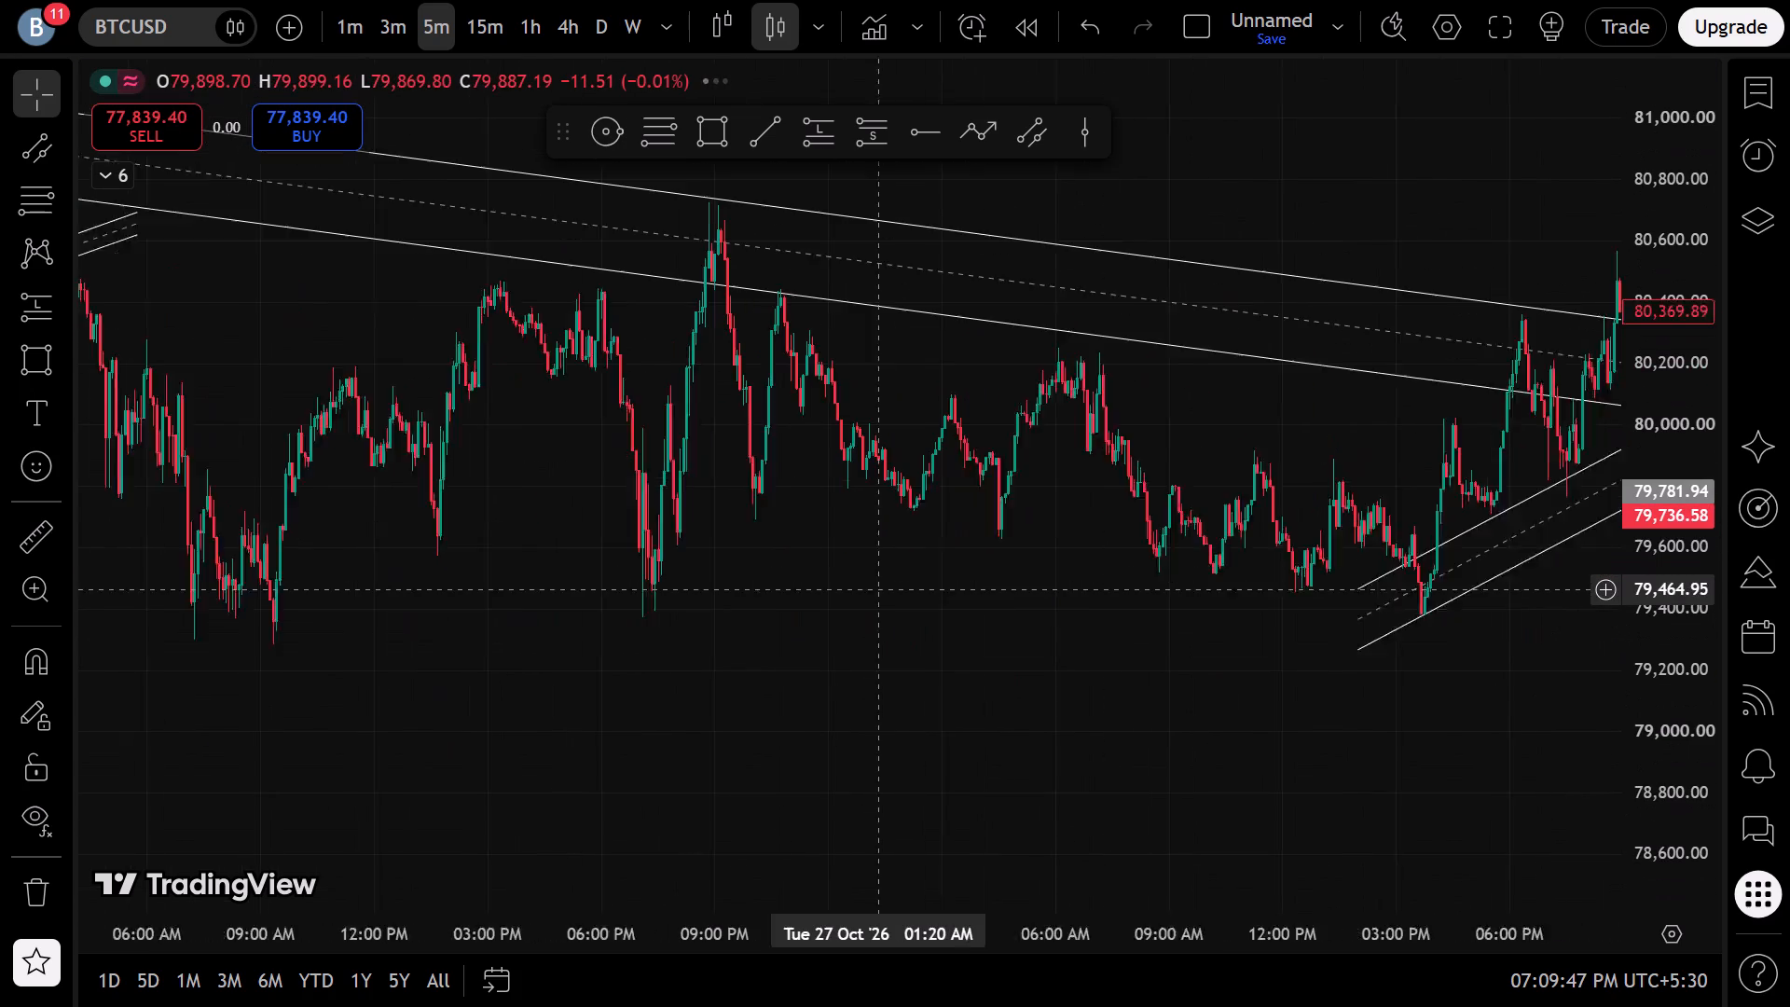
{"action": "left_click_drag", "start_coordinate": [772, 589], "coordinate": [749, 586]}
{"action": "scroll", "coordinate": [750, 586], "scroll_direction": "down", "scroll_amount": 1}
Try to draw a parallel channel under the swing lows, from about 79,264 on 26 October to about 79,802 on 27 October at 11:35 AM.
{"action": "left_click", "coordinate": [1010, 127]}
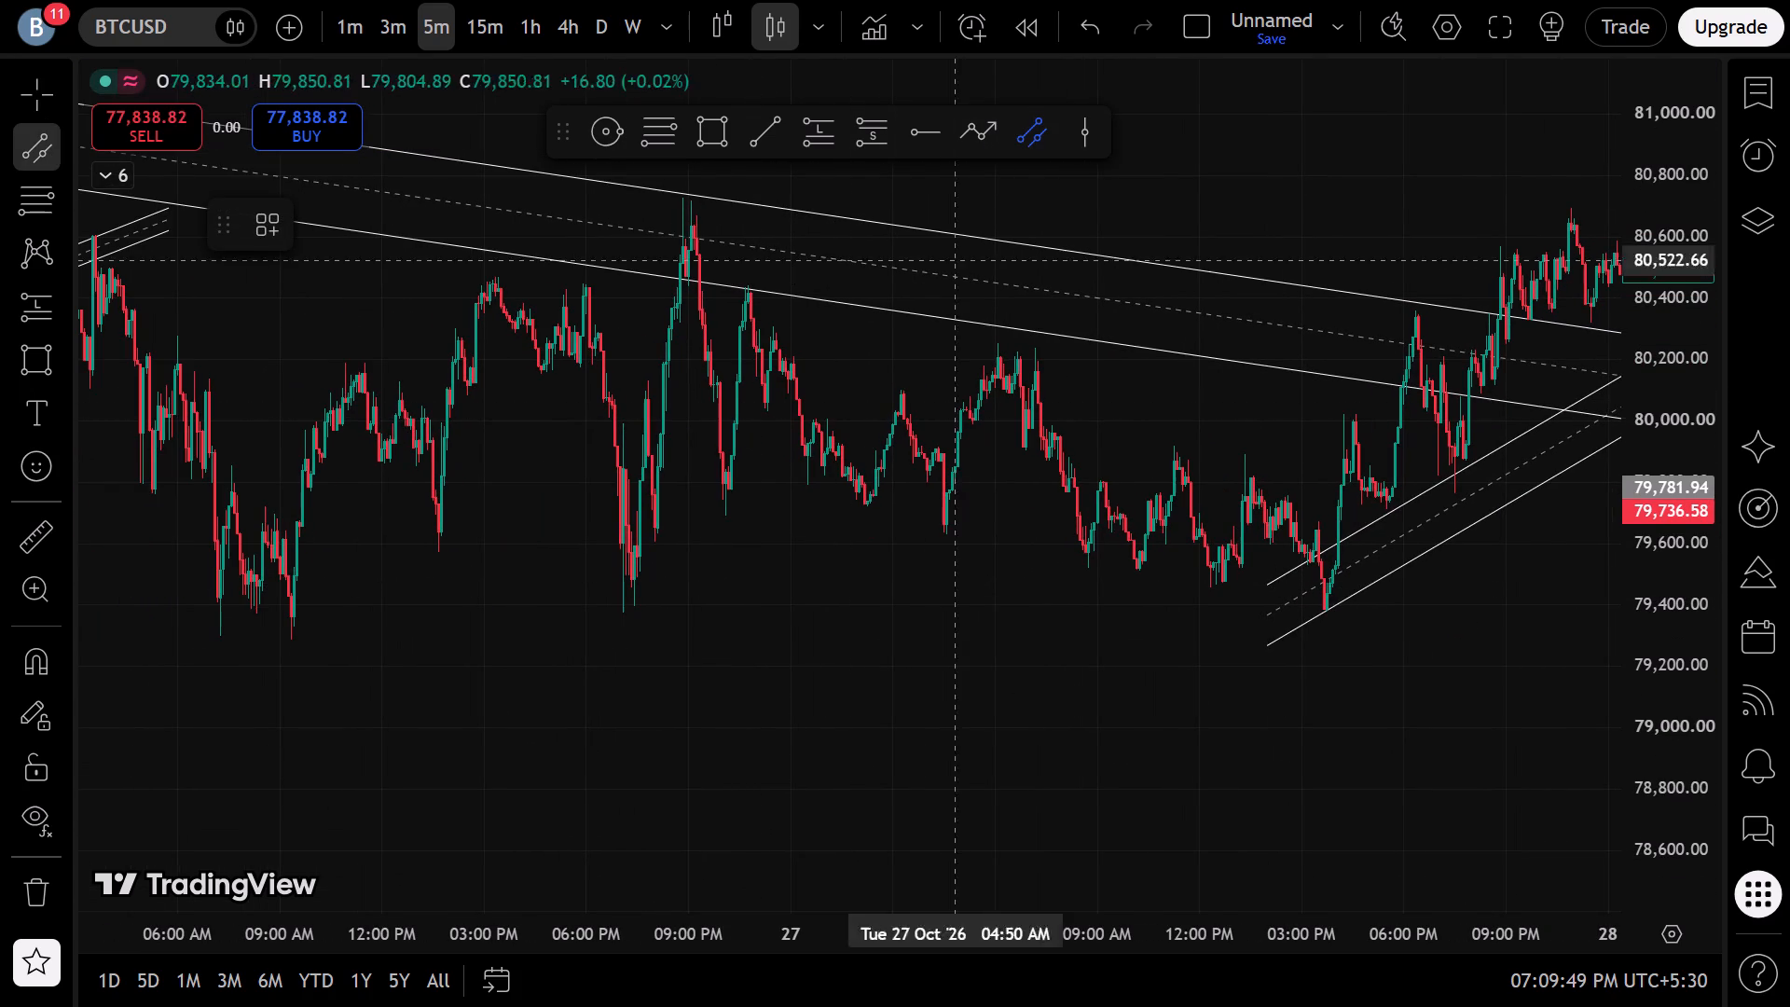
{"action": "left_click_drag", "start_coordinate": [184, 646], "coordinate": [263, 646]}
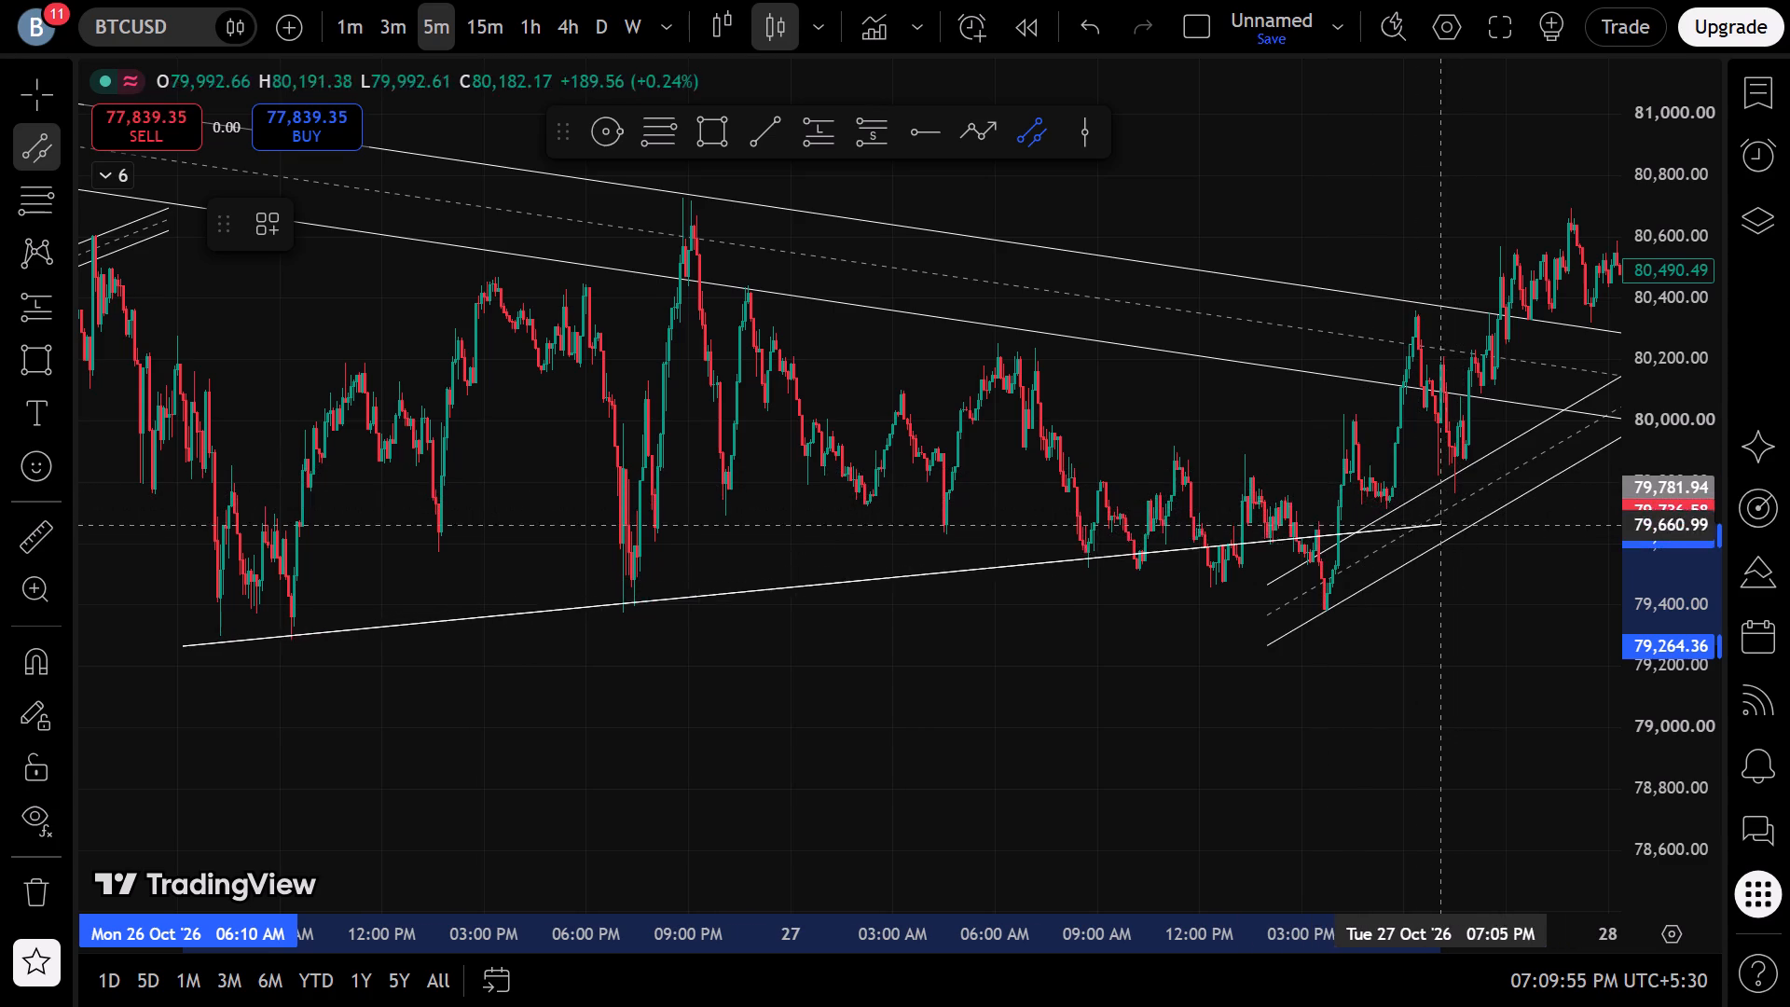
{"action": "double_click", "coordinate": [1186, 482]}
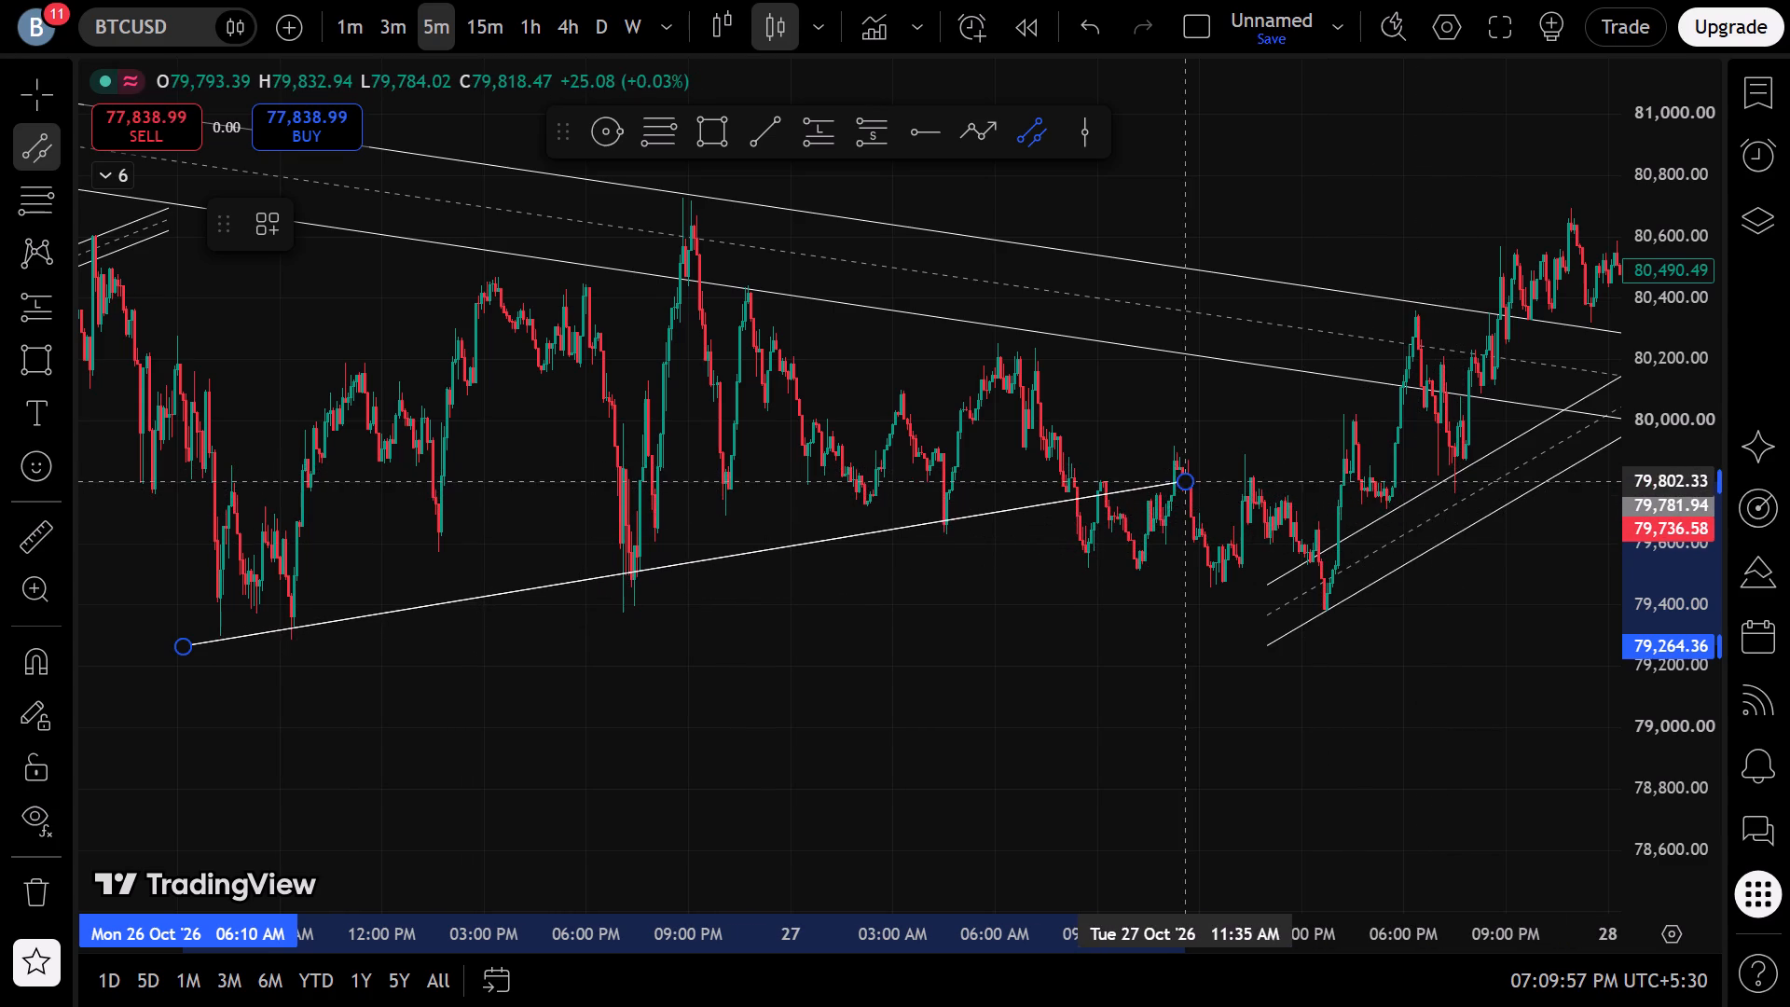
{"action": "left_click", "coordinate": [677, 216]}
Draw a parallel channel under the 21–22 October rise, lower edge from about 82,469 to 84,307, upper edge from about 82,683 to 84,520.
{"action": "left_click_drag", "start_coordinate": [291, 606], "coordinate": [622, 744]}
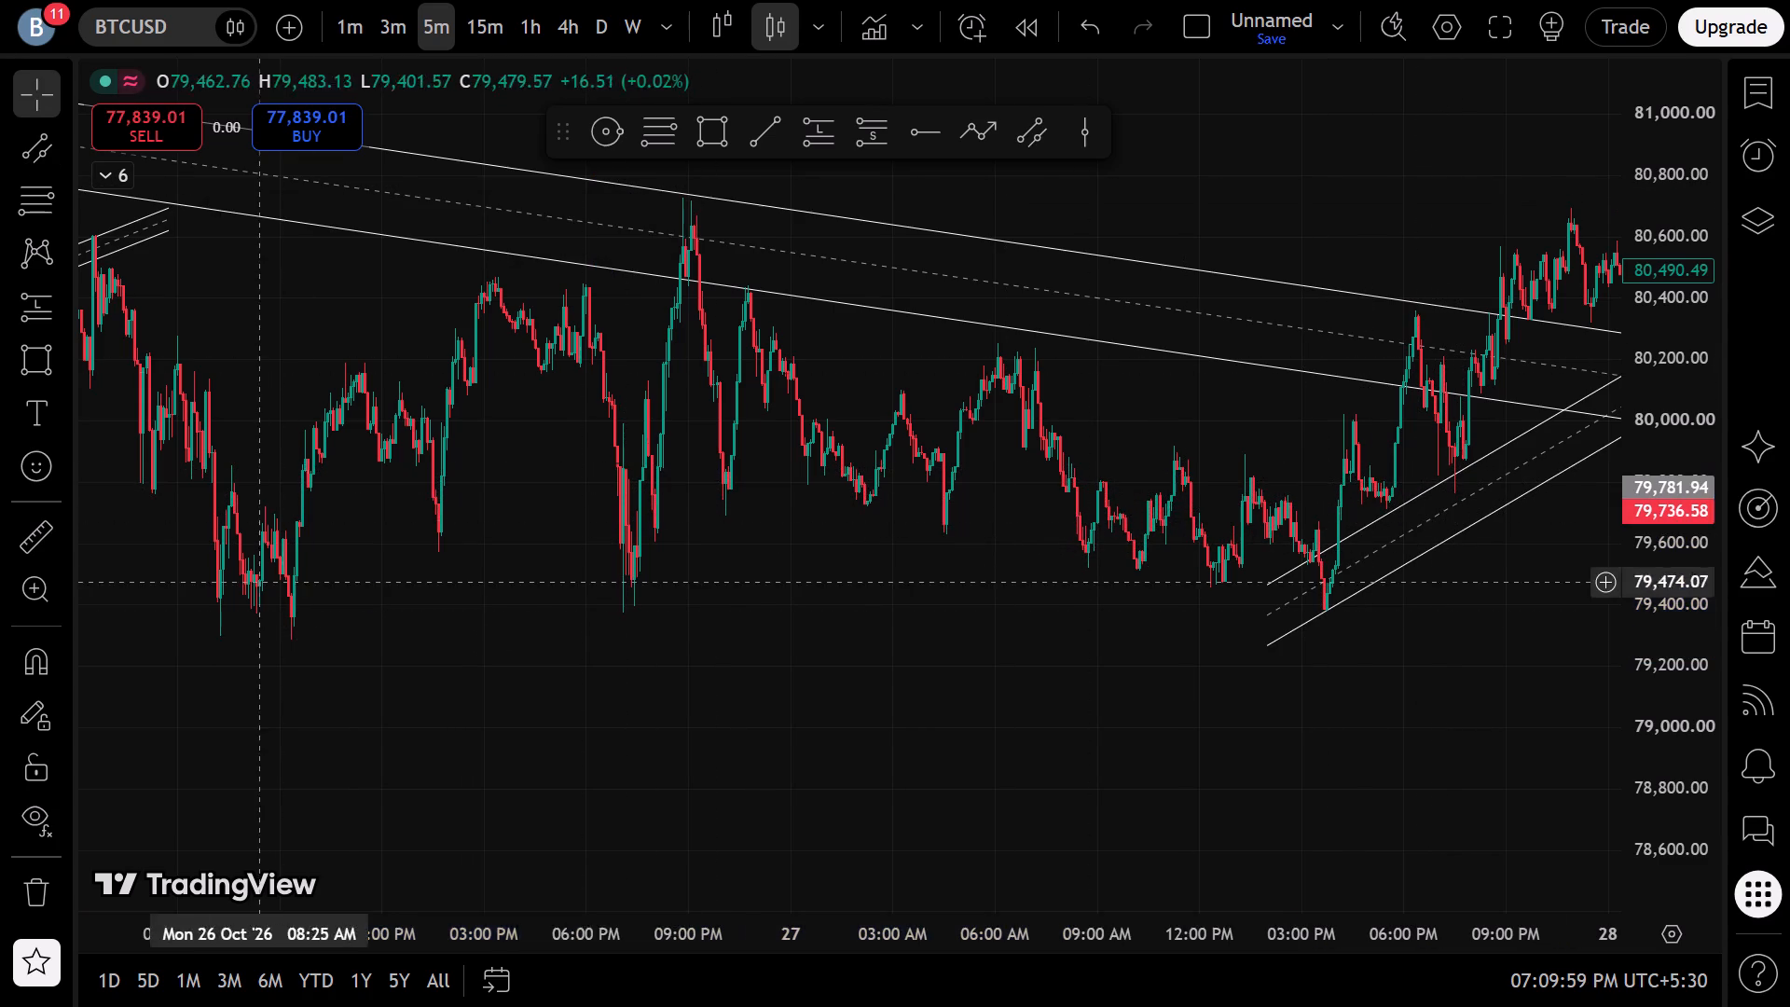
{"action": "left_click_drag", "start_coordinate": [622, 744], "coordinate": [1262, 902]}
{"action": "scroll", "coordinate": [716, 646], "scroll_direction": "down", "scroll_amount": 5}
{"action": "left_click_drag", "start_coordinate": [468, 562], "coordinate": [663, 657]}
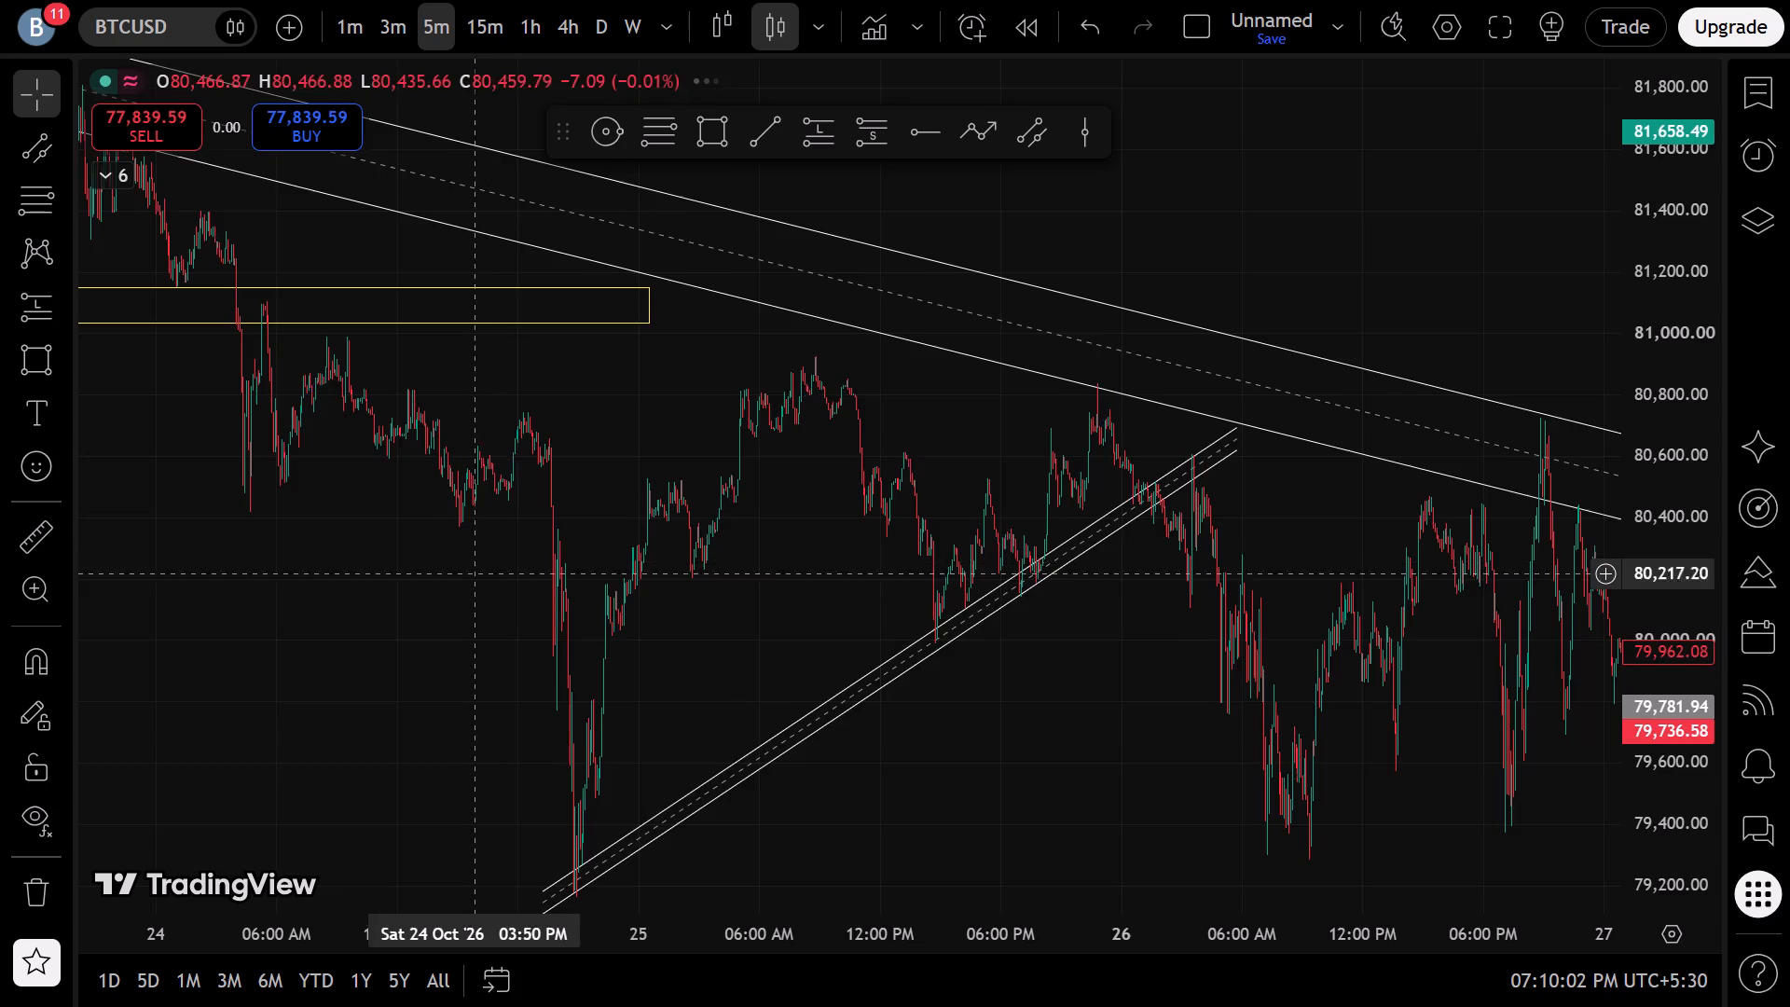
{"action": "left_click_drag", "start_coordinate": [663, 657], "coordinate": [1050, 680]}
{"action": "left_click_drag", "start_coordinate": [607, 615], "coordinate": [1192, 728]}
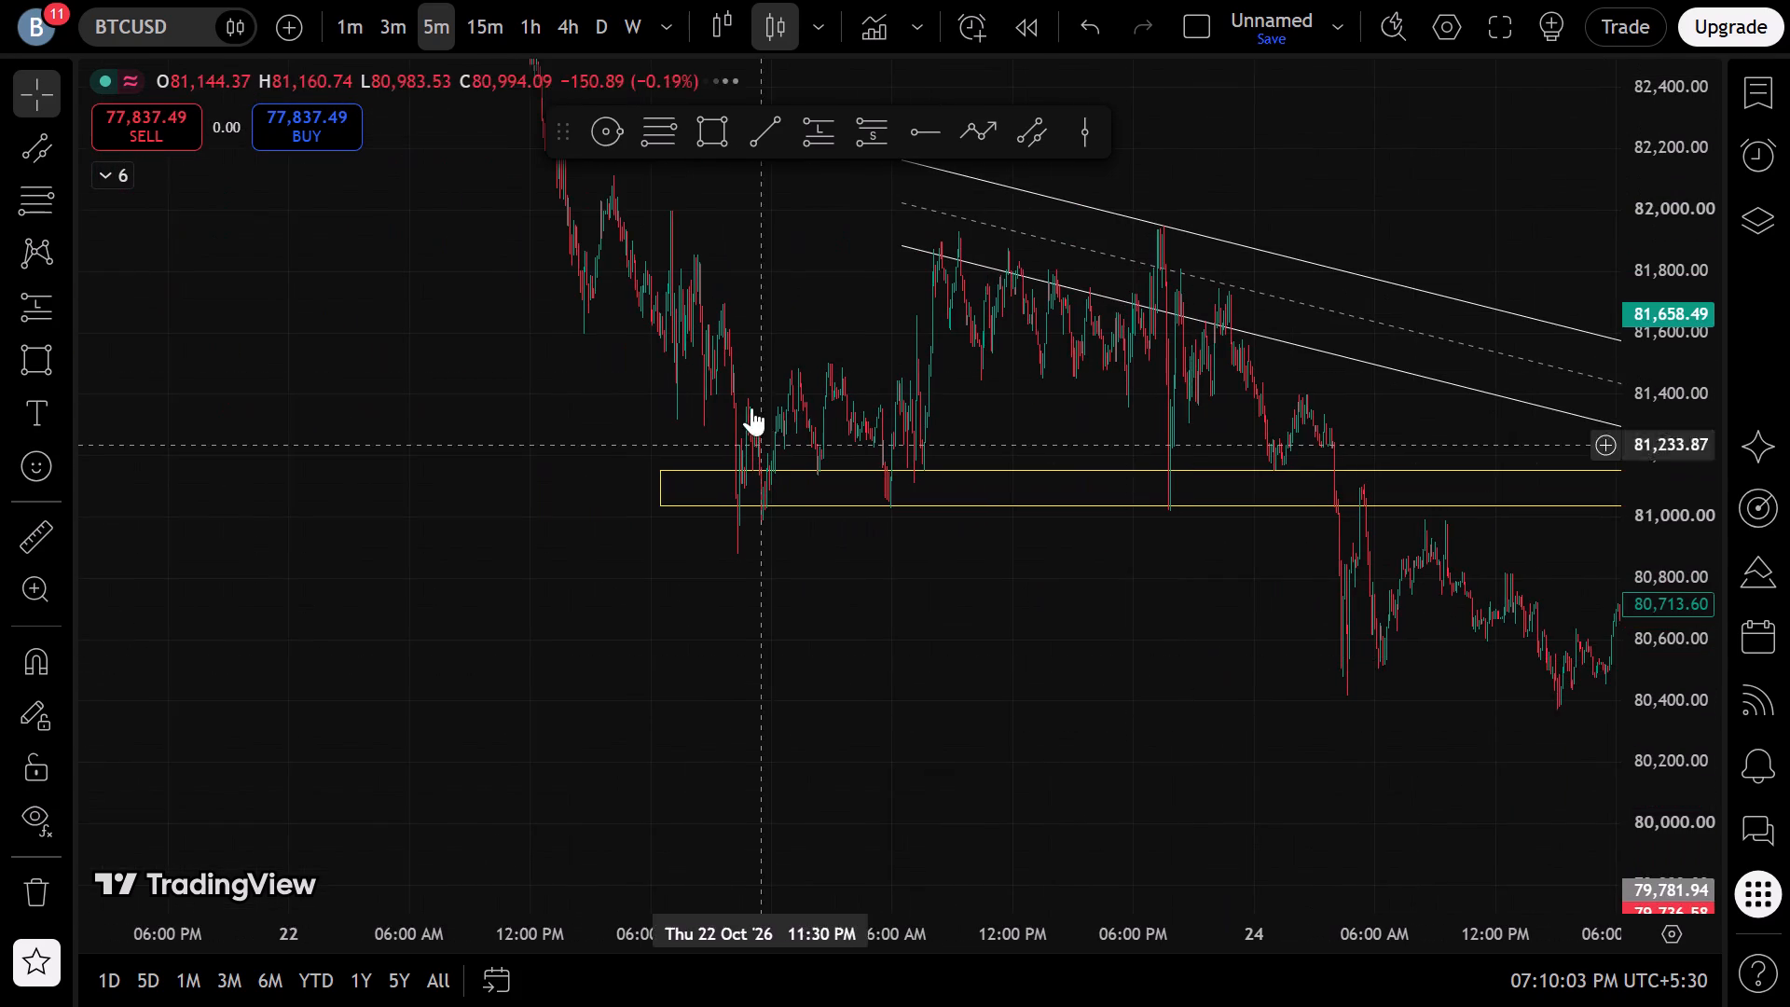
{"action": "left_click_drag", "start_coordinate": [750, 376], "coordinate": [1480, 881]}
{"action": "left_click_drag", "start_coordinate": [792, 359], "coordinate": [1081, 642]}
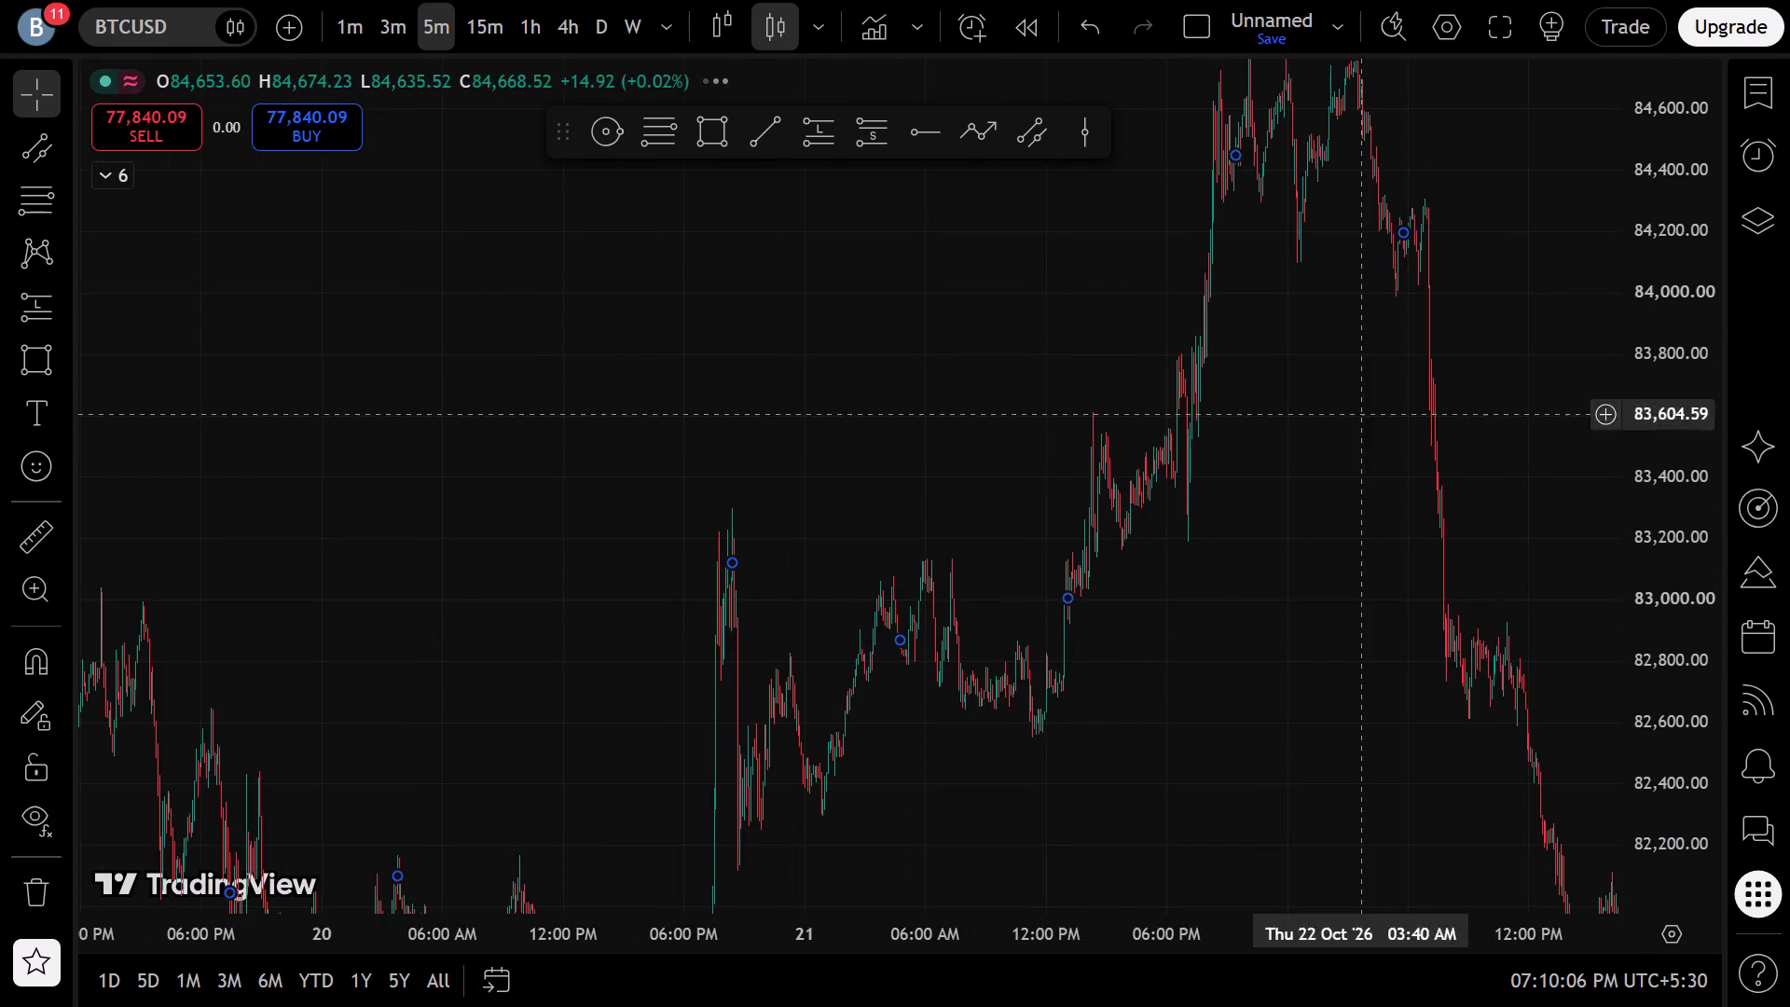
{"action": "scroll", "coordinate": [1547, 307], "scroll_direction": "up", "scroll_amount": 9}
{"action": "left_click_drag", "start_coordinate": [1302, 357], "coordinate": [1435, 451]}
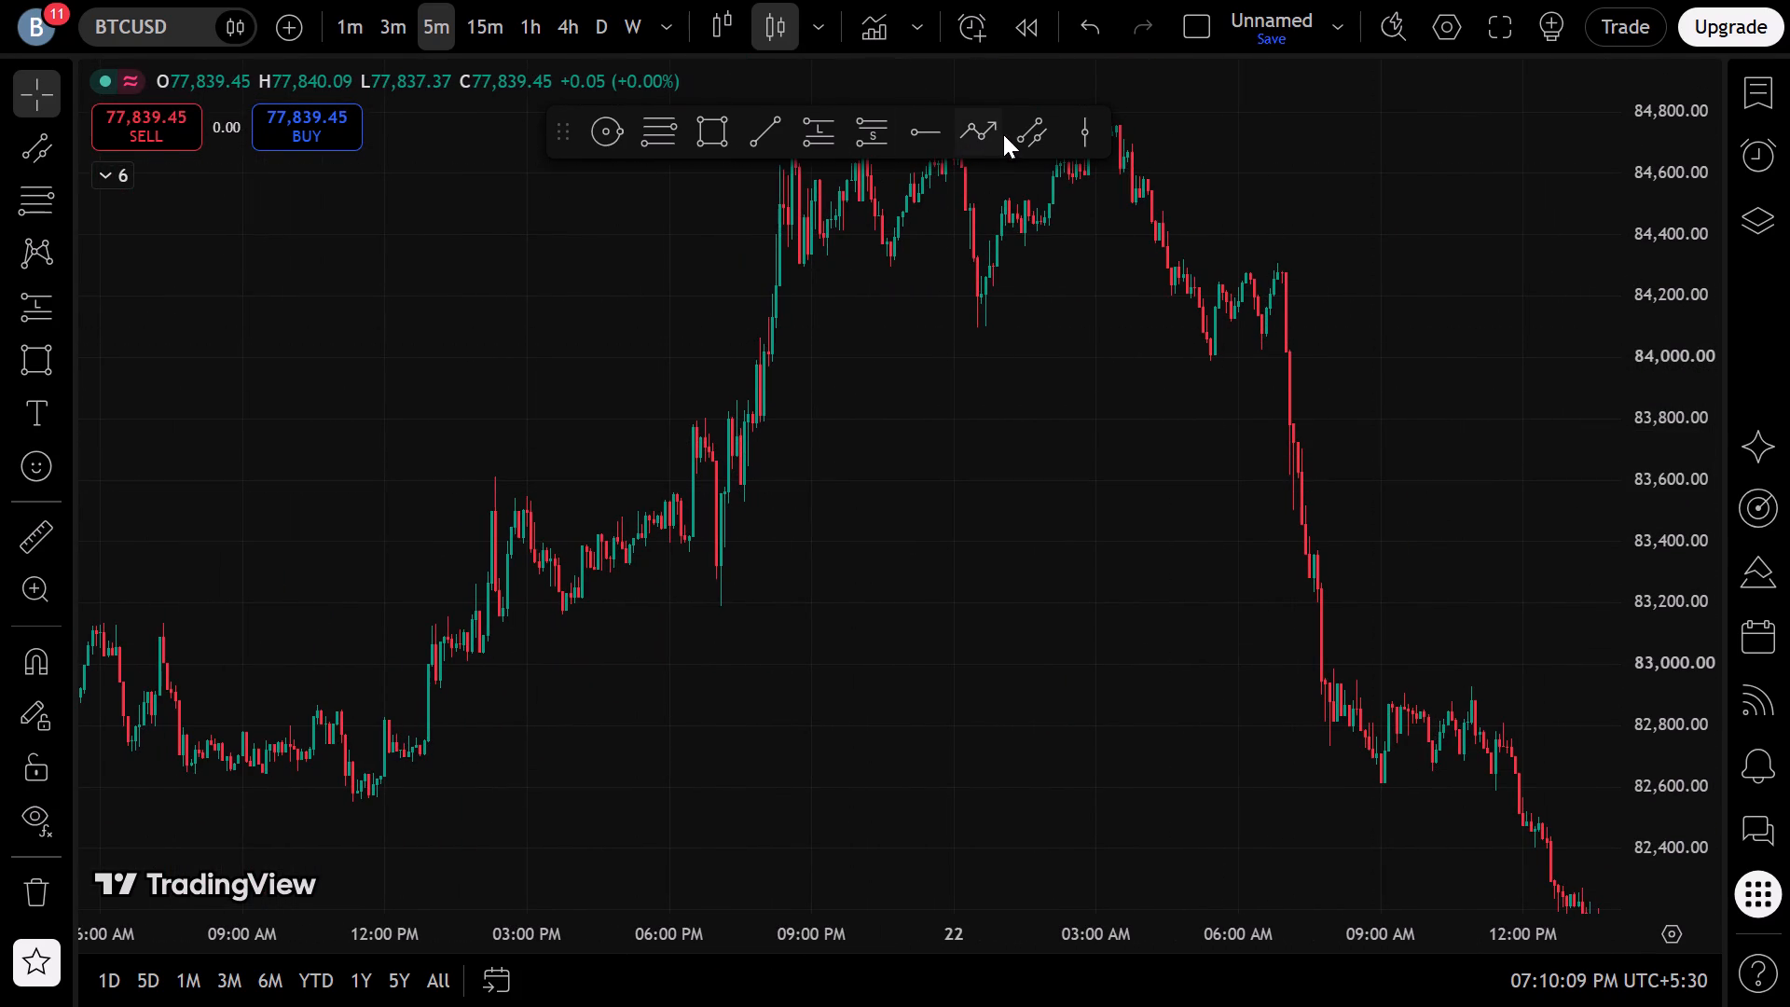
{"action": "left_click", "coordinate": [1003, 134]}
{"action": "left_click", "coordinate": [1011, 134]}
{"action": "left_click_drag", "start_coordinate": [312, 827], "coordinate": [379, 817]}
{"action": "left_click", "coordinate": [1393, 263]}
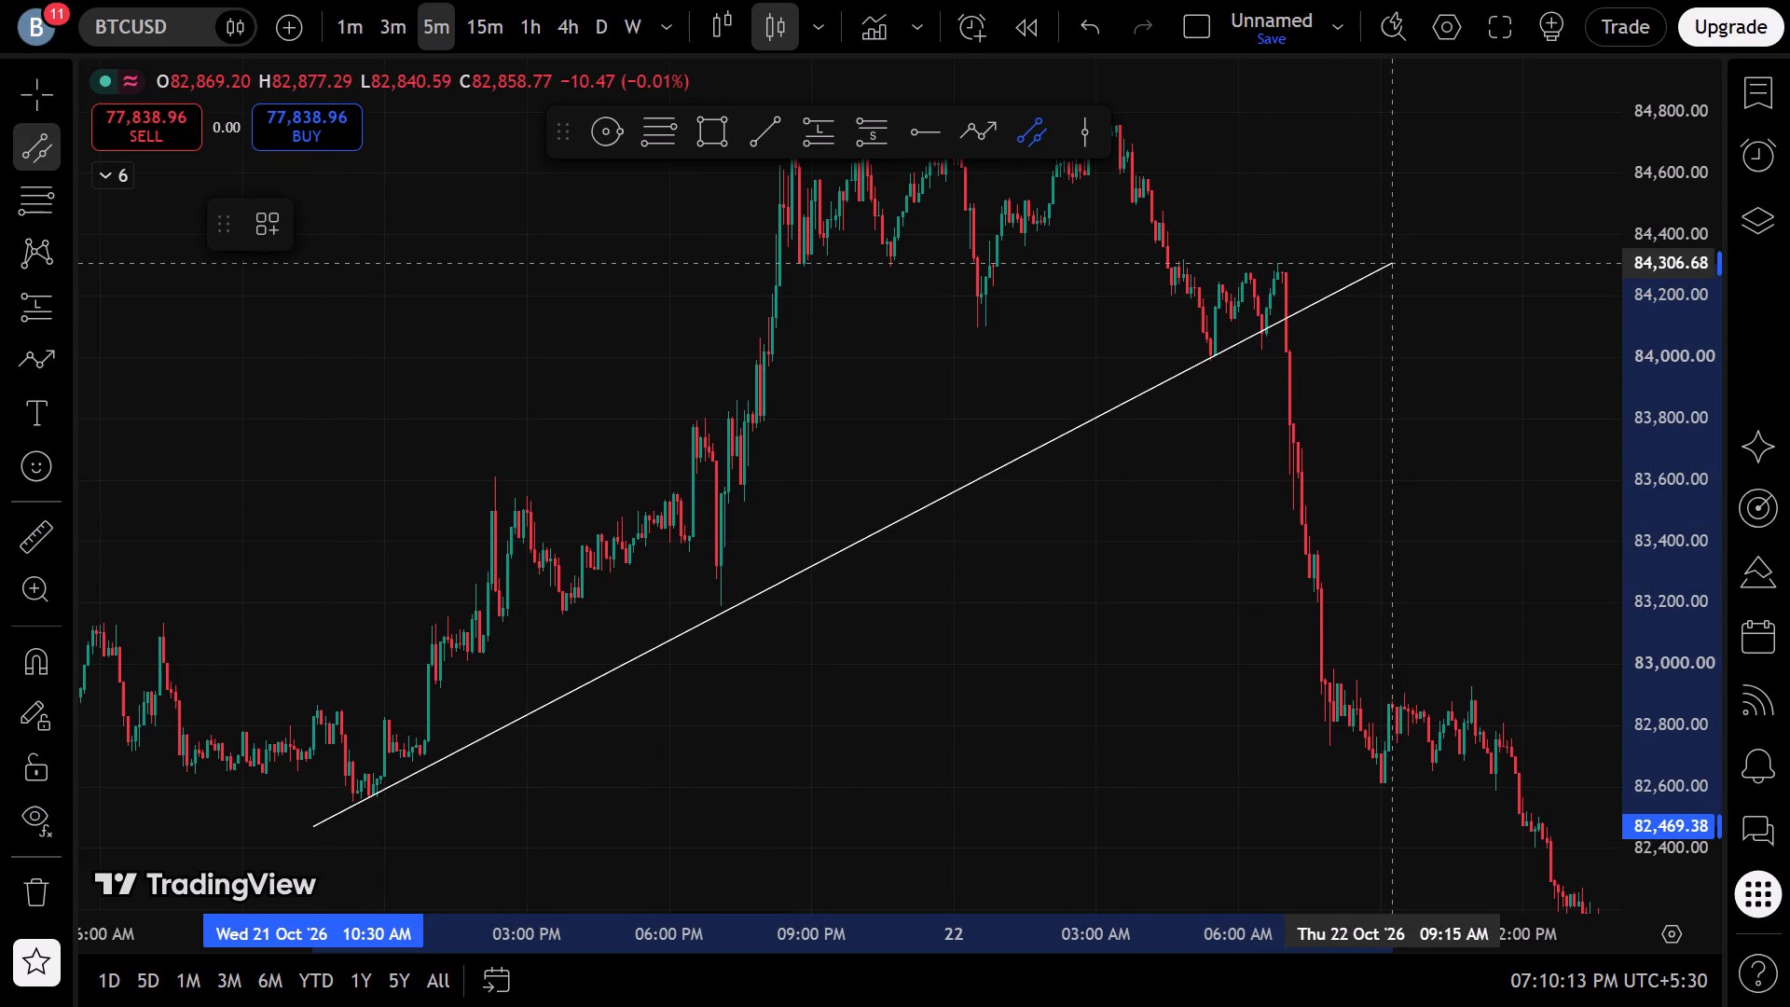
{"action": "left_click", "coordinate": [1445, 171]}
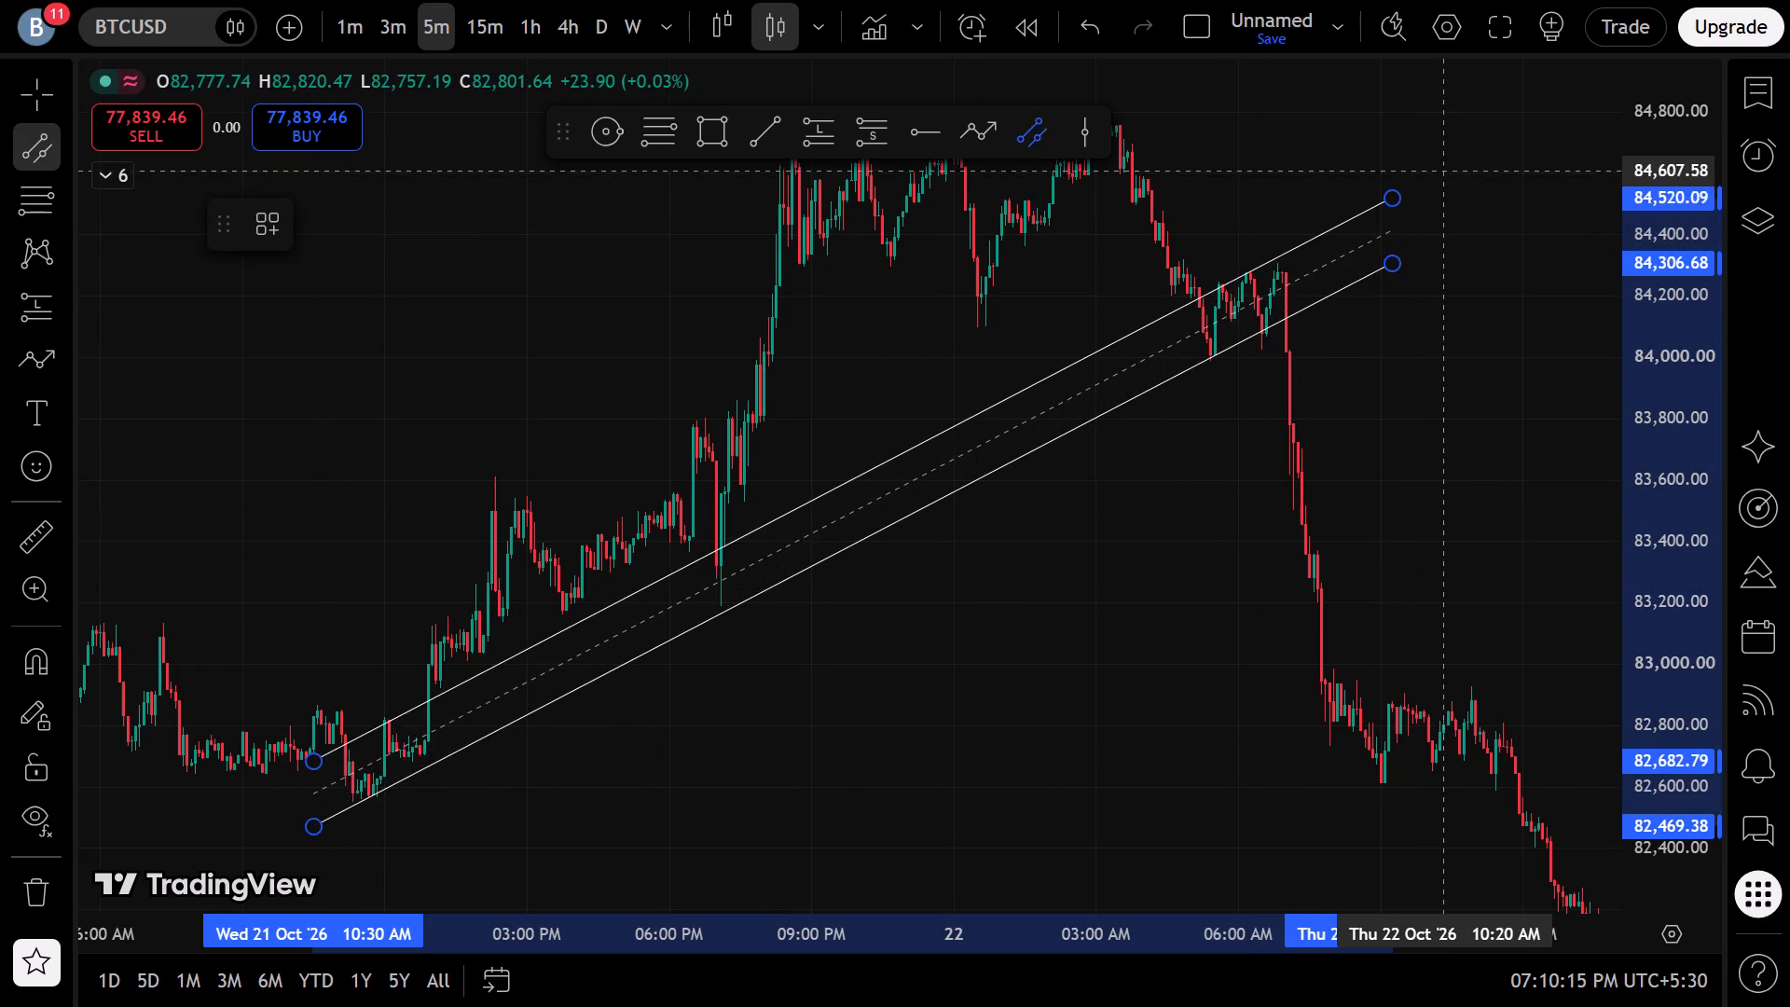
Examine the 5-minute price action preceding the 21–22 October channel, back to about 15 October.
{"action": "left_click_drag", "start_coordinate": [1304, 490], "coordinate": [1230, 586]}
{"action": "scroll", "coordinate": [1108, 611], "scroll_direction": "down", "scroll_amount": 5}
{"action": "left_click_drag", "start_coordinate": [1691, 158], "coordinate": [1630, 516]}
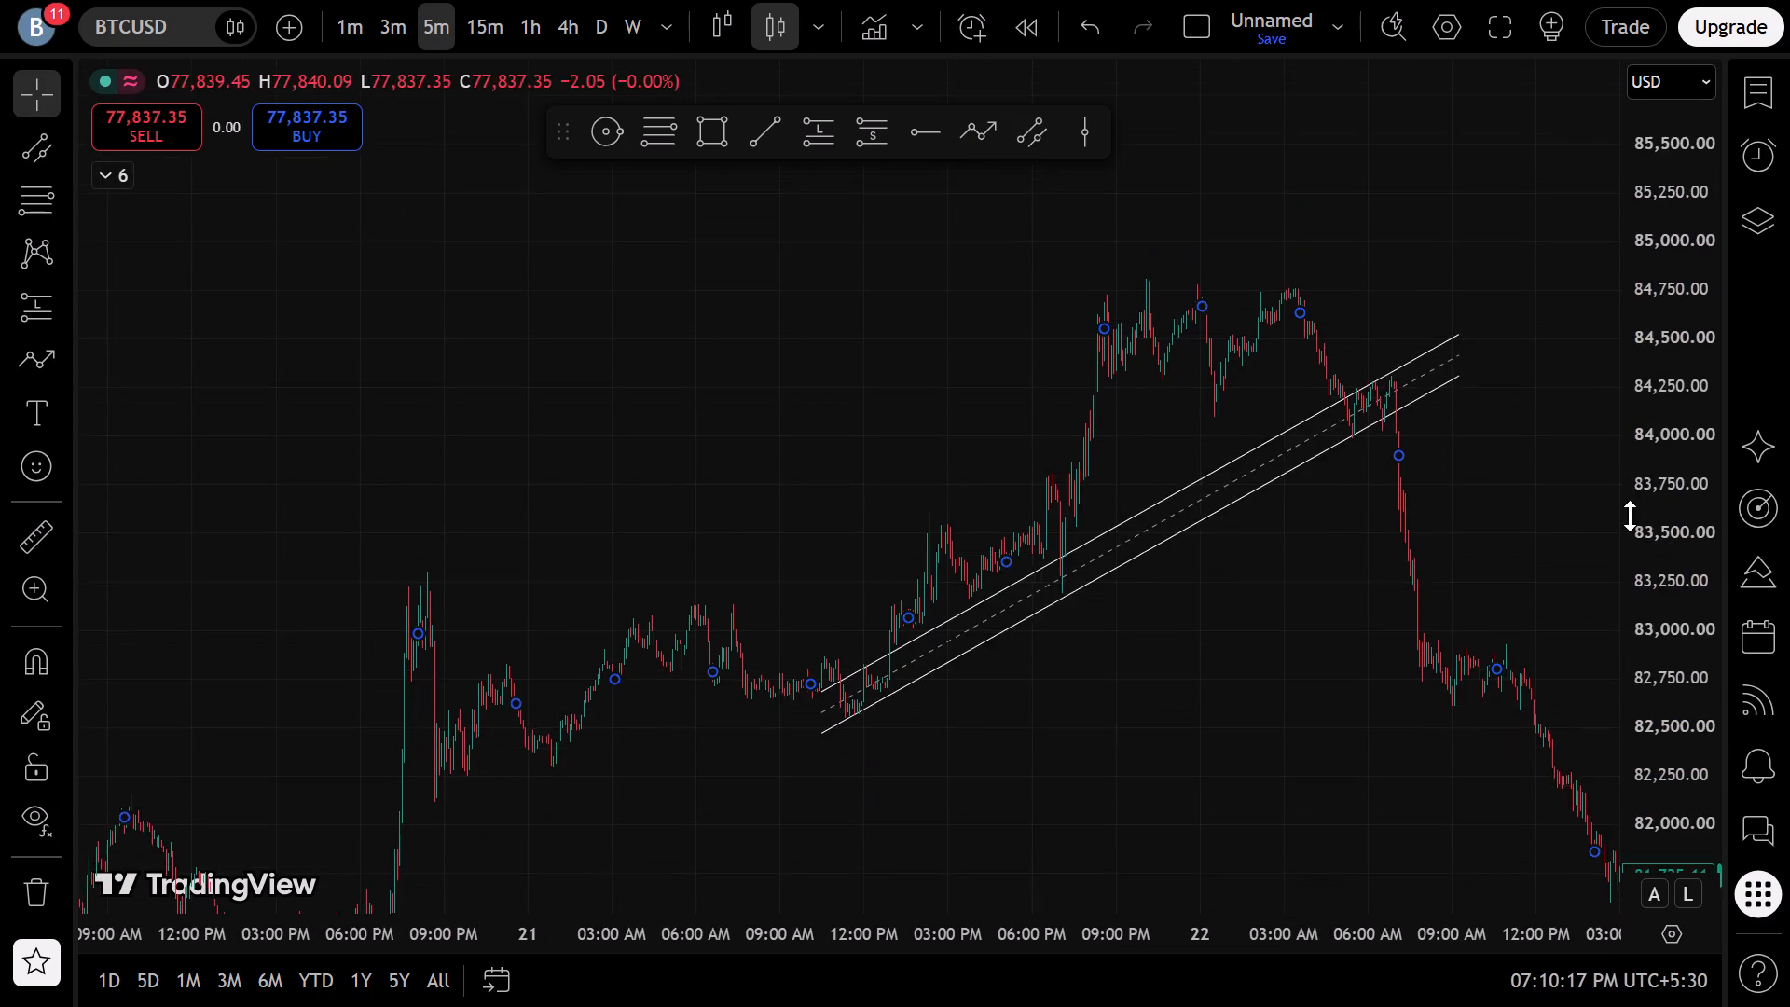
{"action": "left_click_drag", "start_coordinate": [1630, 516], "coordinate": [1570, 591]}
{"action": "left_click_drag", "start_coordinate": [847, 806], "coordinate": [1384, 470]}
{"action": "scroll", "coordinate": [1204, 544], "scroll_direction": "down", "scroll_amount": 6}
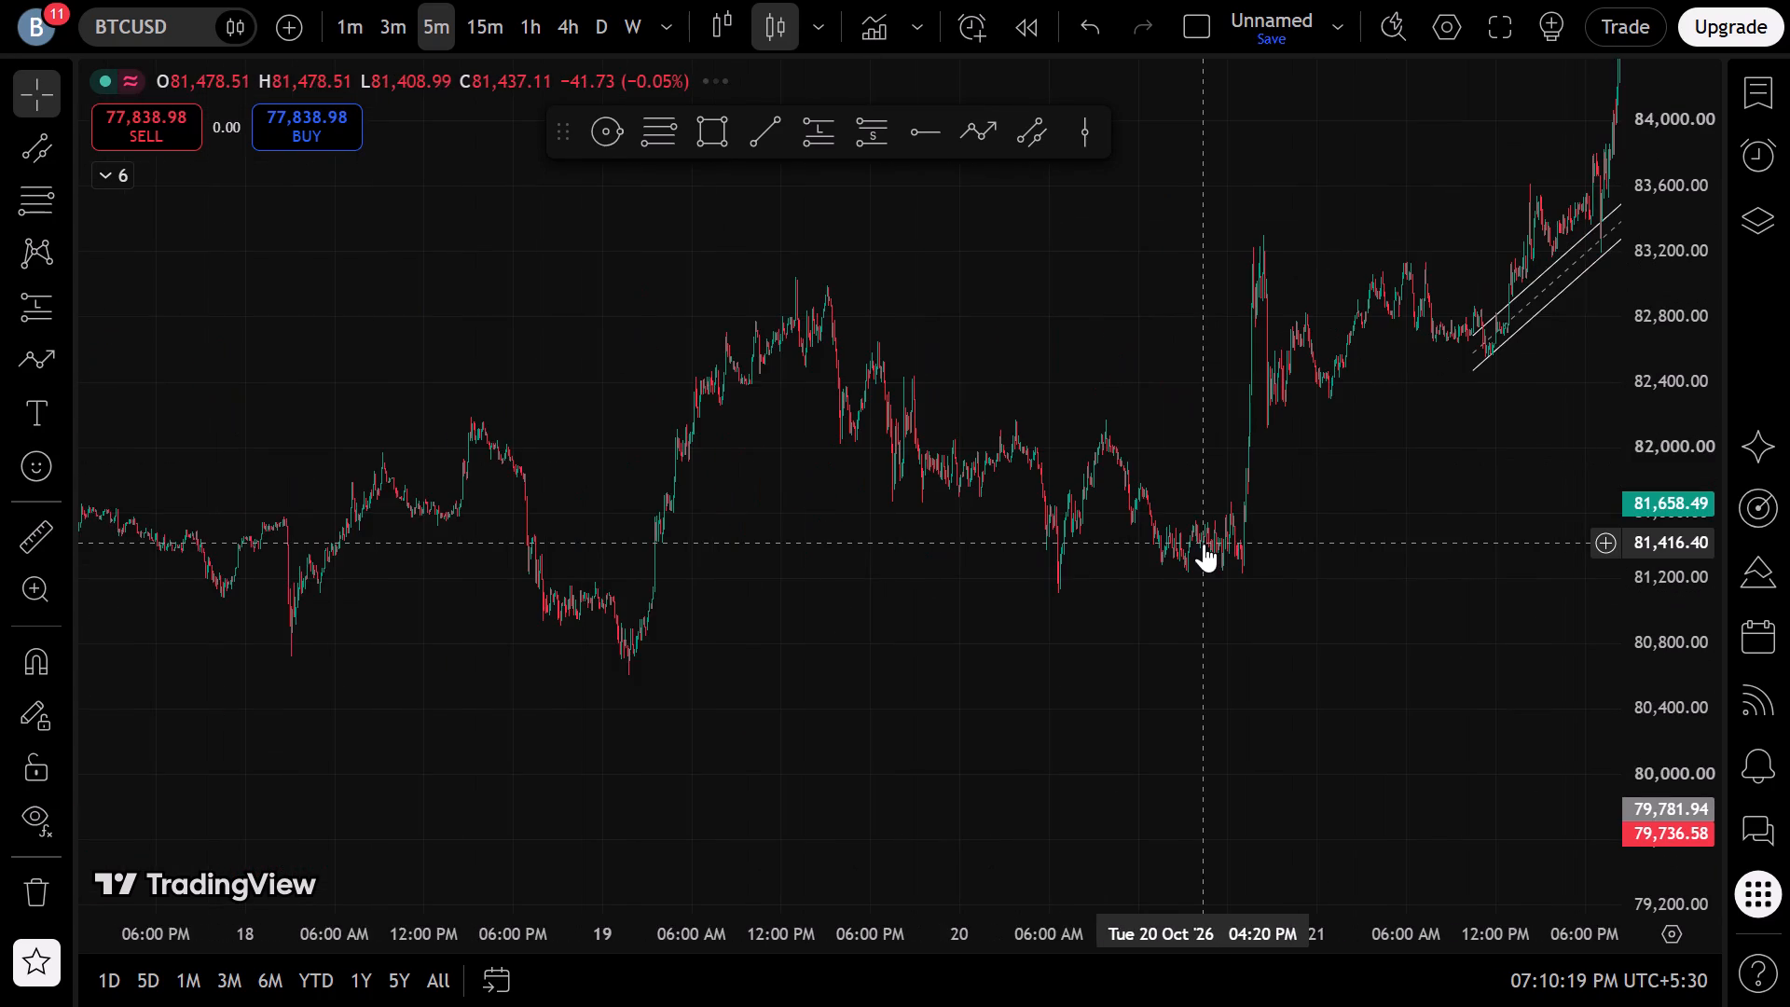
{"action": "scroll", "coordinate": [1204, 544], "scroll_direction": "down", "scroll_amount": 5}
Switch the chart back to the 15-minute timeframe.
{"action": "left_click", "coordinate": [503, 24]}
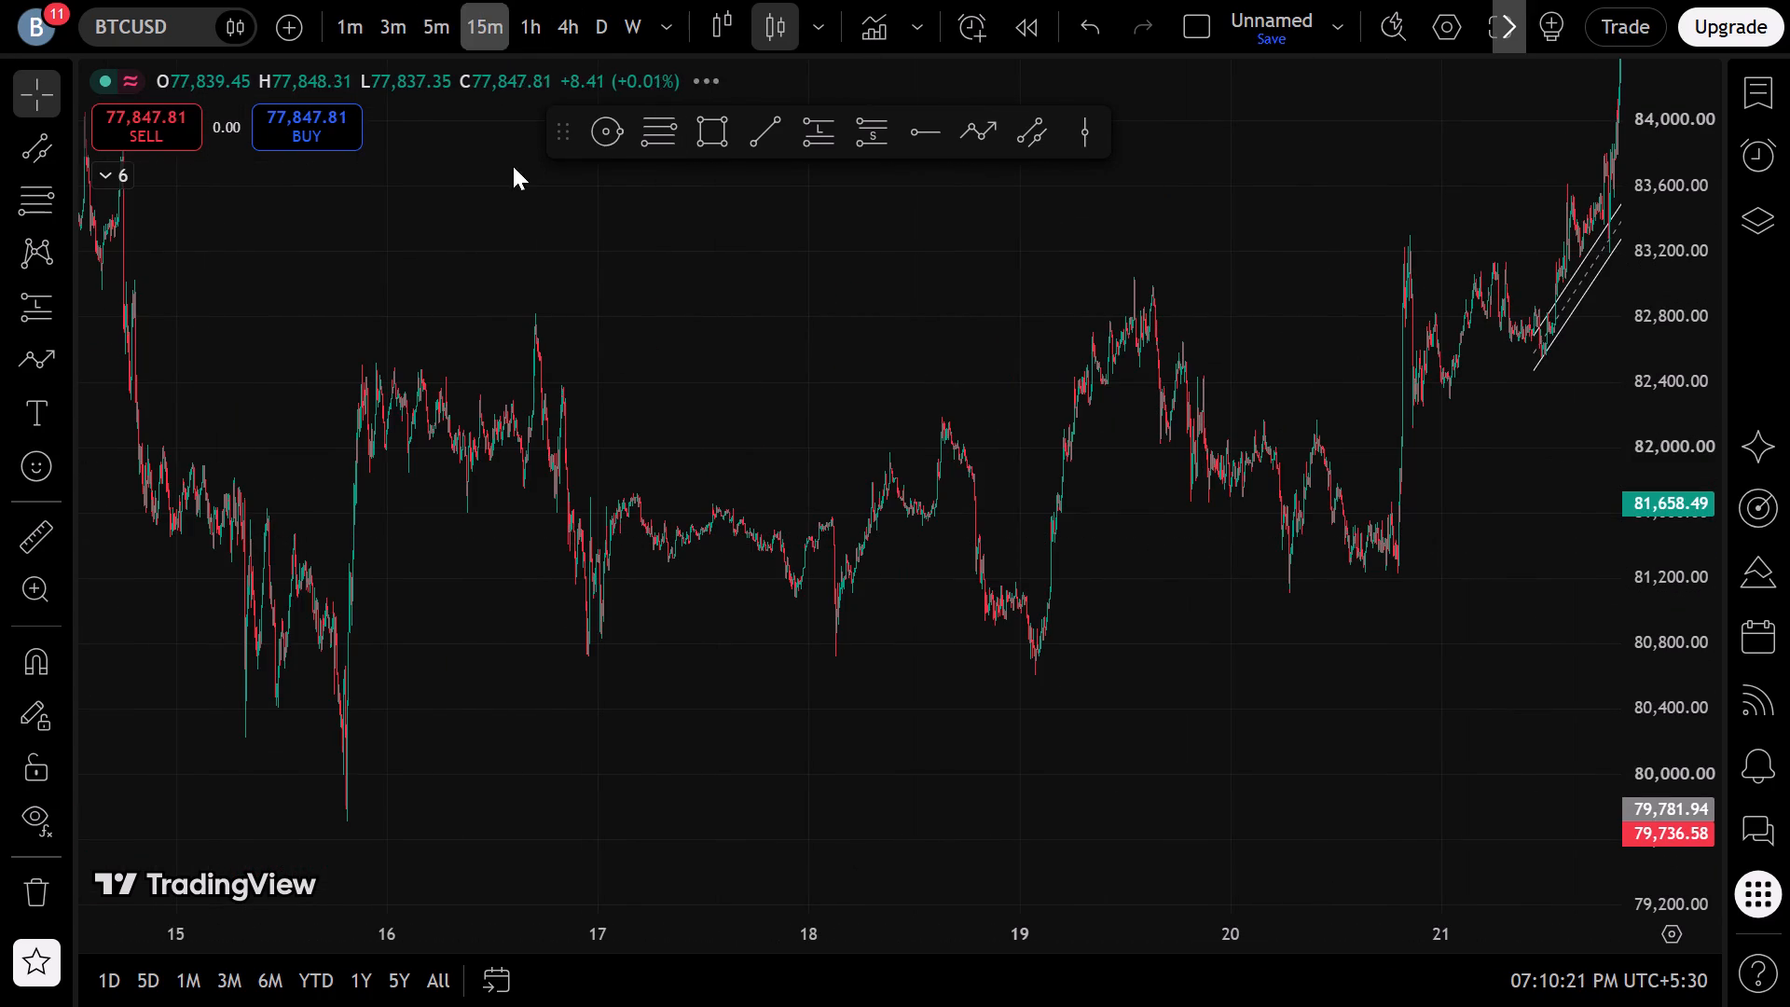
Review the marked channels and support zone against the 15-minute price action between about 13 and 30 October.
{"action": "left_click", "coordinate": [961, 863]}
{"action": "scroll", "coordinate": [961, 853], "scroll_direction": "down", "scroll_amount": 9}
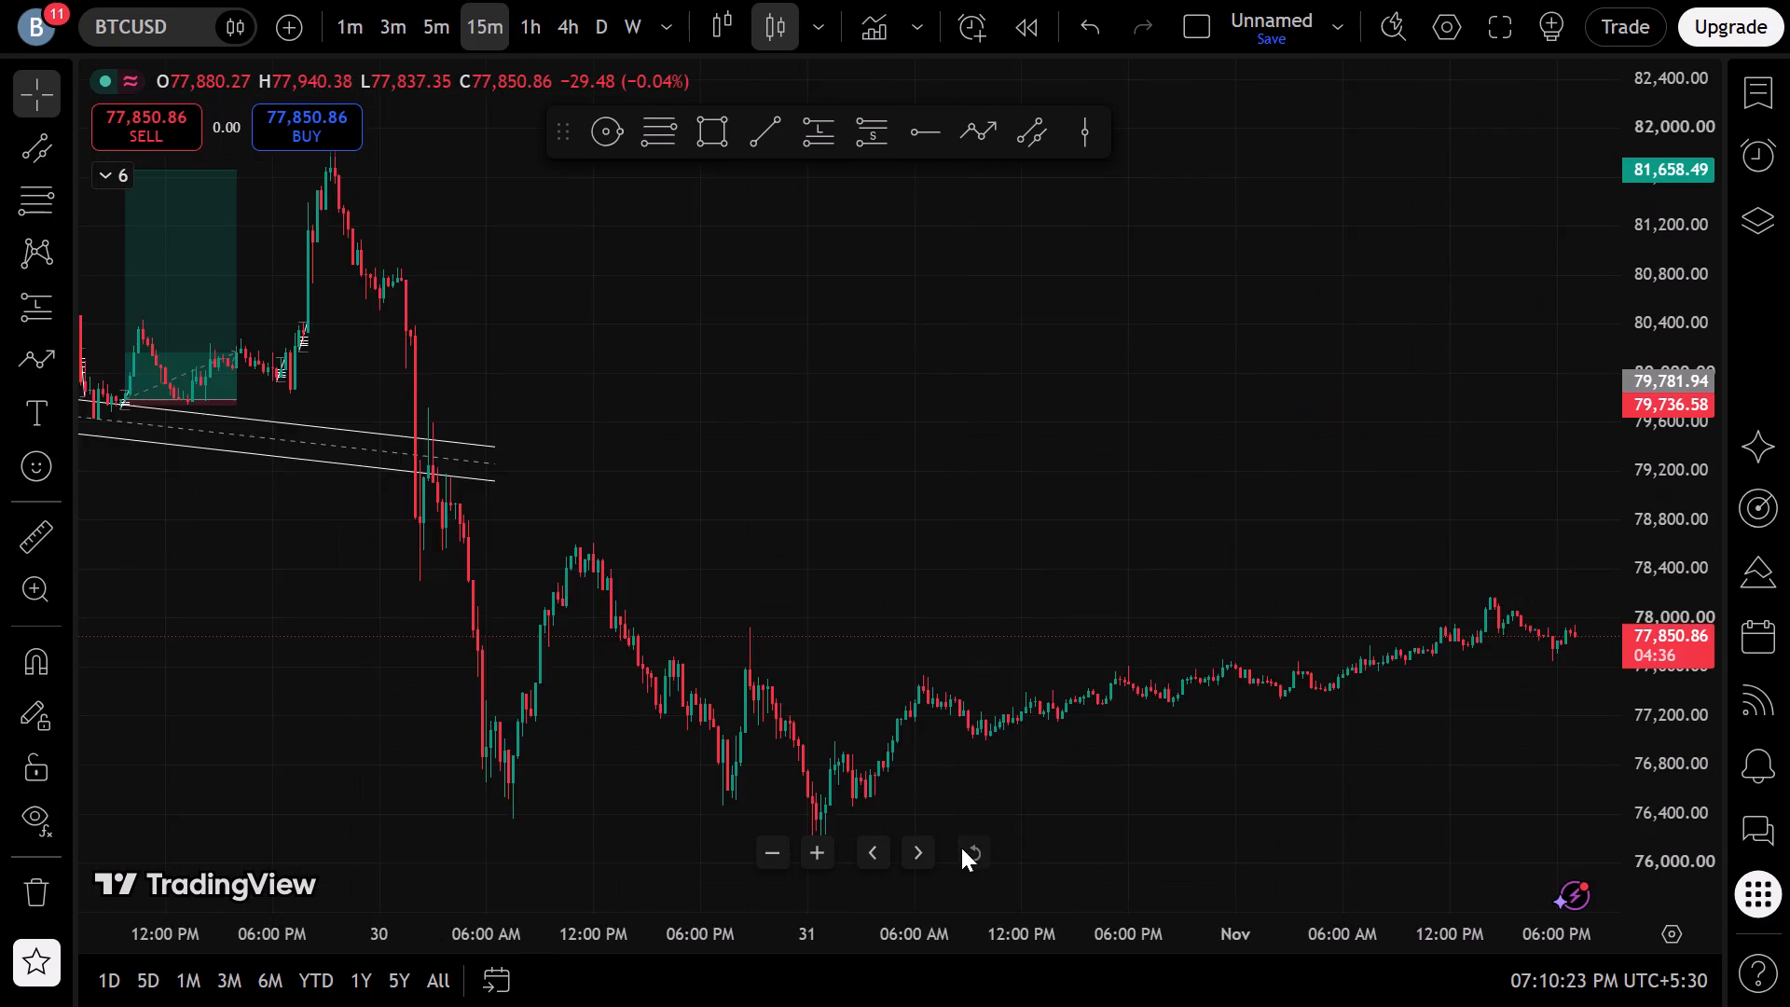
{"action": "scroll", "coordinate": [961, 848], "scroll_direction": "down", "scroll_amount": 13}
{"action": "left_click_drag", "start_coordinate": [592, 529], "coordinate": [867, 619]}
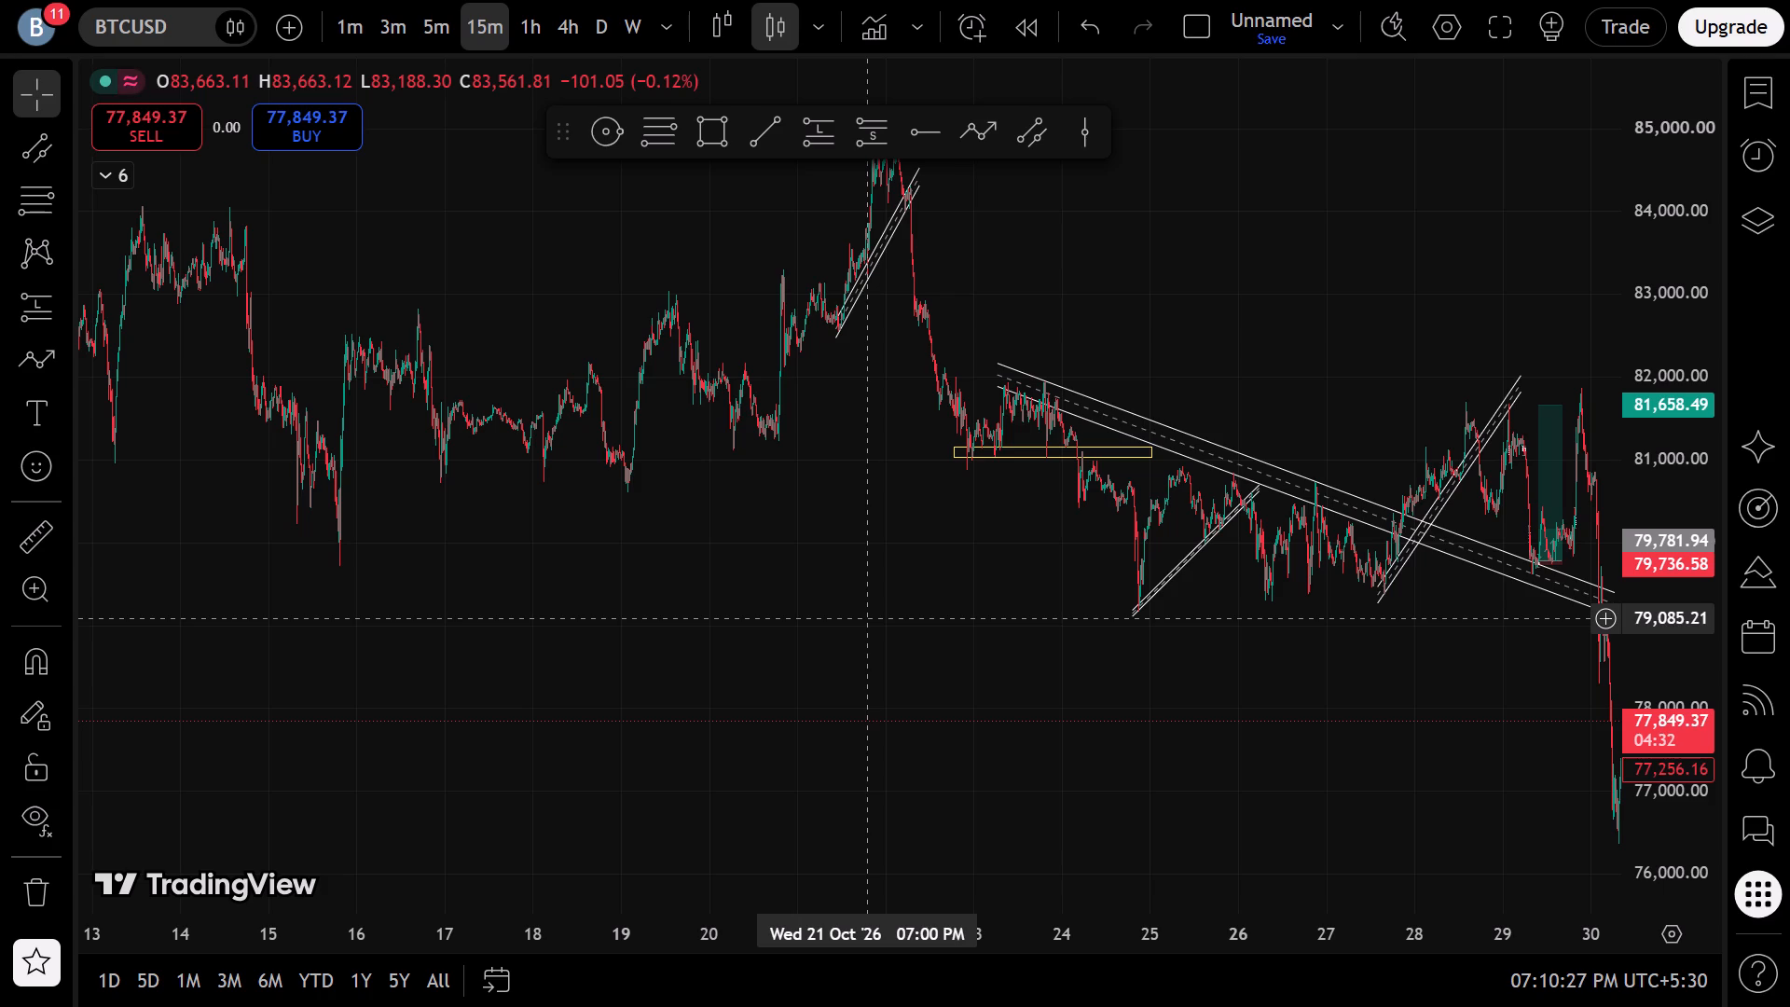
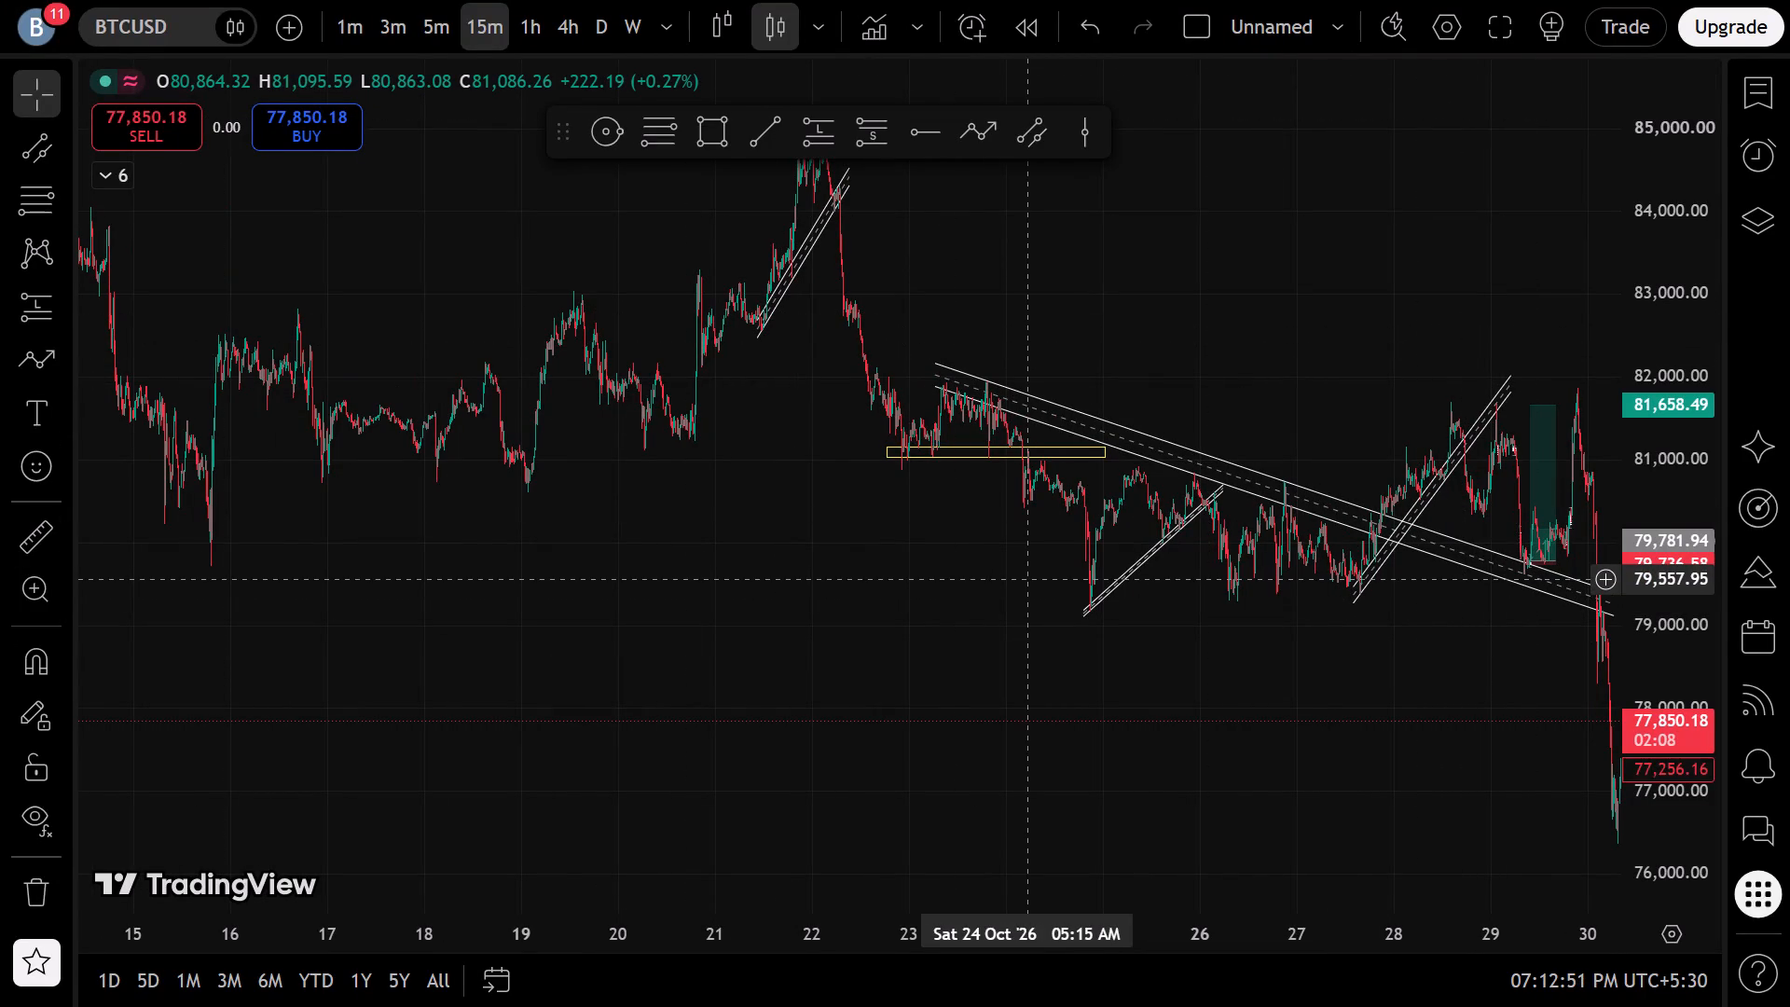
Switch the chart from BTCUSD to the XAUUSD symbol.
{"action": "key", "text": "Down"}
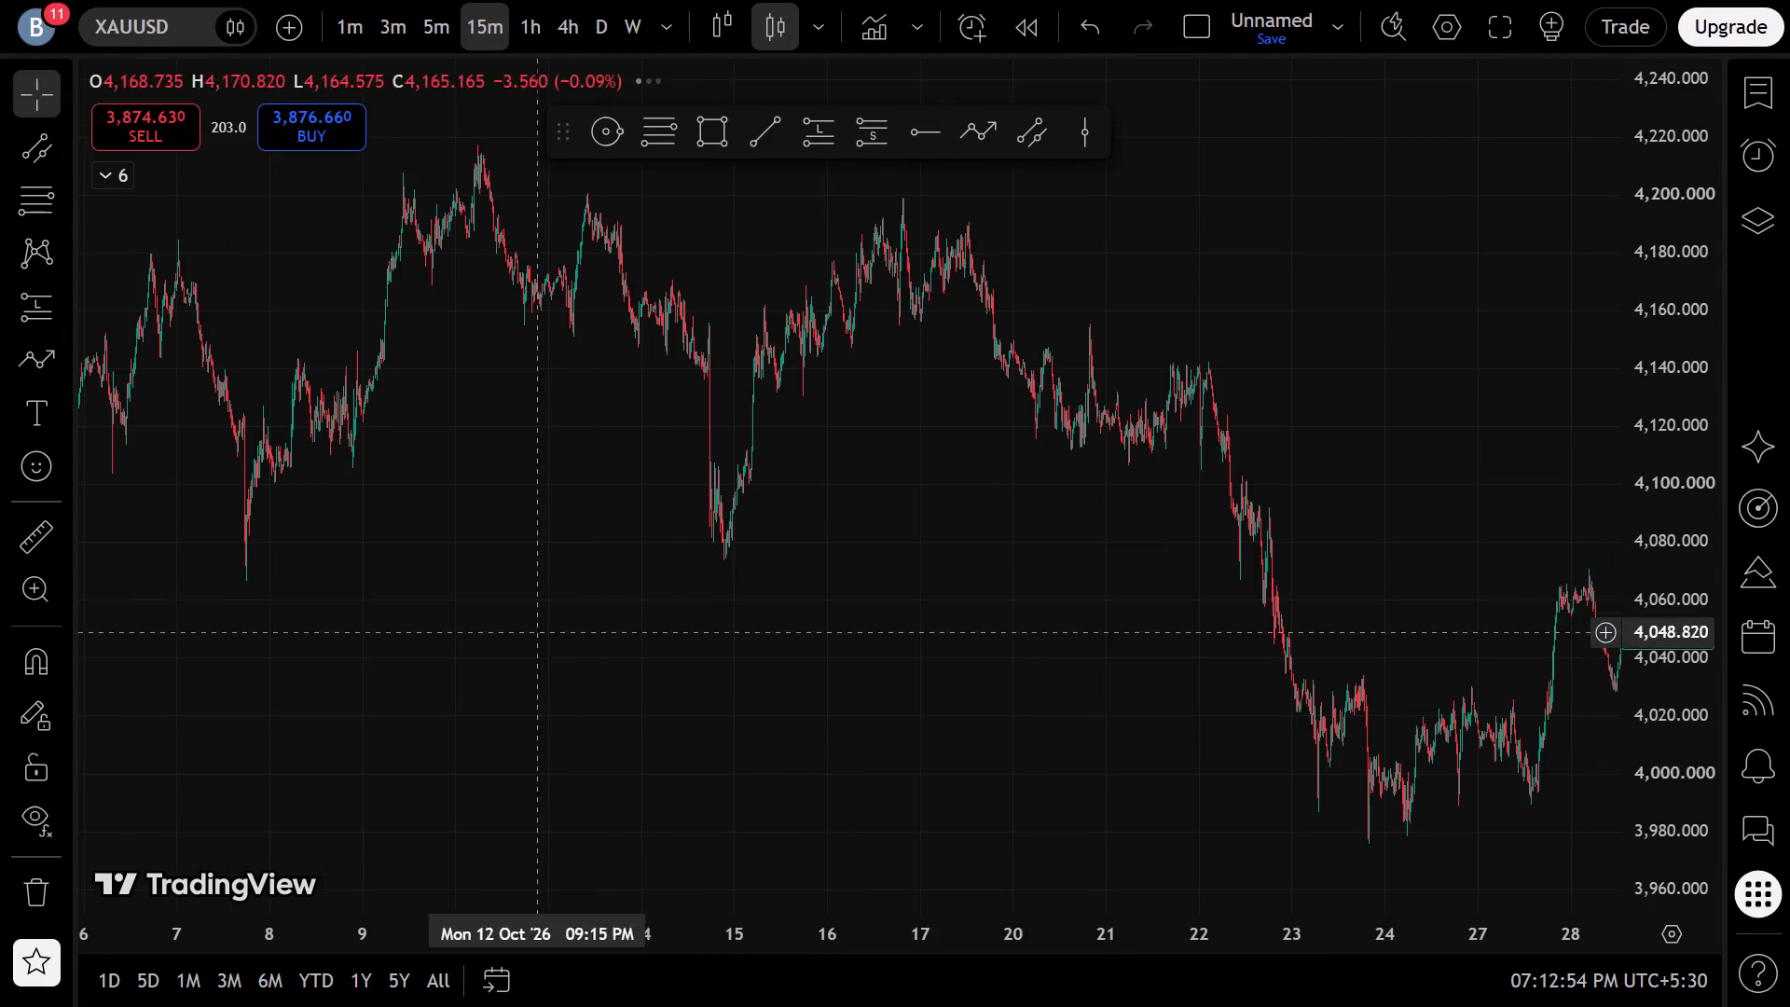
Return the XAUUSD chart to its latest bars and set it to the 1-hour timeframe.
{"action": "left_click", "coordinate": [976, 848]}
{"action": "scroll", "coordinate": [907, 767], "scroll_direction": "down", "scroll_amount": 9}
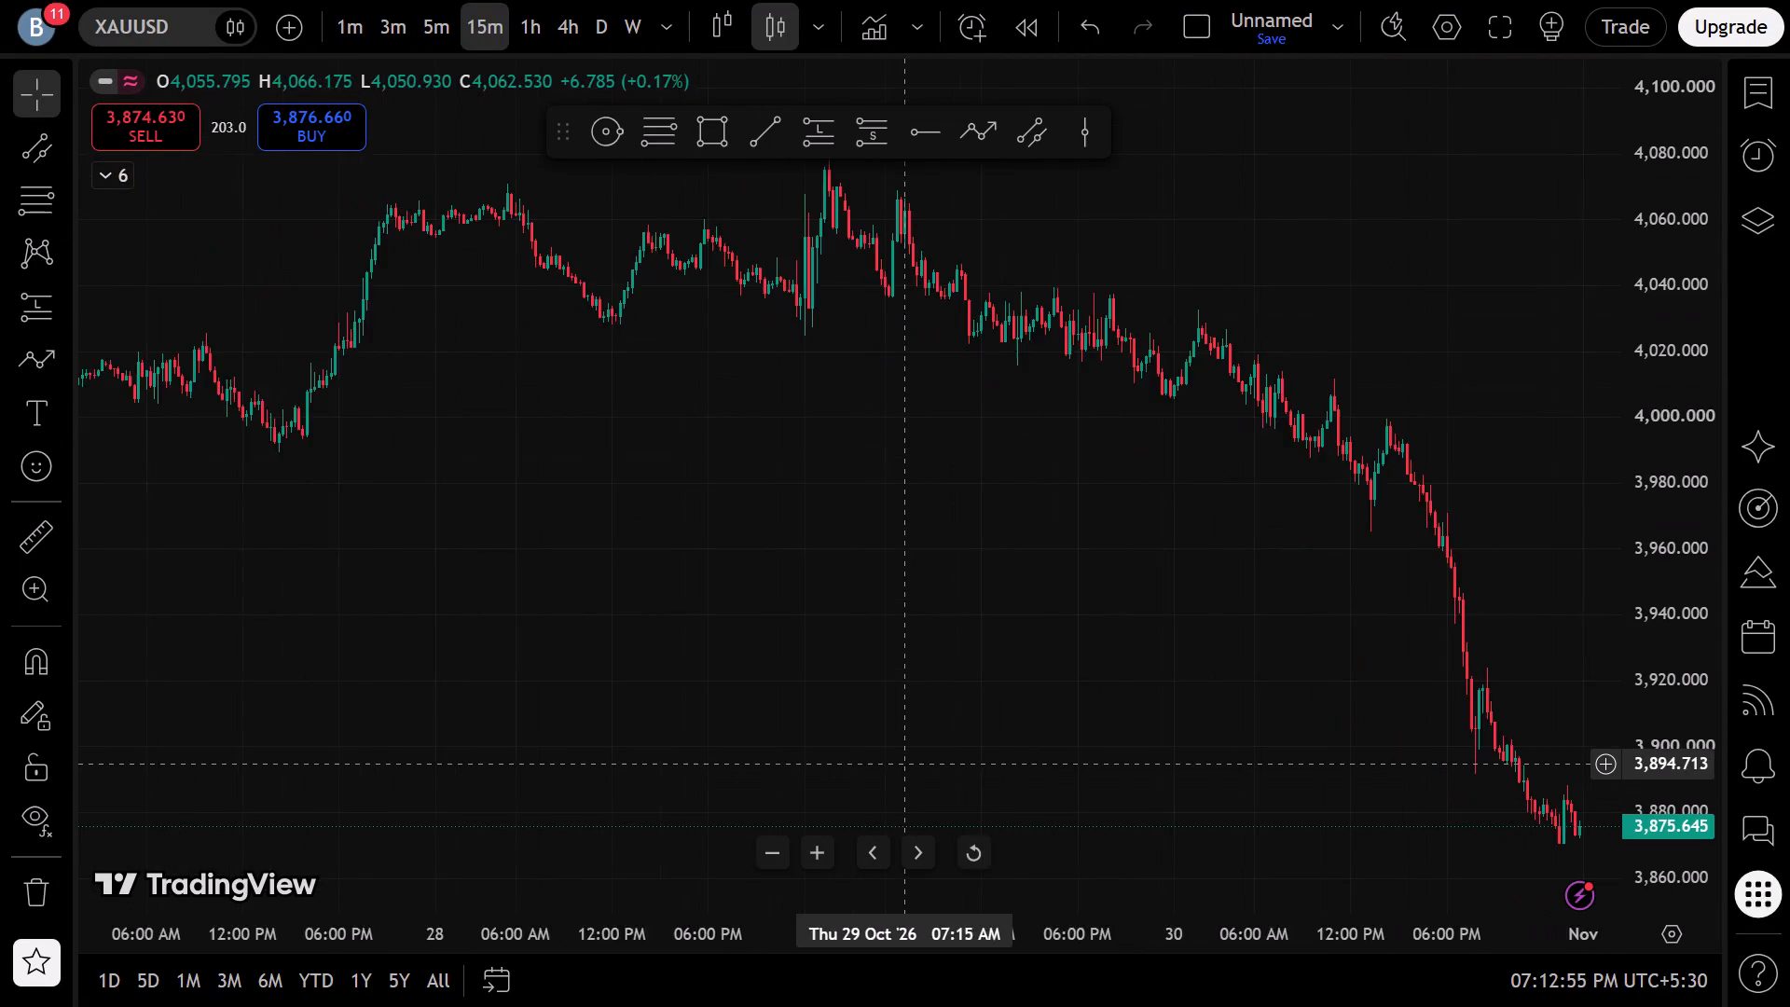
{"action": "scroll", "coordinate": [907, 765], "scroll_direction": "down", "scroll_amount": 2}
{"action": "left_click", "coordinate": [516, 28]}
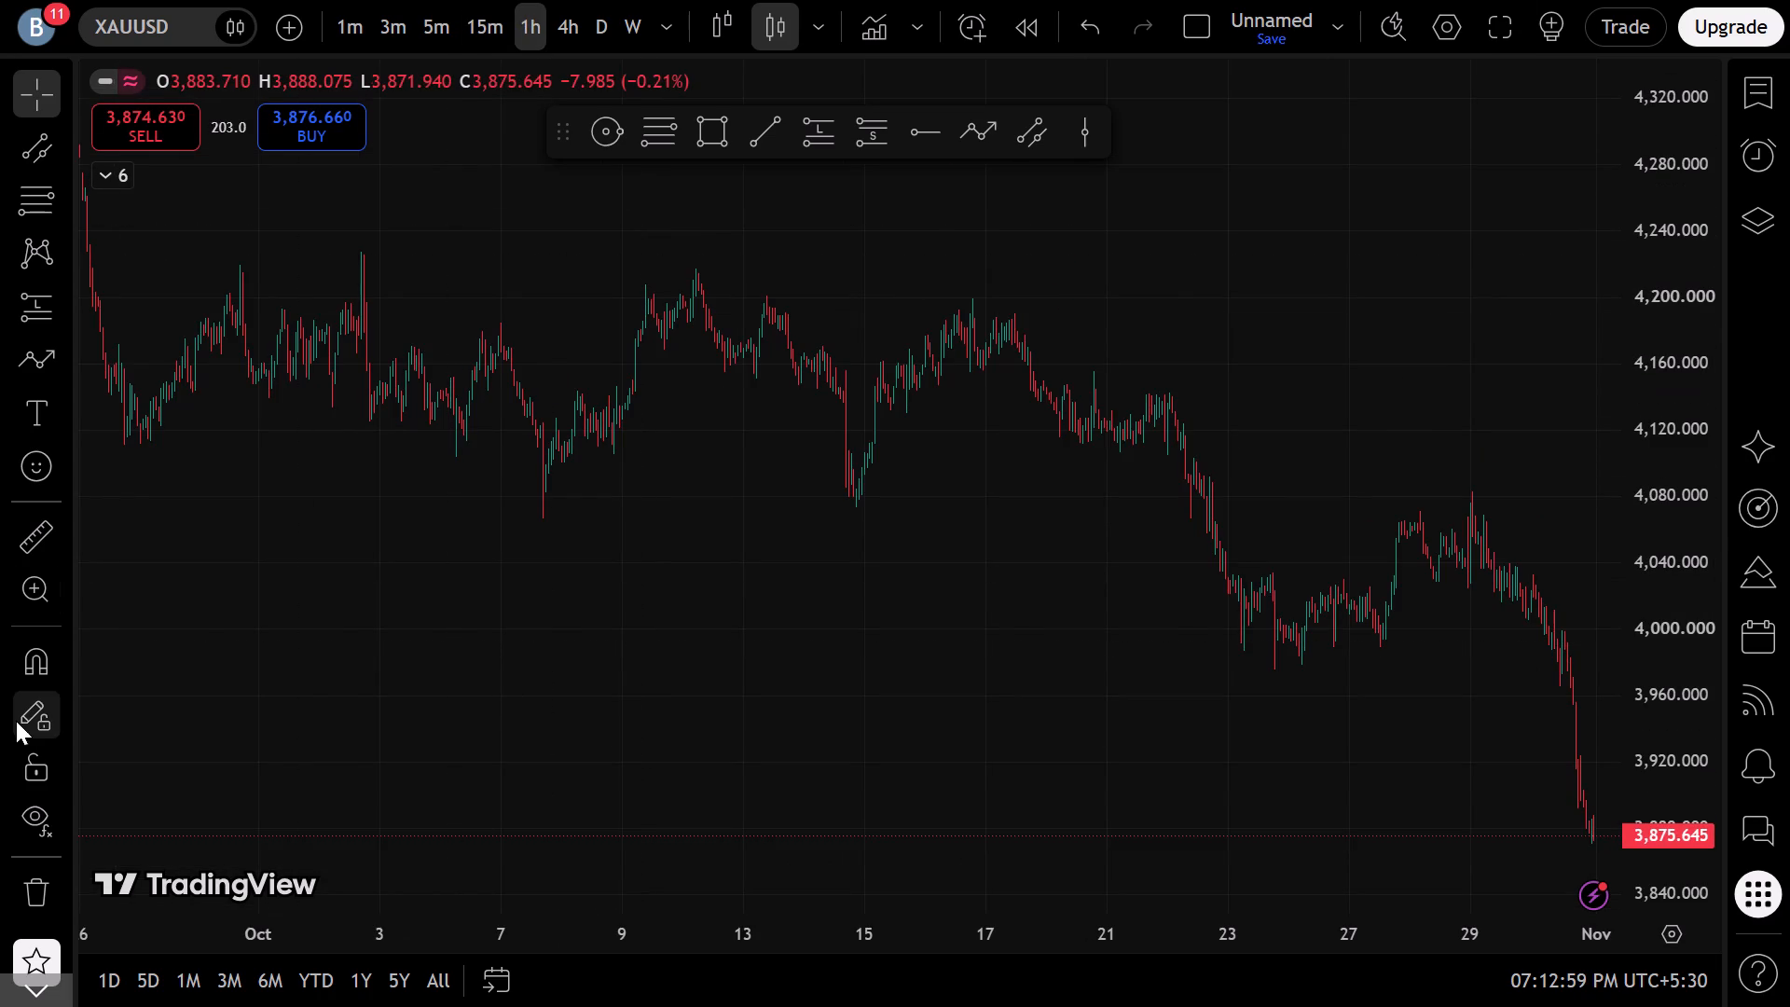
Remove all drawings from the XAUUSD chart, keeping the indicators.
{"action": "left_click", "coordinate": [0, 919]}
{"action": "left_click", "coordinate": [0, 902]}
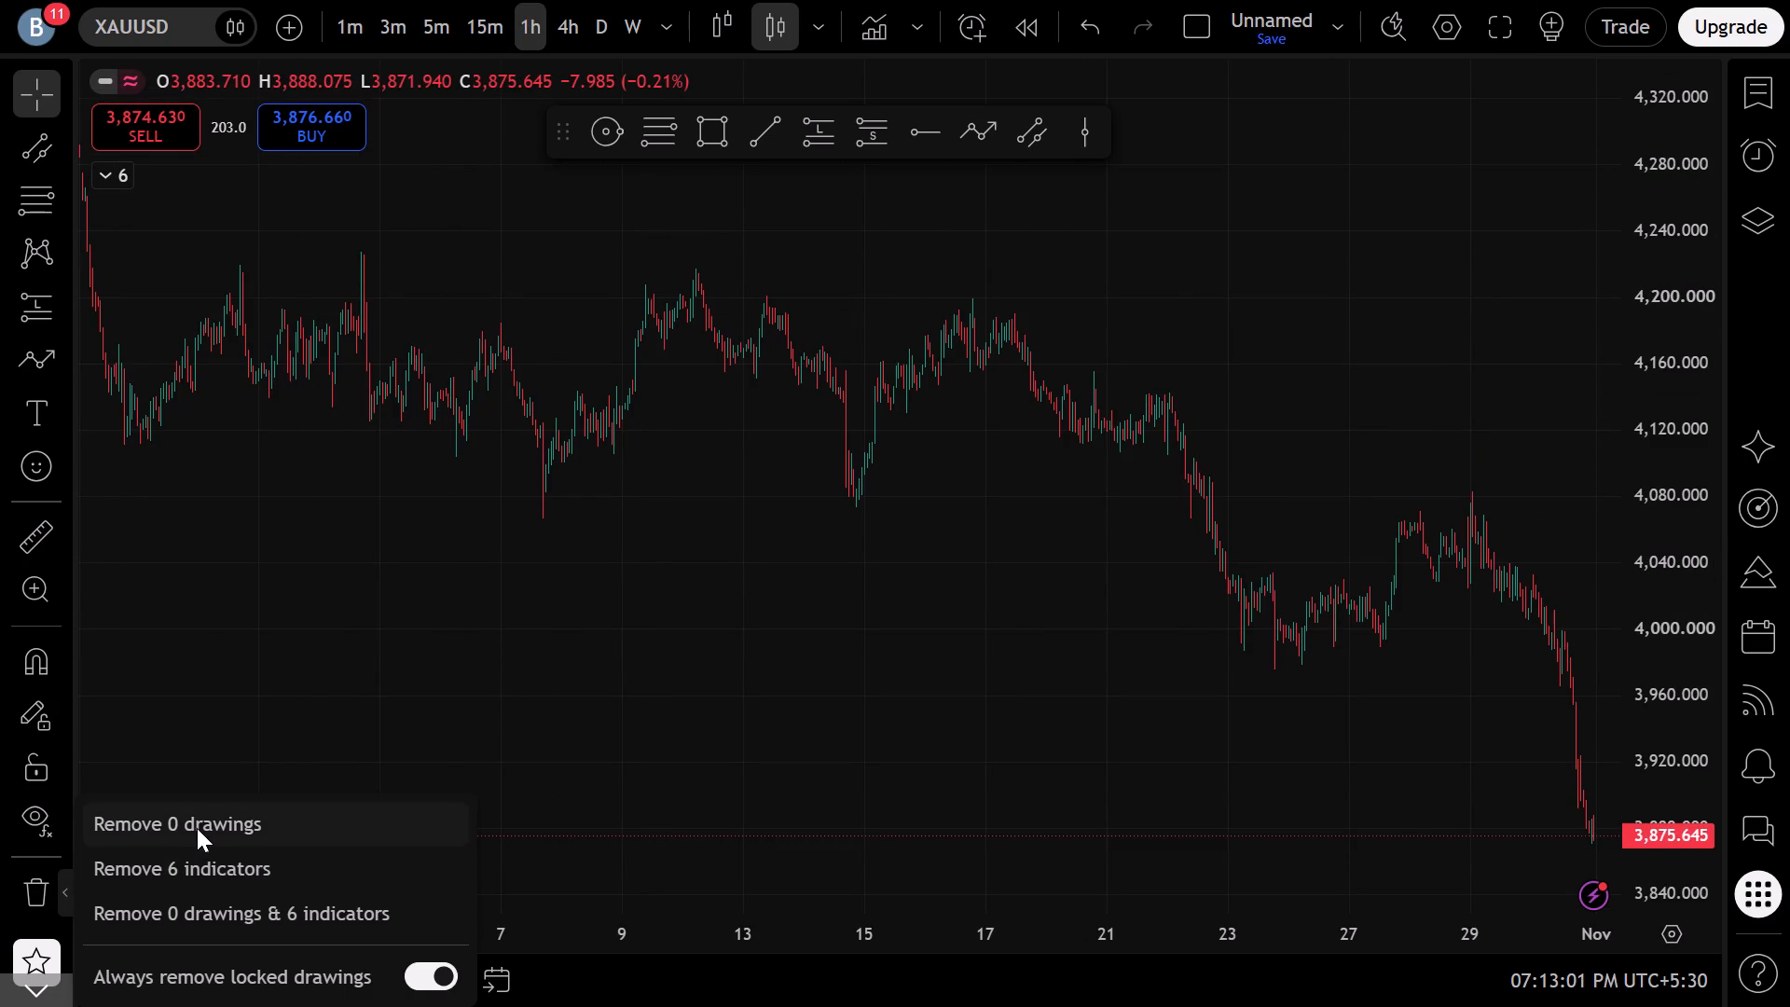
{"action": "left_click", "coordinate": [197, 828]}
Exit full-screen mode on the 1-hour XAUUSD chart.
{"action": "scroll", "coordinate": [505, 685], "scroll_direction": "up", "scroll_amount": 6}
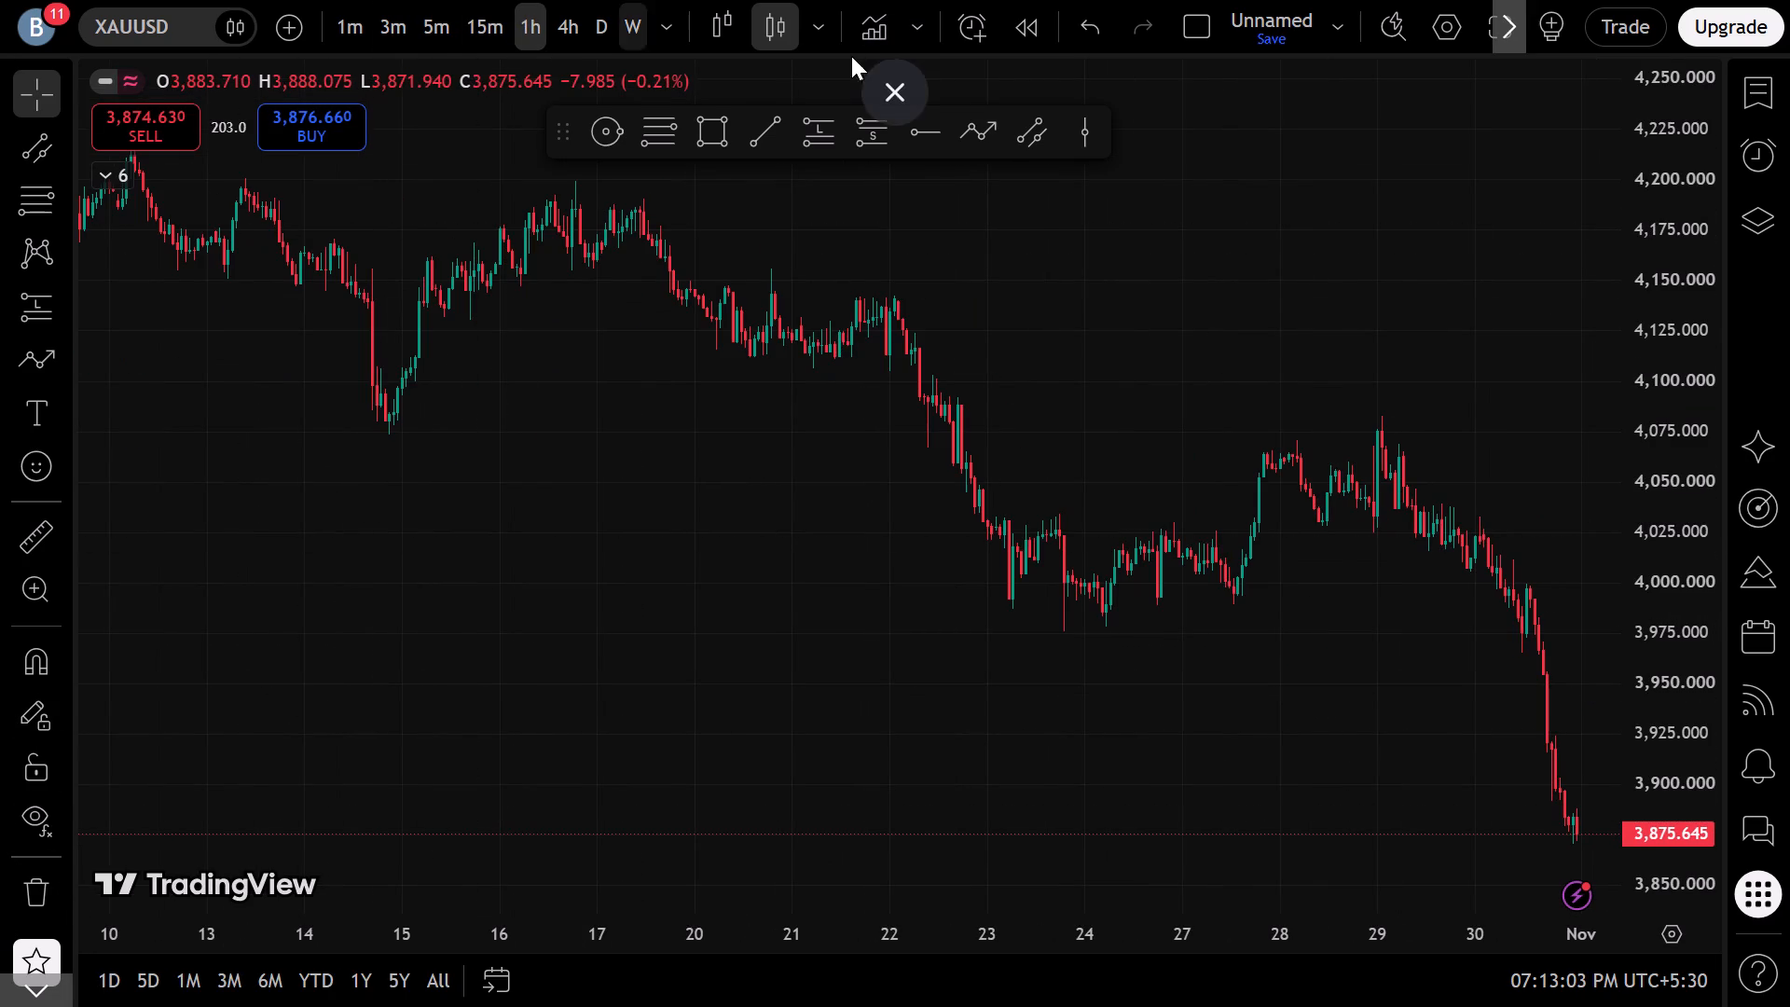
{"action": "left_click", "coordinate": [888, 100]}
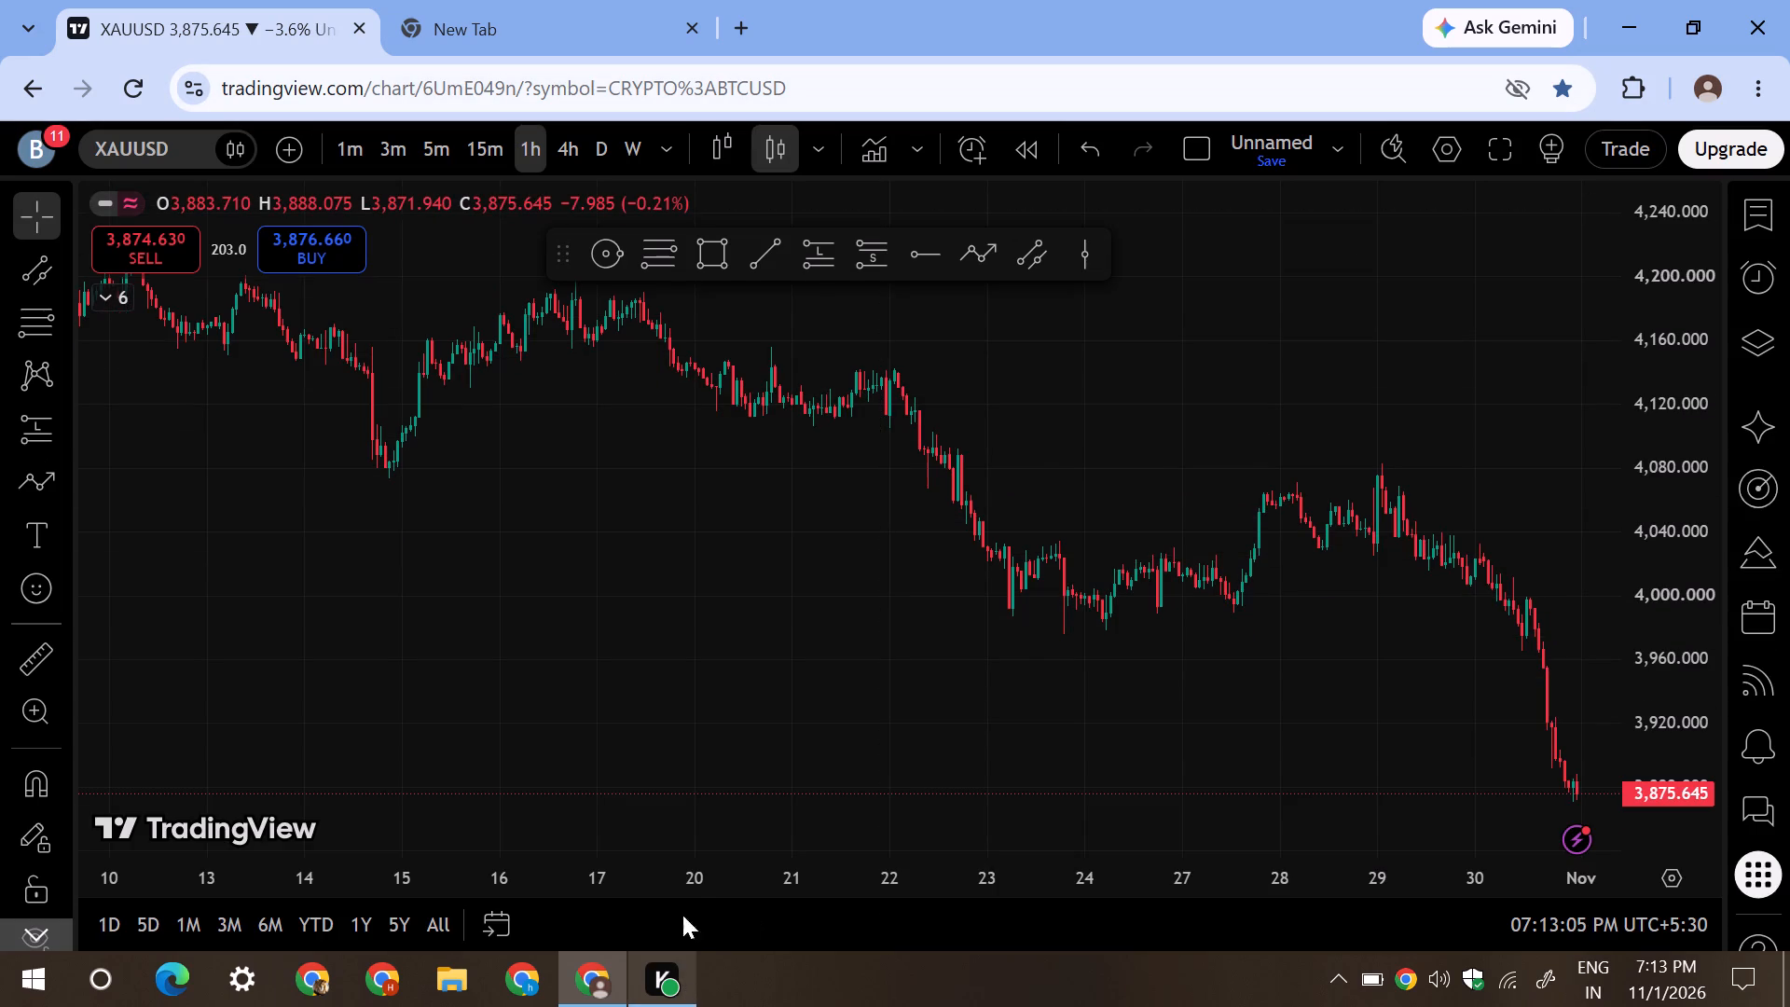
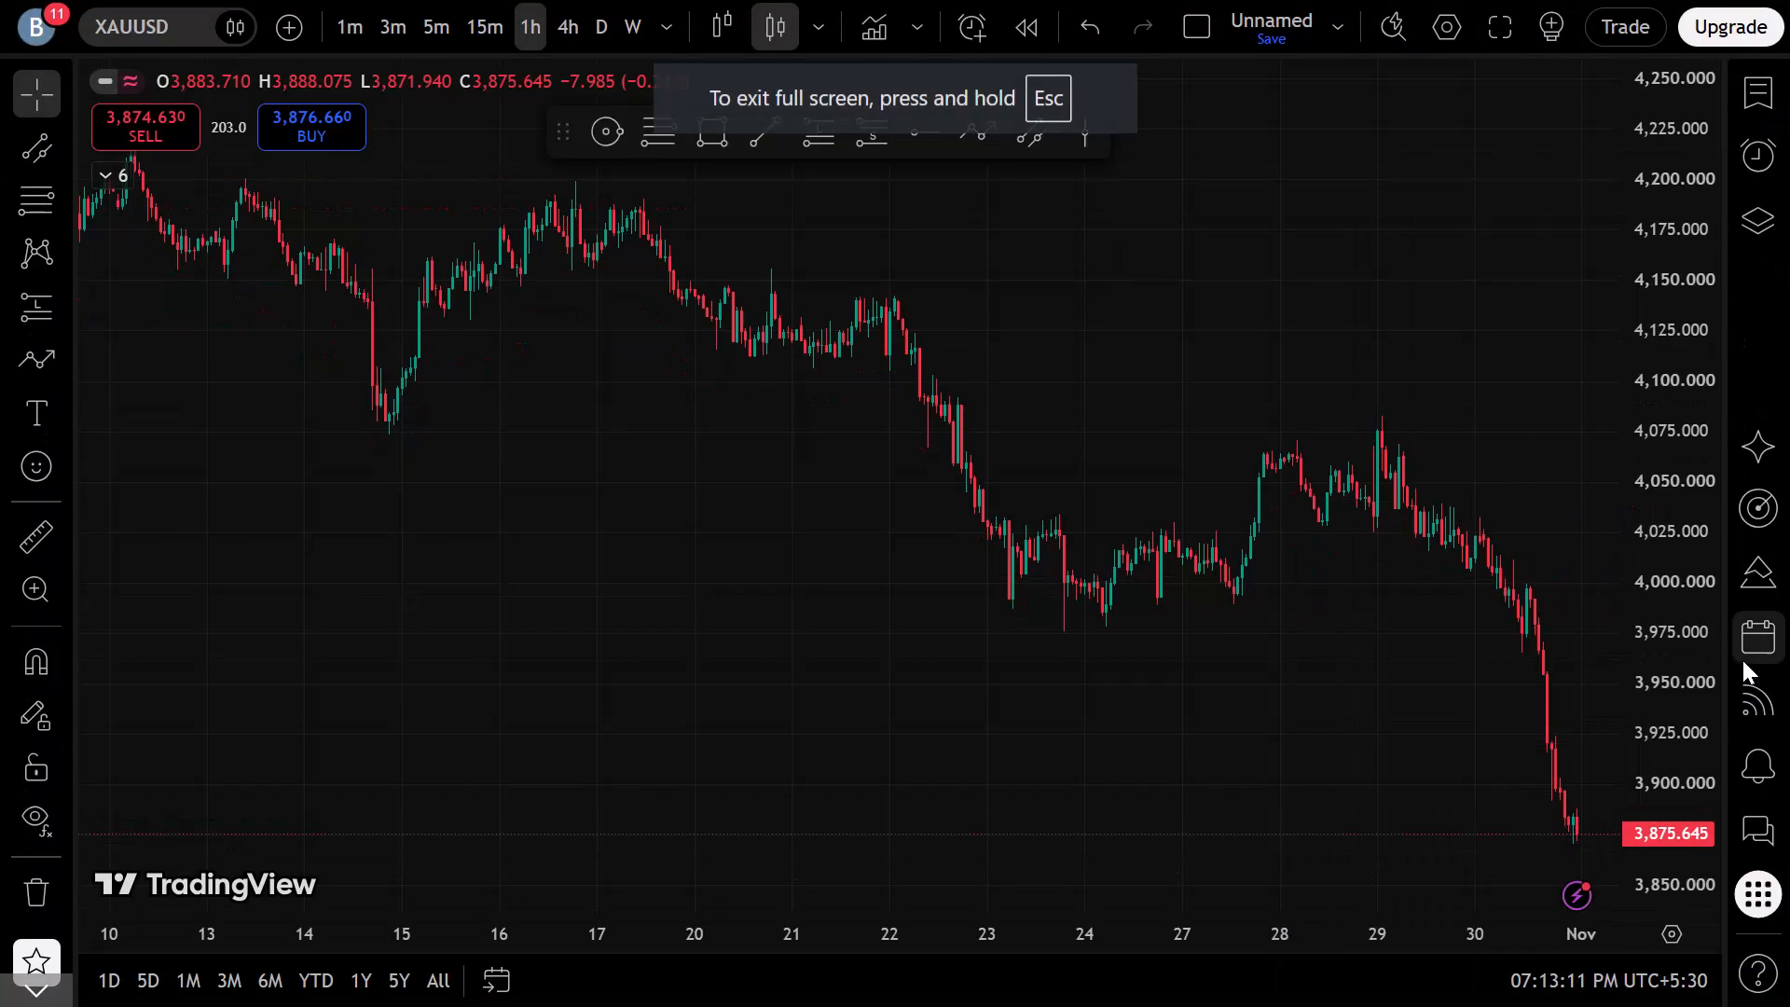
Switch the XAUUSD chart from the 1-hour to the 15-minute timeframe.
{"action": "scroll", "coordinate": [1041, 551], "scroll_direction": "down", "scroll_amount": 5}
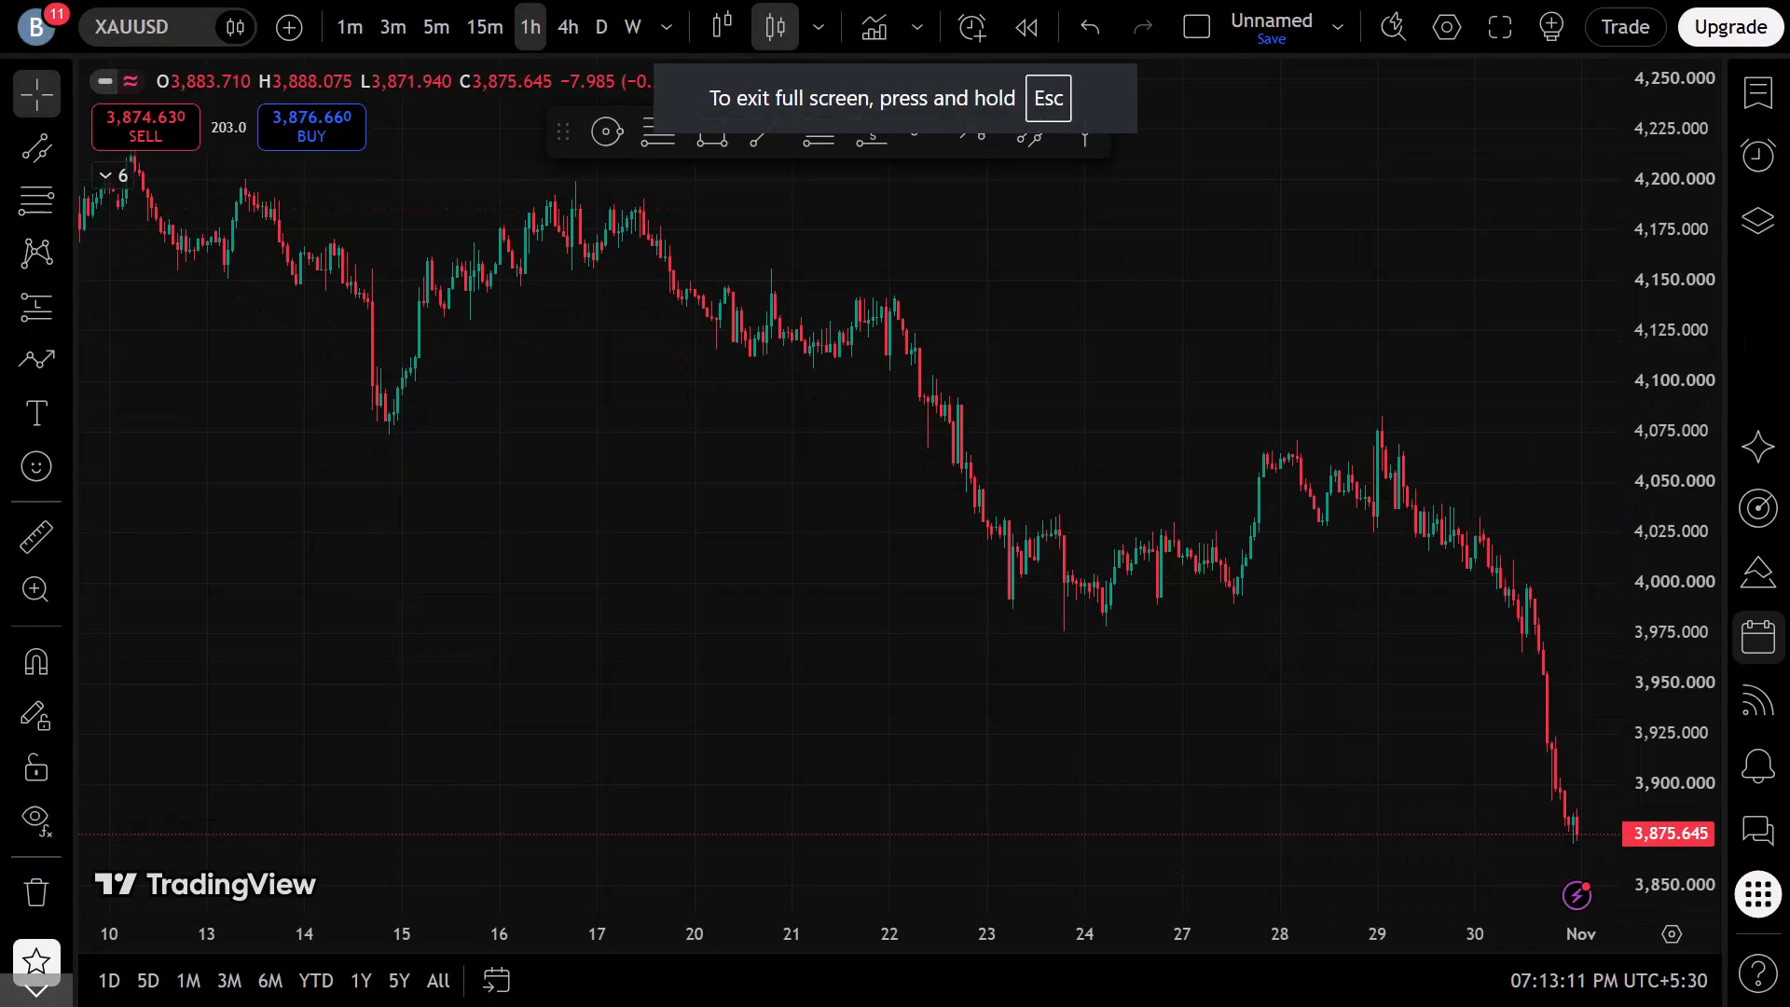
{"action": "left_click_drag", "start_coordinate": [734, 490], "coordinate": [1473, 790]}
{"action": "scroll", "coordinate": [1043, 708], "scroll_direction": "down", "scroll_amount": 13}
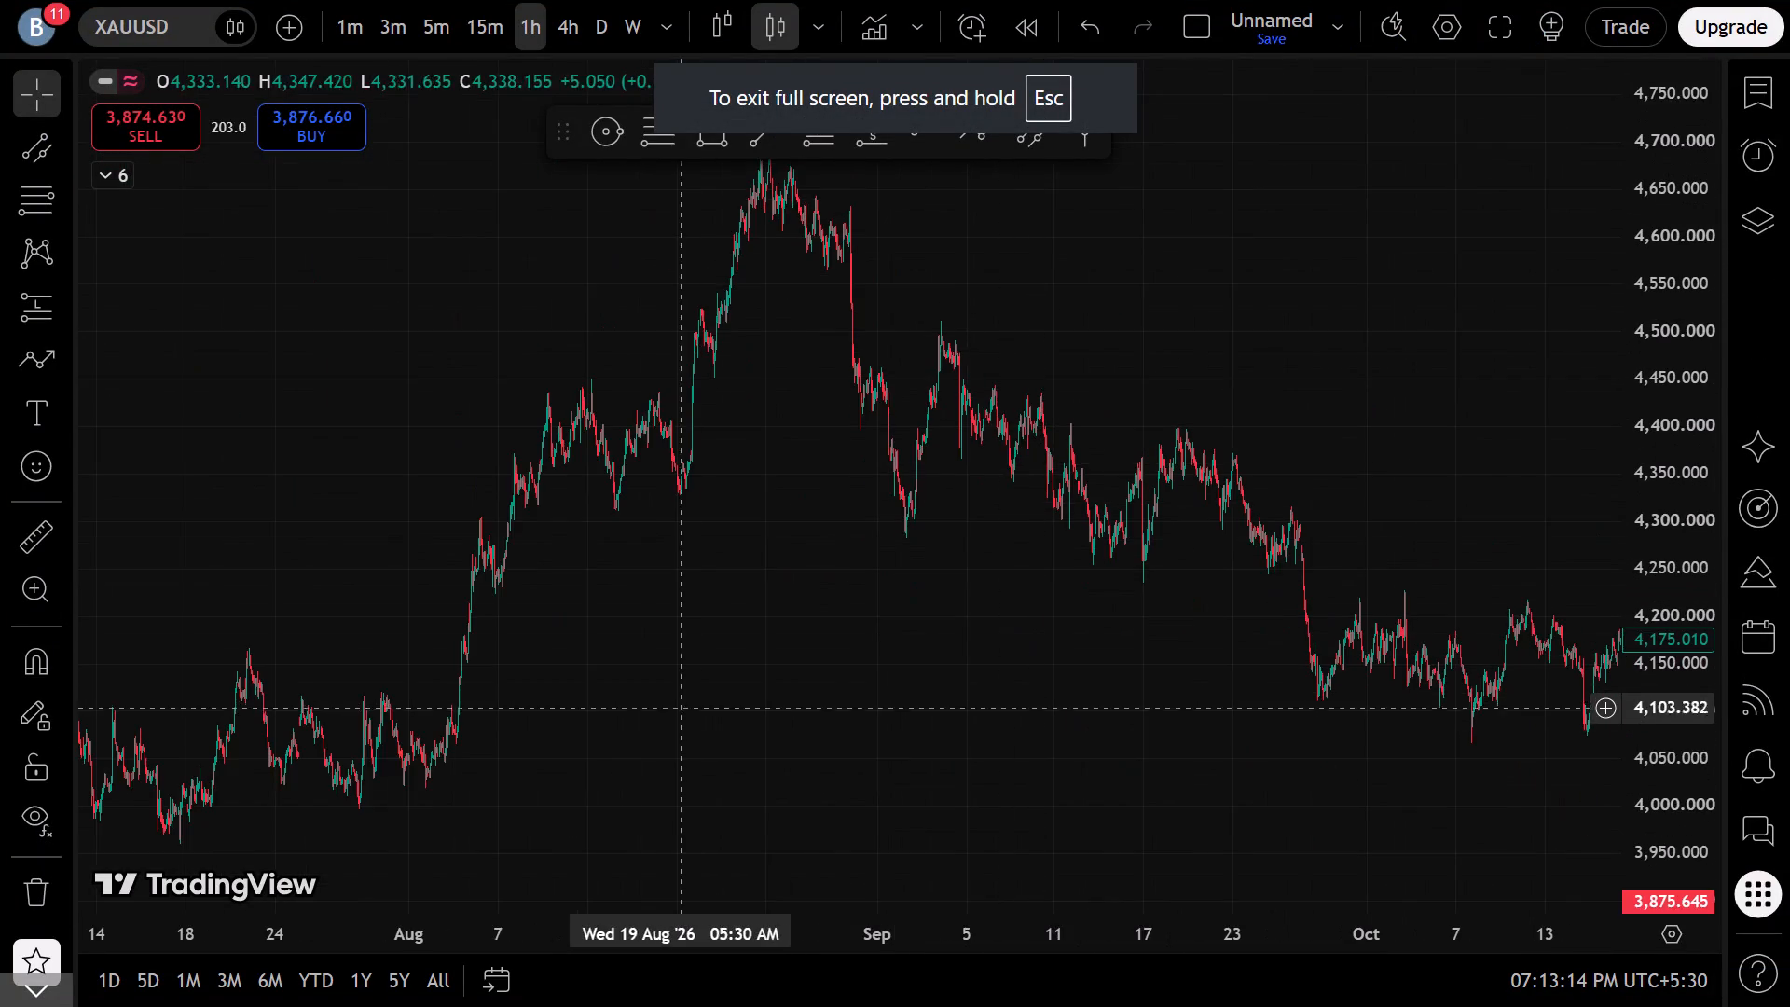
{"action": "scroll", "coordinate": [695, 696], "scroll_direction": "up", "scroll_amount": 14}
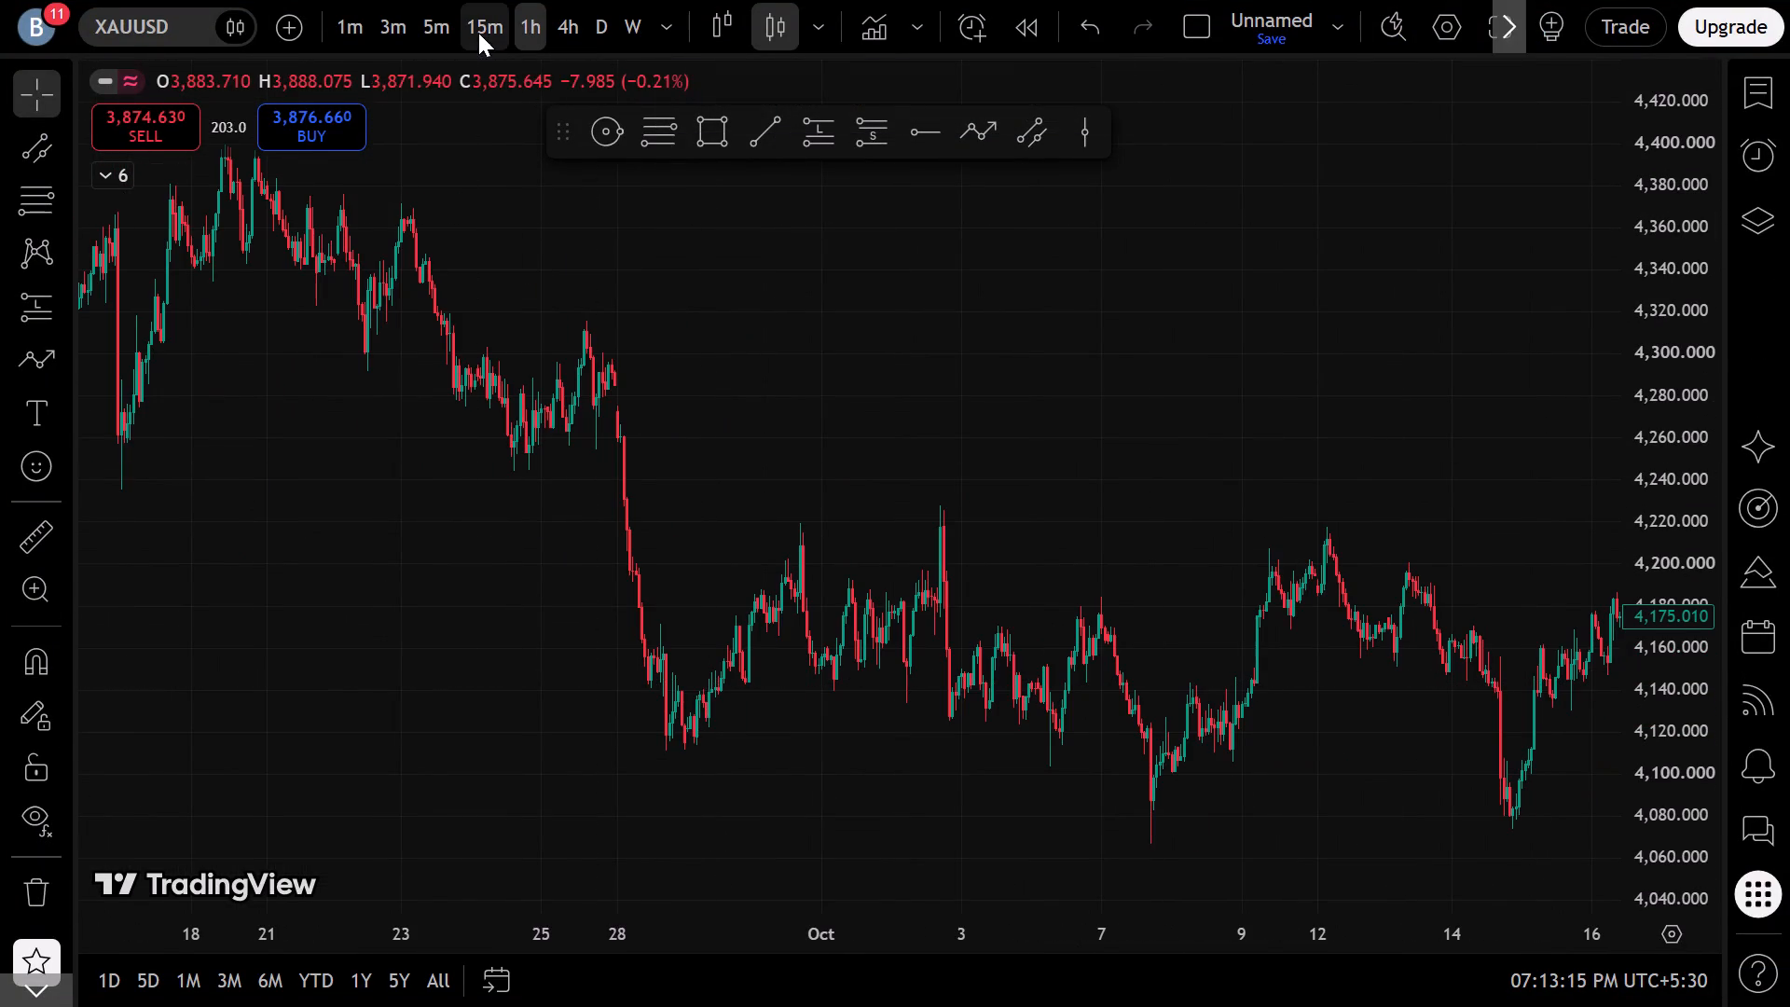
{"action": "left_click", "coordinate": [478, 33]}
Draw a narrow rising parallel channel under the lows, from about 3,976.7 on 26 October 04:30 AM to about 4,012.8 on 27 October 03:00 PM.
{"action": "scroll", "coordinate": [637, 615], "scroll_direction": "down", "scroll_amount": 3}
{"action": "scroll", "coordinate": [637, 615], "scroll_direction": "up", "scroll_amount": 14}
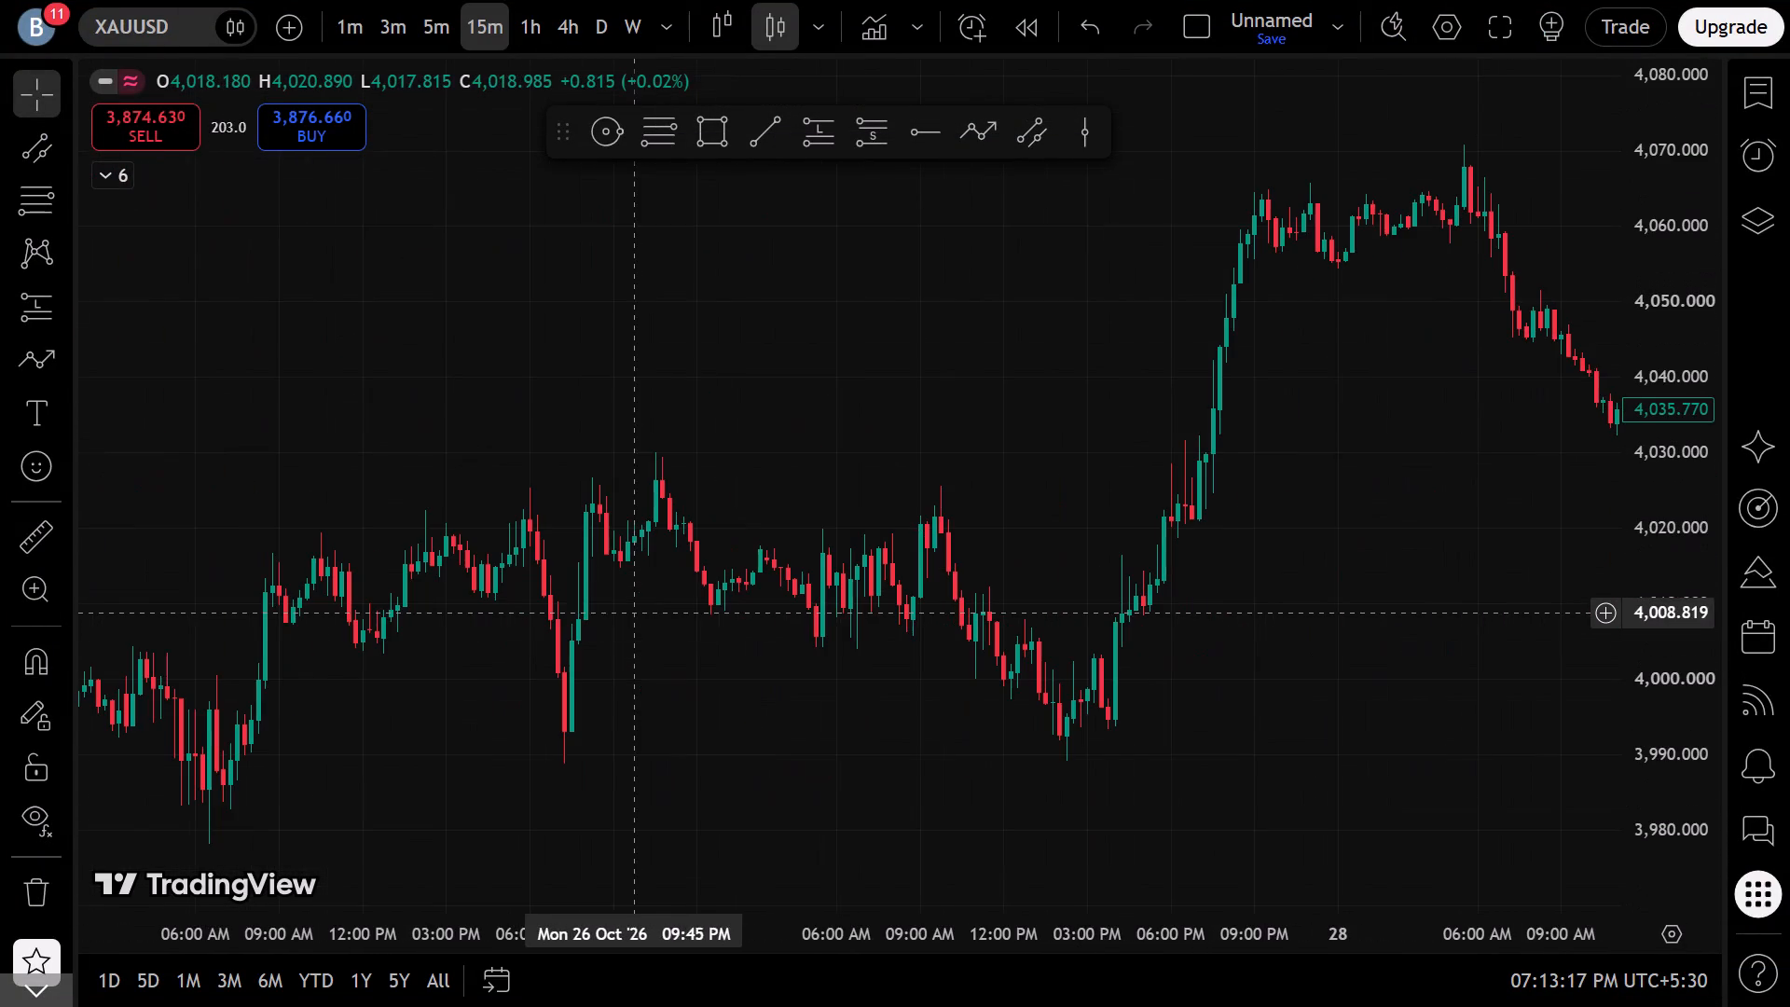
{"action": "scroll", "coordinate": [1042, 625], "scroll_direction": "down", "scroll_amount": 1}
{"action": "left_click_drag", "start_coordinate": [698, 646], "coordinate": [865, 637]}
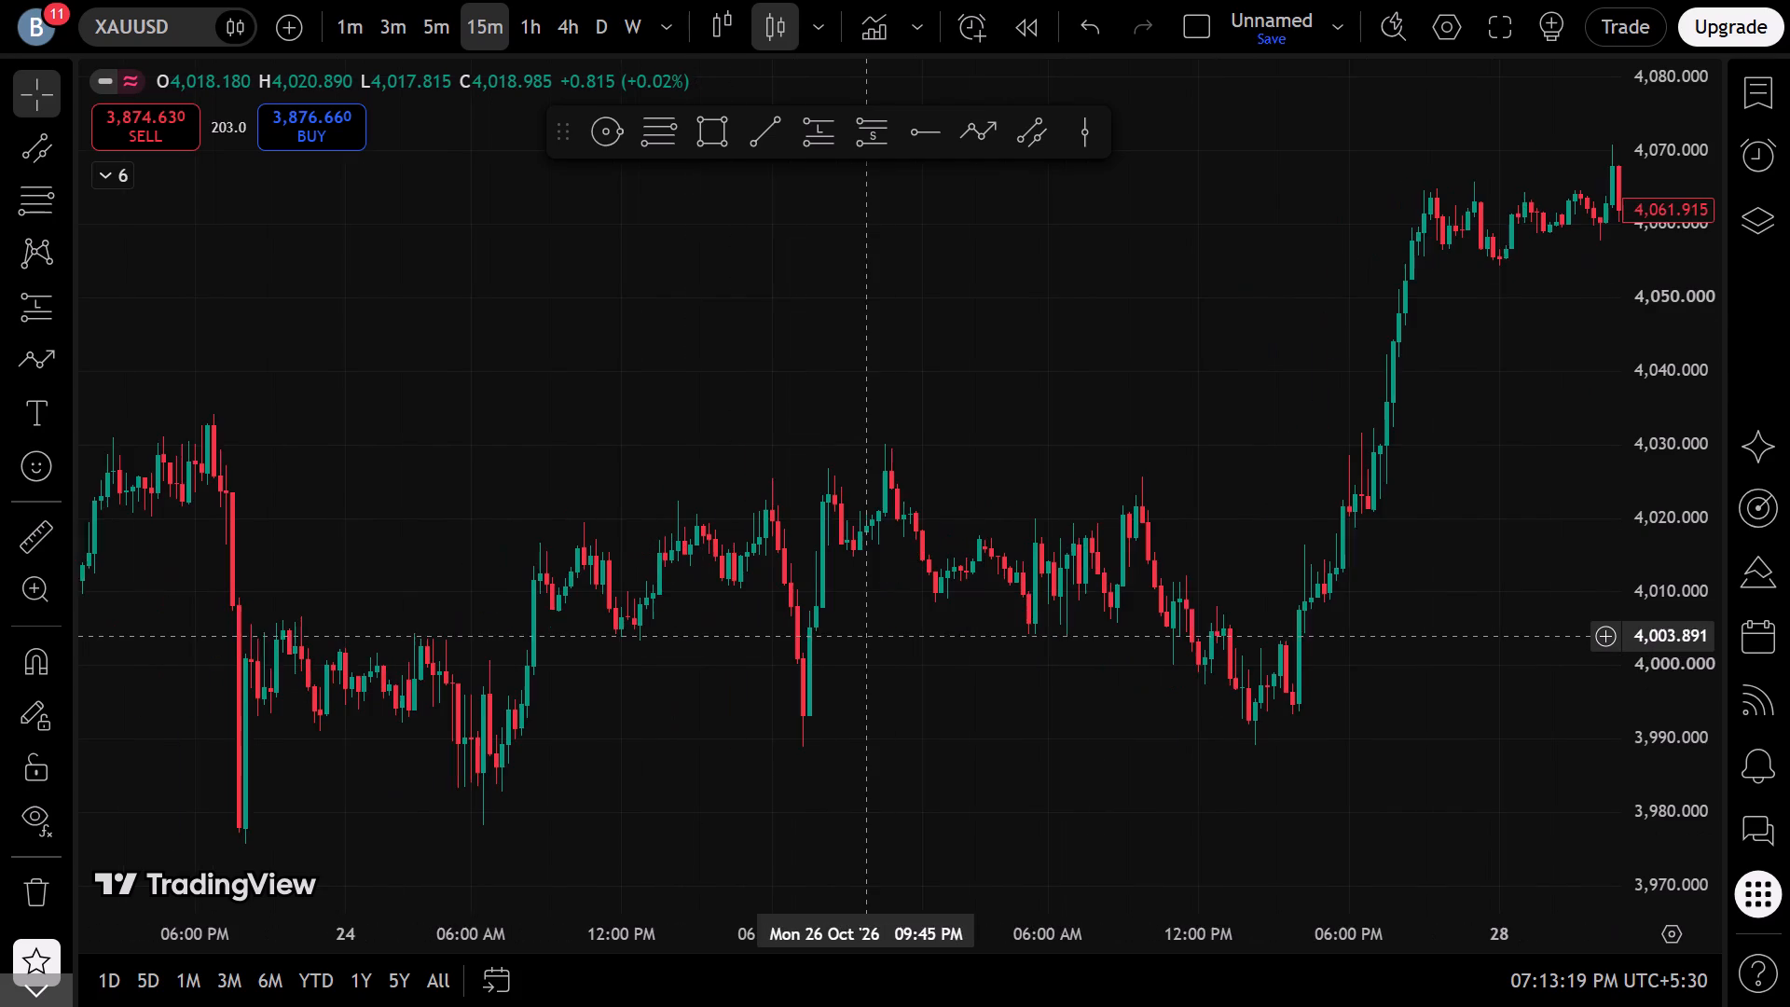
{"action": "left_click_drag", "start_coordinate": [865, 637], "coordinate": [868, 635]}
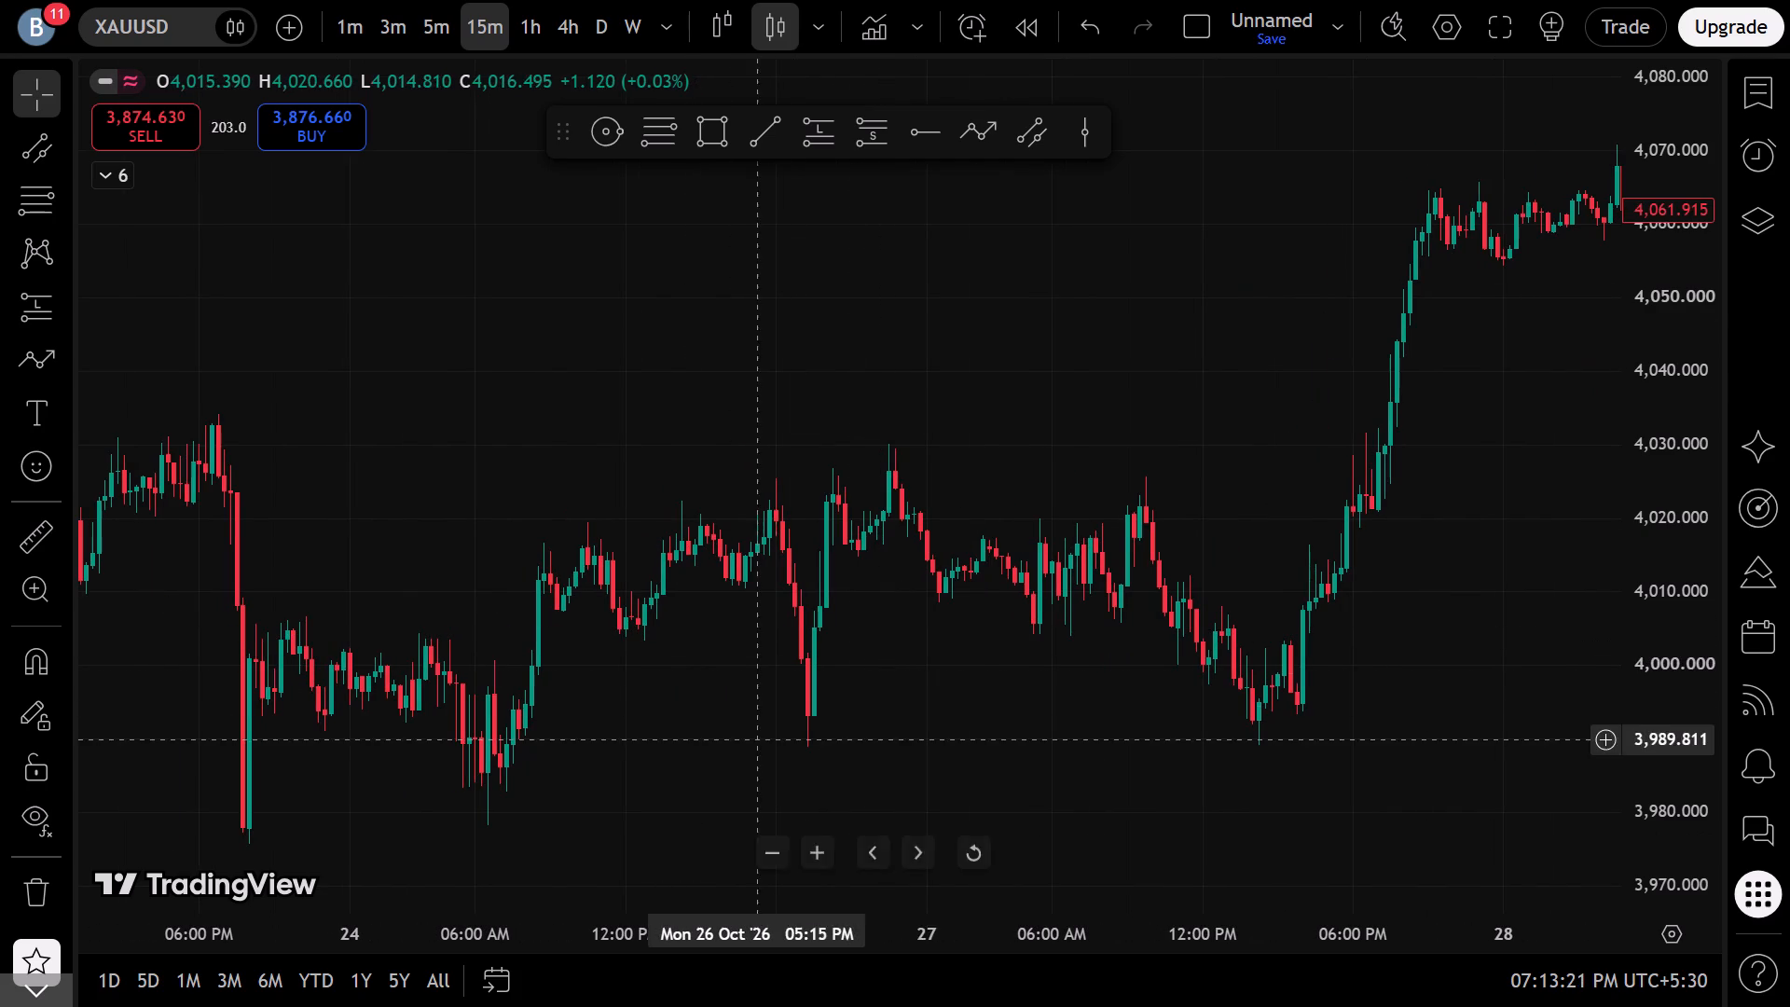
{"action": "scroll", "coordinate": [1033, 586], "scroll_direction": "down", "scroll_amount": 2}
{"action": "left_click", "coordinate": [1013, 142]}
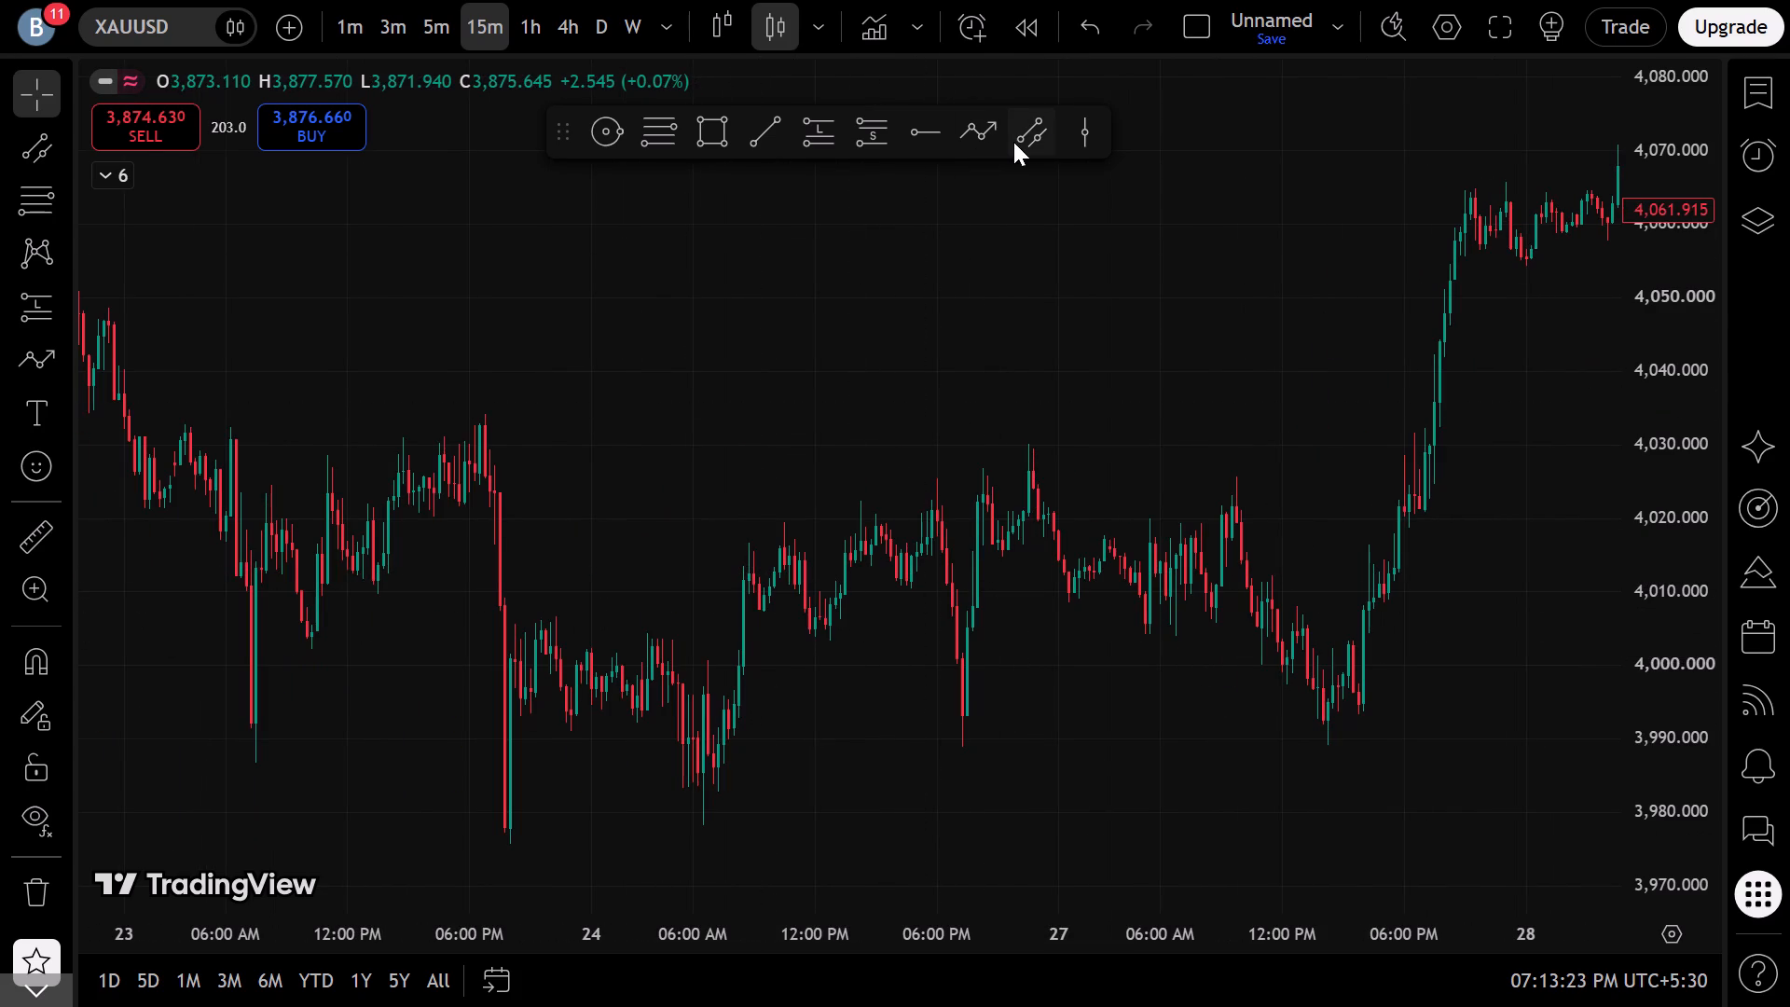
{"action": "left_click", "coordinate": [663, 837]}
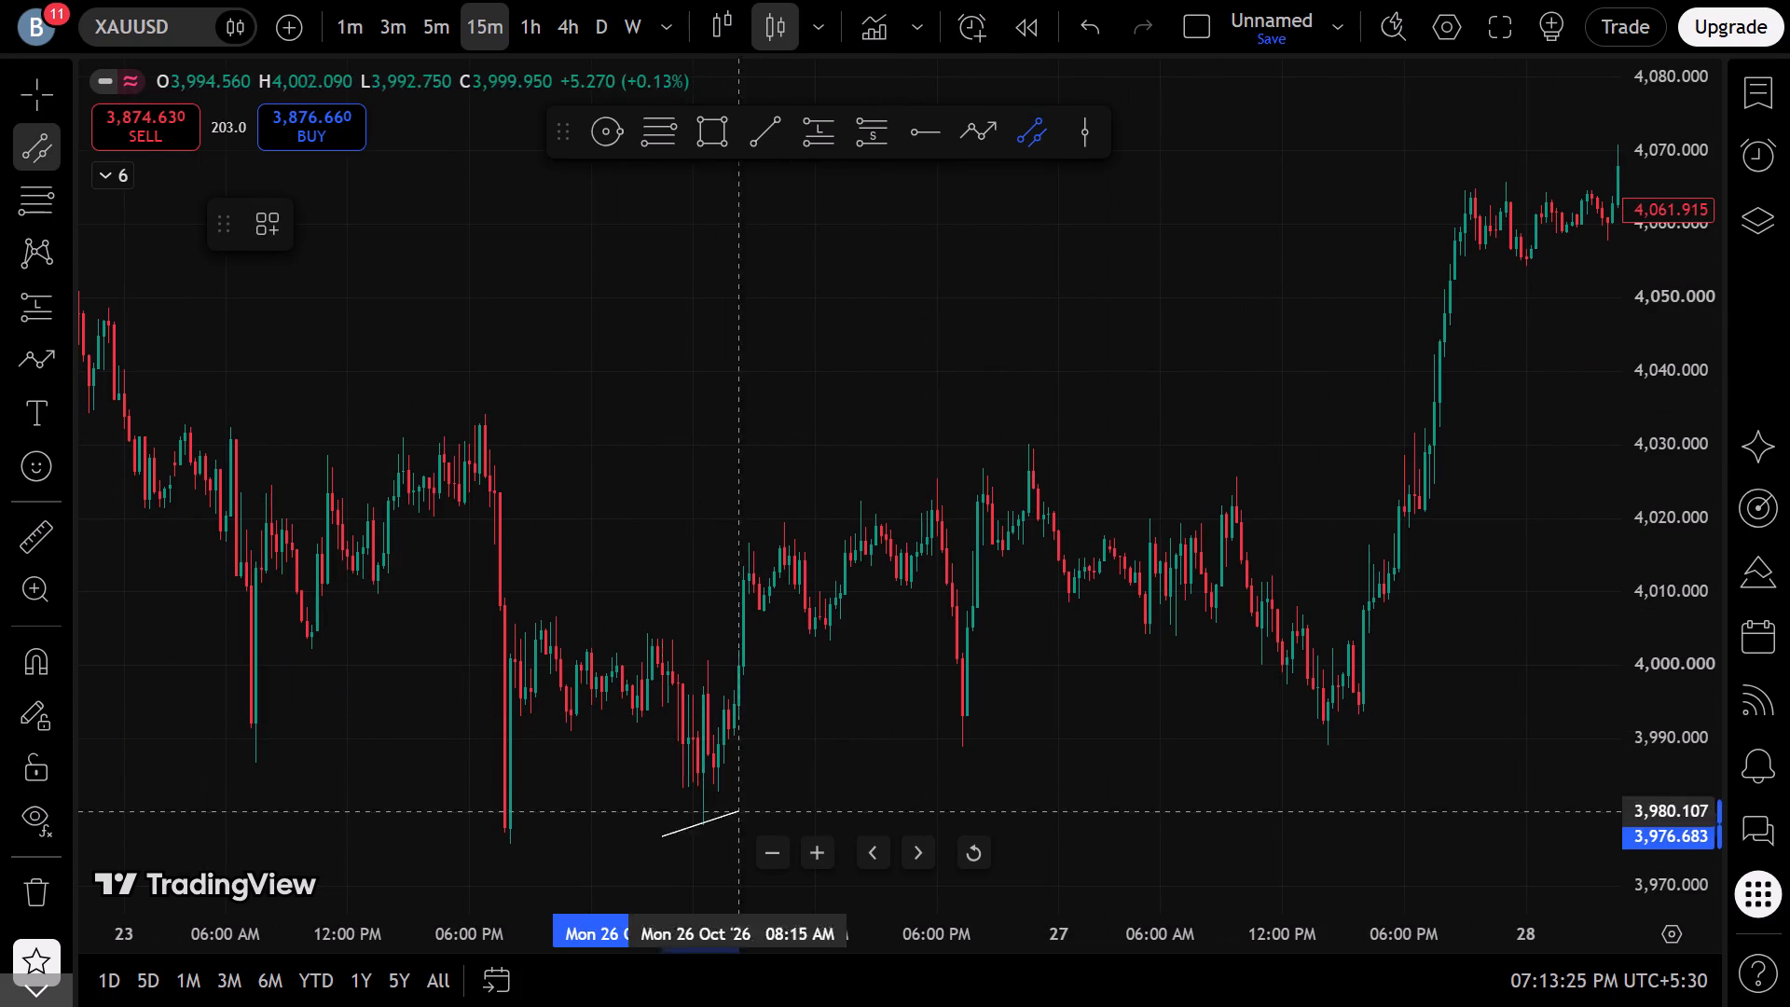
{"action": "left_click", "coordinate": [1344, 571]}
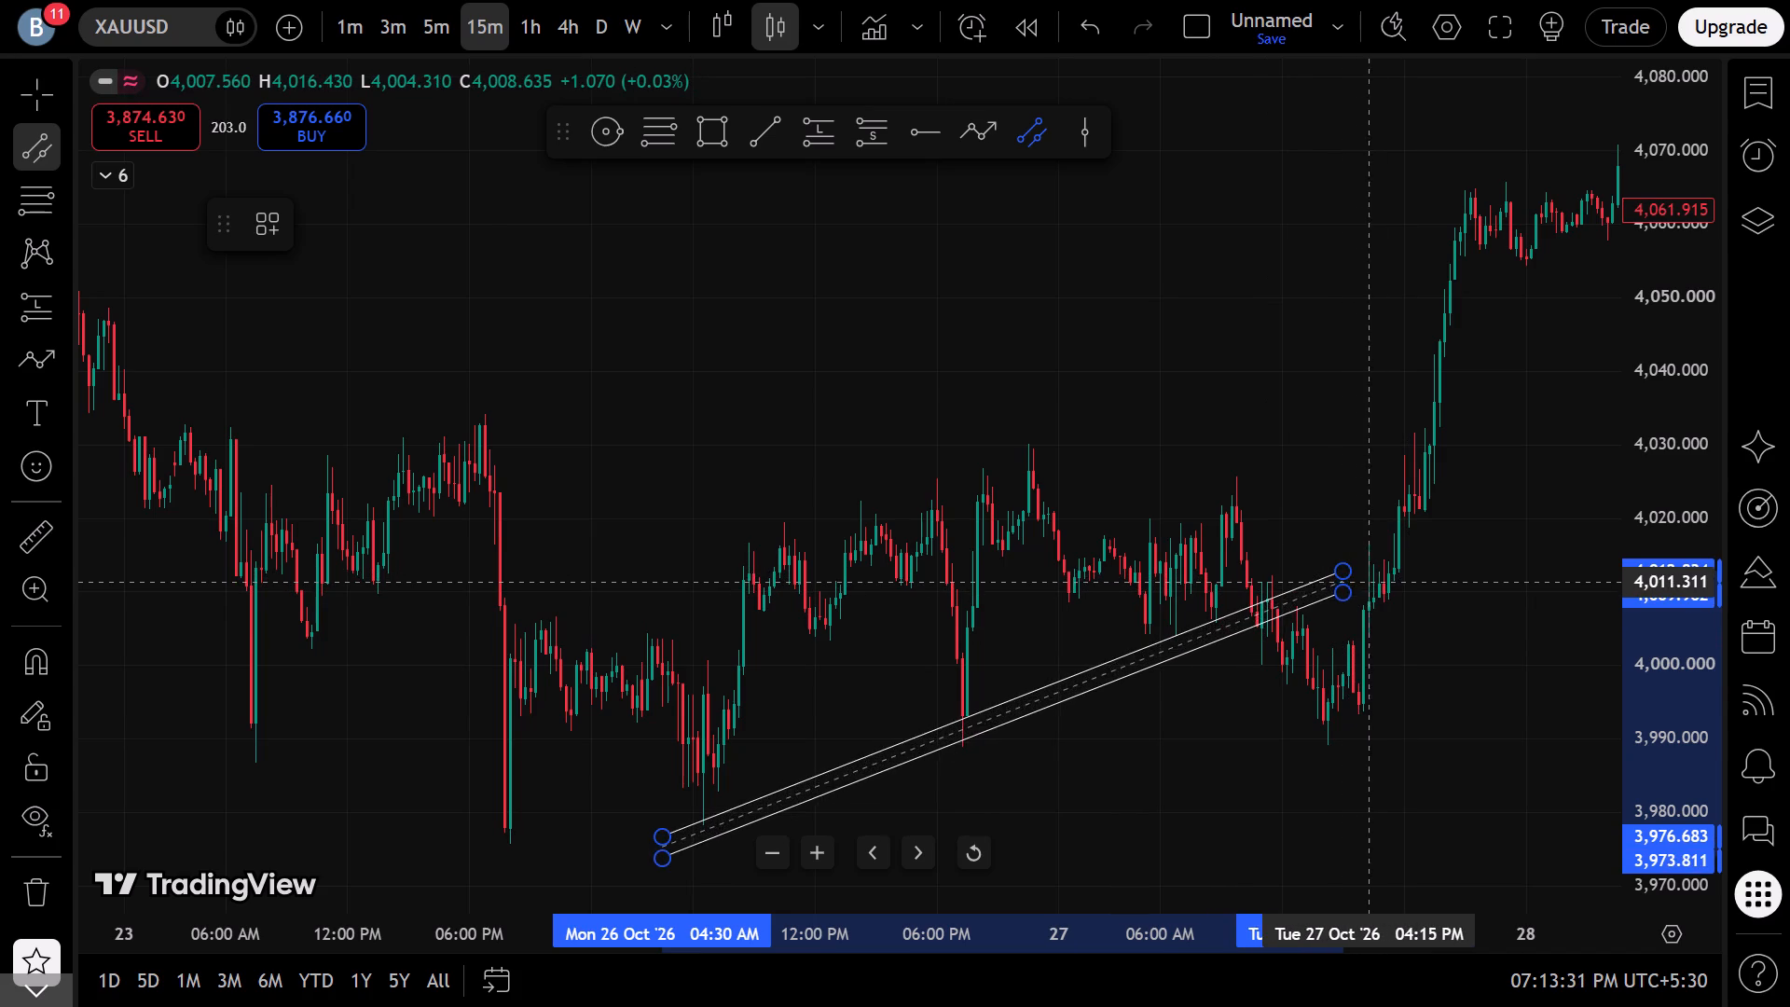
{"action": "left_click", "coordinate": [1376, 586]}
{"action": "left_click", "coordinate": [1169, 717]}
{"action": "scroll", "coordinate": [1152, 728], "scroll_direction": "up", "scroll_amount": 5}
{"action": "scroll", "coordinate": [1297, 743], "scroll_direction": "down", "scroll_amount": 2}
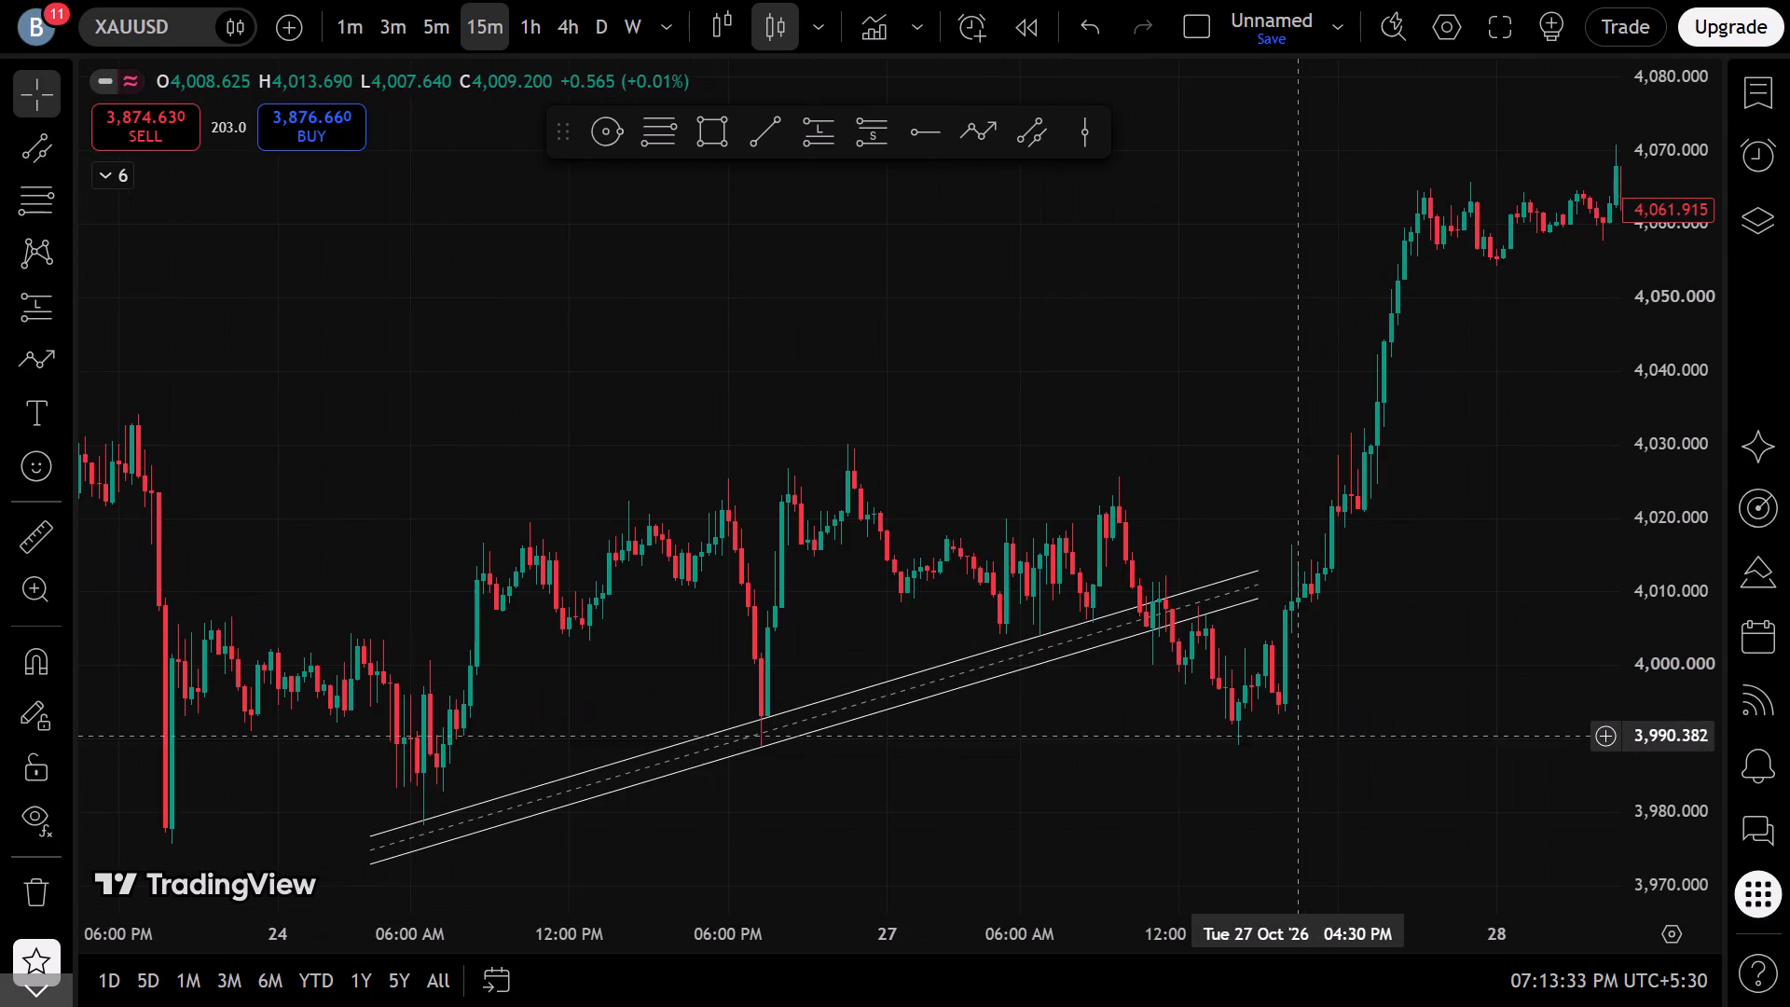
Set the chart to the 1-minute timeframe and bring up the 27 October afternoon candles around the channel's end.
{"action": "left_click", "coordinate": [362, 38]}
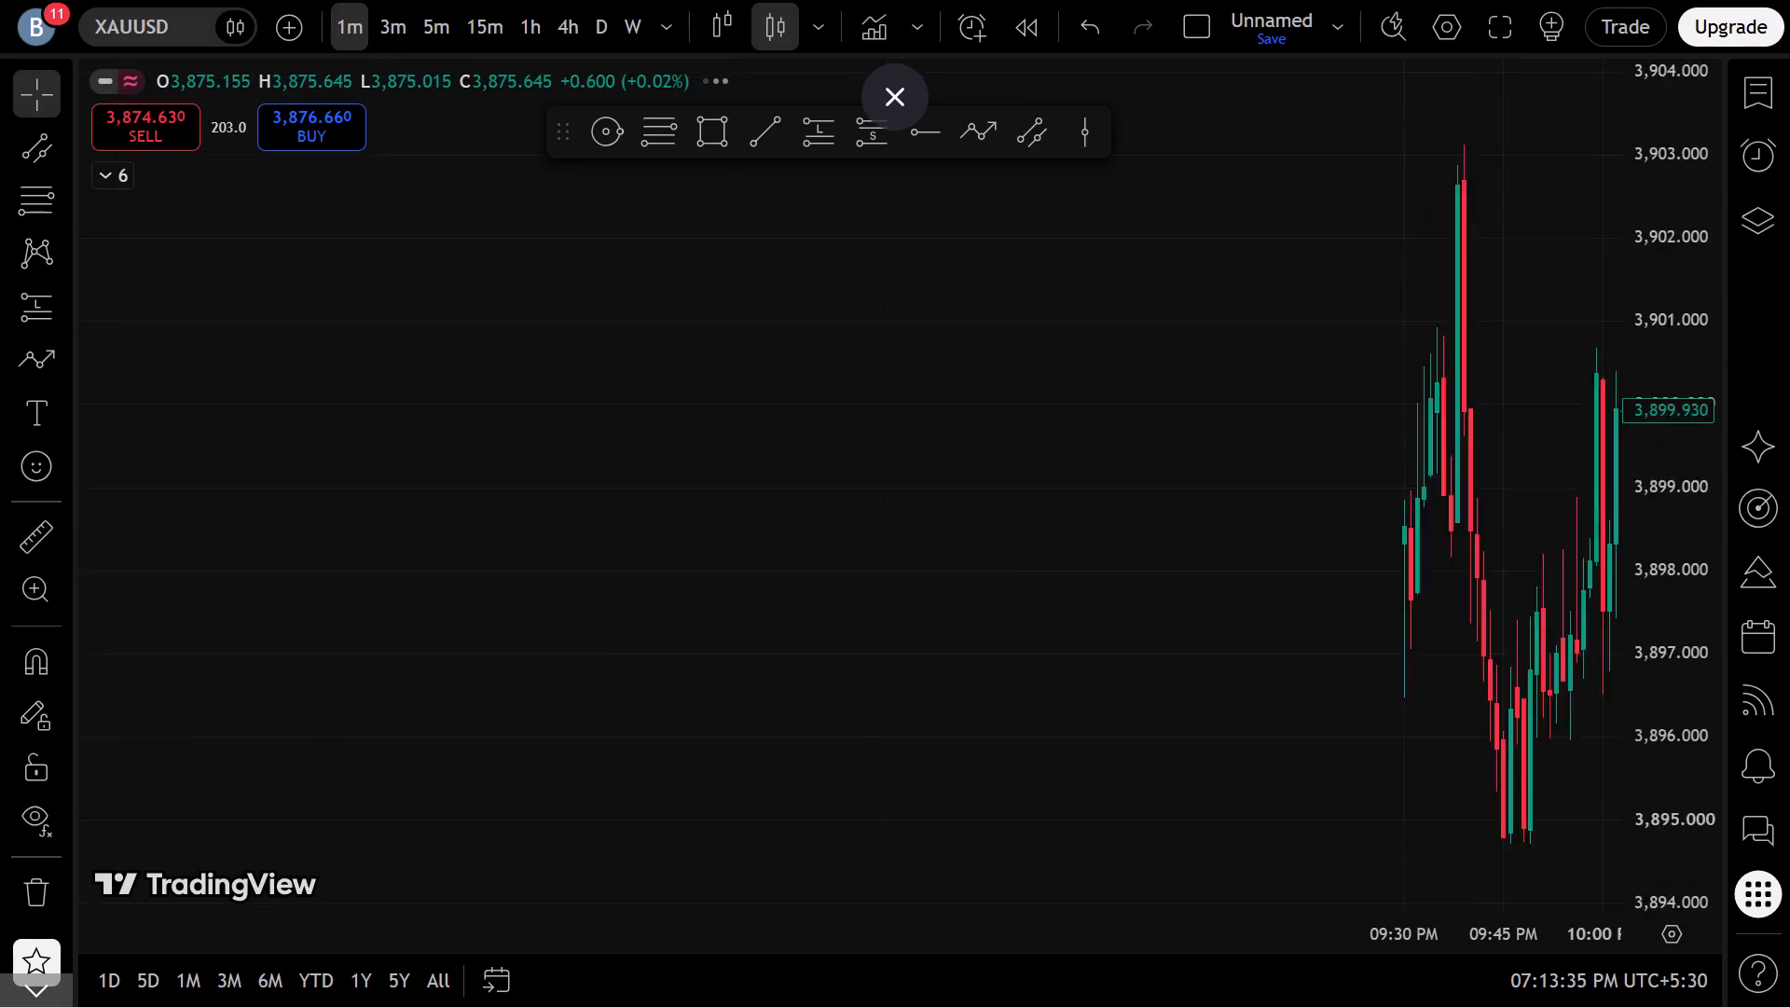
{"action": "scroll", "coordinate": [572, 583], "scroll_direction": "down", "scroll_amount": 20}
{"action": "scroll", "coordinate": [639, 585], "scroll_direction": "down", "scroll_amount": 11}
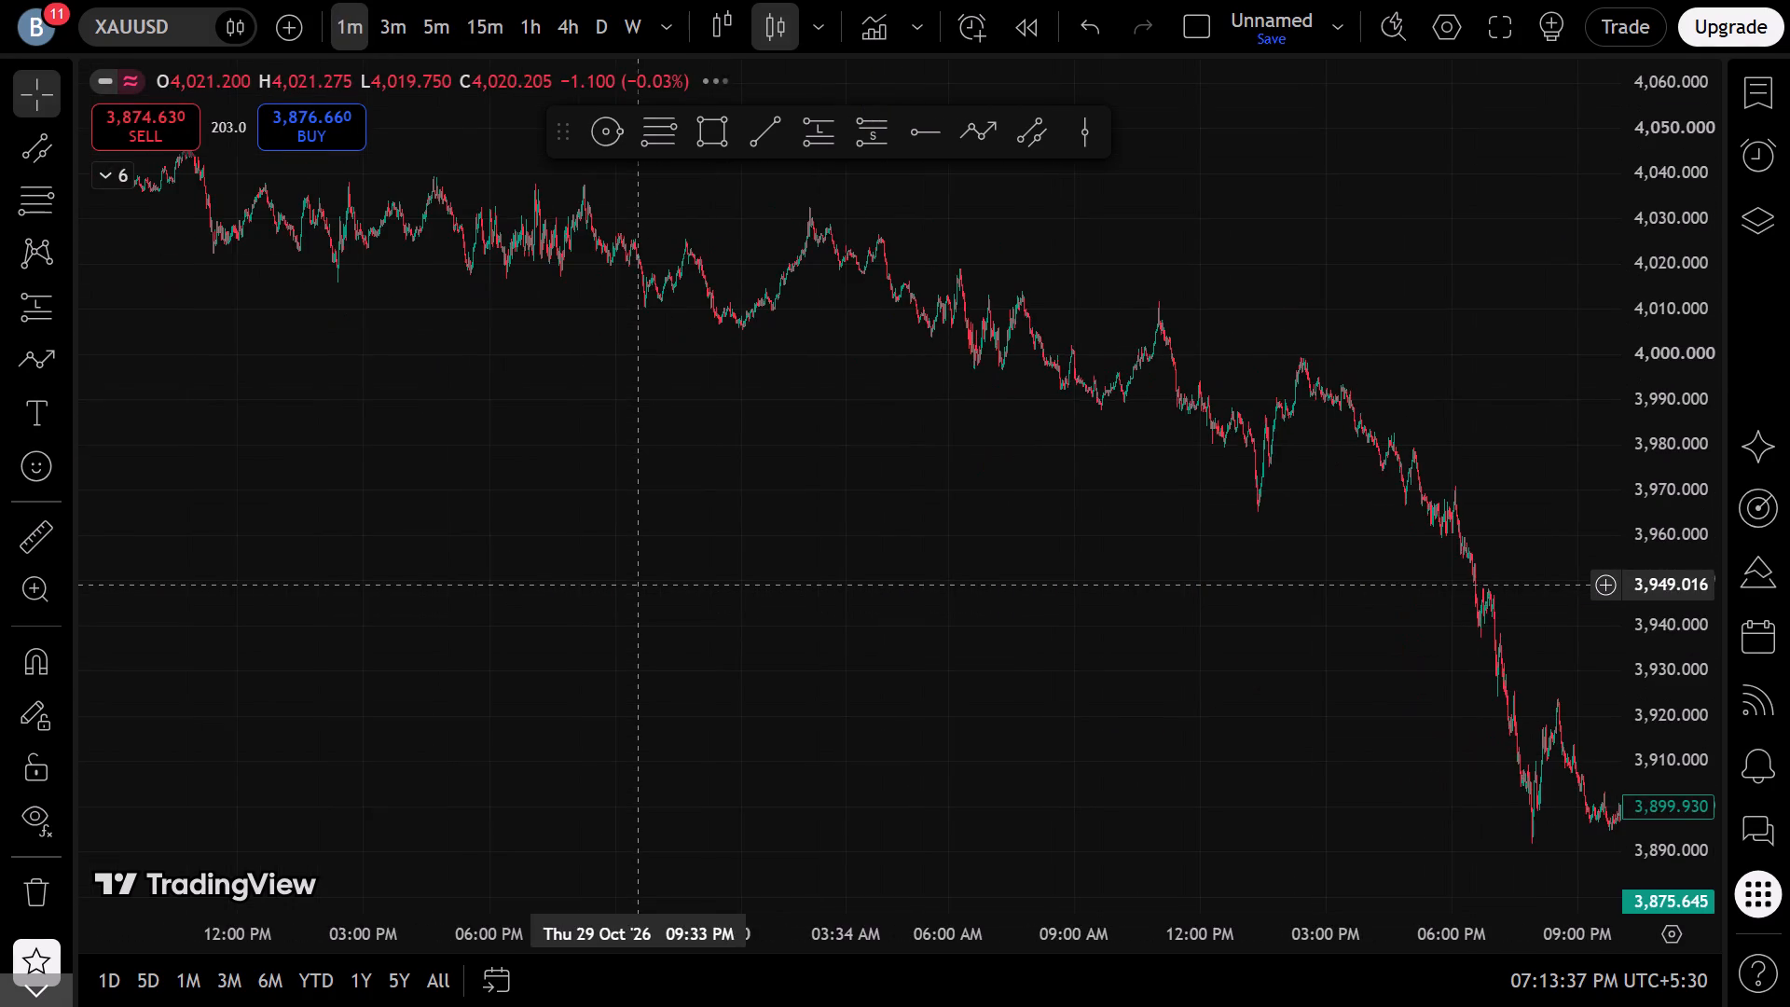
{"action": "left_click_drag", "start_coordinate": [926, 556], "coordinate": [213, 439]}
{"action": "scroll", "coordinate": [432, 550], "scroll_direction": "up", "scroll_amount": 7}
{"action": "scroll", "coordinate": [456, 544], "scroll_direction": "down", "scroll_amount": 6}
{"action": "left_click_drag", "start_coordinate": [413, 476], "coordinate": [1684, 781]}
{"action": "left_click_drag", "start_coordinate": [634, 467], "coordinate": [1727, 722]}
{"action": "left_click_drag", "start_coordinate": [680, 619], "coordinate": [1789, 603]}
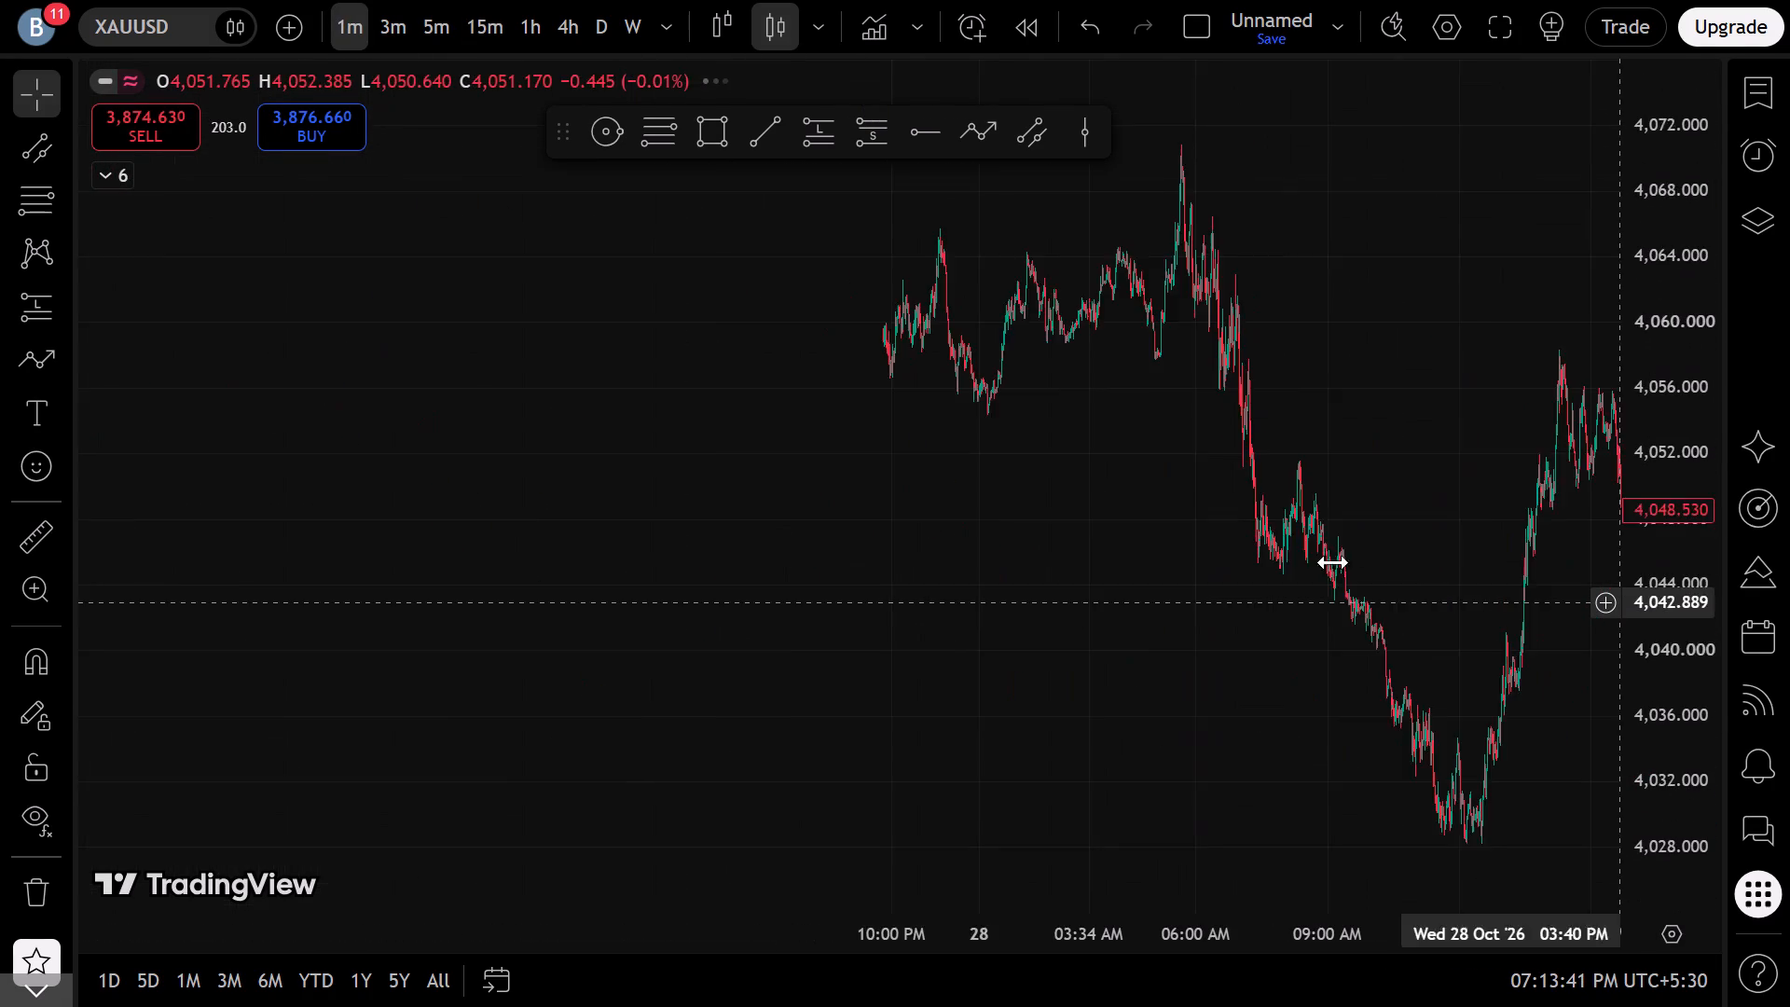
{"action": "left_click_drag", "start_coordinate": [524, 573], "coordinate": [1393, 457]}
{"action": "scroll", "coordinate": [1123, 536], "scroll_direction": "up", "scroll_amount": 13}
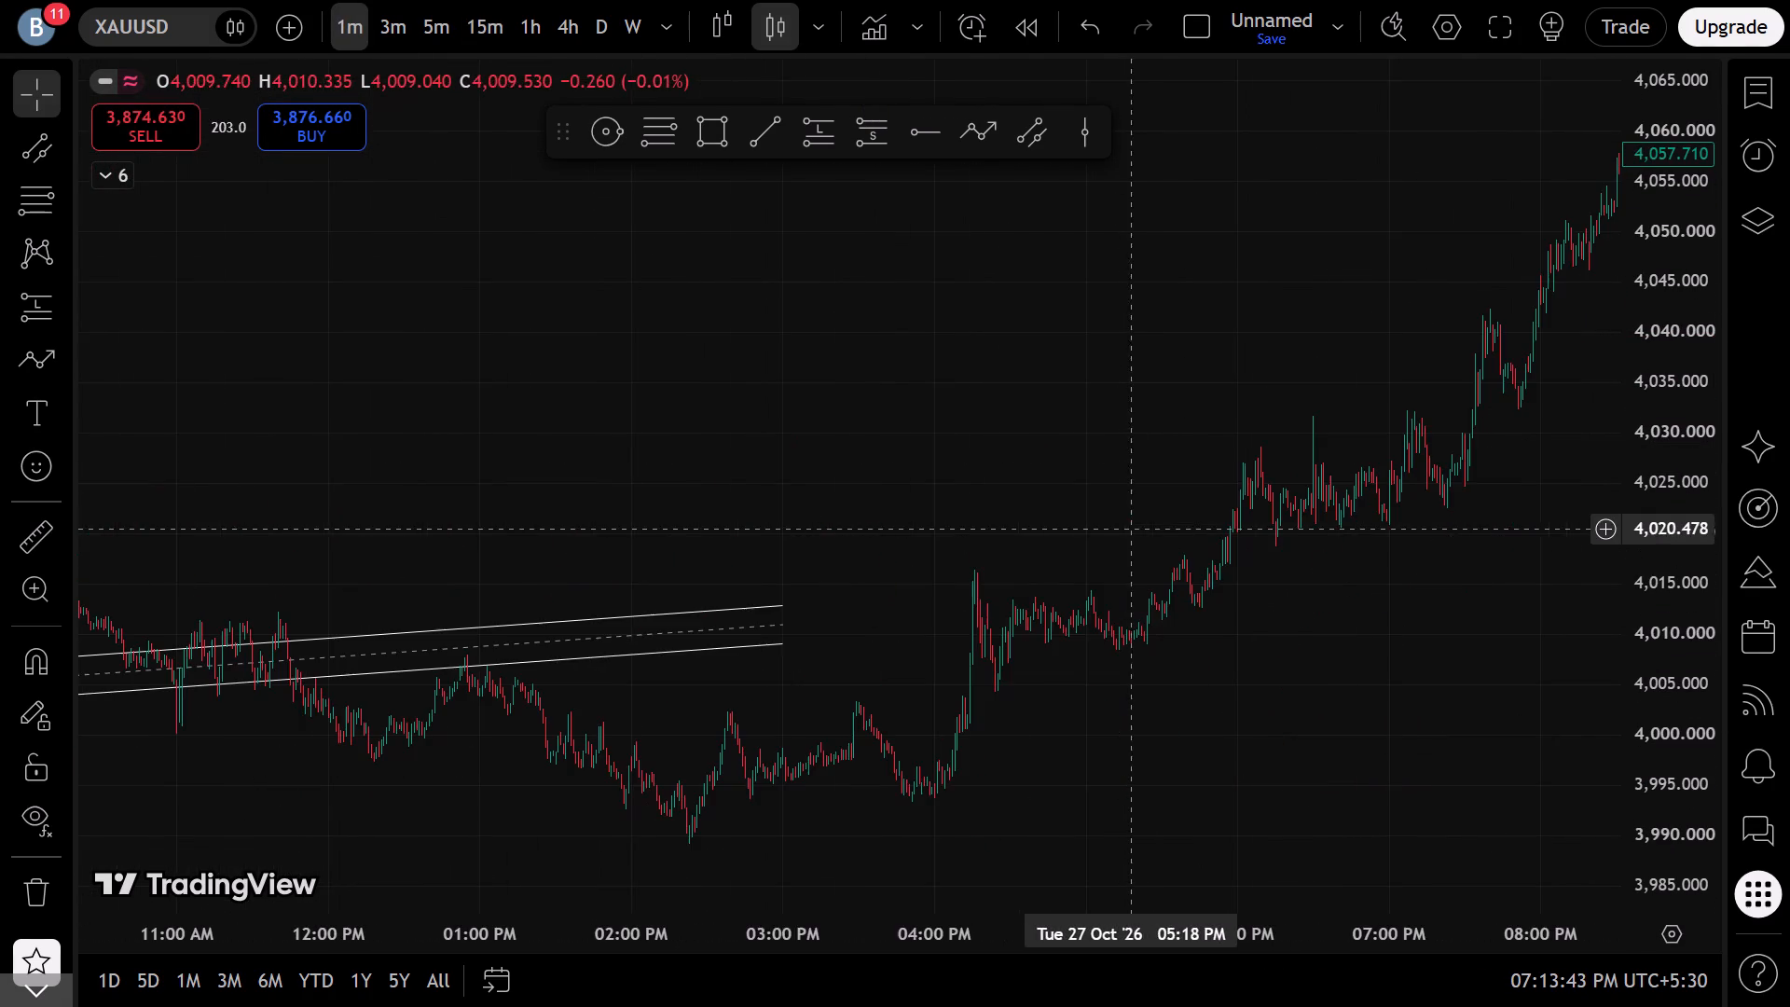
{"action": "left_click_drag", "start_coordinate": [821, 420], "coordinate": [1789, 434]}
{"action": "left_click_drag", "start_coordinate": [1671, 784], "coordinate": [1651, 440]}
{"action": "scroll", "coordinate": [1341, 580], "scroll_direction": "up", "scroll_amount": 2}
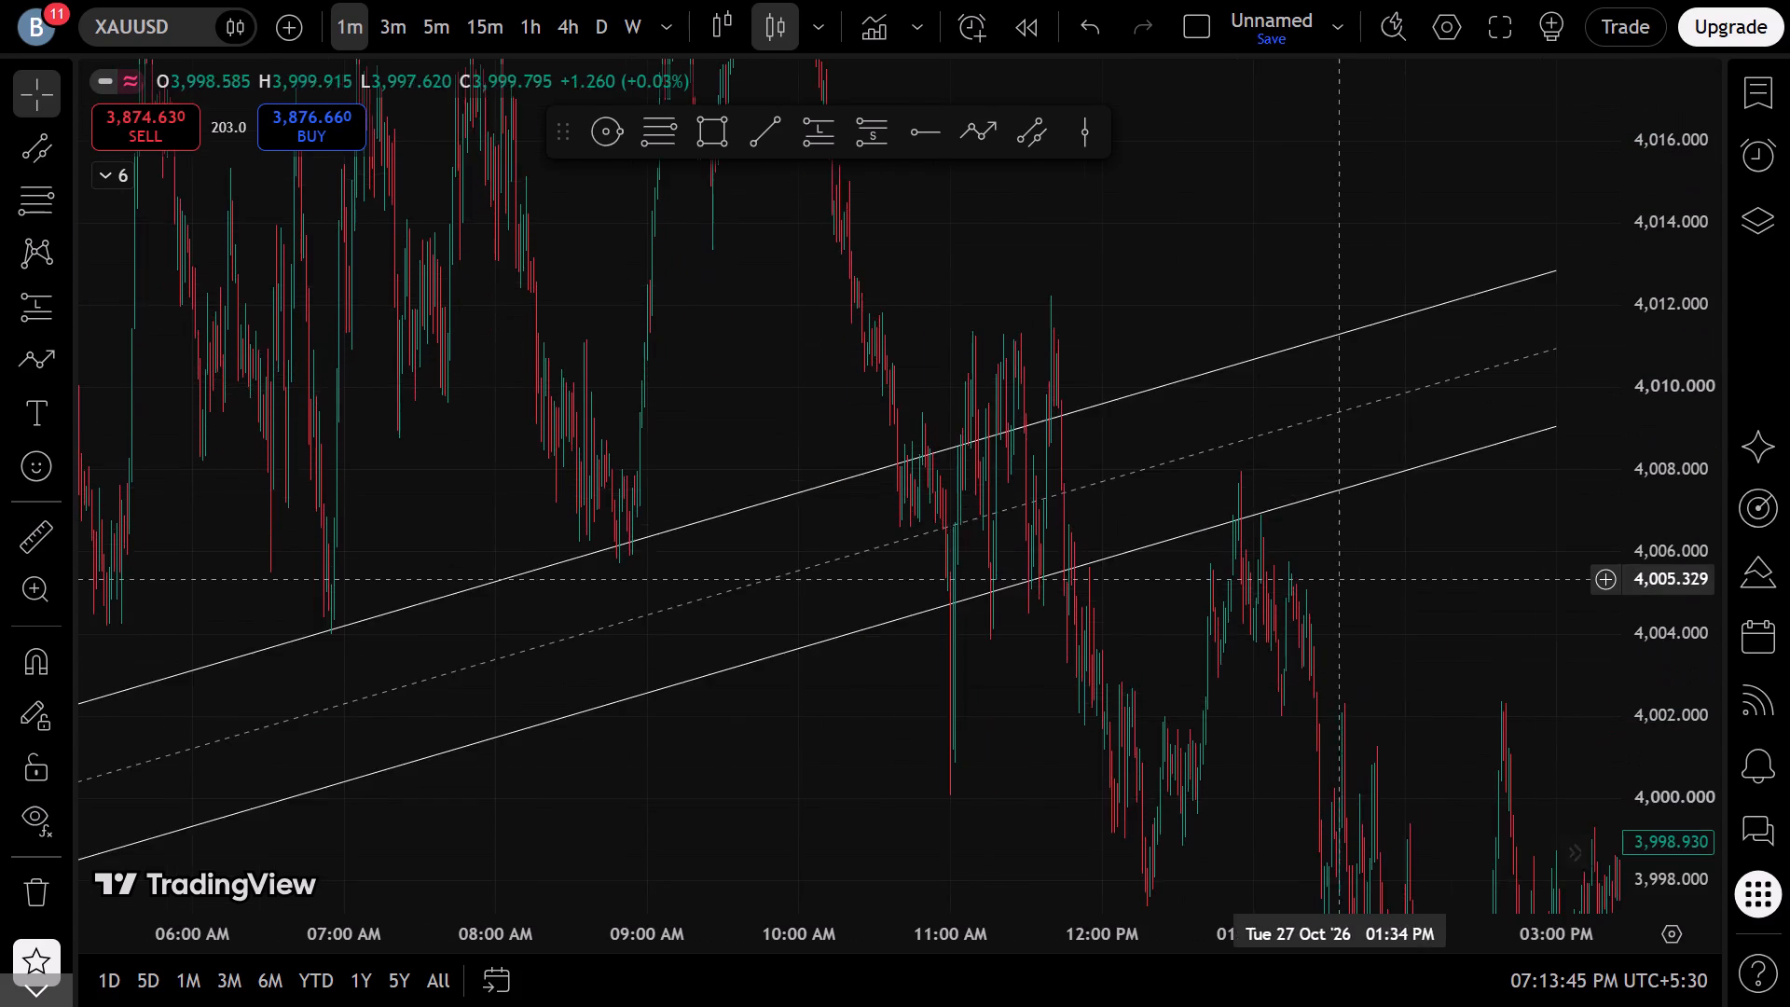
{"action": "scroll", "coordinate": [1341, 580], "scroll_direction": "up", "scroll_amount": 9}
{"action": "left_click_drag", "start_coordinate": [1081, 643], "coordinate": [1130, 629]}
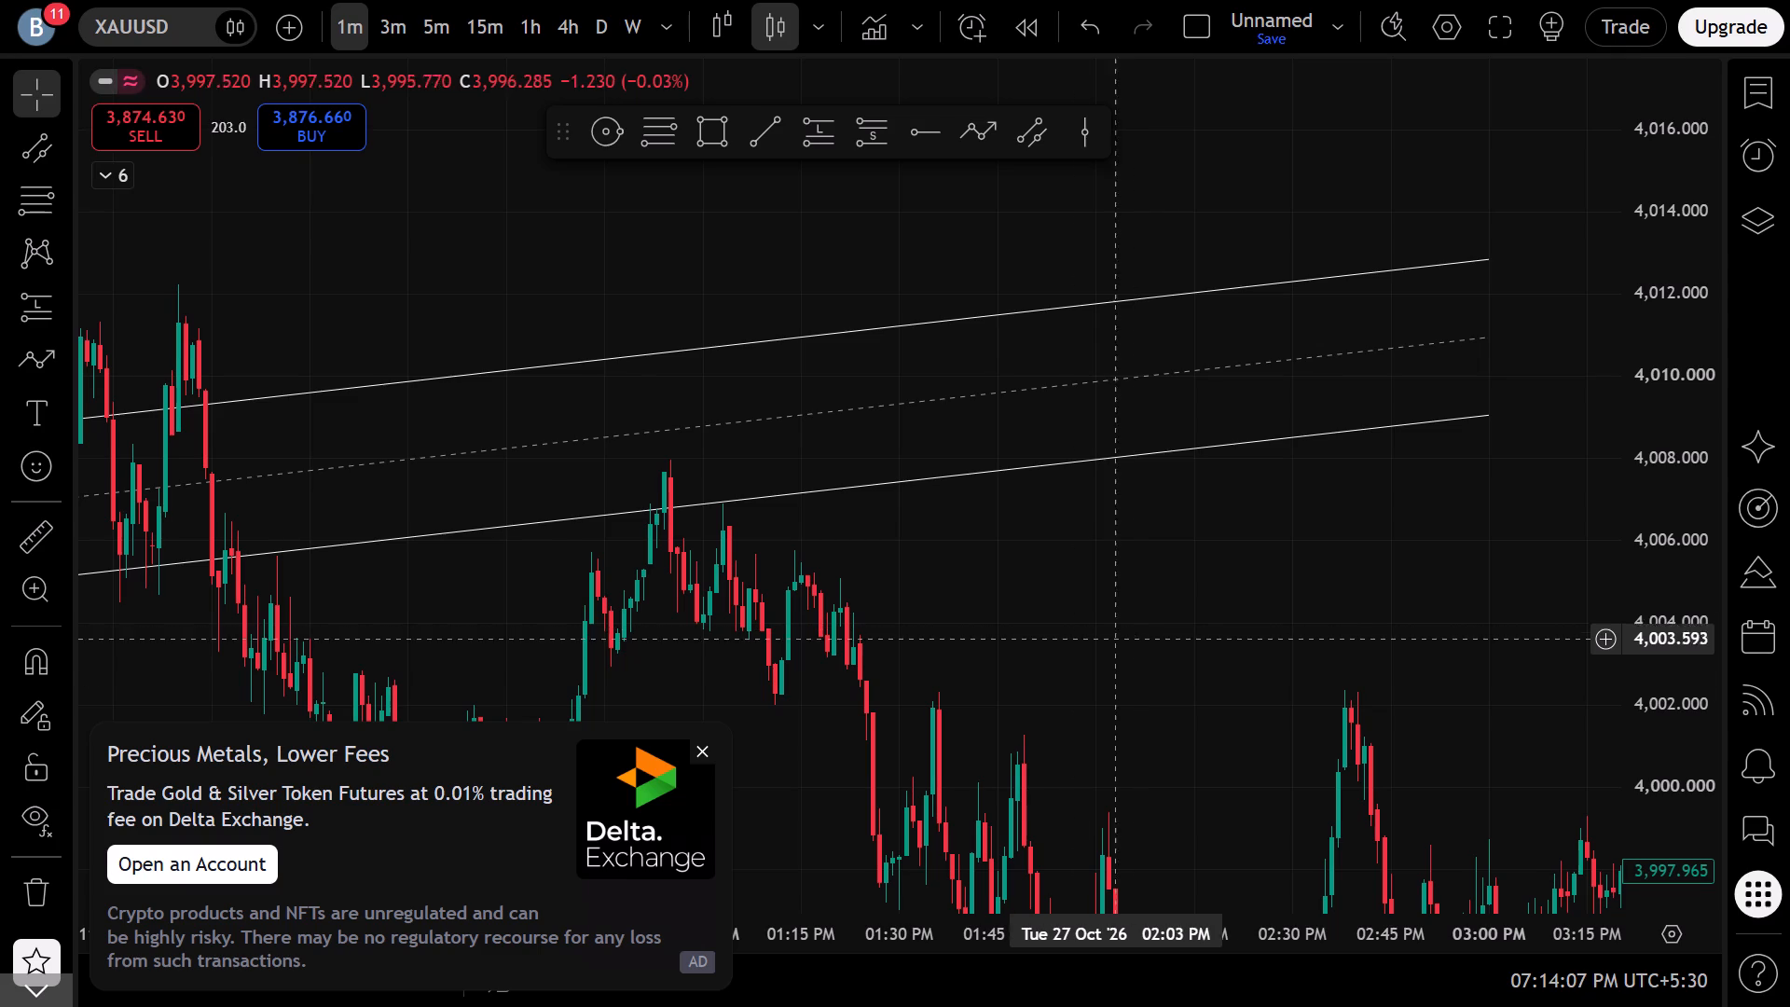
Dismiss the Delta Exchange advertisement covering the chart.
{"action": "left_click", "coordinate": [984, 738]}
{"action": "left_click", "coordinate": [700, 751]}
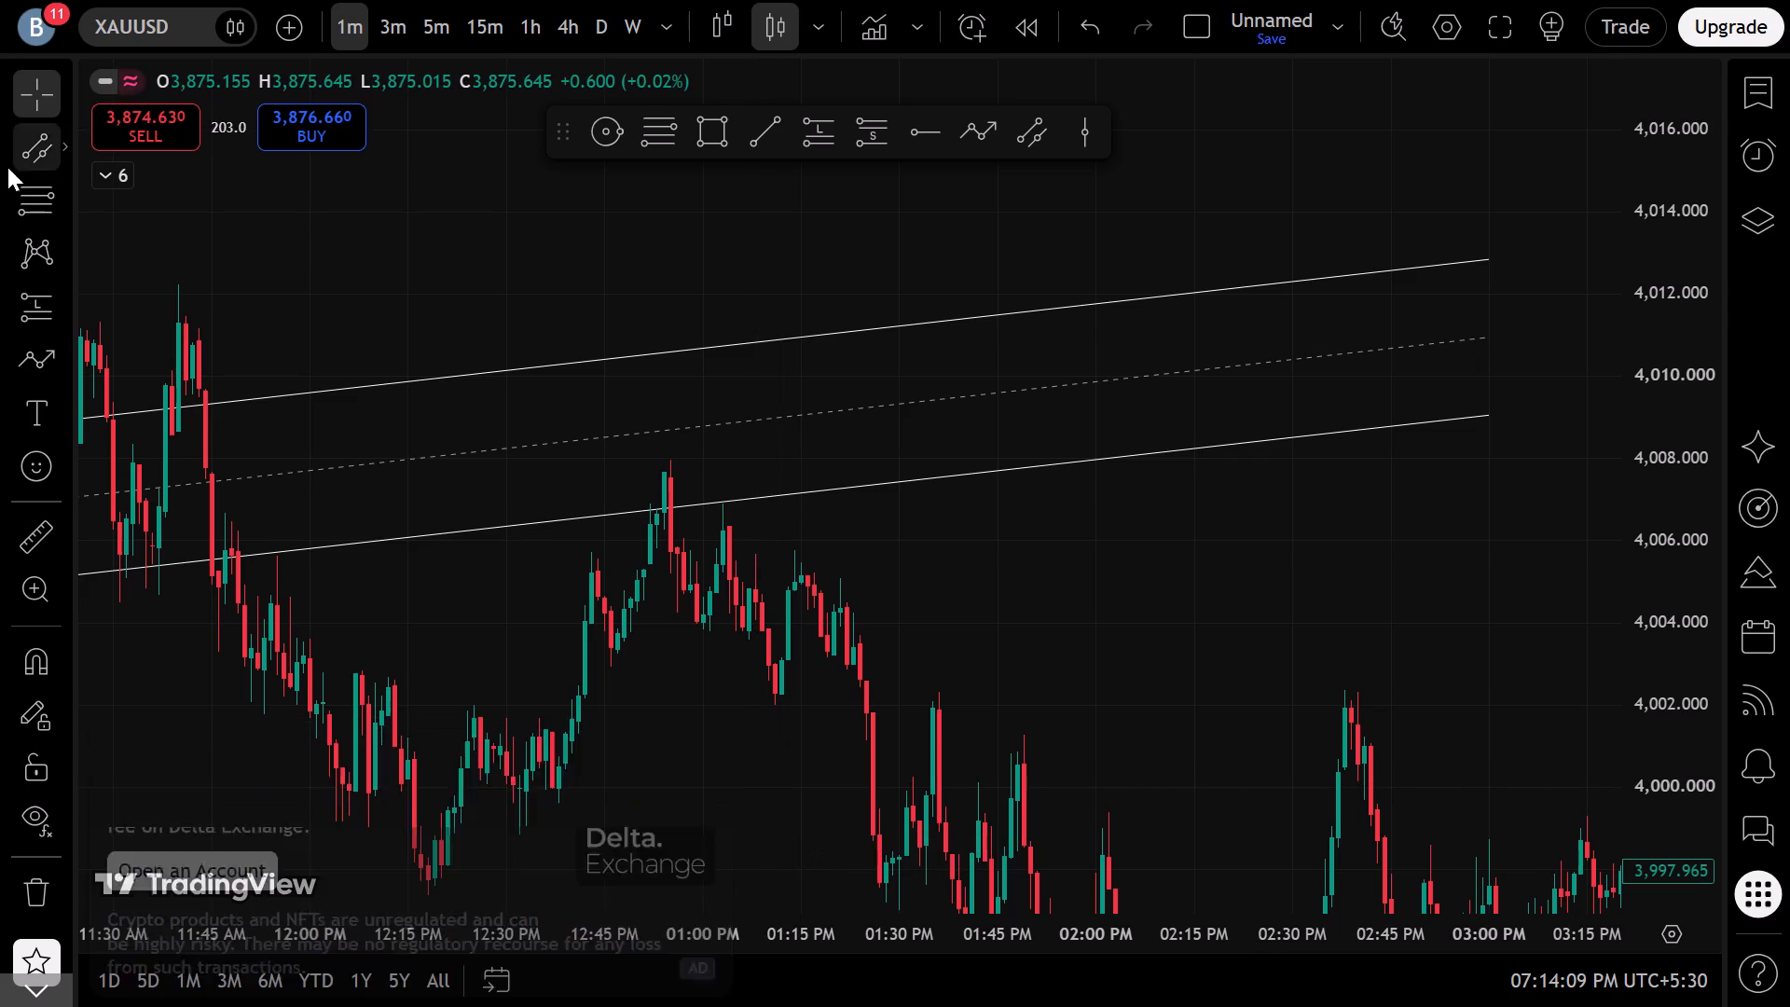
{"action": "left_click", "coordinate": [1283, 35]}
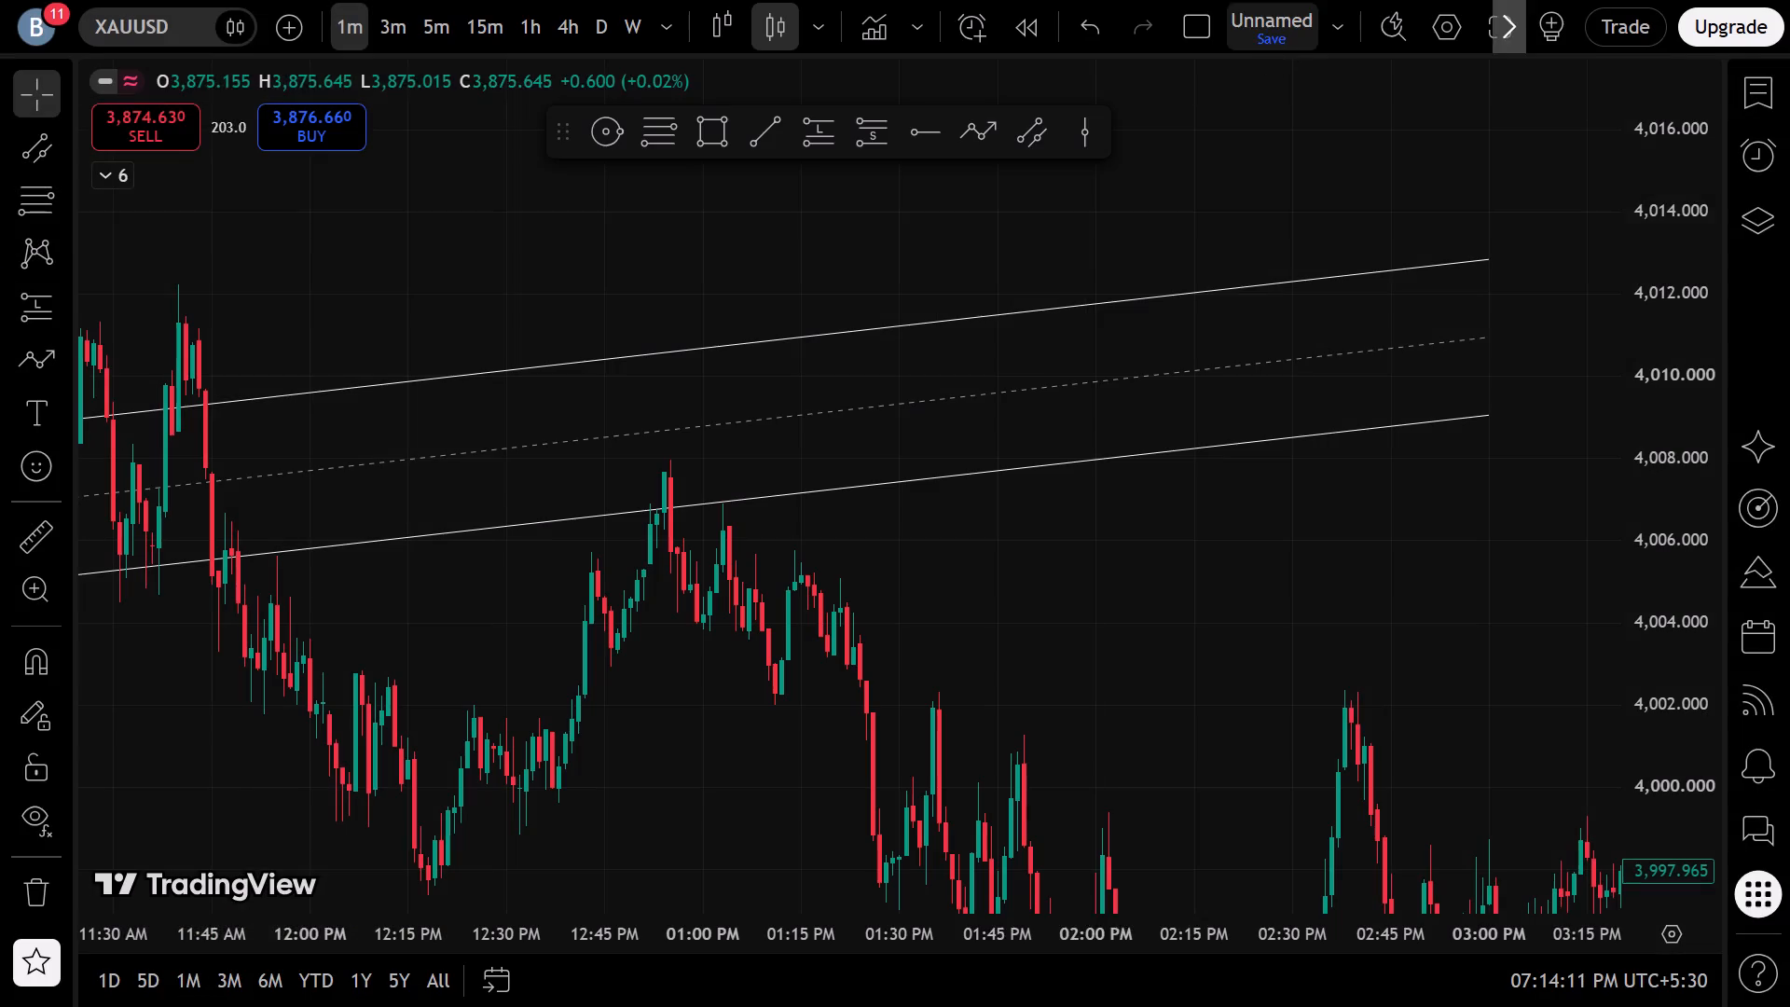
Draw a Fibonacci retracement below the channel on 27 October, from about 4,007 at 12:55 PM down to the swing low near 4,002.
{"action": "left_click", "coordinate": [36, 207]}
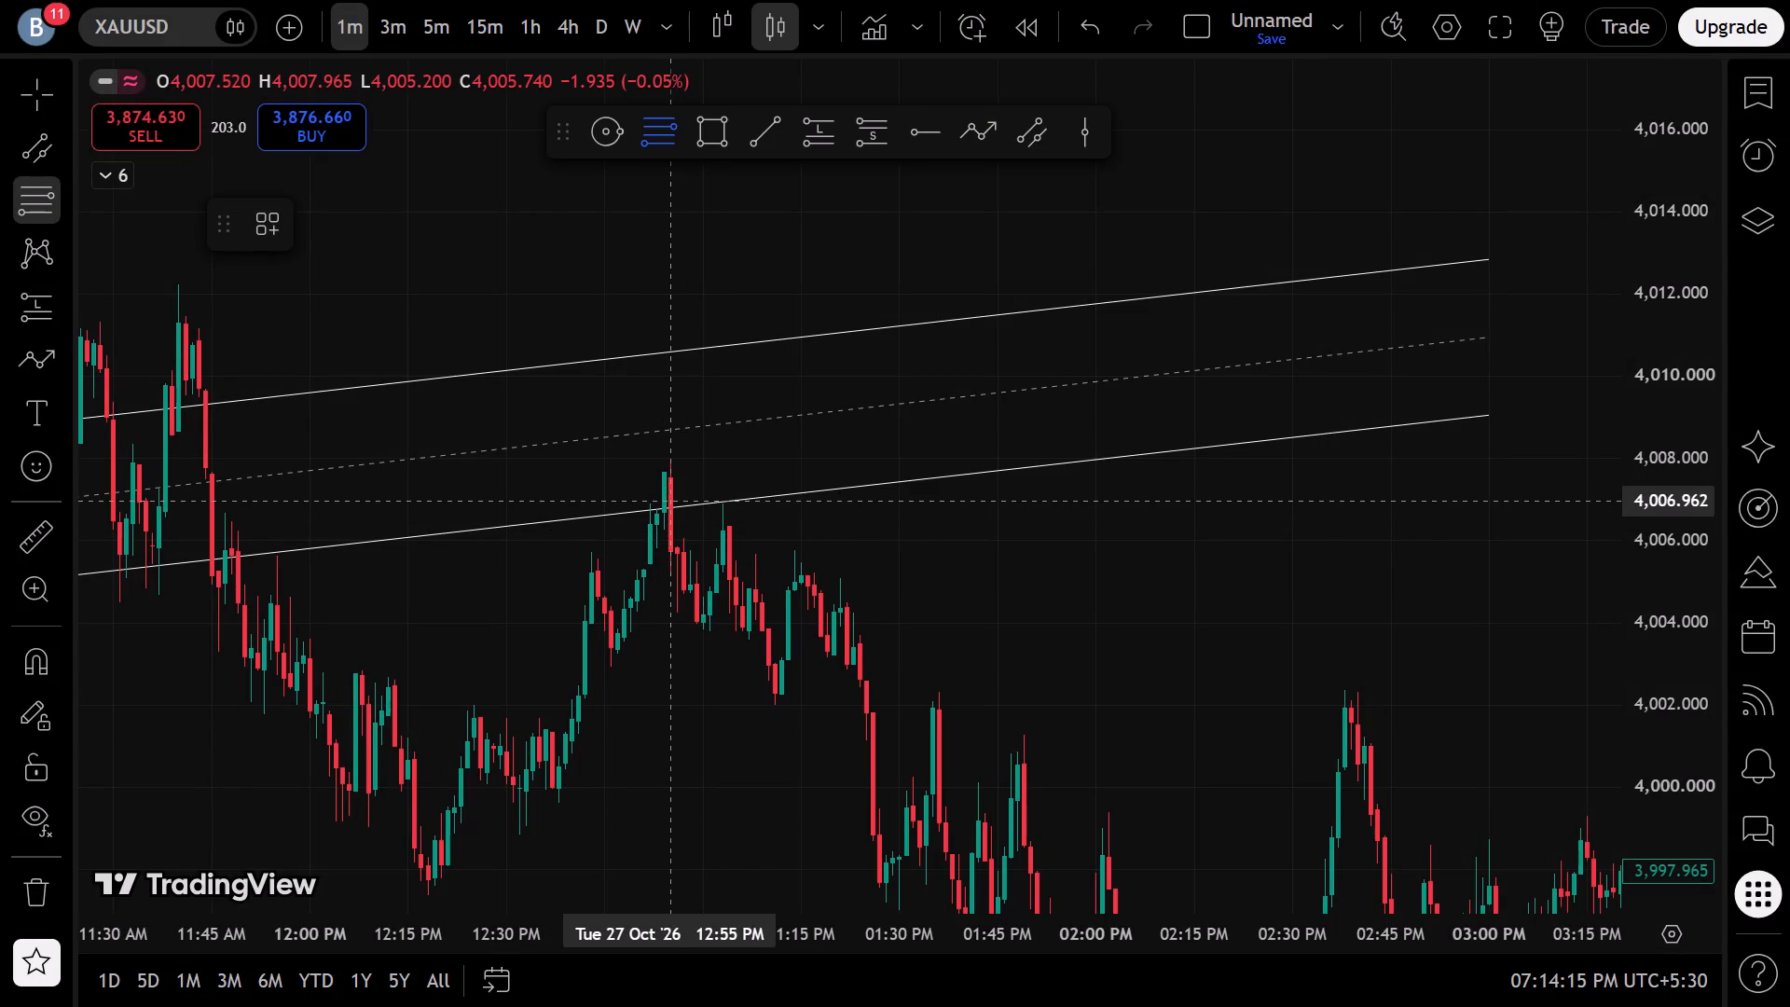
{"action": "left_click", "coordinate": [673, 501]}
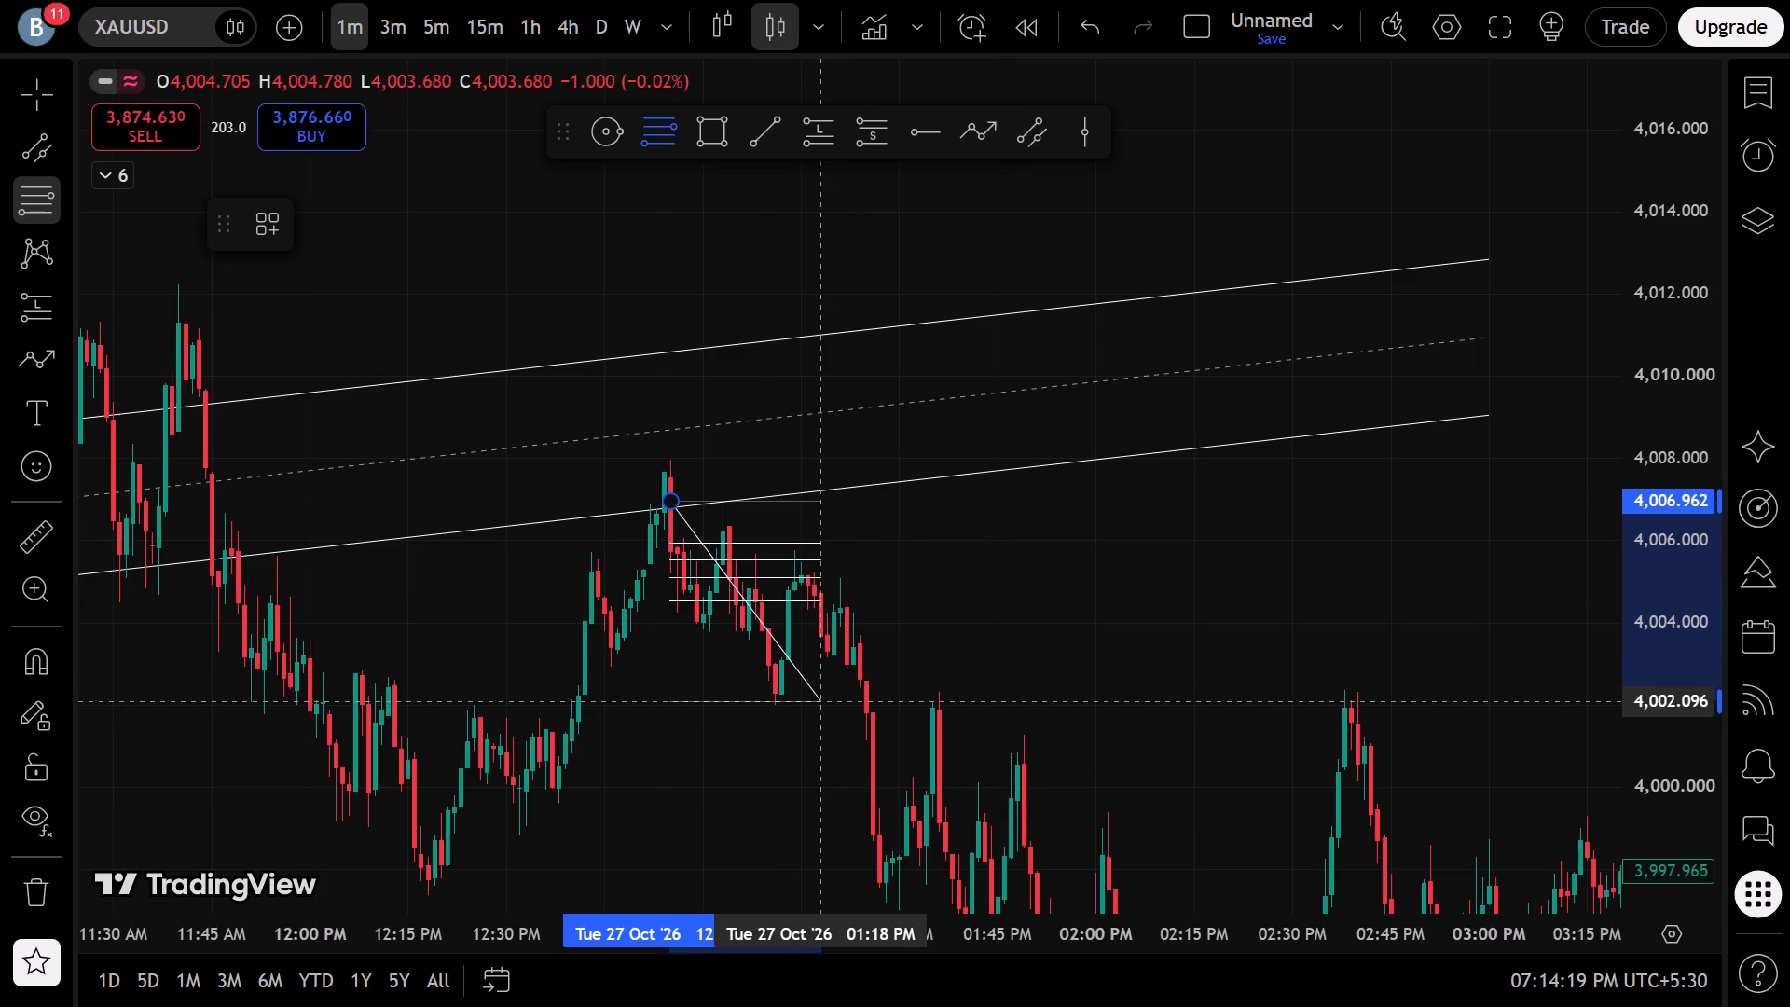
{"action": "left_click", "coordinate": [836, 706]}
{"action": "left_click", "coordinate": [974, 669]}
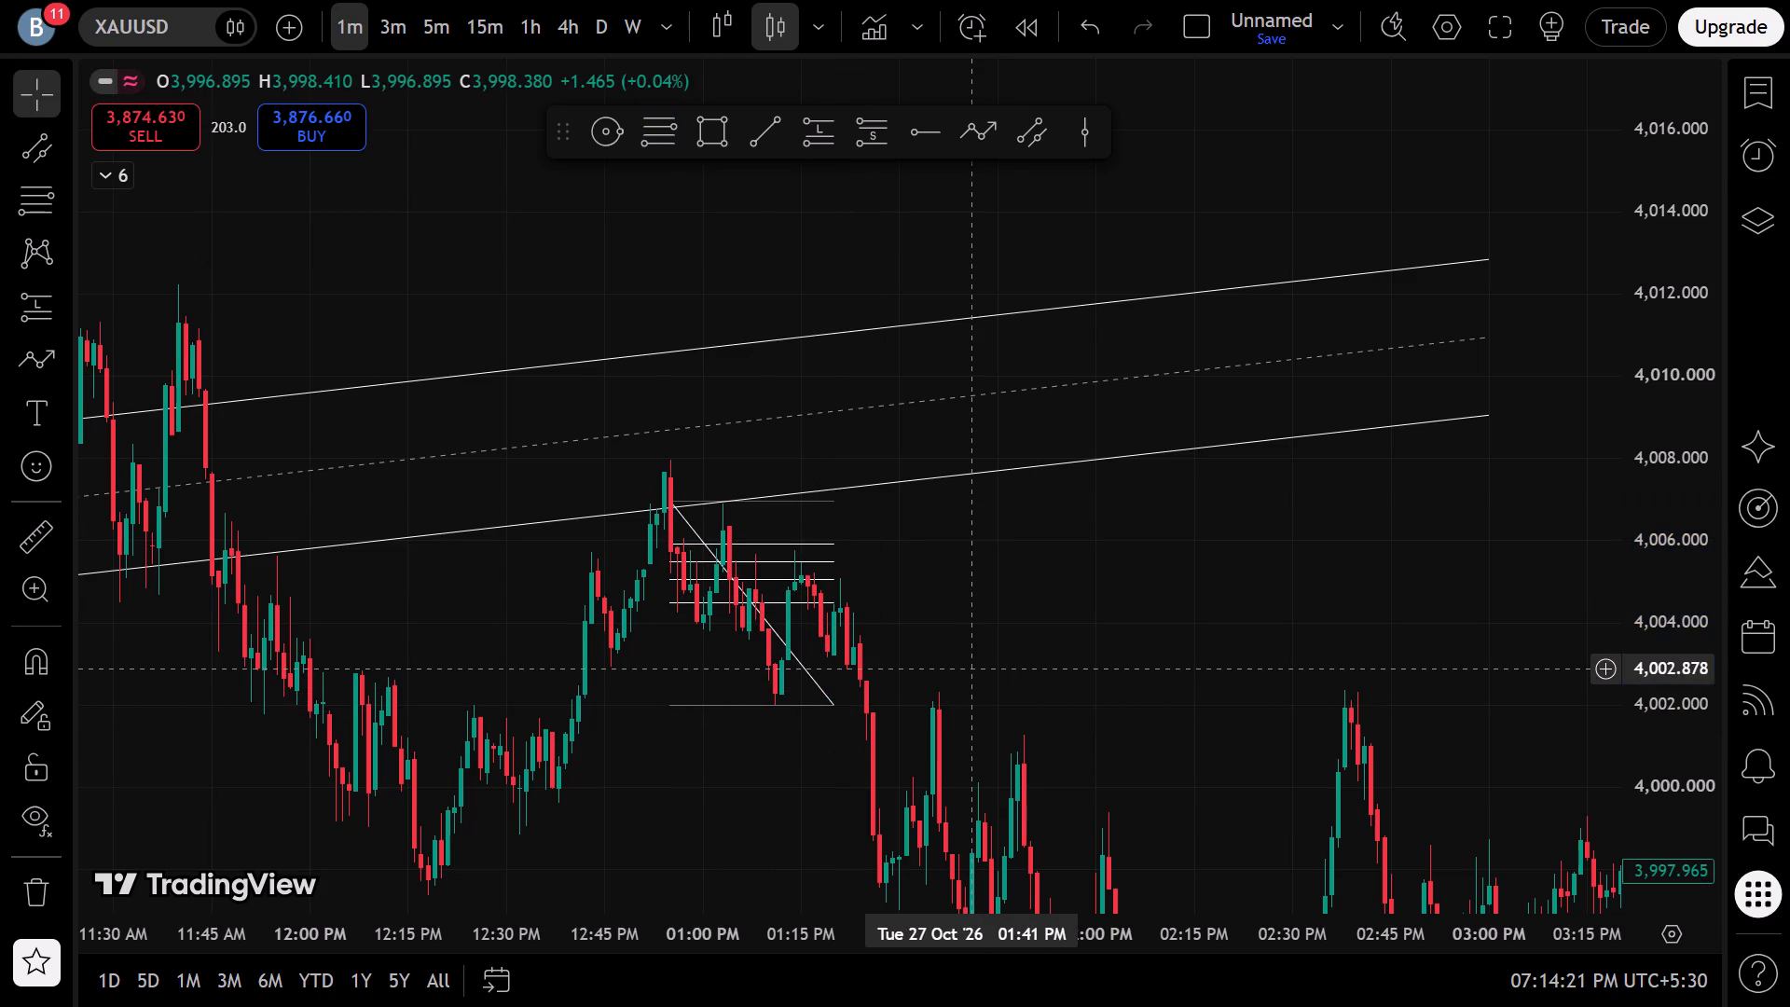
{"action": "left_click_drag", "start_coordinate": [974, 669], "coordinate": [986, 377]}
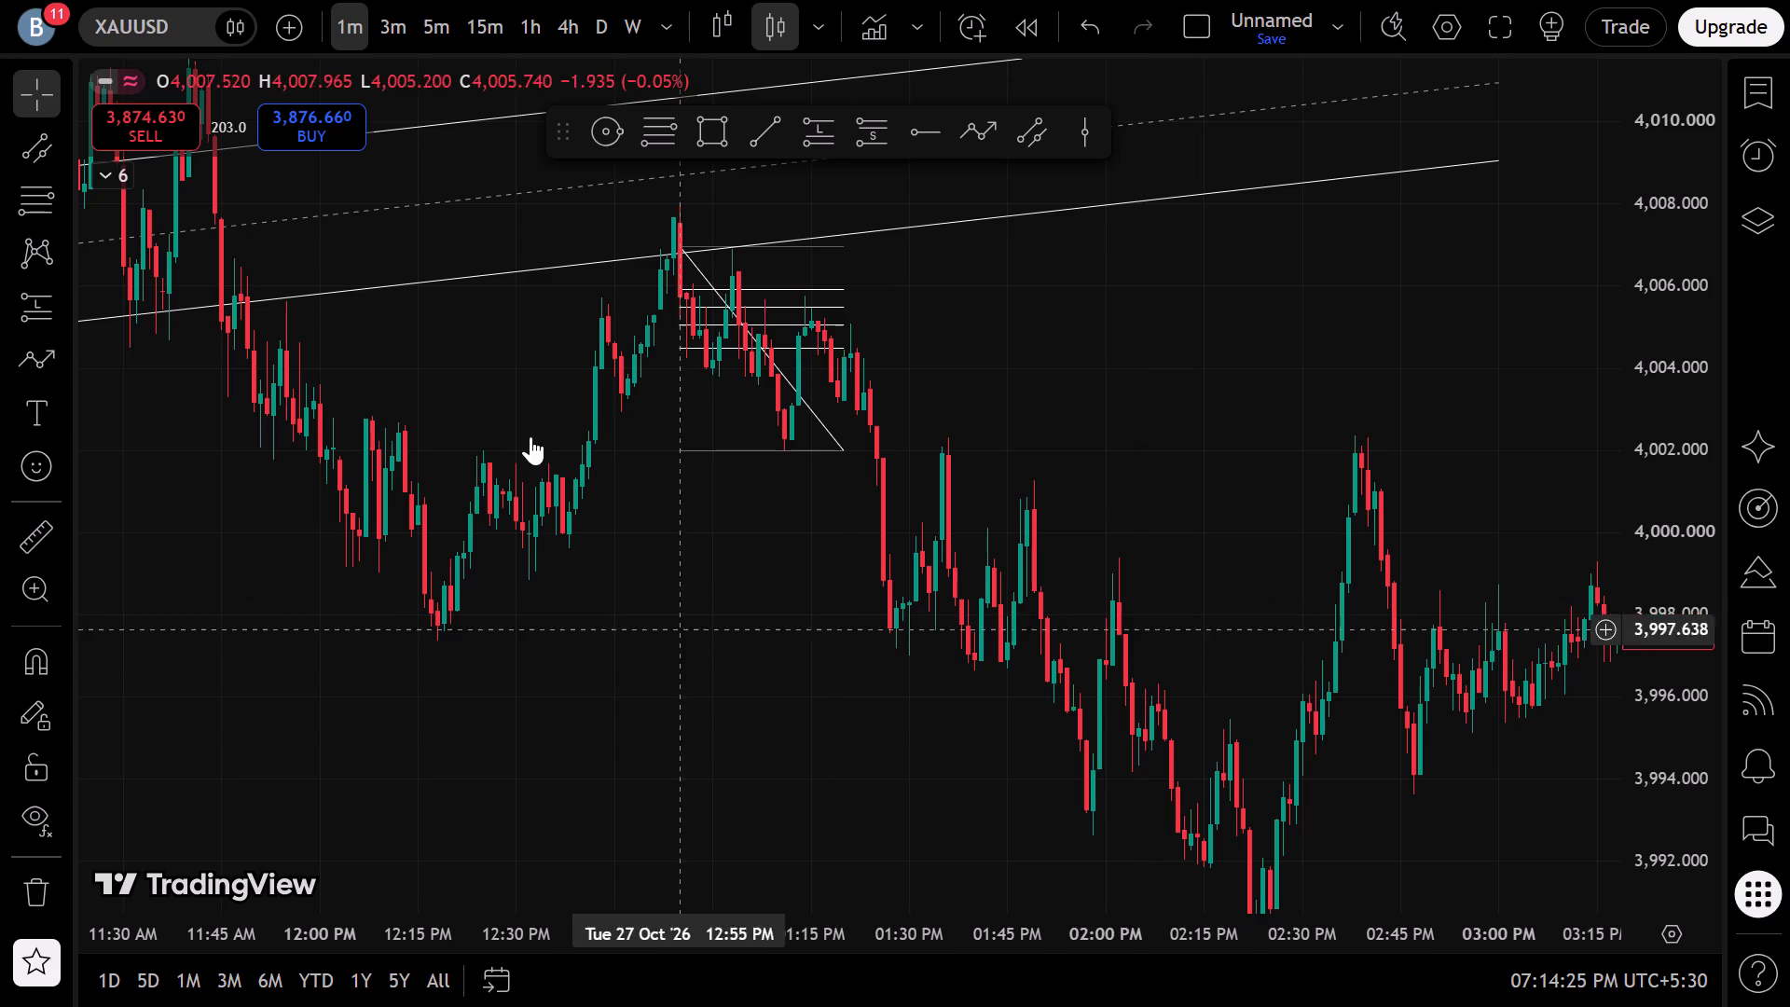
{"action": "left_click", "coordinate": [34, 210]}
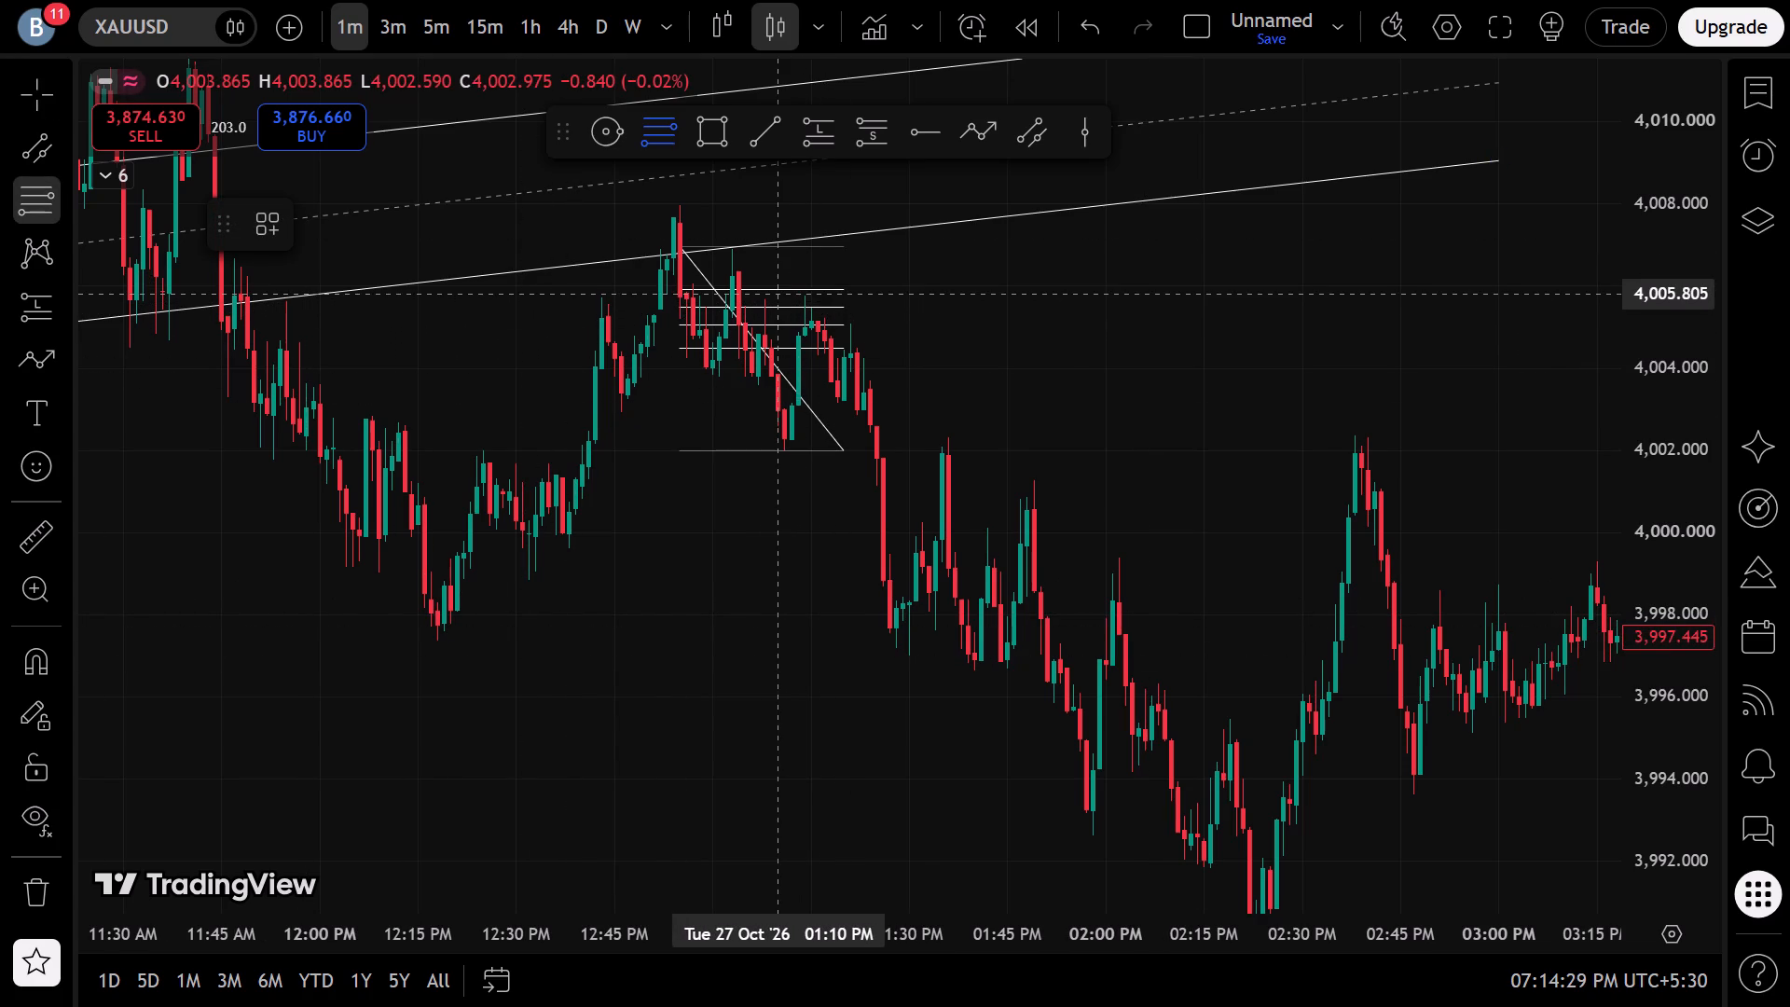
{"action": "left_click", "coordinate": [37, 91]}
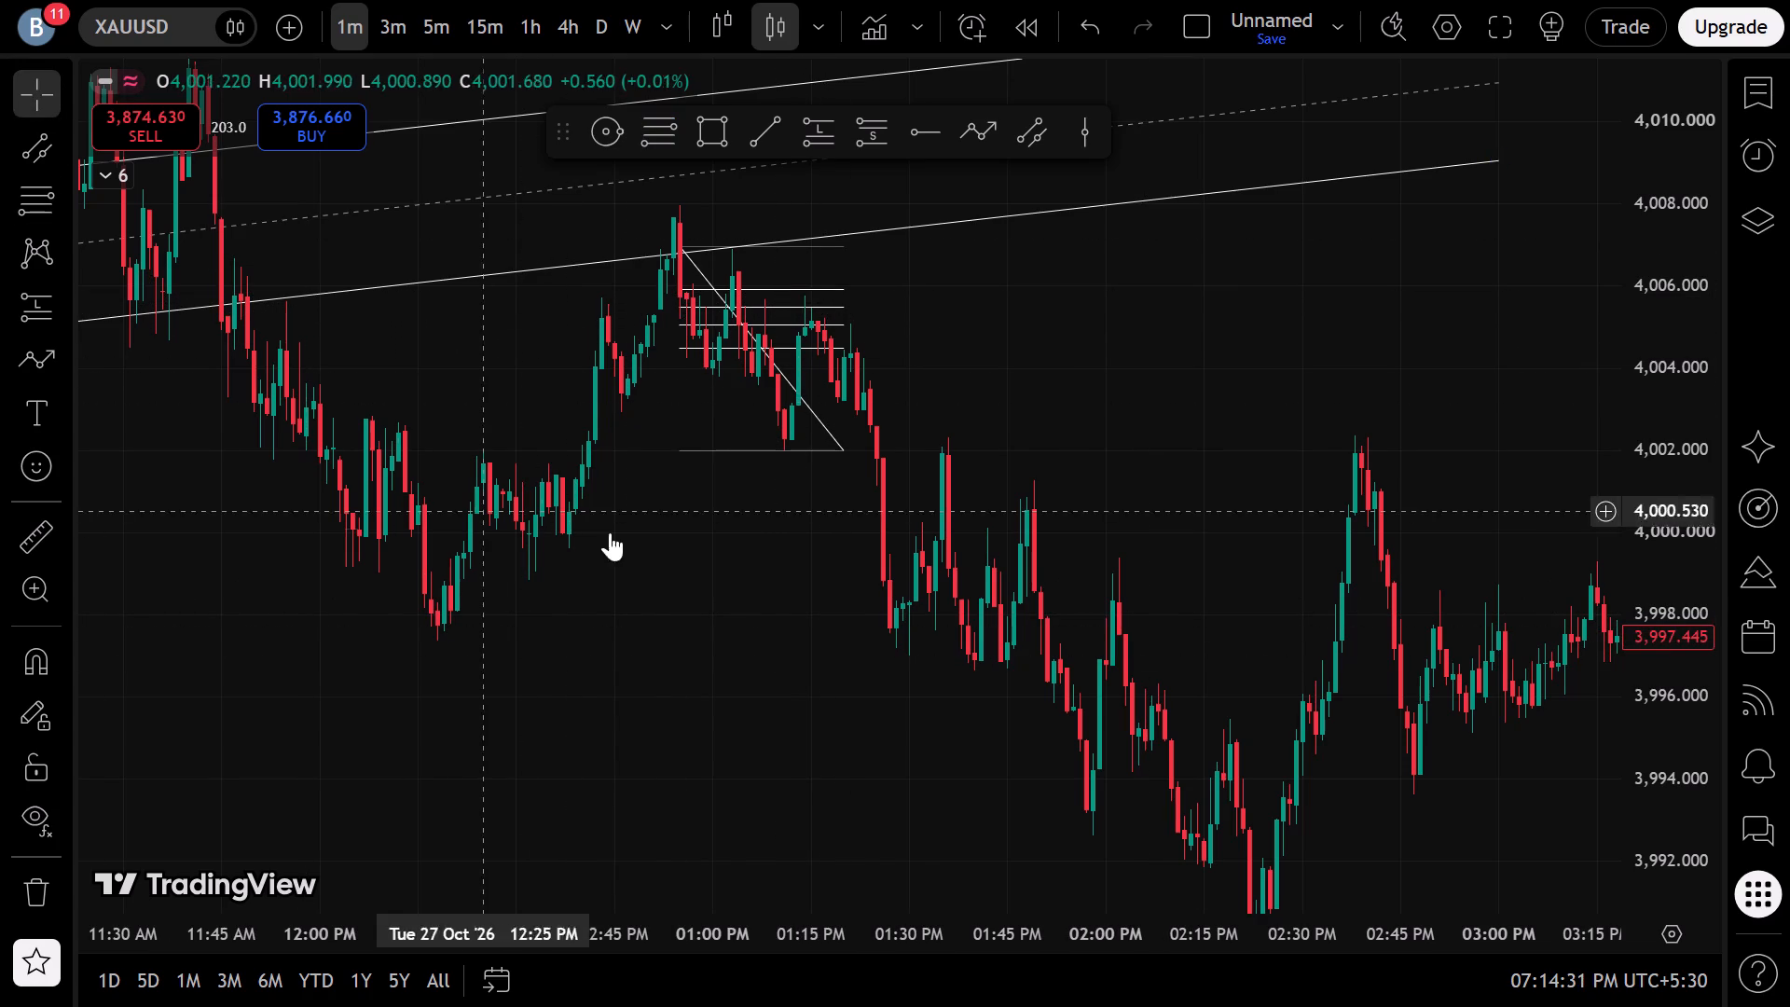
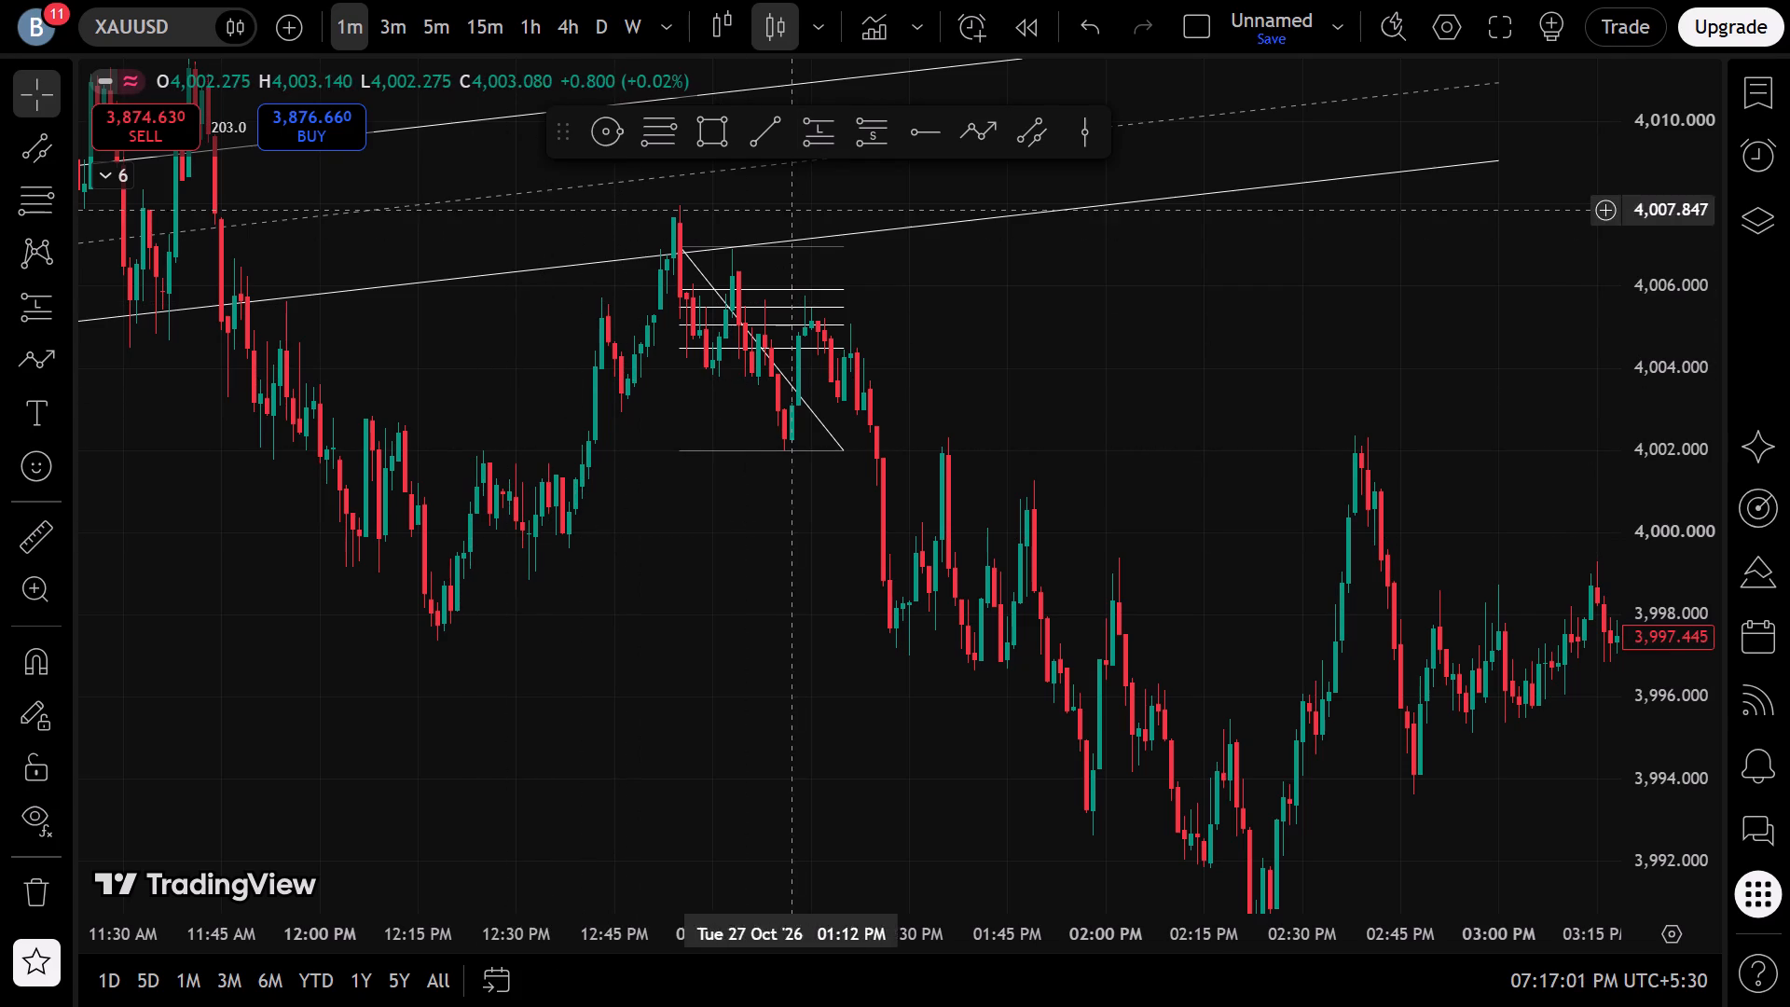
Place a short position on 27 October at 01:09 PM with entry at about 4,004.4 and its stop at about 4,006.0.
{"action": "left_click", "coordinate": [820, 144]}
{"action": "left_click", "coordinate": [876, 142]}
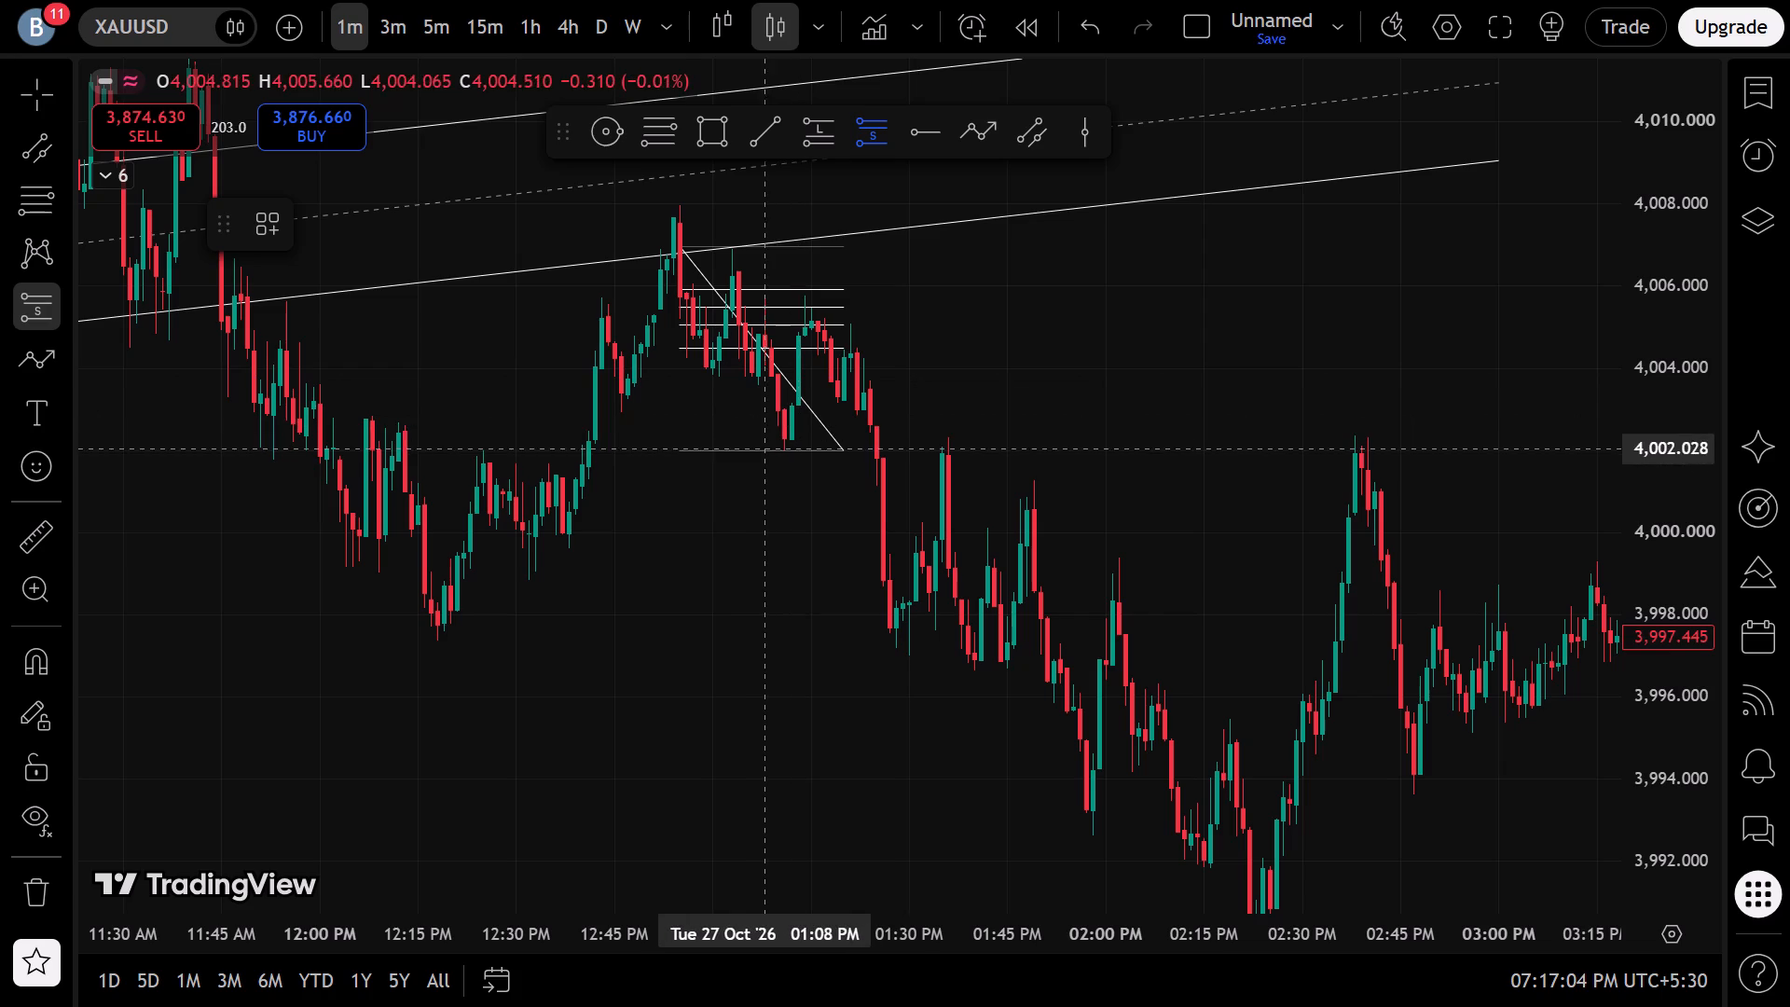
{"action": "left_click", "coordinate": [772, 352]}
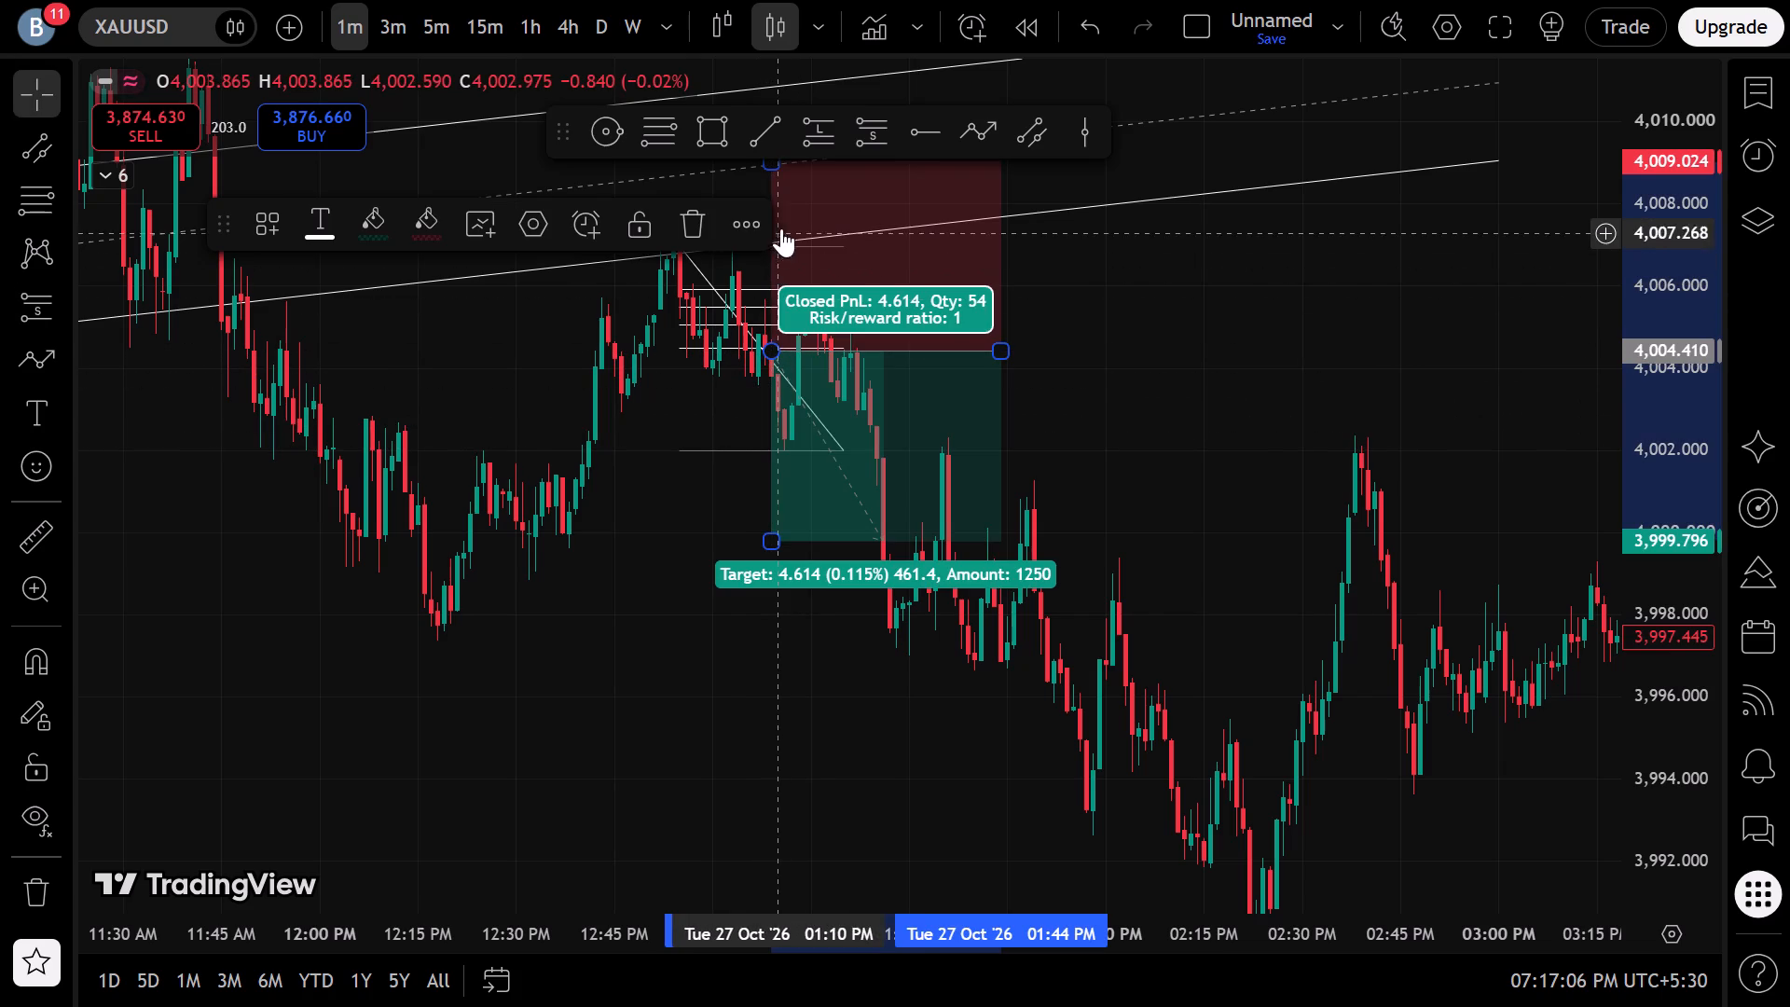
{"action": "left_click_drag", "start_coordinate": [1222, 279], "coordinate": [1235, 406]}
{"action": "left_click_drag", "start_coordinate": [783, 266], "coordinate": [783, 327]}
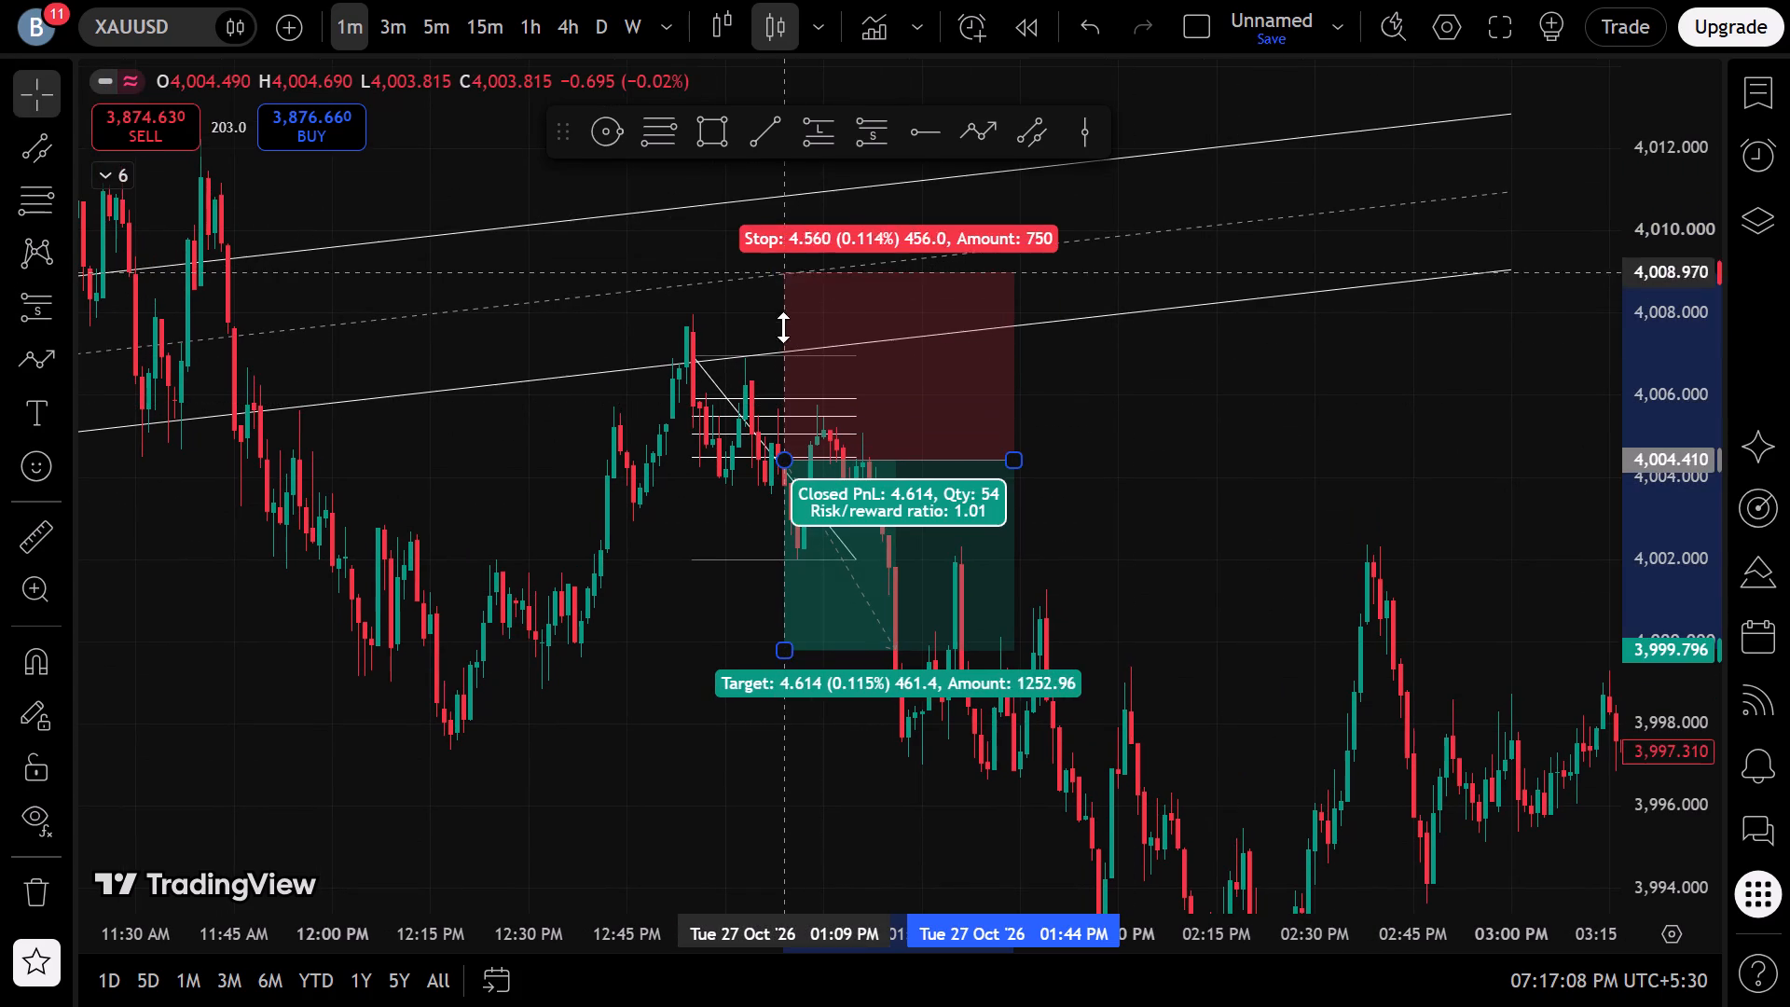
{"action": "left_click_drag", "start_coordinate": [783, 327], "coordinate": [785, 394]}
{"action": "left_click", "coordinate": [636, 648]}
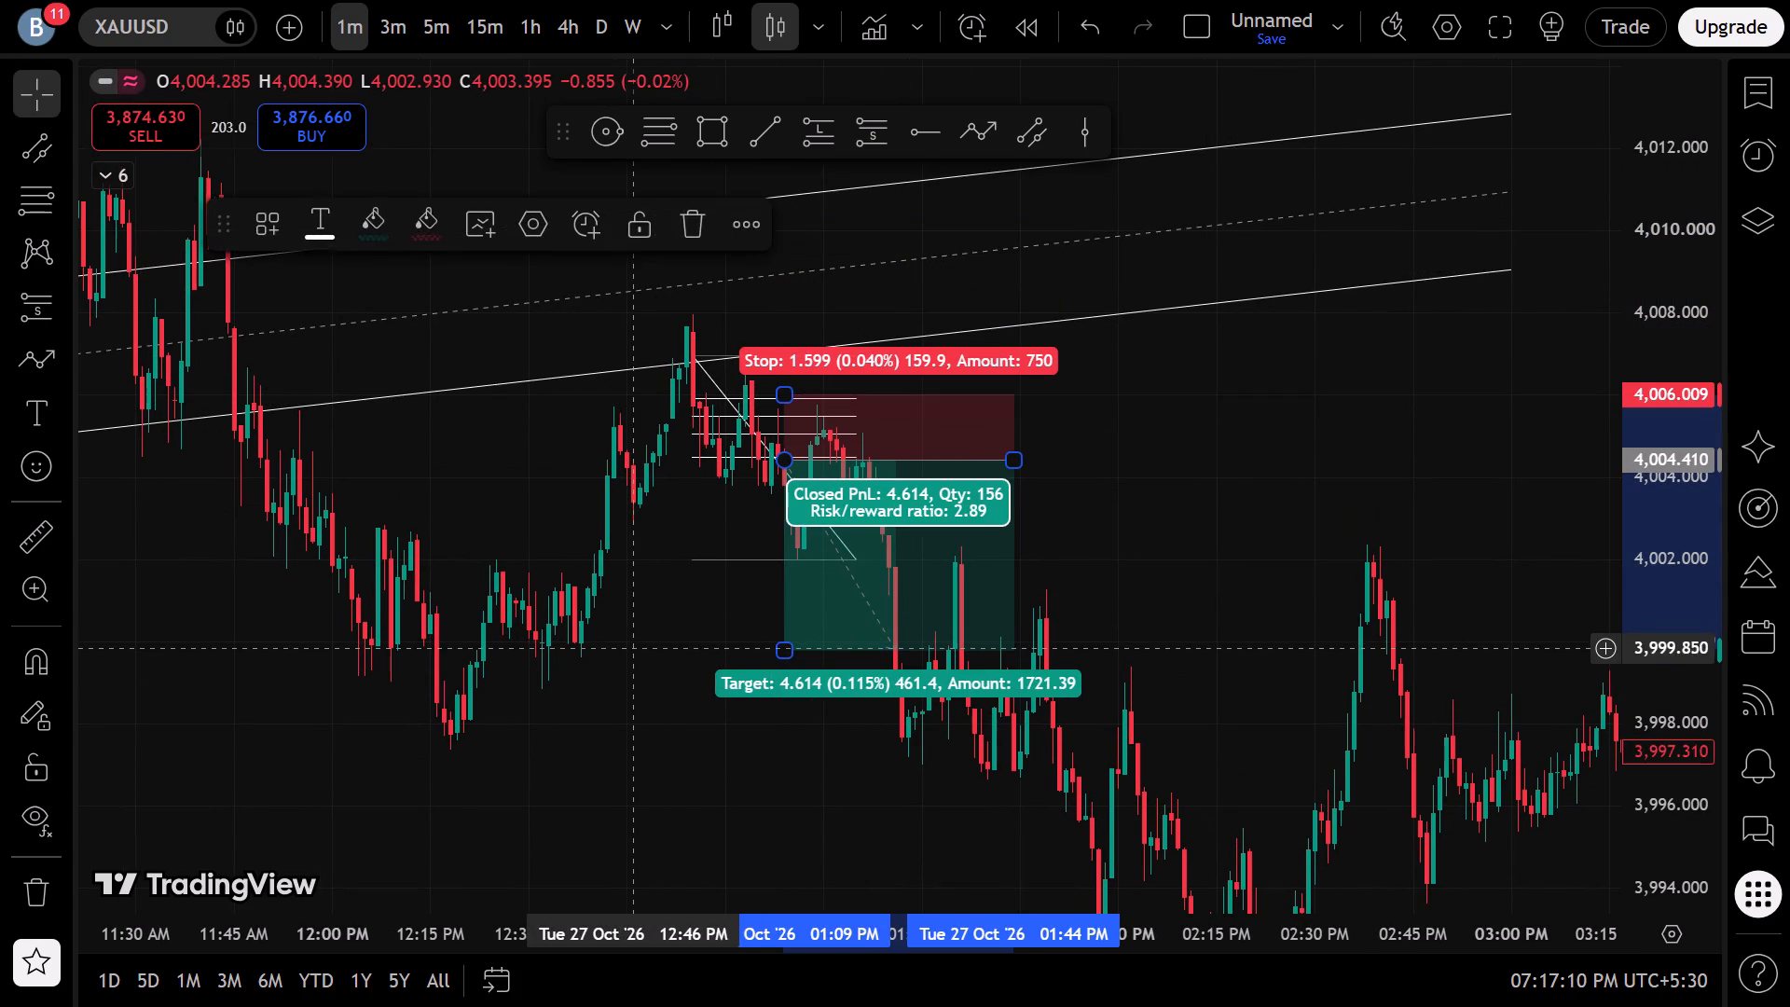
Extend the short position's profit target down to about 3,990.2, near the afternoon swing low.
{"action": "left_click_drag", "start_coordinate": [641, 648], "coordinate": [731, 499]}
{"action": "left_click_drag", "start_coordinate": [860, 520], "coordinate": [861, 561]}
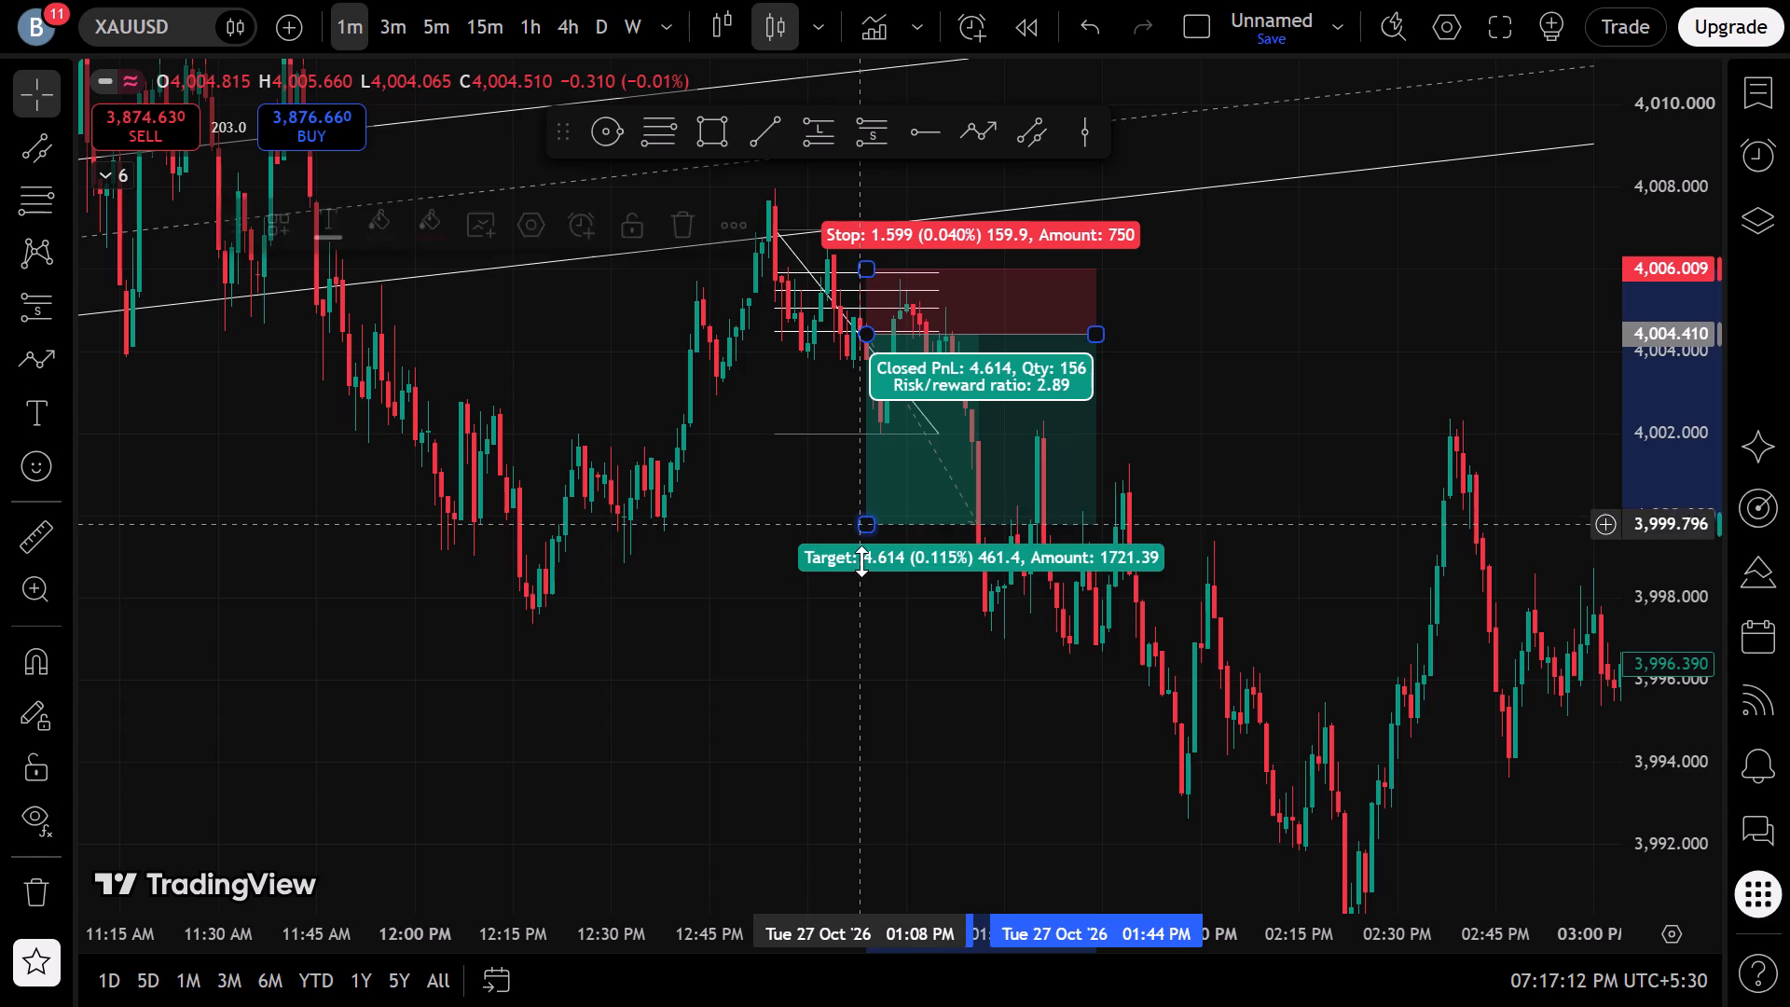
{"action": "left_click_drag", "start_coordinate": [861, 561], "coordinate": [871, 664]}
{"action": "scroll", "coordinate": [800, 659], "scroll_direction": "down", "scroll_amount": 15}
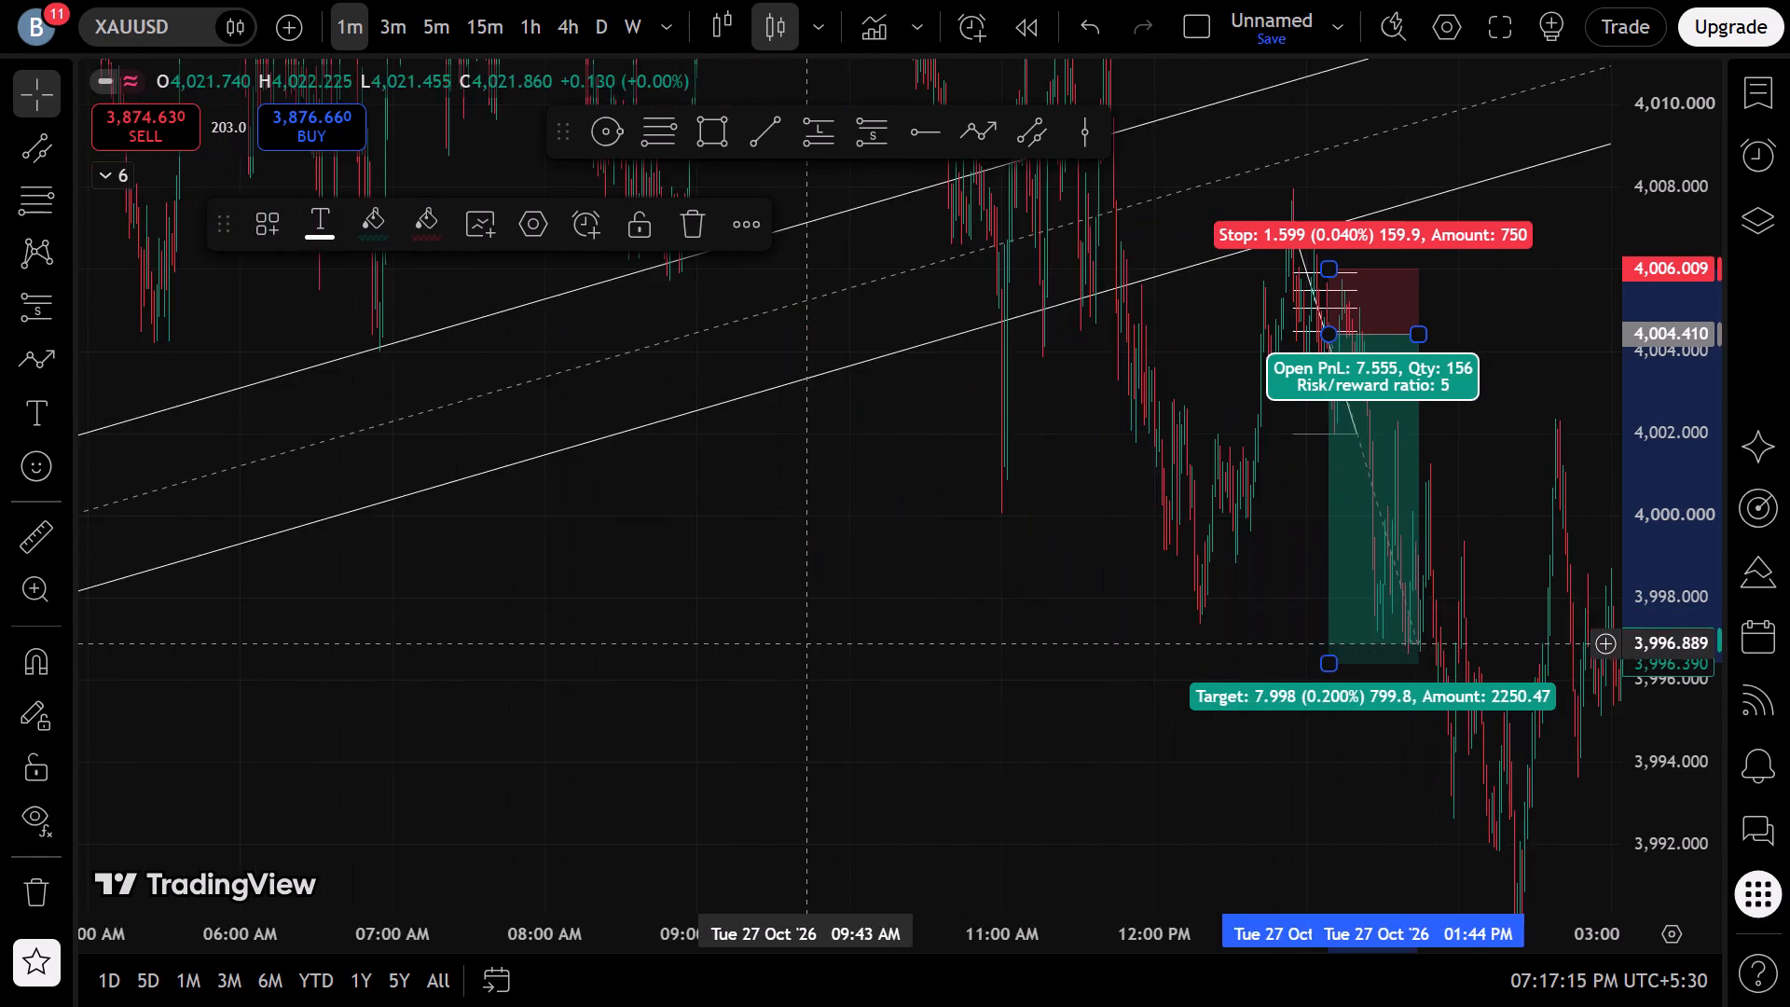
{"action": "scroll", "coordinate": [807, 643], "scroll_direction": "down", "scroll_amount": 1}
{"action": "left_click_drag", "start_coordinate": [1632, 261], "coordinate": [1472, 791]}
{"action": "left_click_drag", "start_coordinate": [1227, 723], "coordinate": [833, 723]}
{"action": "scroll", "coordinate": [828, 723], "scroll_direction": "up", "scroll_amount": 6}
{"action": "left_click_drag", "start_coordinate": [766, 553], "coordinate": [768, 592]}
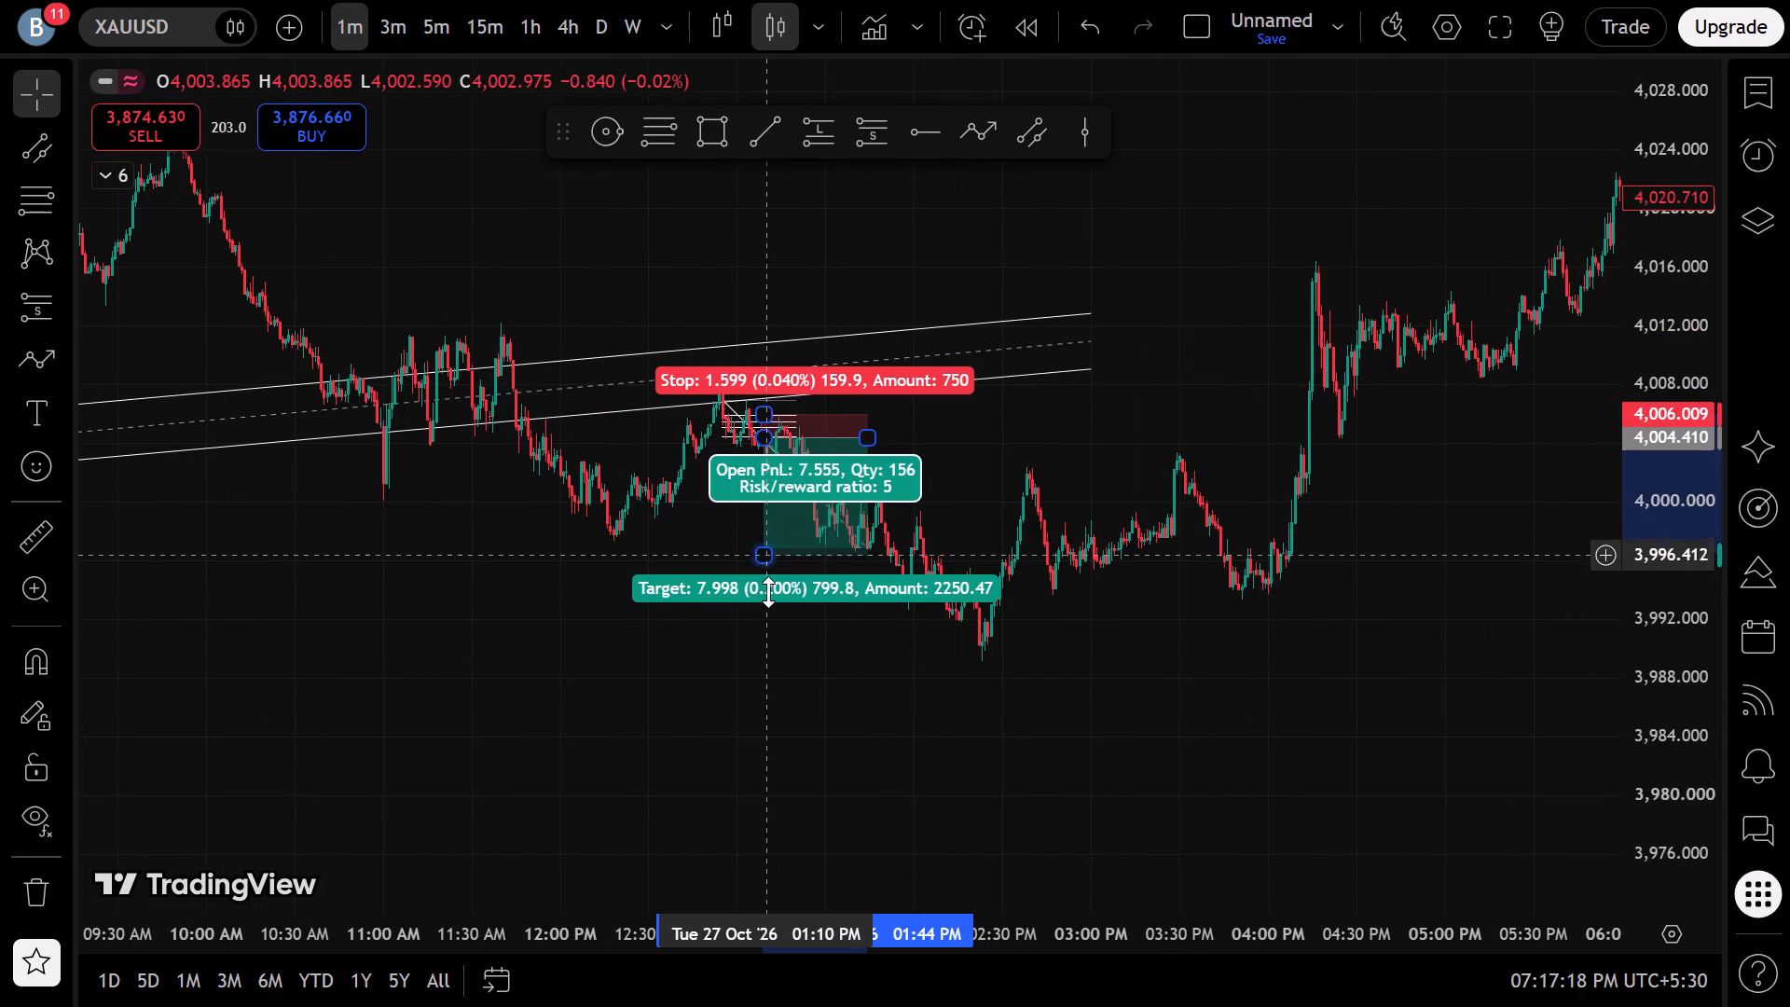
{"action": "left_click_drag", "start_coordinate": [768, 592], "coordinate": [777, 647]}
{"action": "left_click", "coordinate": [407, 718]}
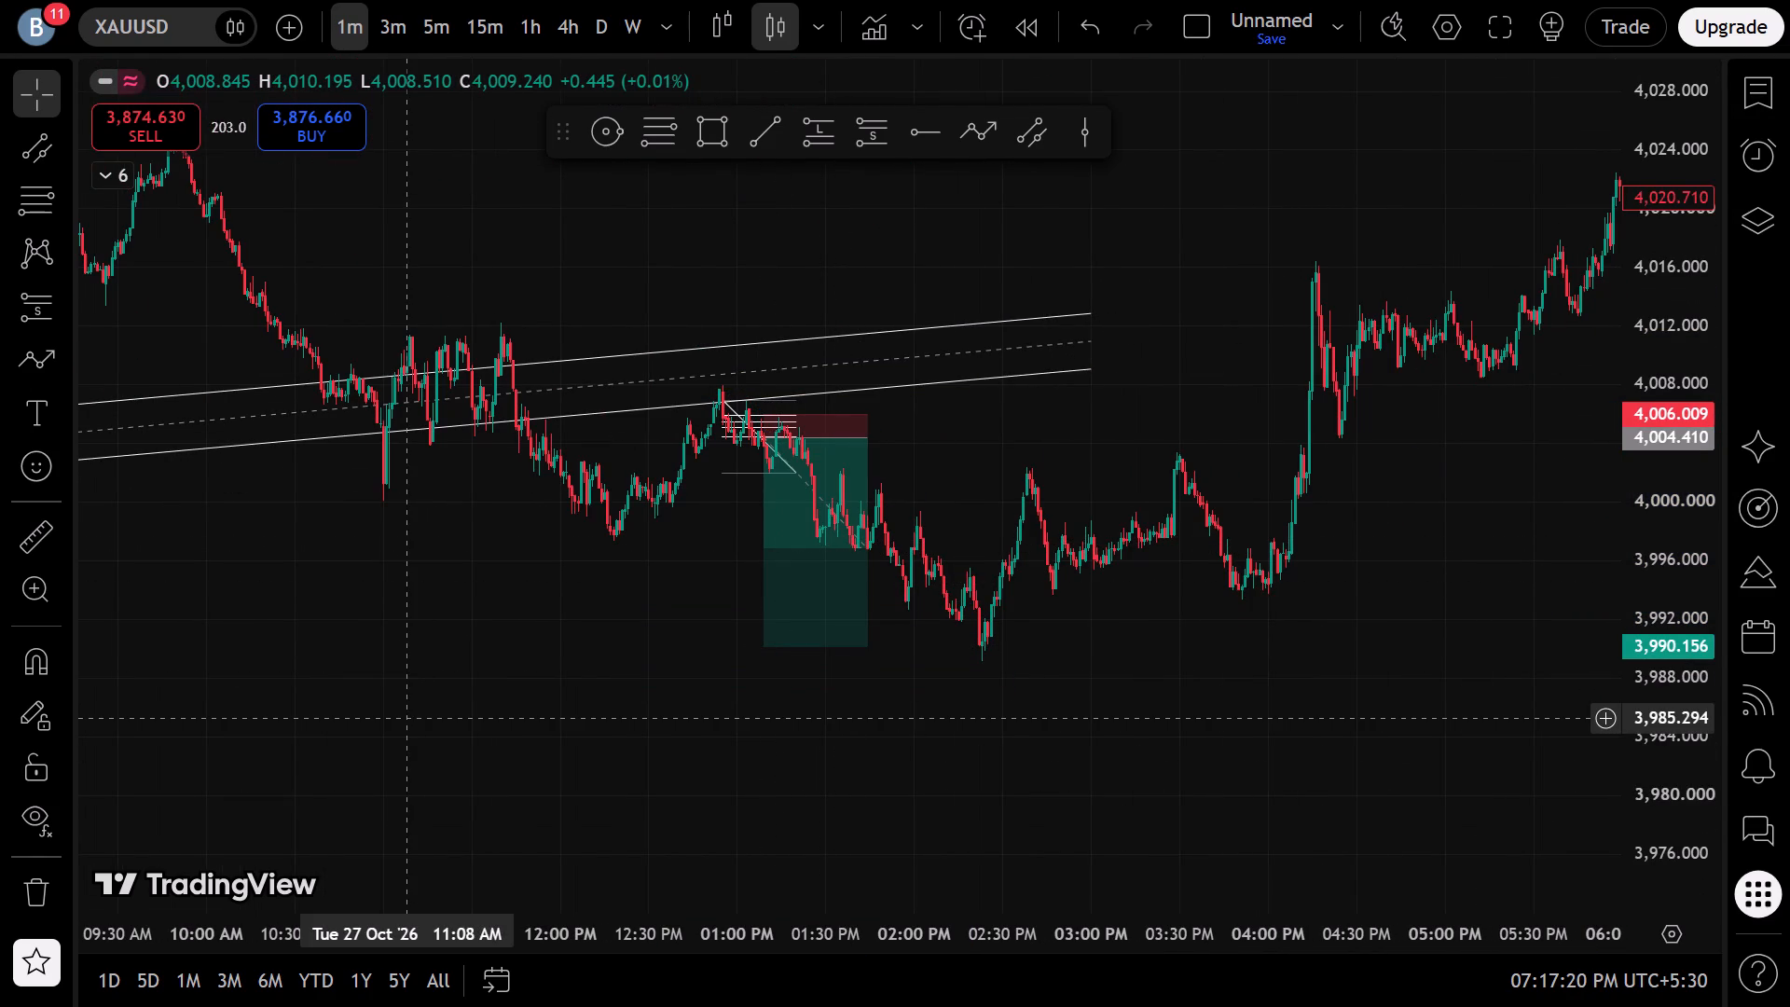
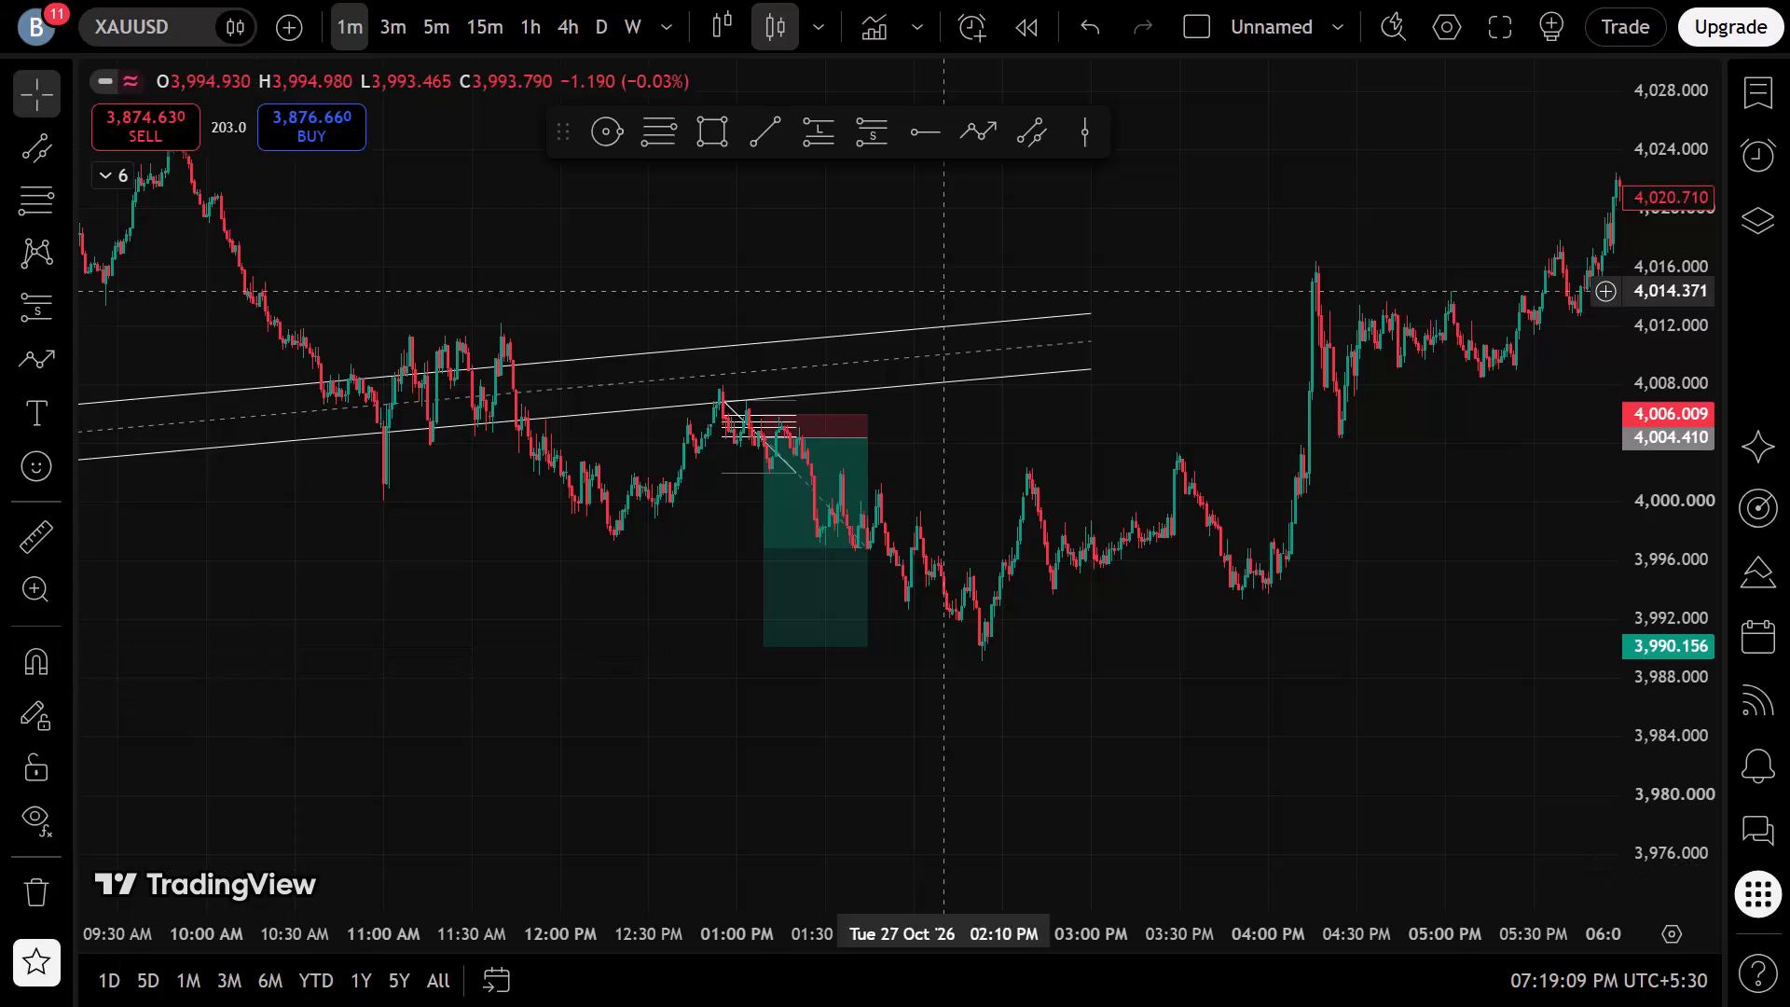
Switch the XAUUSD chart to the 5-minute timeframe and reset the chart view.
{"action": "scroll", "coordinate": [863, 336], "scroll_direction": "down", "scroll_amount": 17}
{"action": "left_click_drag", "start_coordinate": [447, 471], "coordinate": [478, 495]}
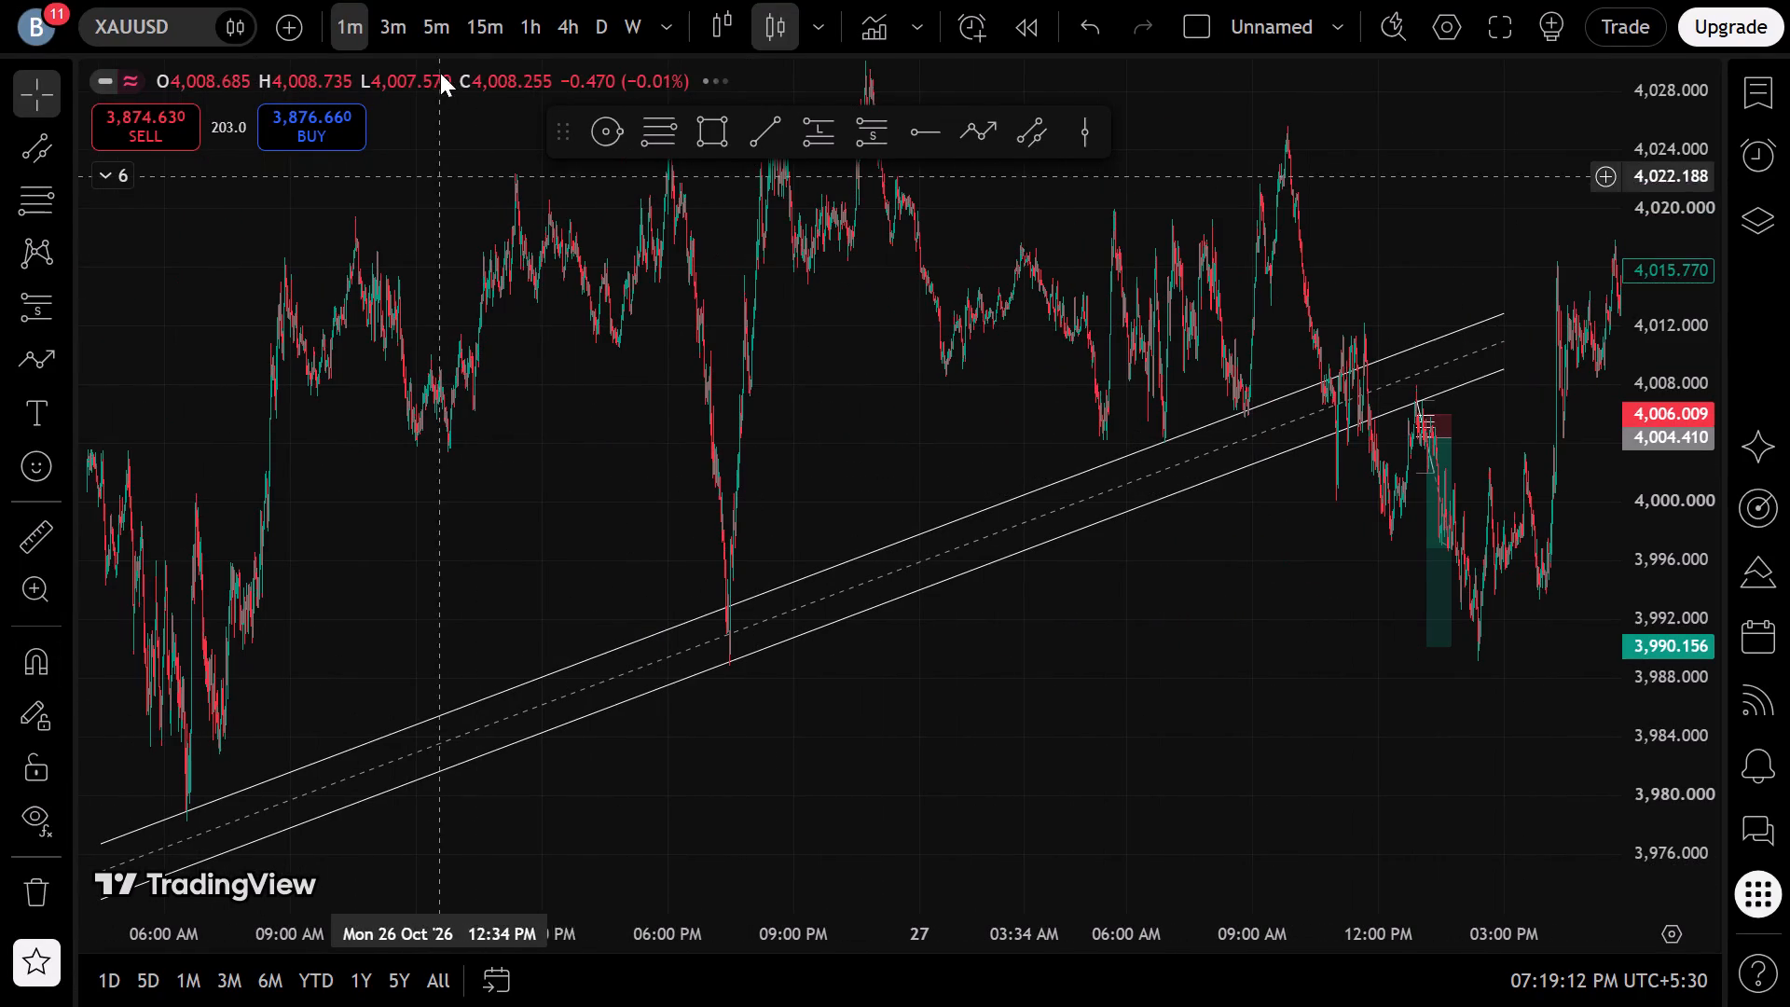
{"action": "left_click", "coordinate": [444, 9]}
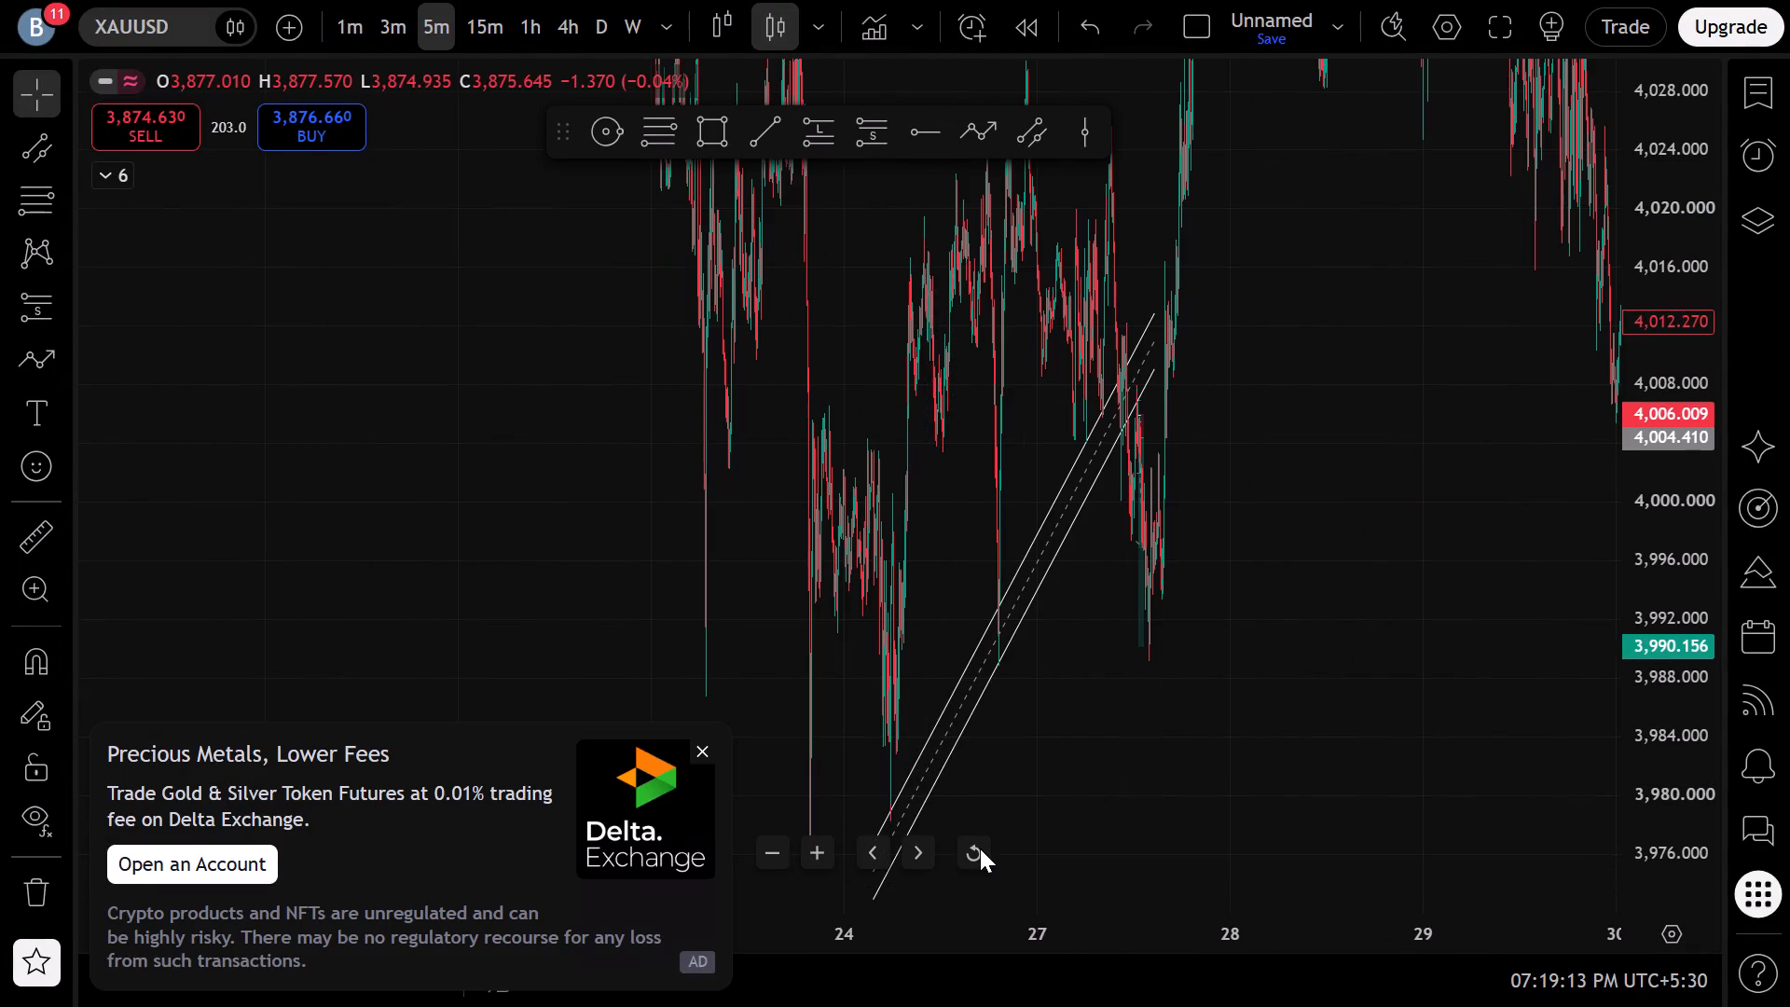
{"action": "left_click", "coordinate": [980, 850]}
Examine XAUUSD's 5-minute price action from 28 to 30 October and dismiss the advertisement covering the chart.
{"action": "scroll", "coordinate": [1204, 635], "scroll_direction": "down", "scroll_amount": 5}
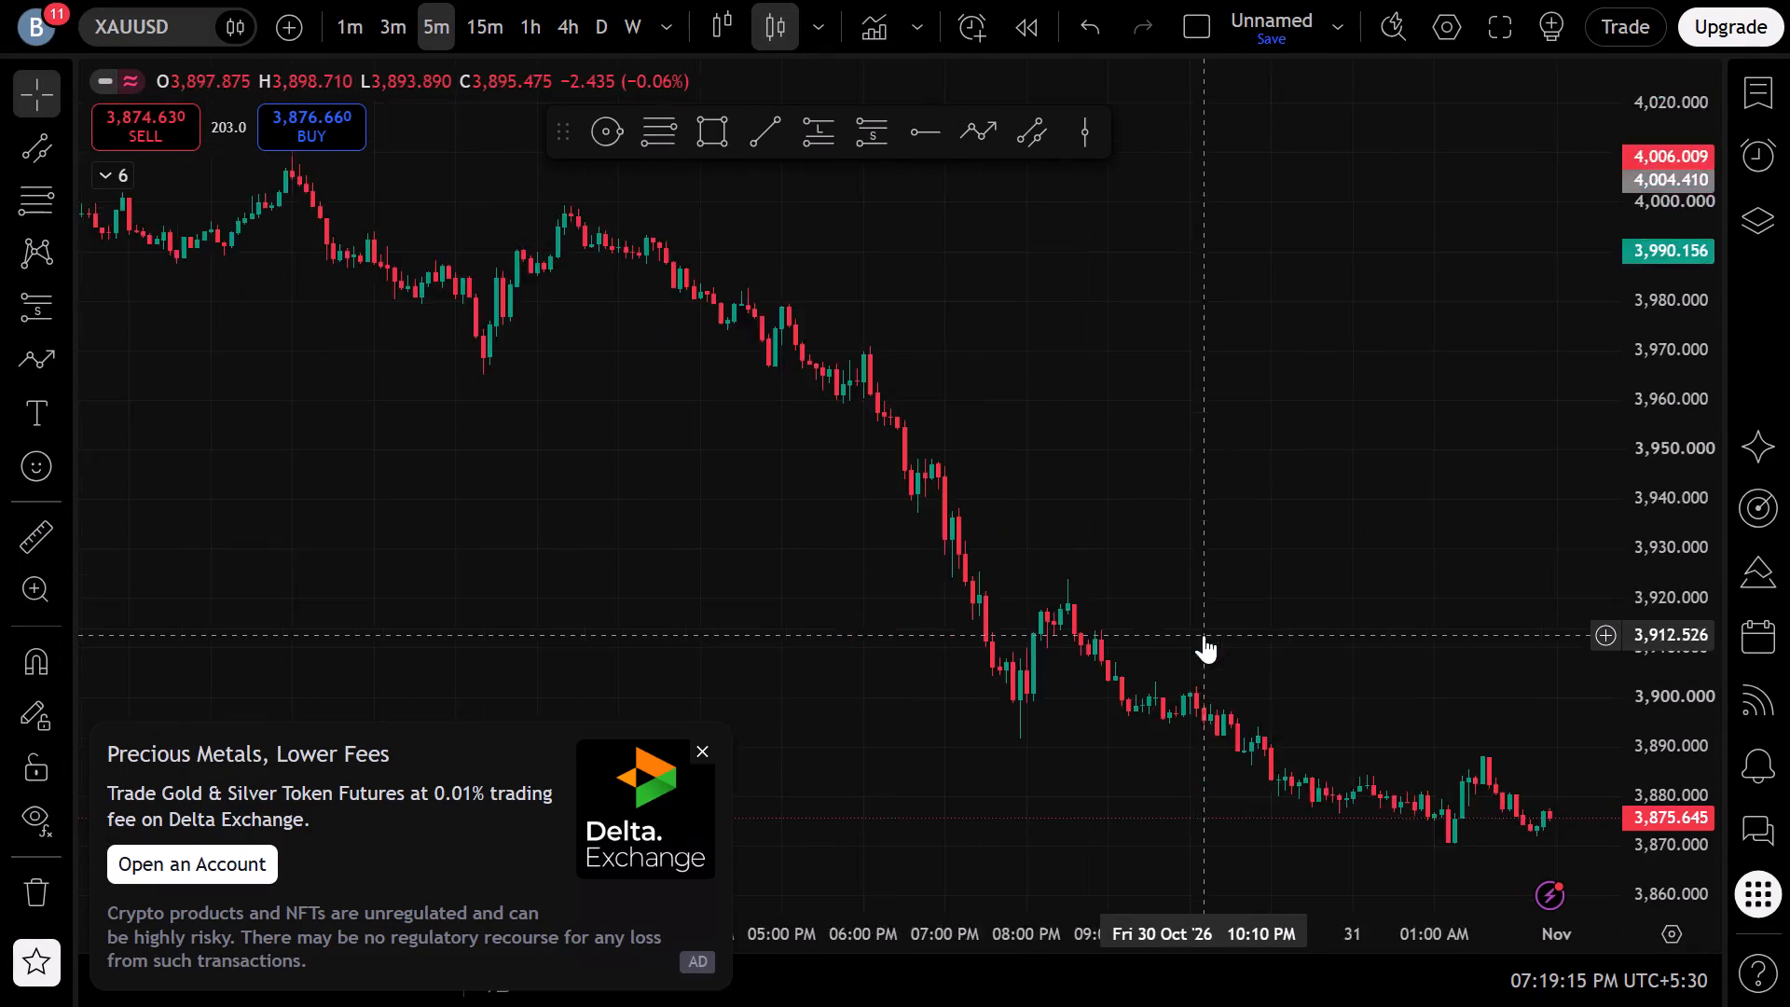
{"action": "scroll", "coordinate": [1204, 635], "scroll_direction": "down", "scroll_amount": 4}
{"action": "left_click_drag", "start_coordinate": [658, 383], "coordinate": [1134, 635]}
{"action": "scroll", "coordinate": [561, 386], "scroll_direction": "down", "scroll_amount": 4}
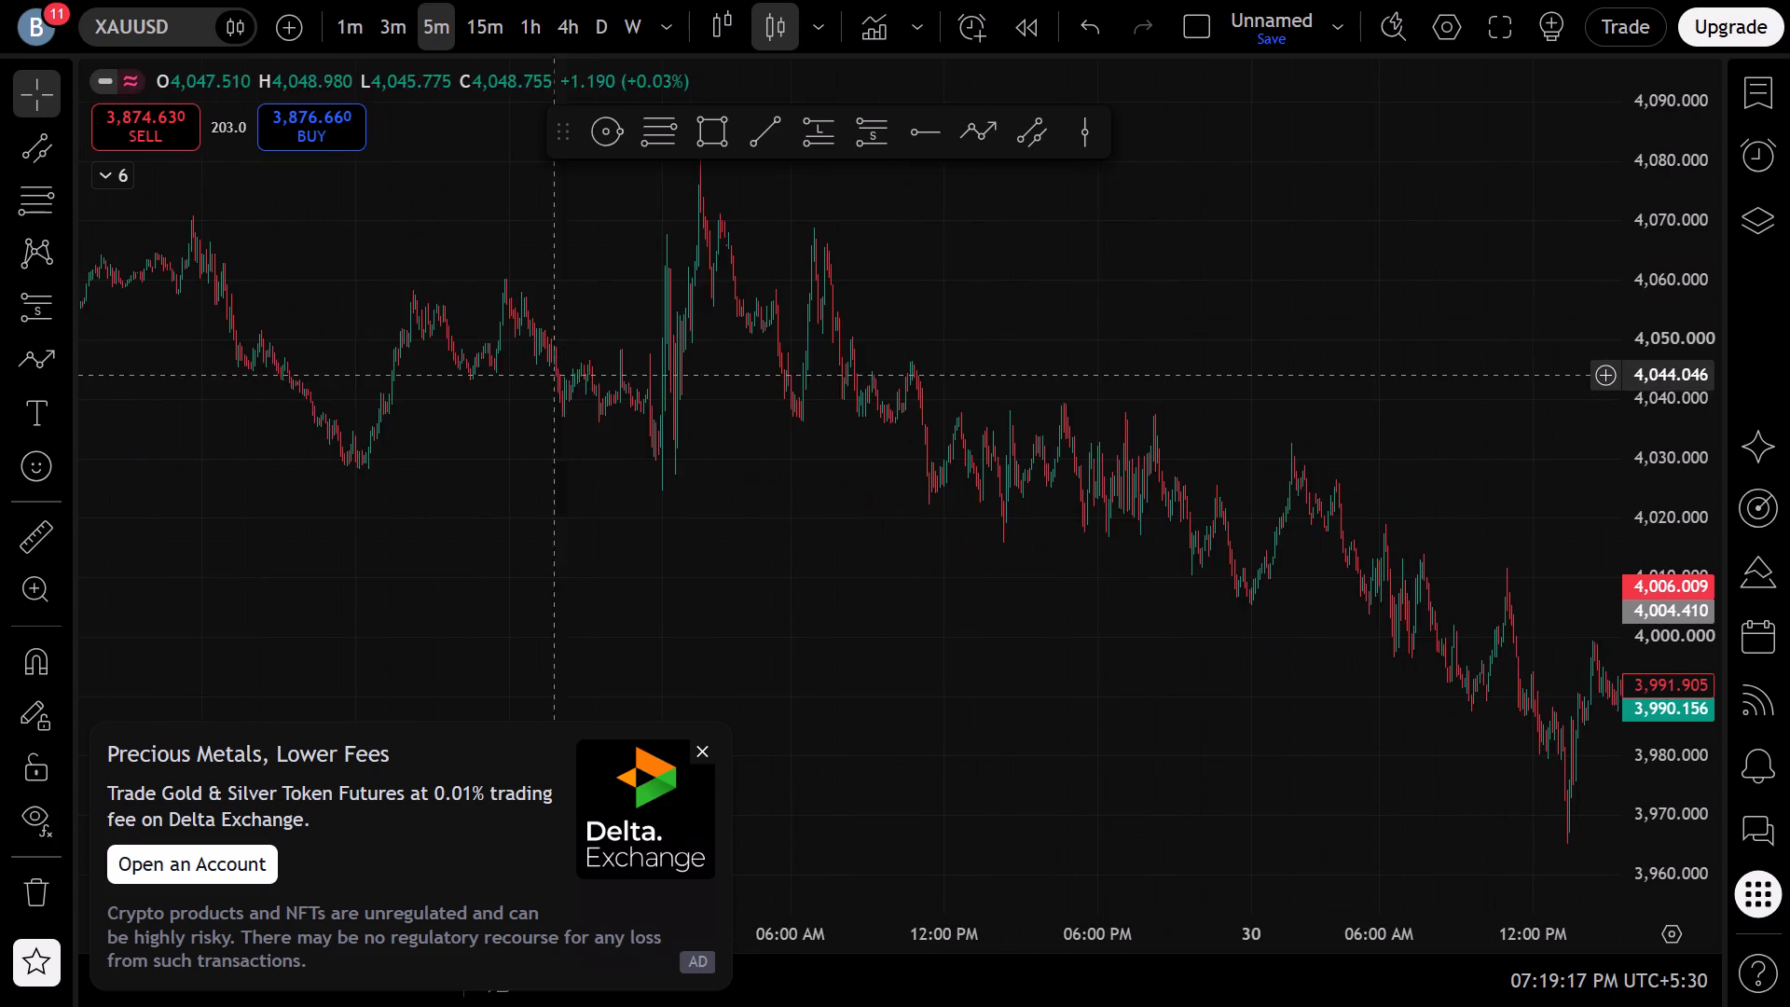
{"action": "left_click_drag", "start_coordinate": [375, 378], "coordinate": [798, 462]}
{"action": "scroll", "coordinate": [792, 465], "scroll_direction": "up", "scroll_amount": 7}
{"action": "scroll", "coordinate": [874, 611], "scroll_direction": "down", "scroll_amount": 5}
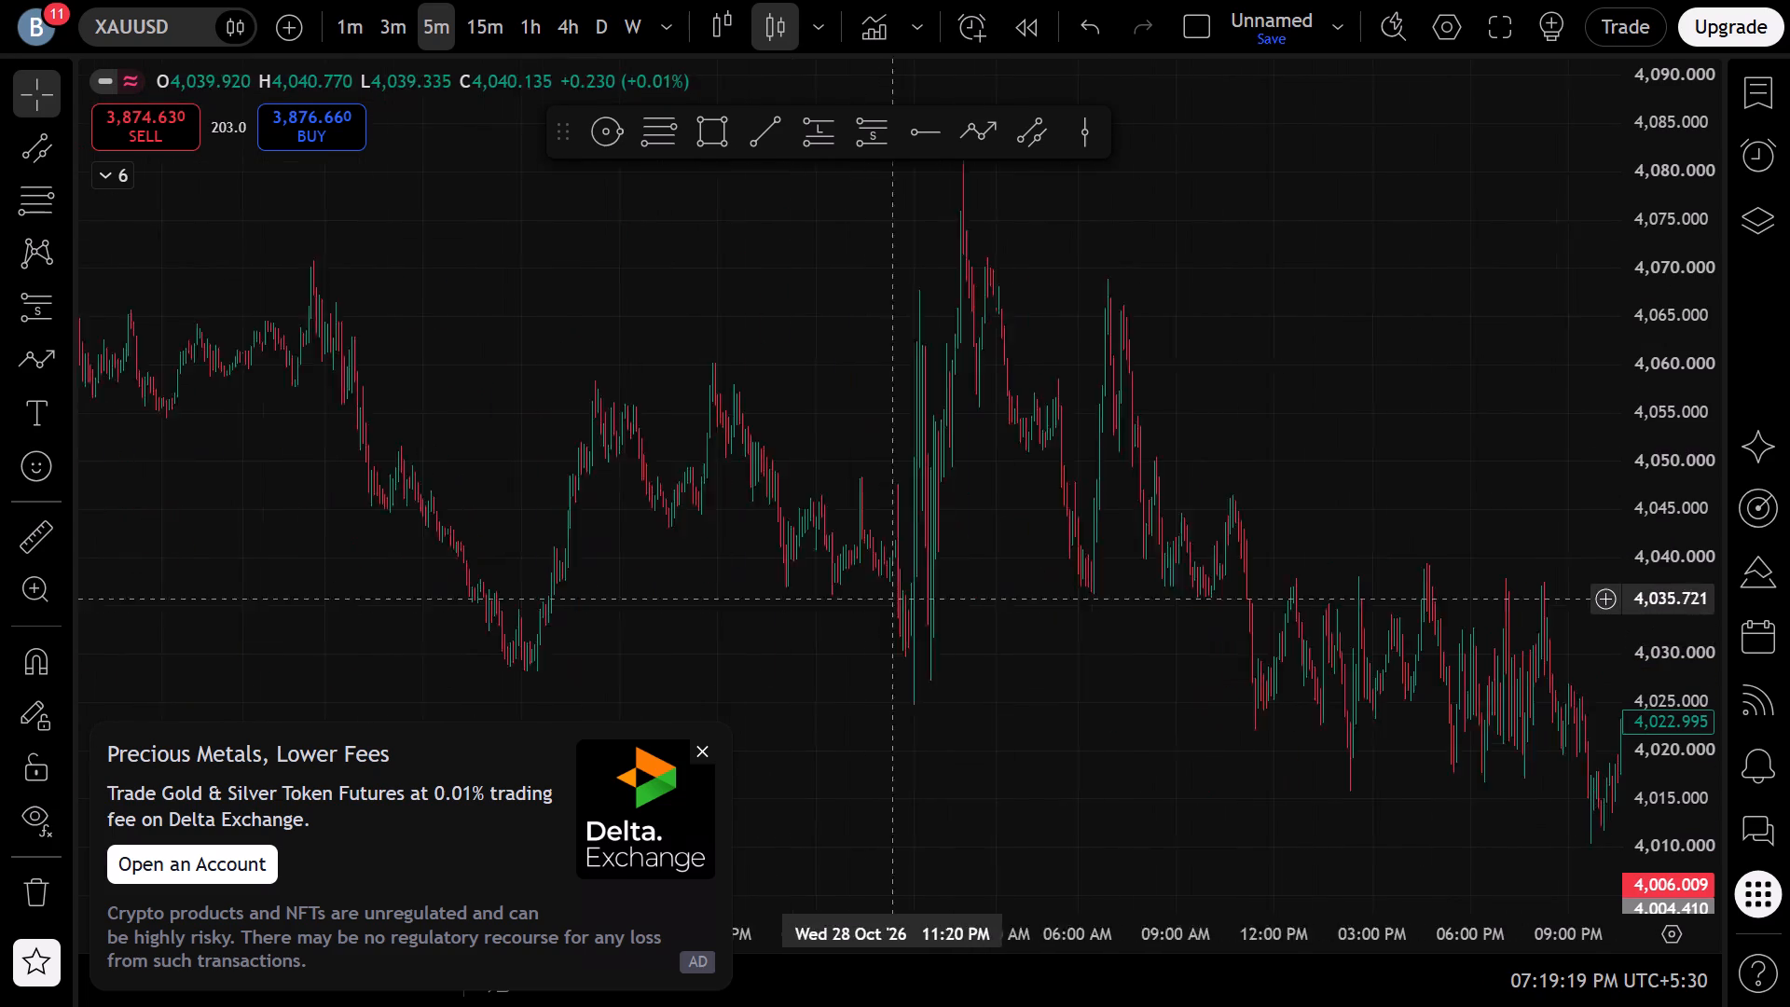
{"action": "left_click_drag", "start_coordinate": [1155, 502], "coordinate": [12, 283]}
{"action": "left_click_drag", "start_coordinate": [348, 402], "coordinate": [1394, 539]}
{"action": "scroll", "coordinate": [1040, 515], "scroll_direction": "up", "scroll_amount": 5}
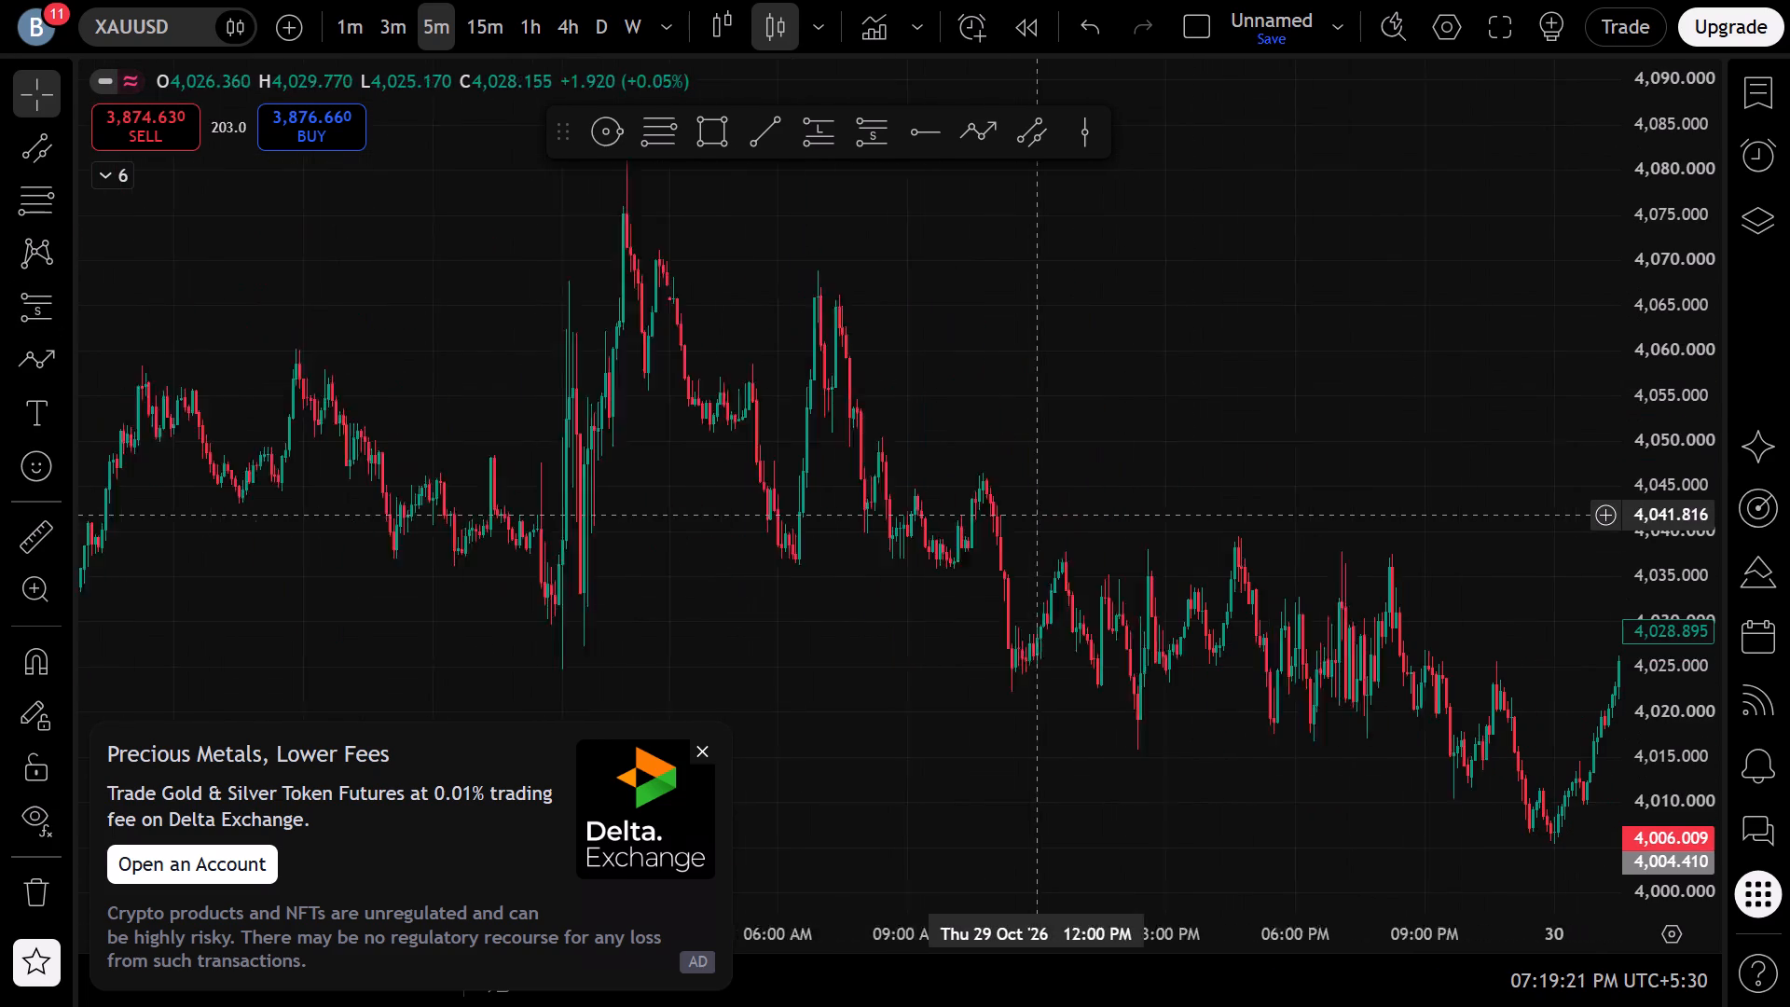
{"action": "left_click", "coordinate": [705, 745]}
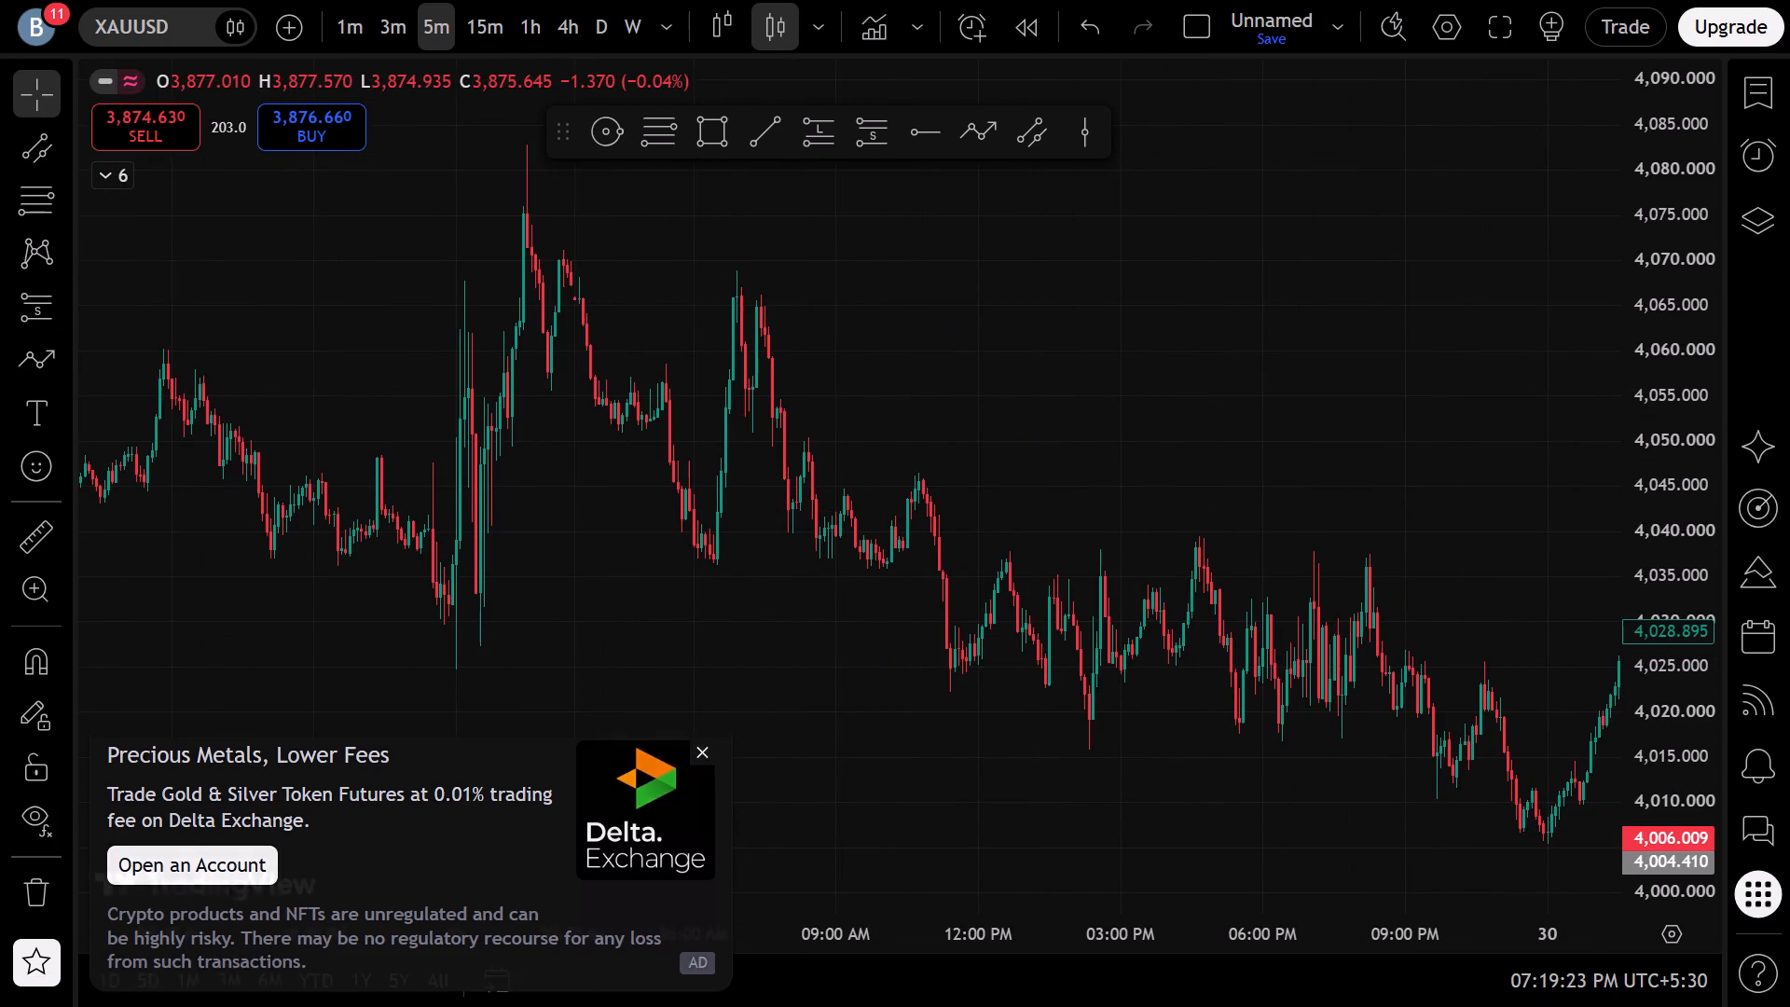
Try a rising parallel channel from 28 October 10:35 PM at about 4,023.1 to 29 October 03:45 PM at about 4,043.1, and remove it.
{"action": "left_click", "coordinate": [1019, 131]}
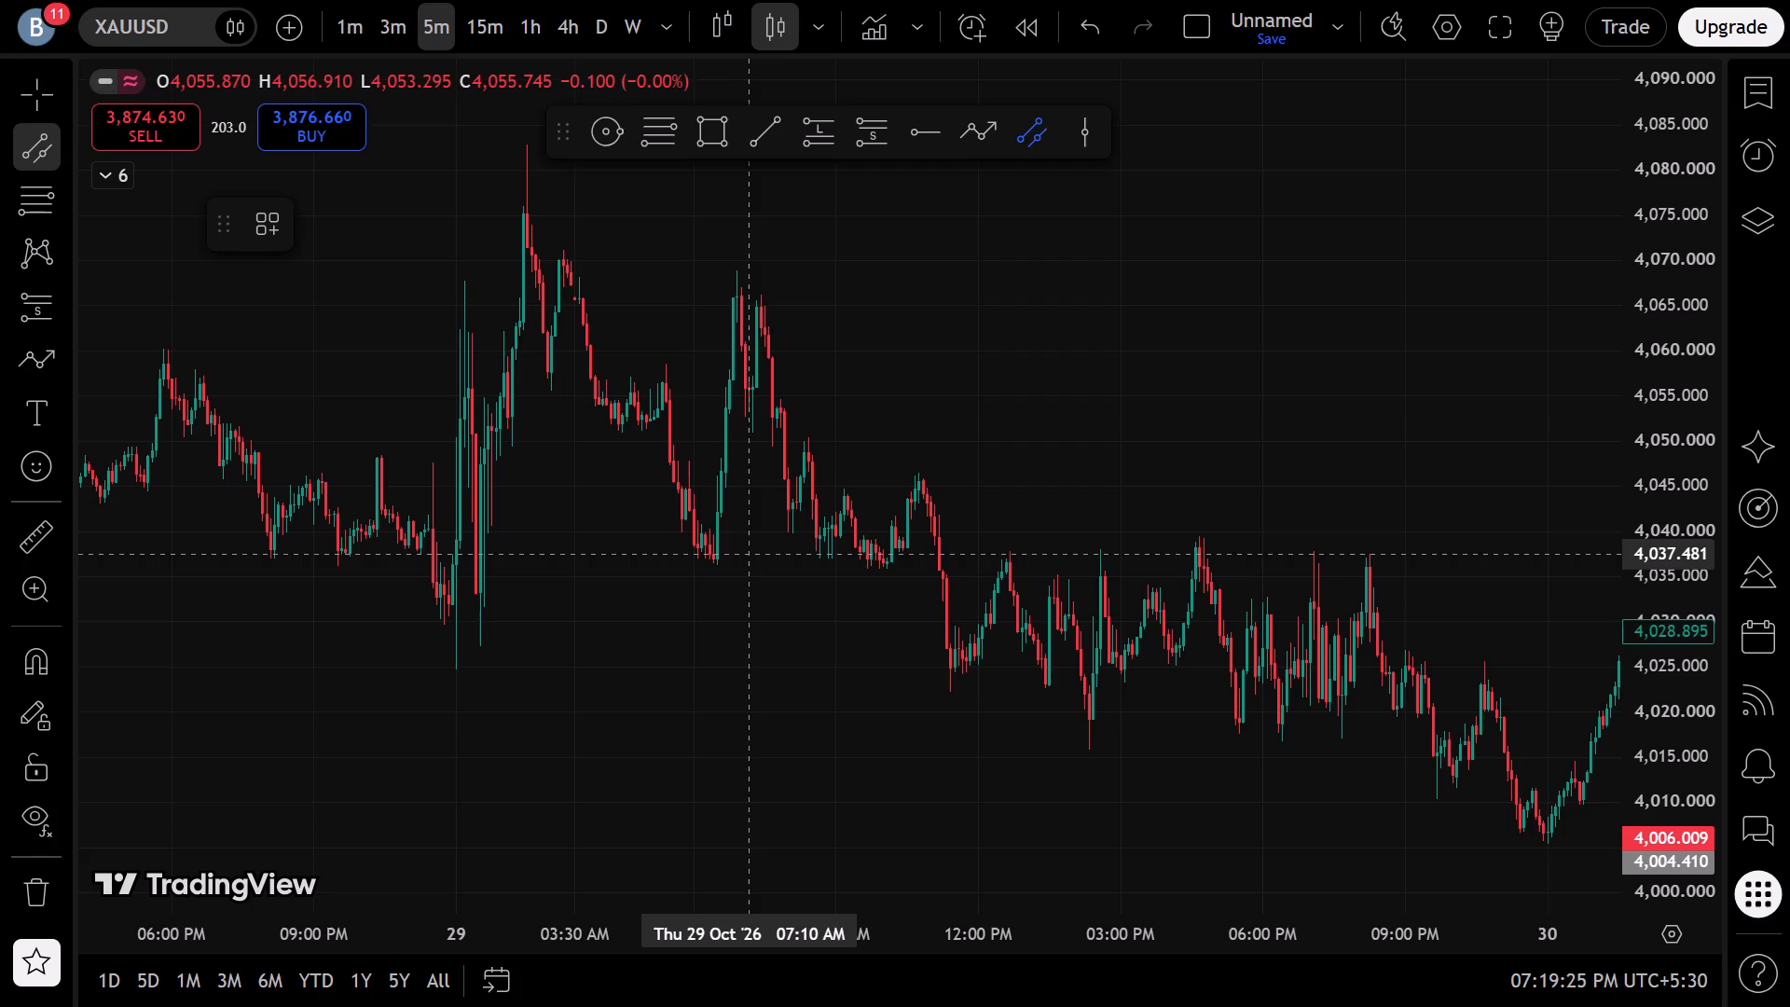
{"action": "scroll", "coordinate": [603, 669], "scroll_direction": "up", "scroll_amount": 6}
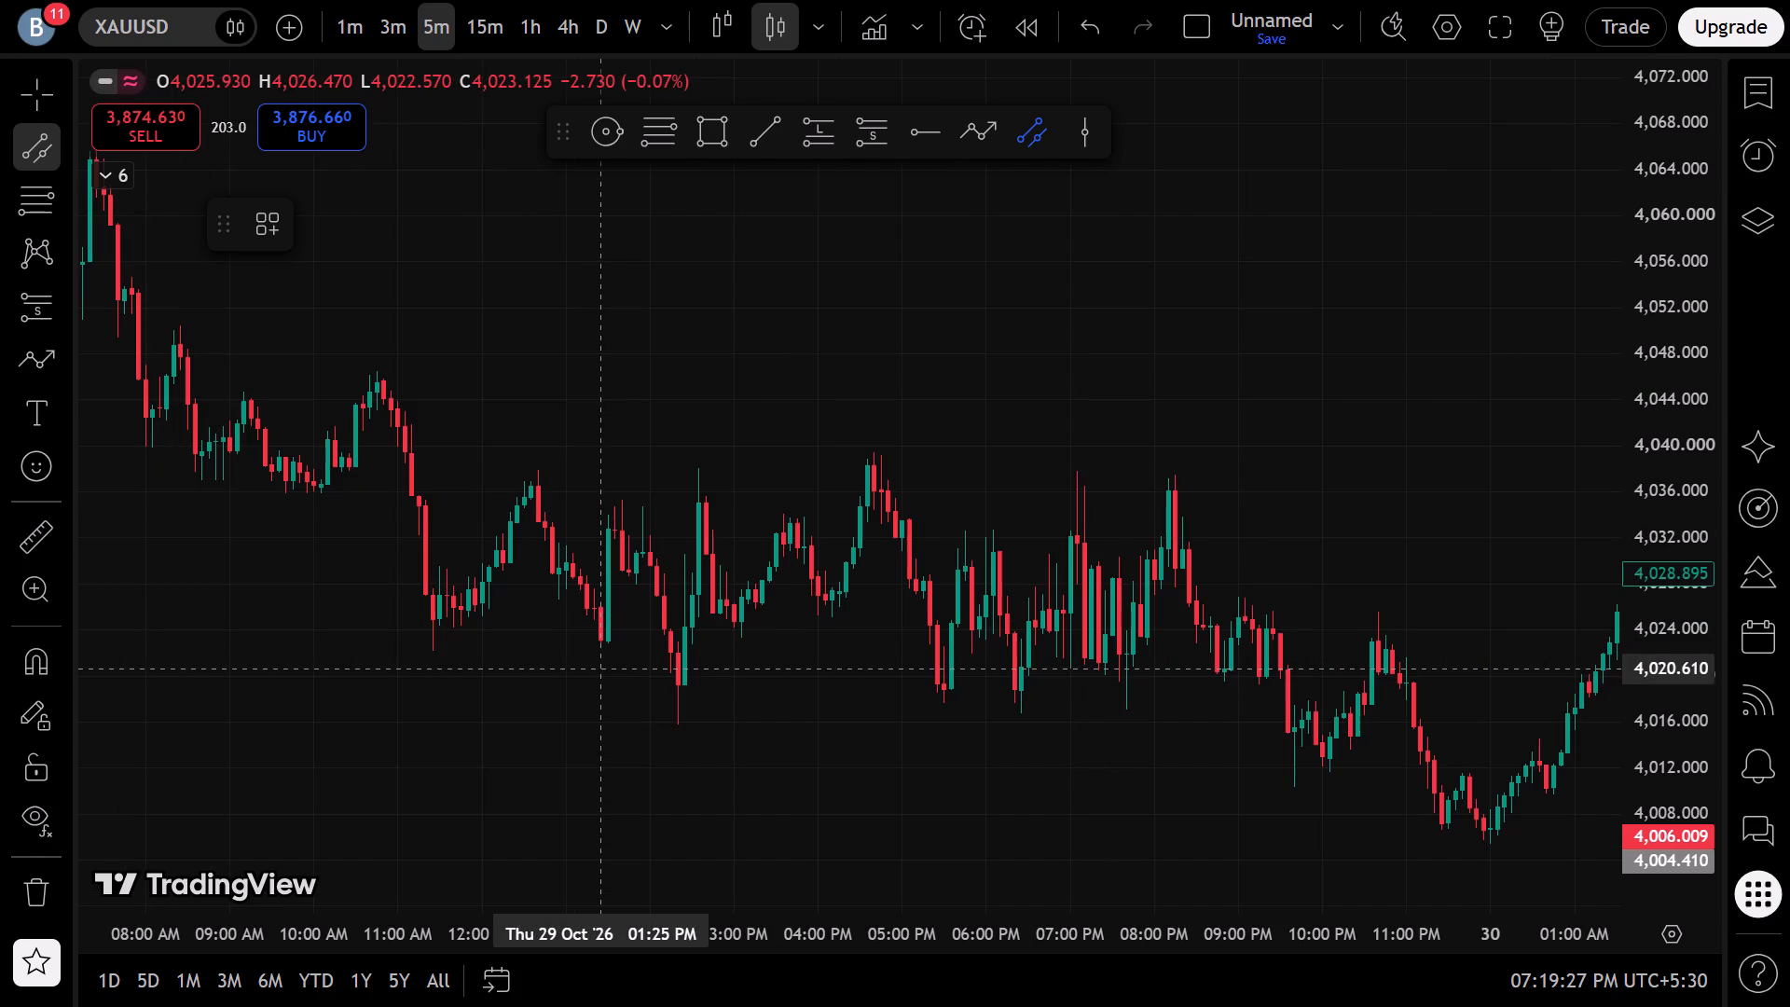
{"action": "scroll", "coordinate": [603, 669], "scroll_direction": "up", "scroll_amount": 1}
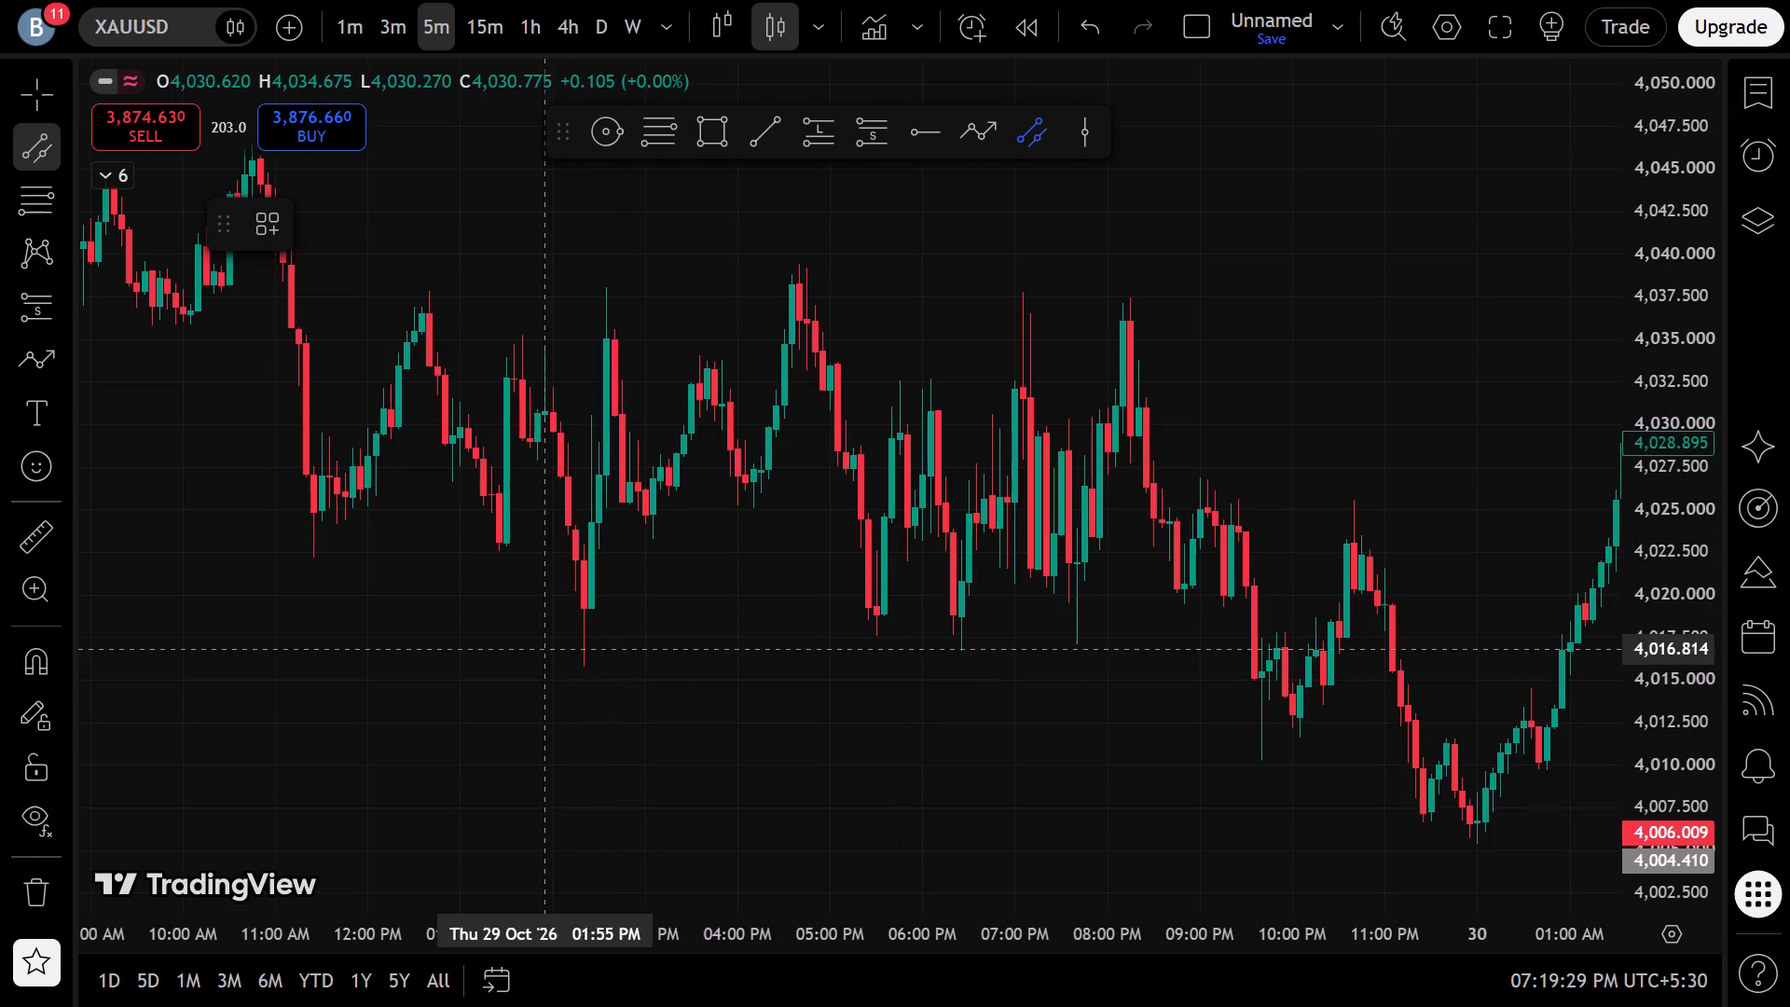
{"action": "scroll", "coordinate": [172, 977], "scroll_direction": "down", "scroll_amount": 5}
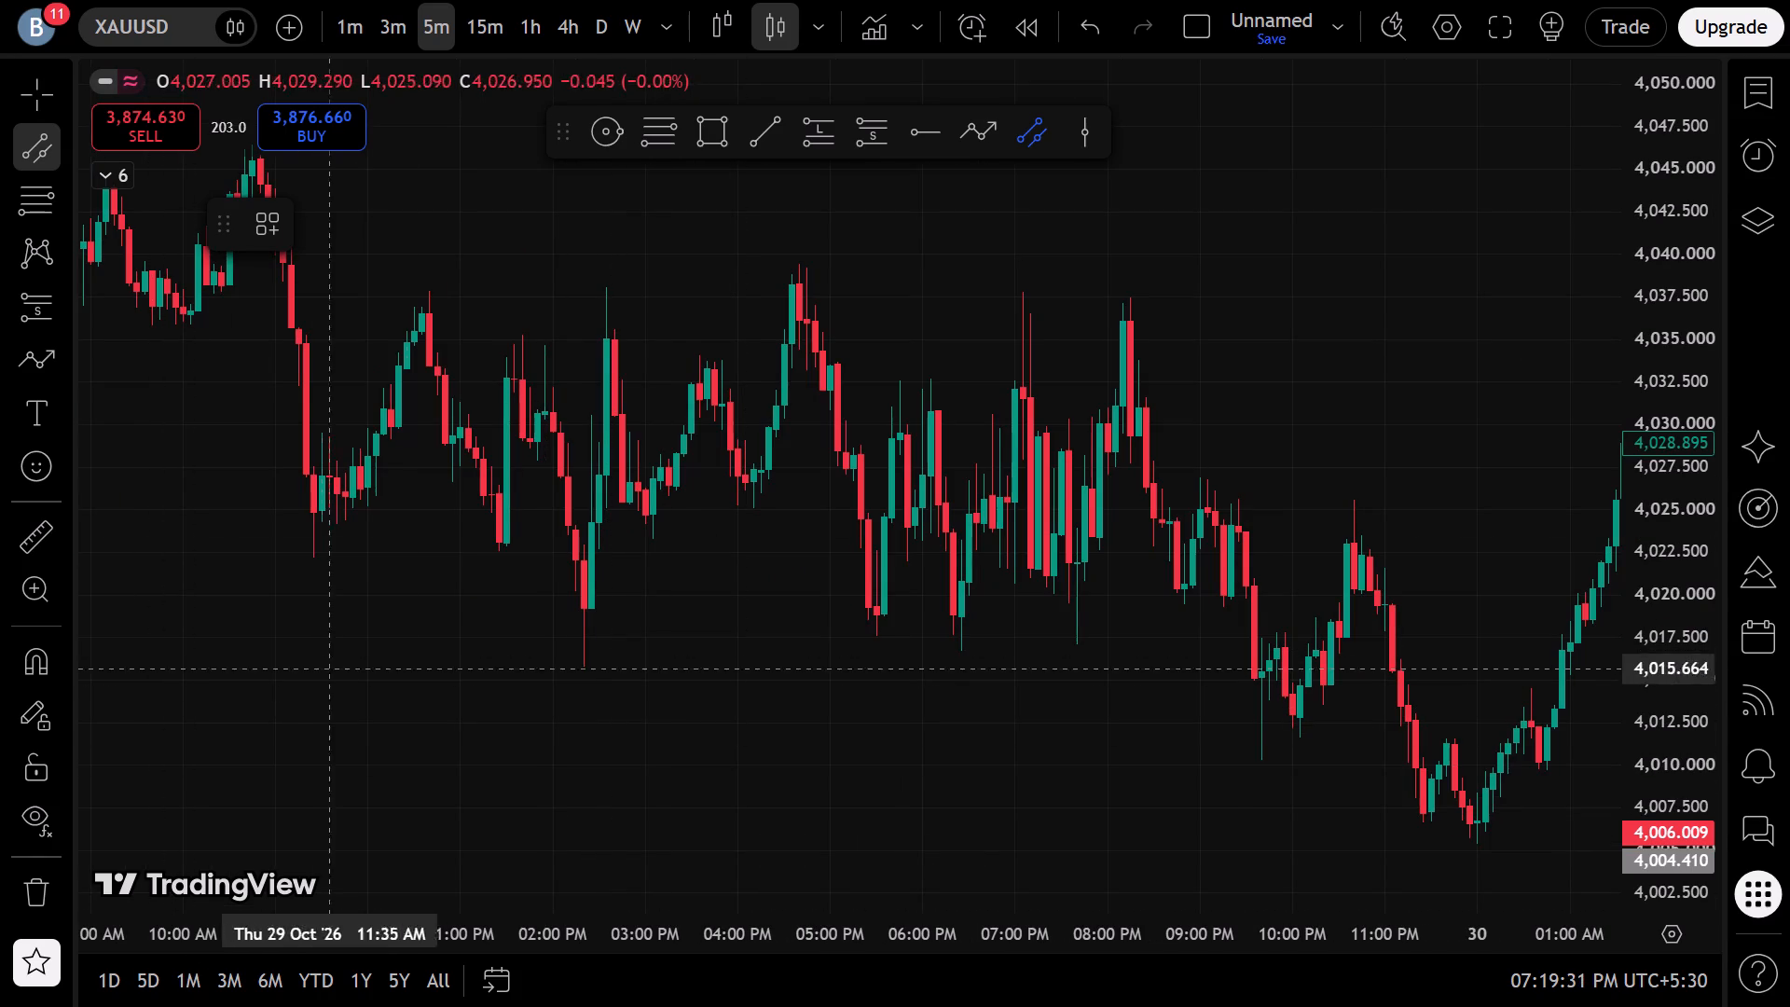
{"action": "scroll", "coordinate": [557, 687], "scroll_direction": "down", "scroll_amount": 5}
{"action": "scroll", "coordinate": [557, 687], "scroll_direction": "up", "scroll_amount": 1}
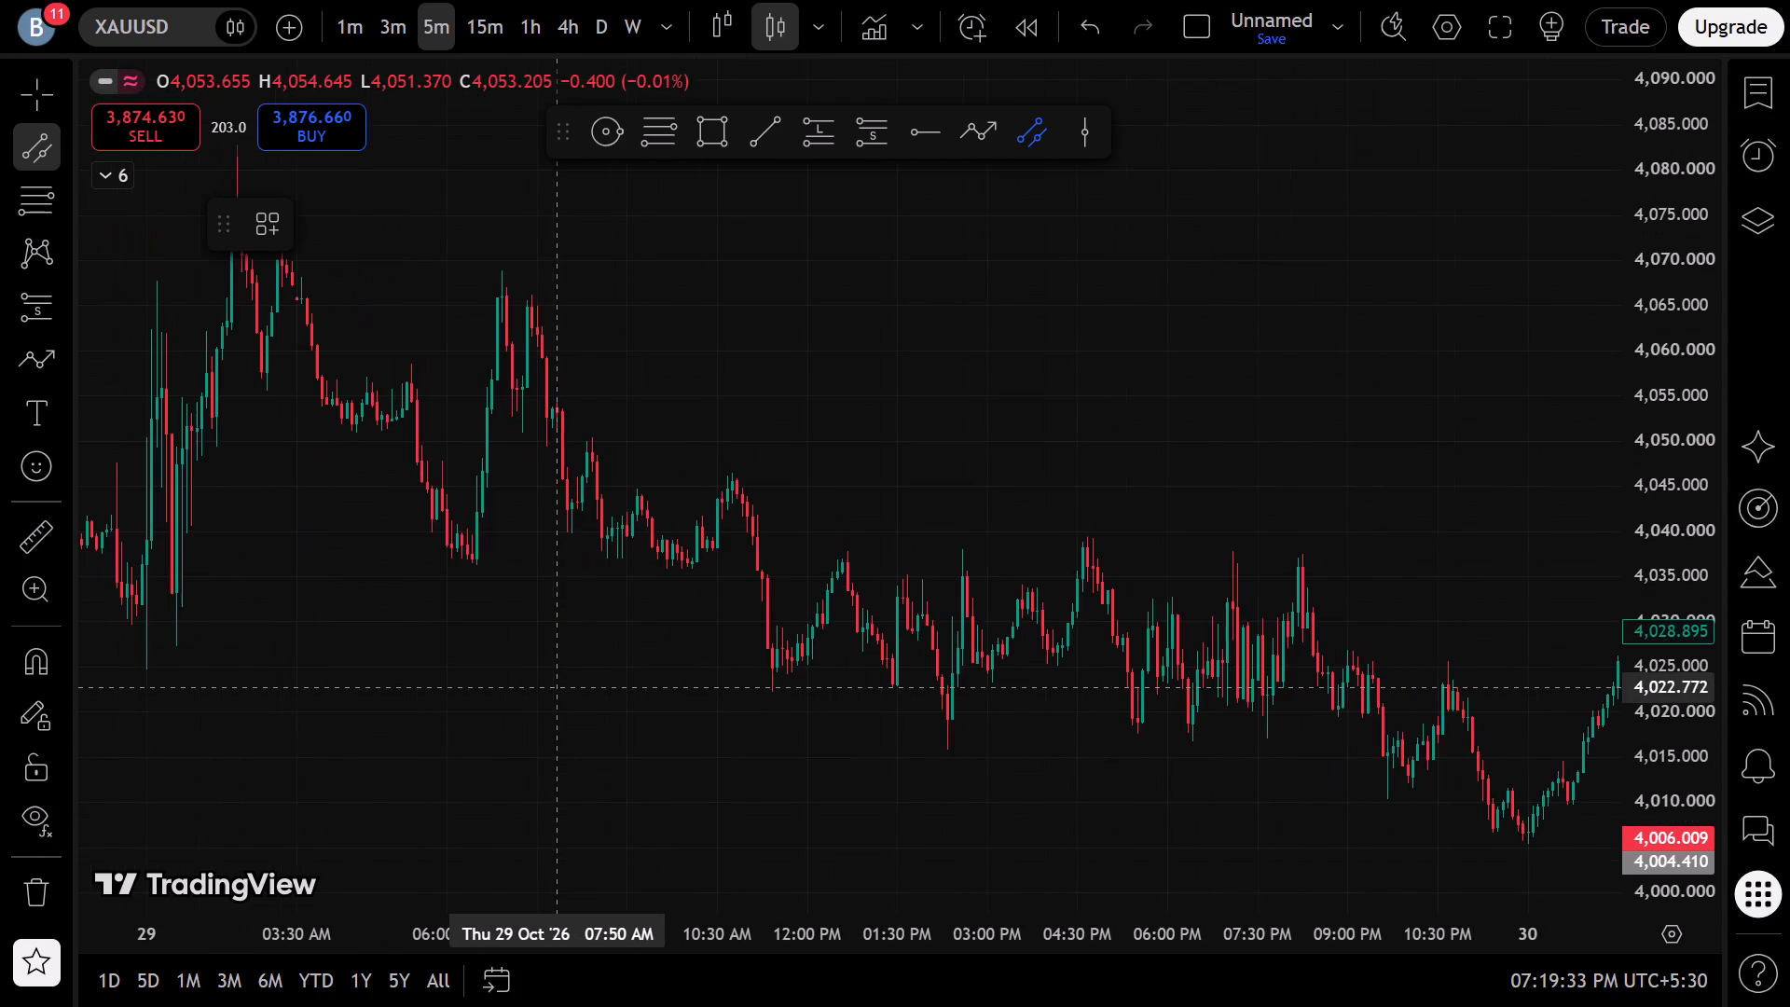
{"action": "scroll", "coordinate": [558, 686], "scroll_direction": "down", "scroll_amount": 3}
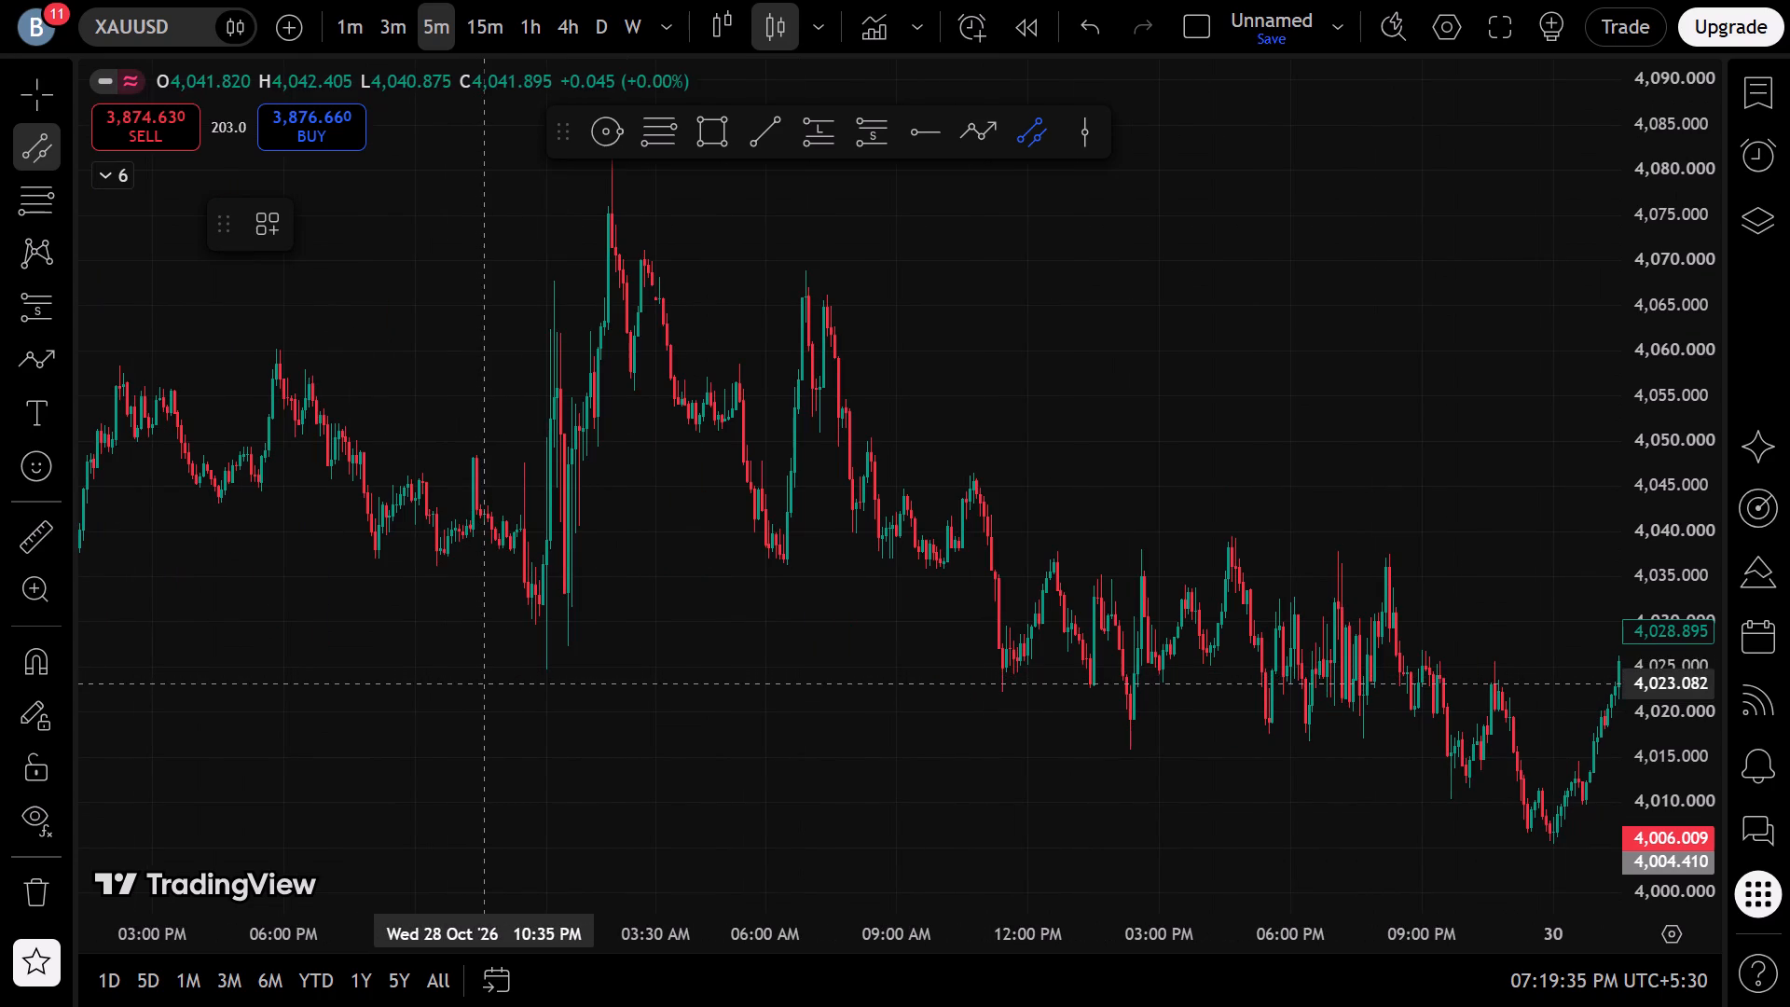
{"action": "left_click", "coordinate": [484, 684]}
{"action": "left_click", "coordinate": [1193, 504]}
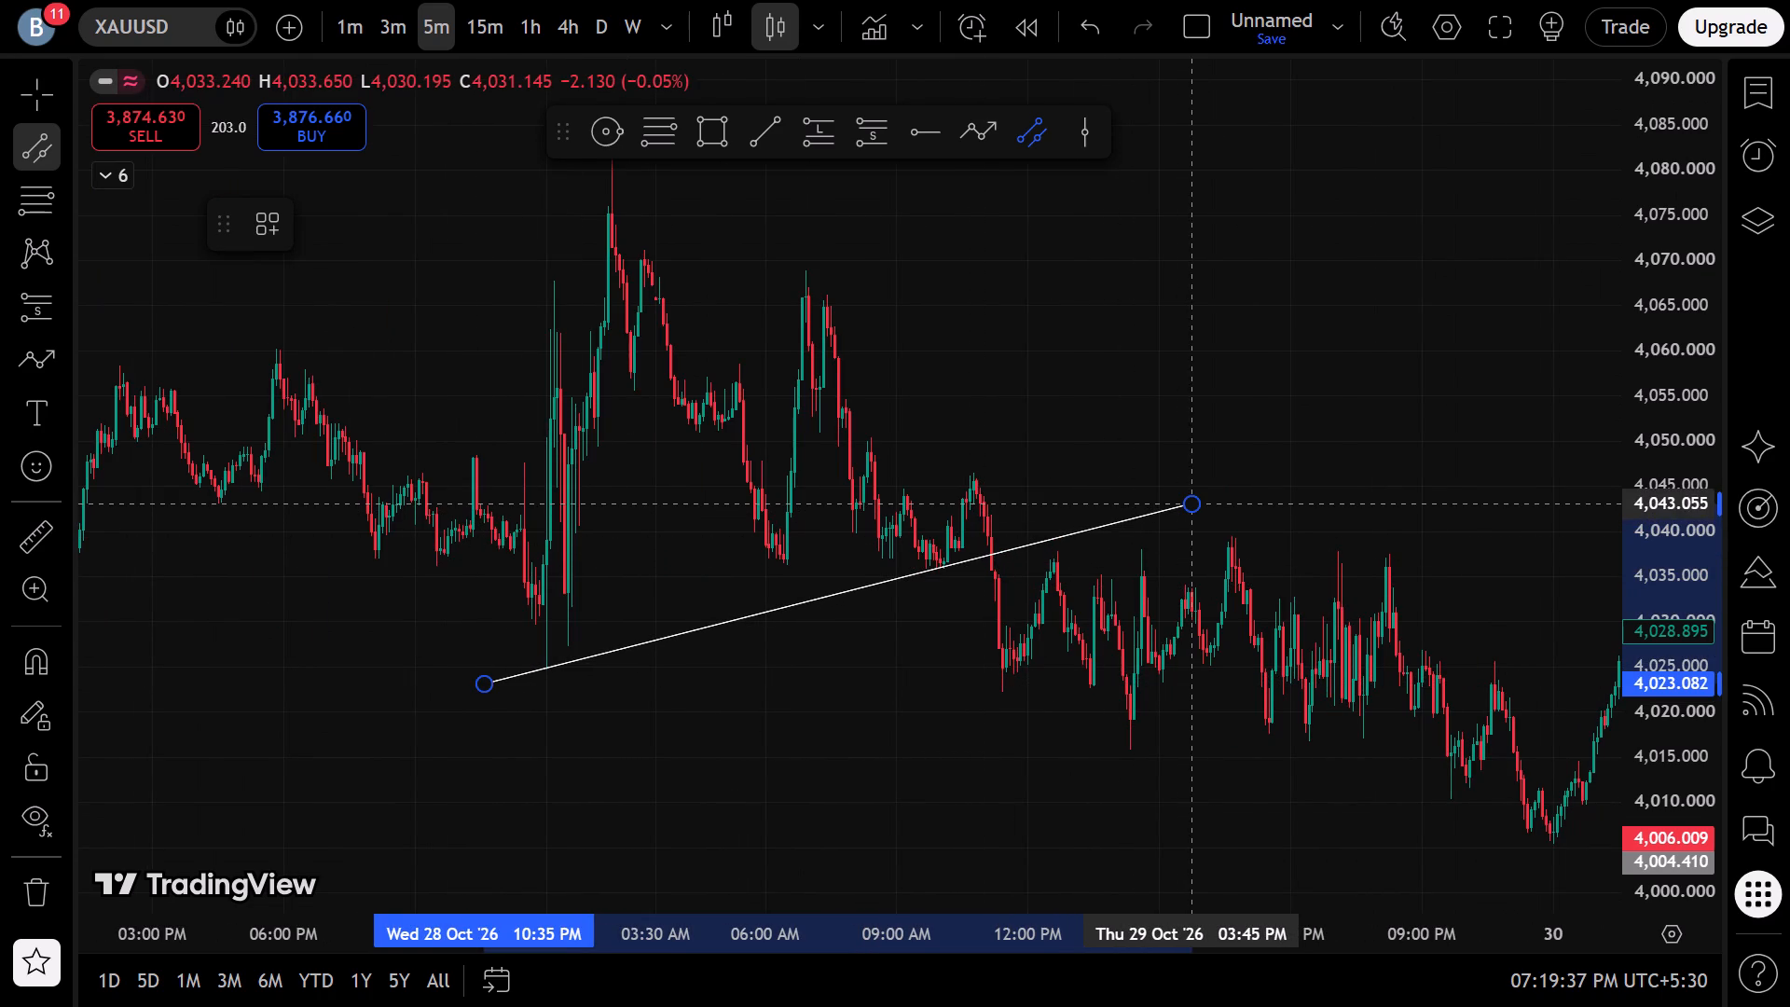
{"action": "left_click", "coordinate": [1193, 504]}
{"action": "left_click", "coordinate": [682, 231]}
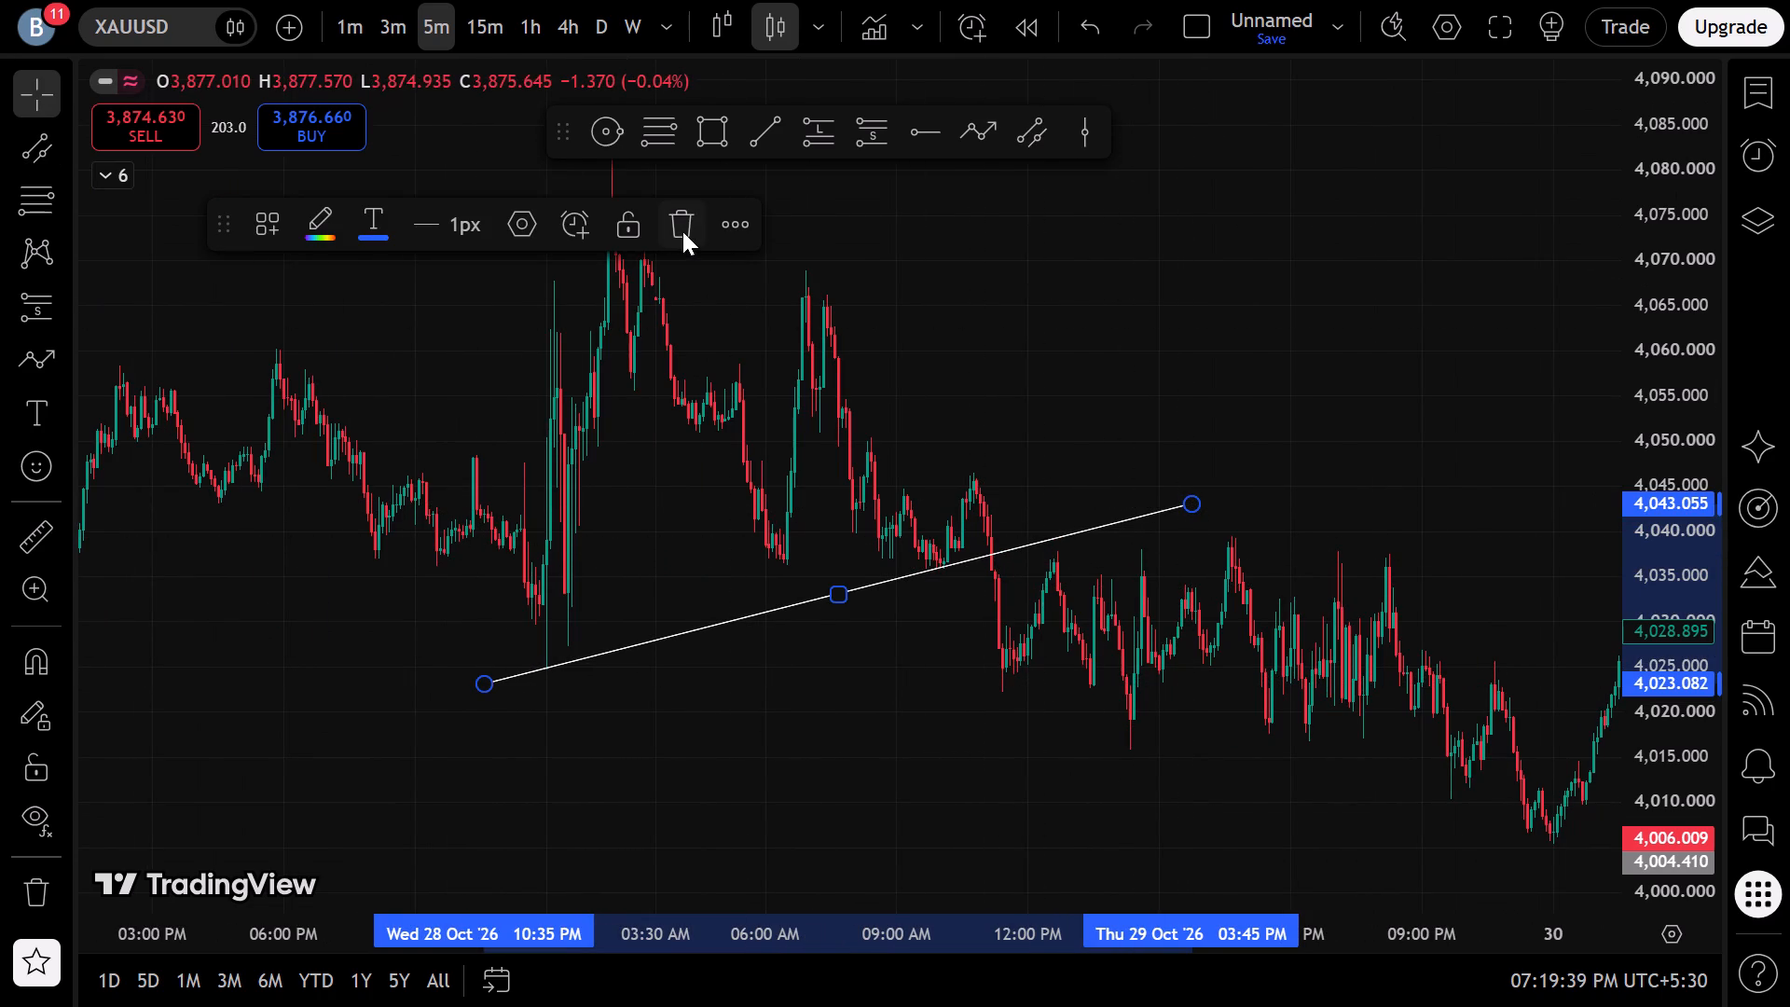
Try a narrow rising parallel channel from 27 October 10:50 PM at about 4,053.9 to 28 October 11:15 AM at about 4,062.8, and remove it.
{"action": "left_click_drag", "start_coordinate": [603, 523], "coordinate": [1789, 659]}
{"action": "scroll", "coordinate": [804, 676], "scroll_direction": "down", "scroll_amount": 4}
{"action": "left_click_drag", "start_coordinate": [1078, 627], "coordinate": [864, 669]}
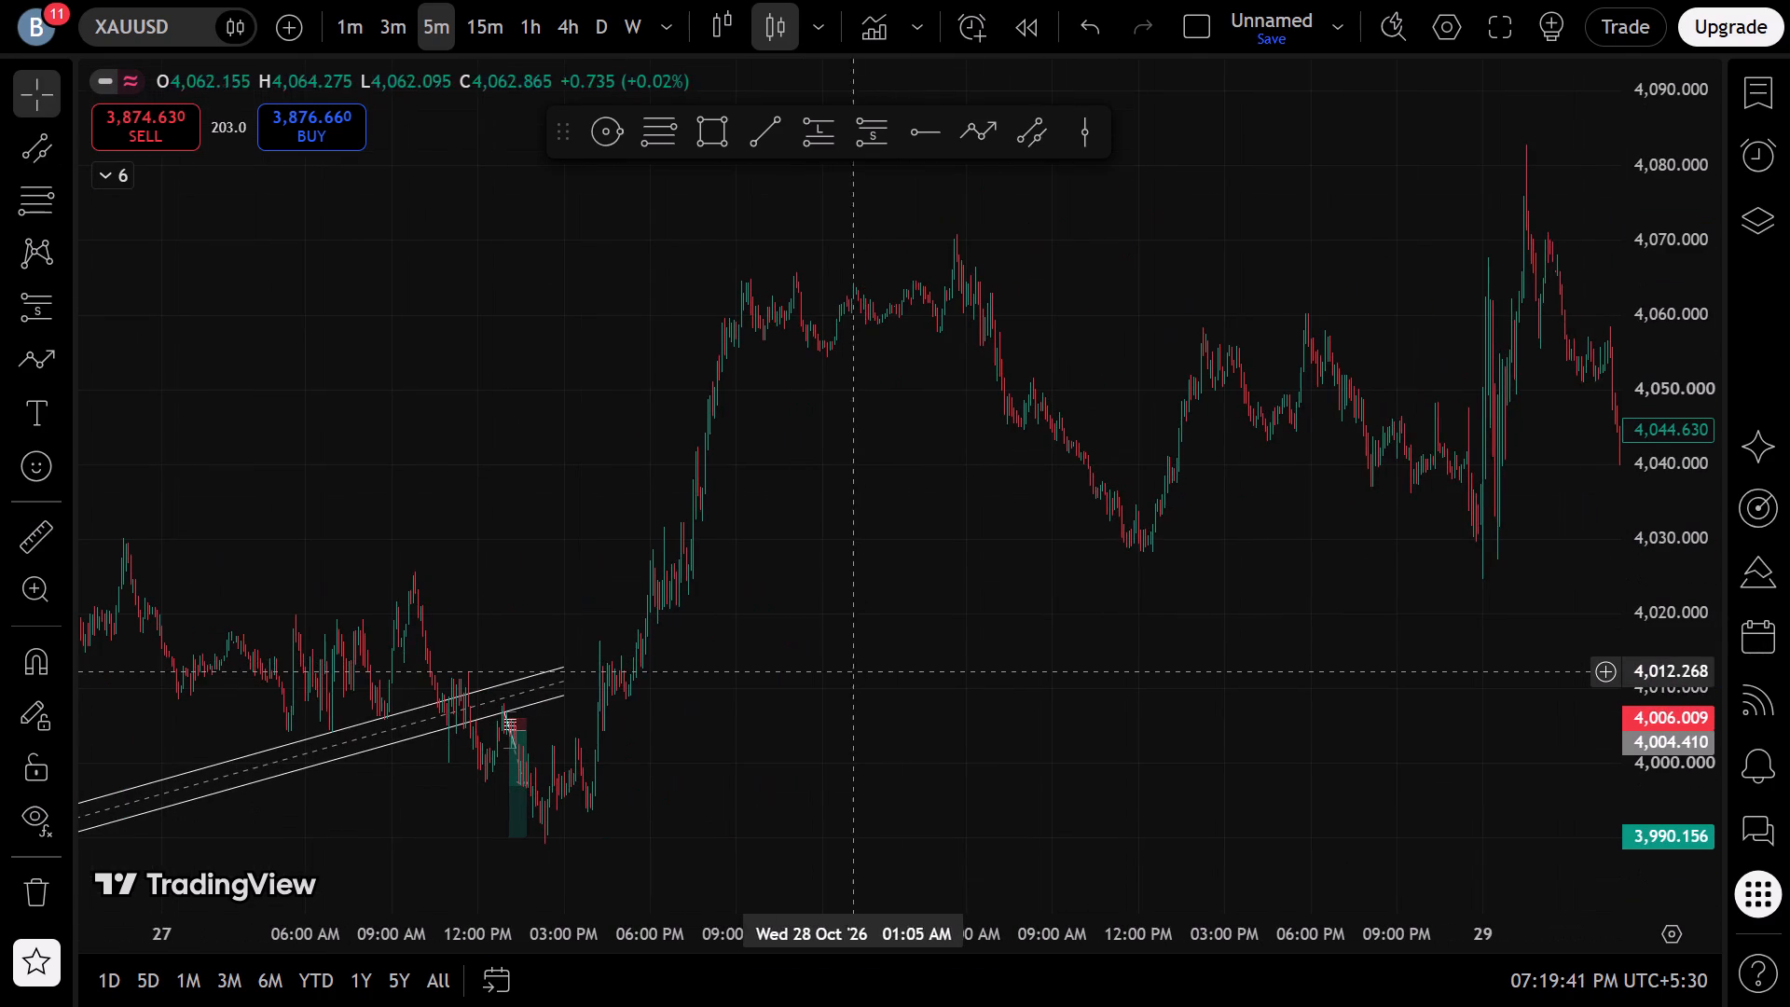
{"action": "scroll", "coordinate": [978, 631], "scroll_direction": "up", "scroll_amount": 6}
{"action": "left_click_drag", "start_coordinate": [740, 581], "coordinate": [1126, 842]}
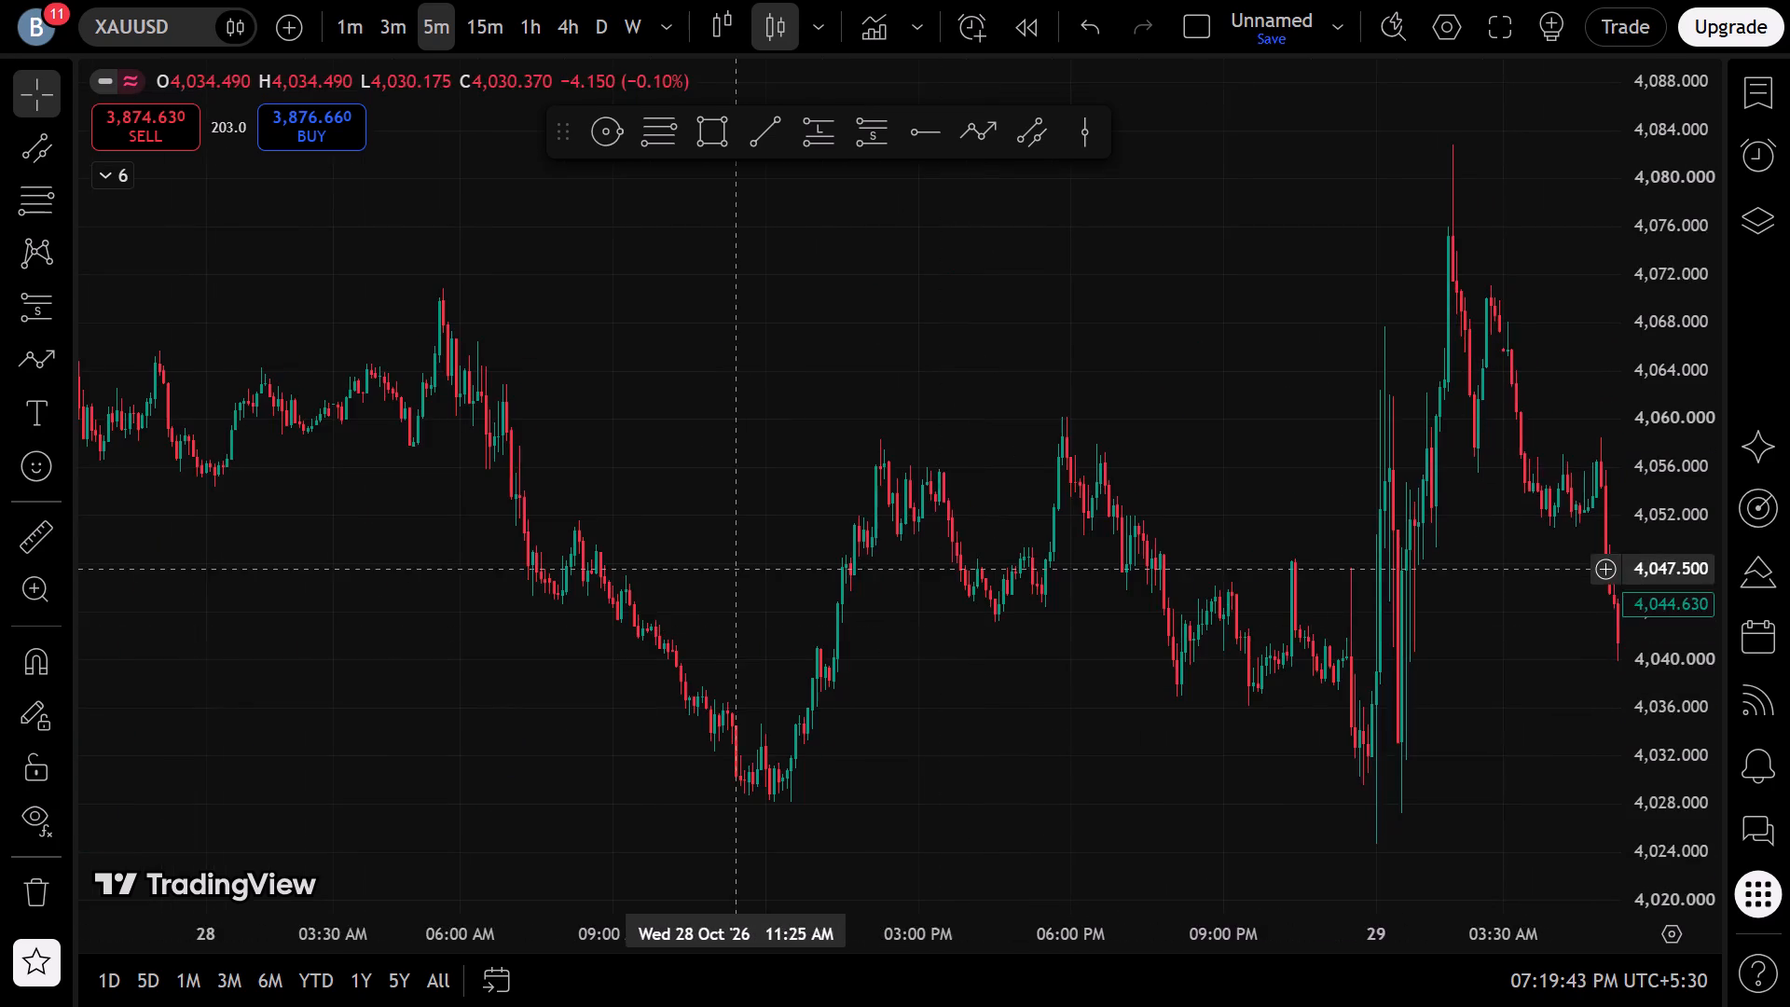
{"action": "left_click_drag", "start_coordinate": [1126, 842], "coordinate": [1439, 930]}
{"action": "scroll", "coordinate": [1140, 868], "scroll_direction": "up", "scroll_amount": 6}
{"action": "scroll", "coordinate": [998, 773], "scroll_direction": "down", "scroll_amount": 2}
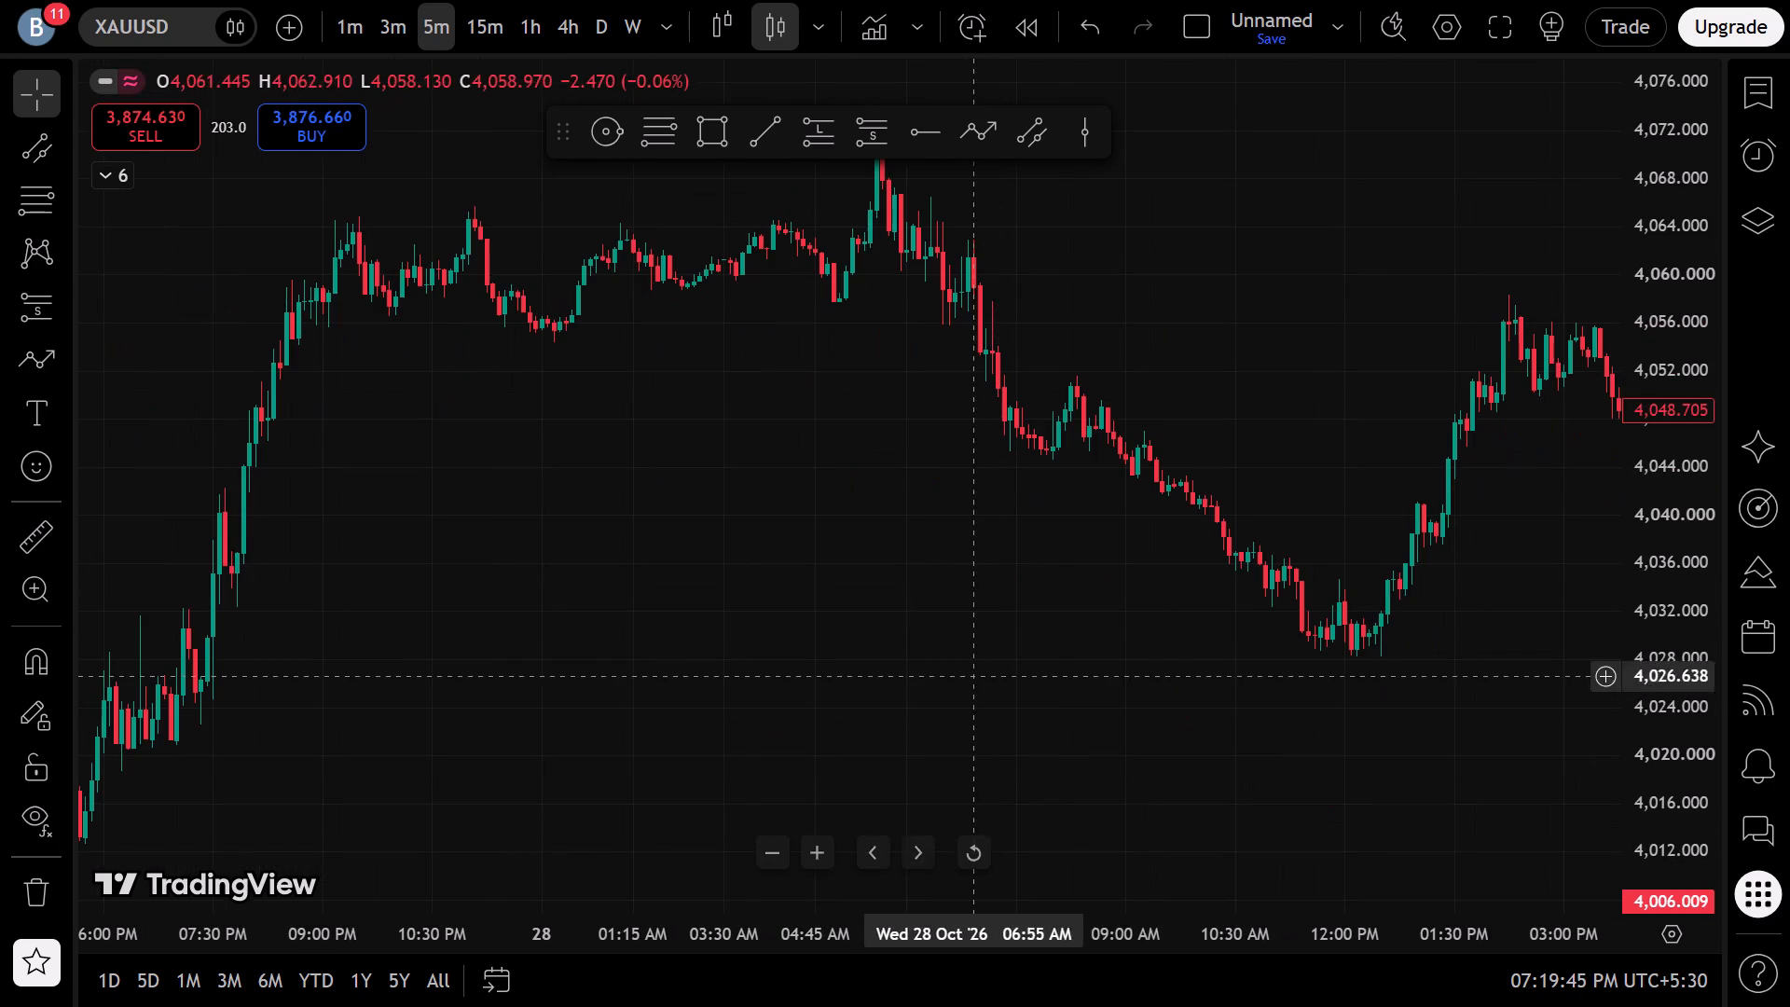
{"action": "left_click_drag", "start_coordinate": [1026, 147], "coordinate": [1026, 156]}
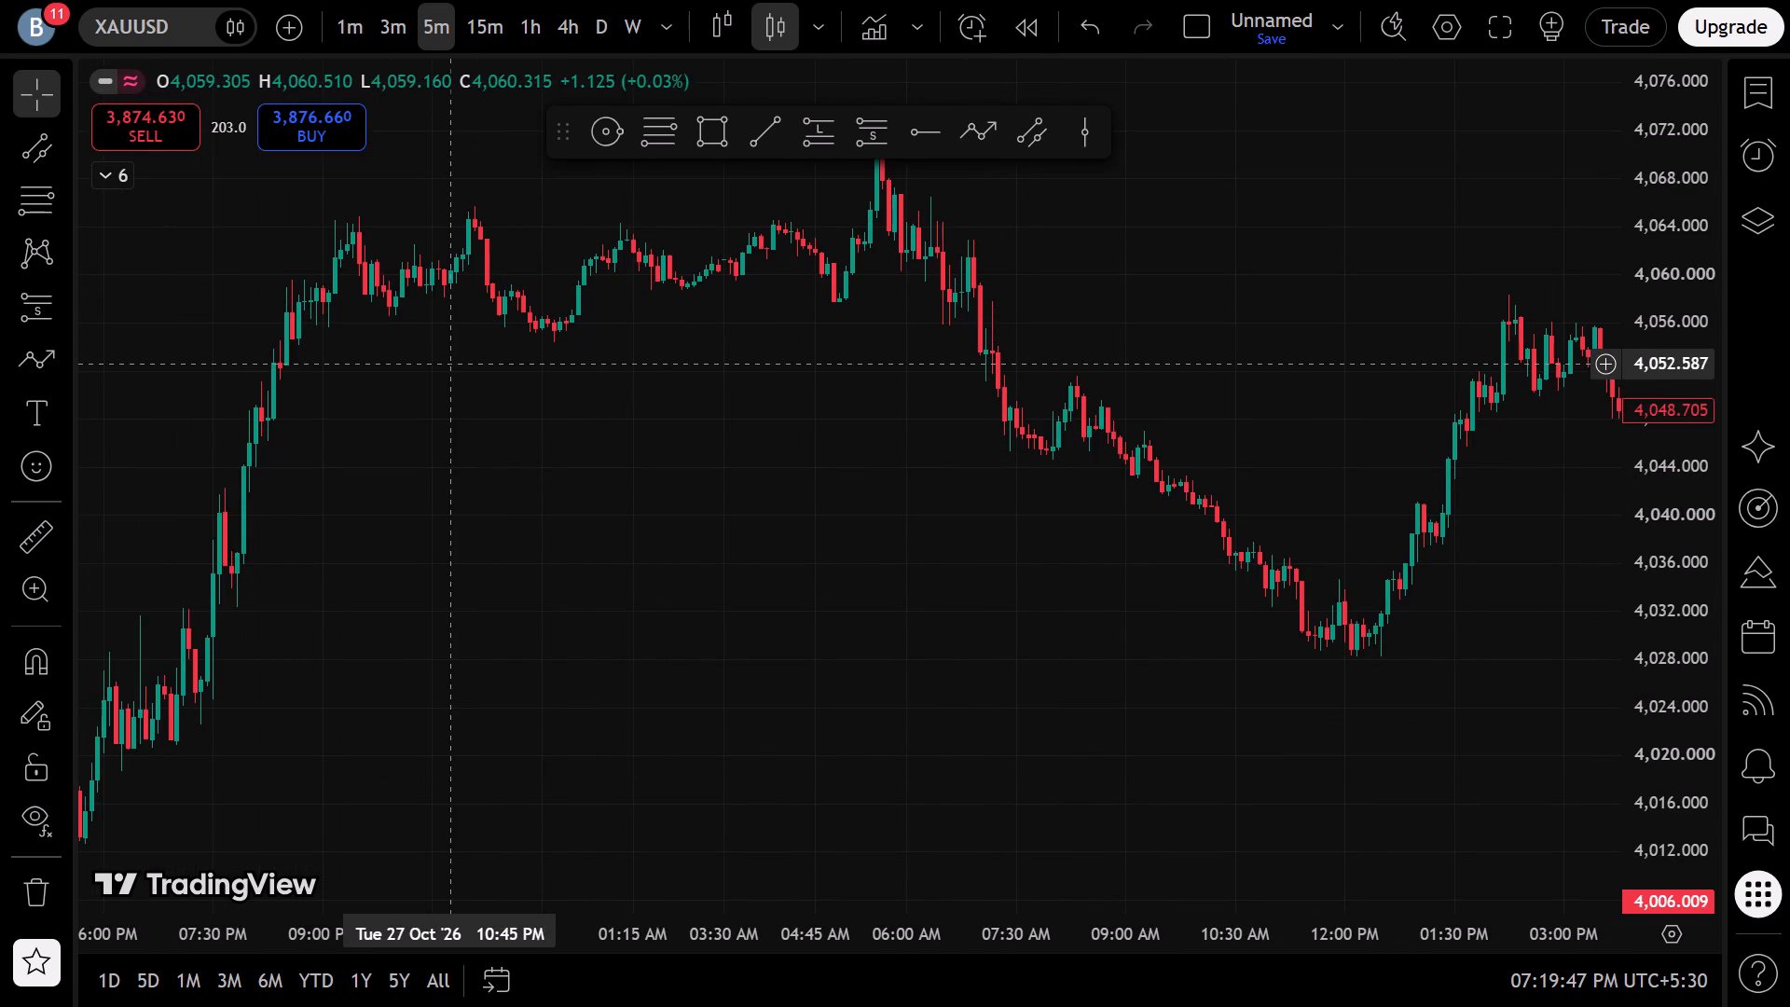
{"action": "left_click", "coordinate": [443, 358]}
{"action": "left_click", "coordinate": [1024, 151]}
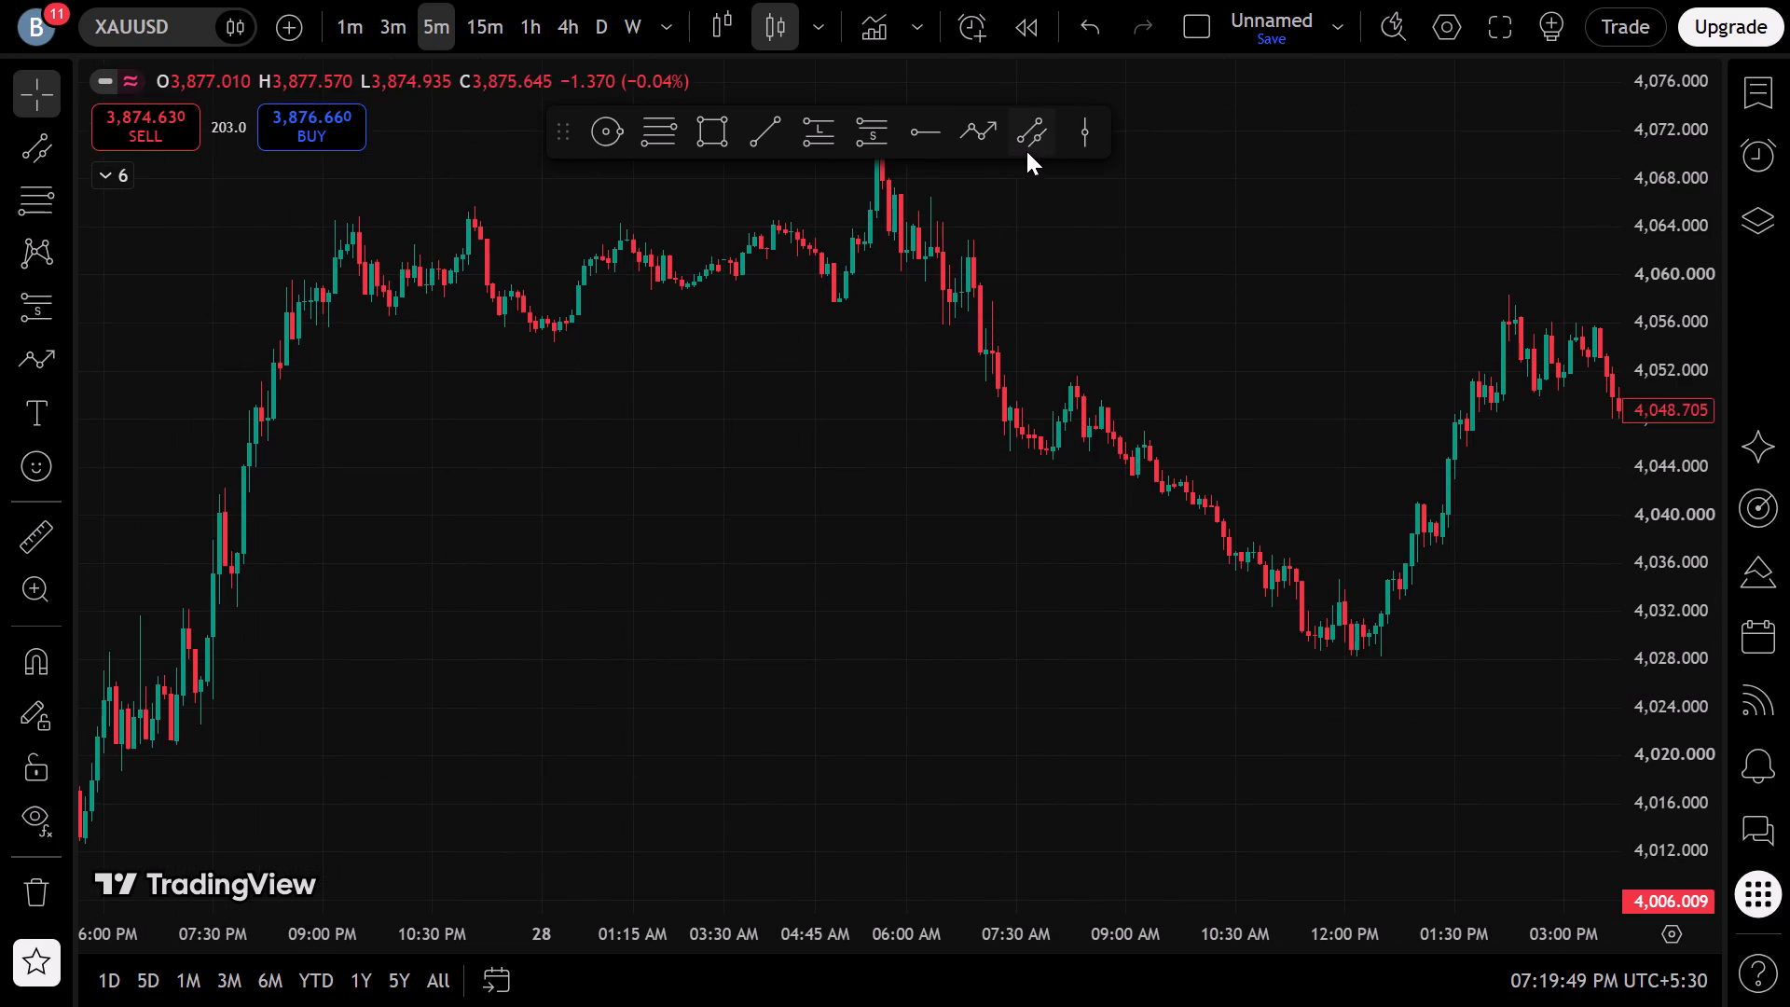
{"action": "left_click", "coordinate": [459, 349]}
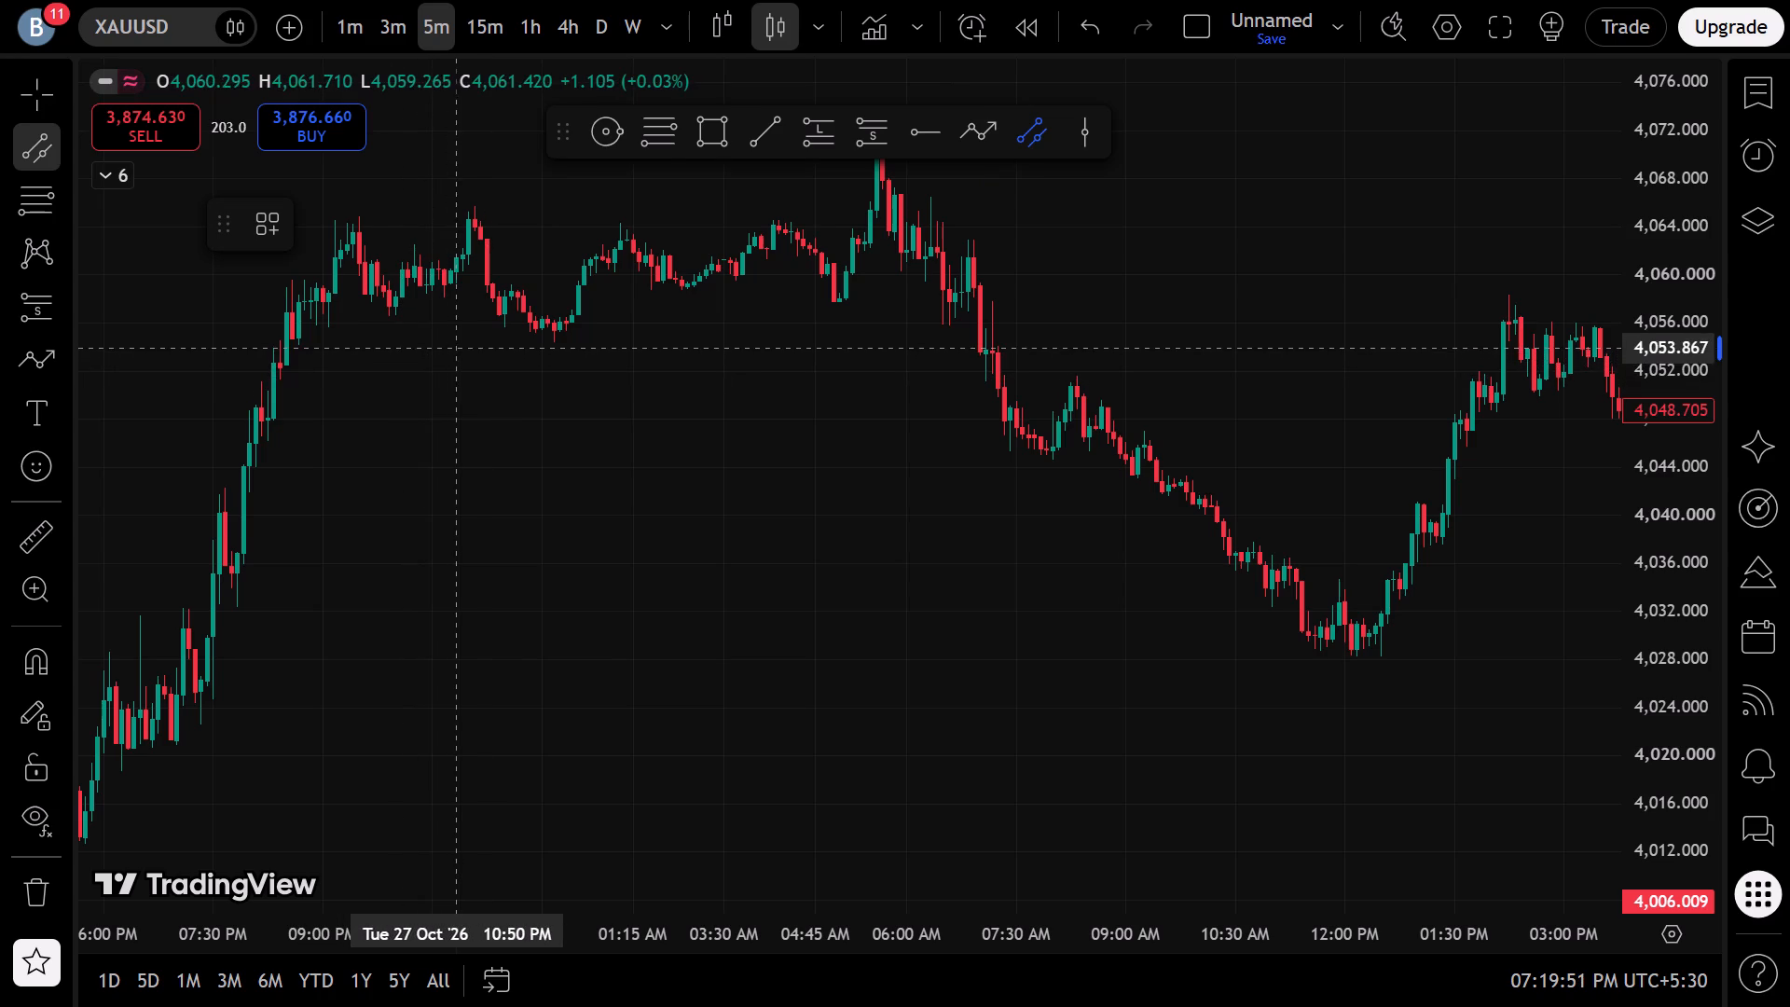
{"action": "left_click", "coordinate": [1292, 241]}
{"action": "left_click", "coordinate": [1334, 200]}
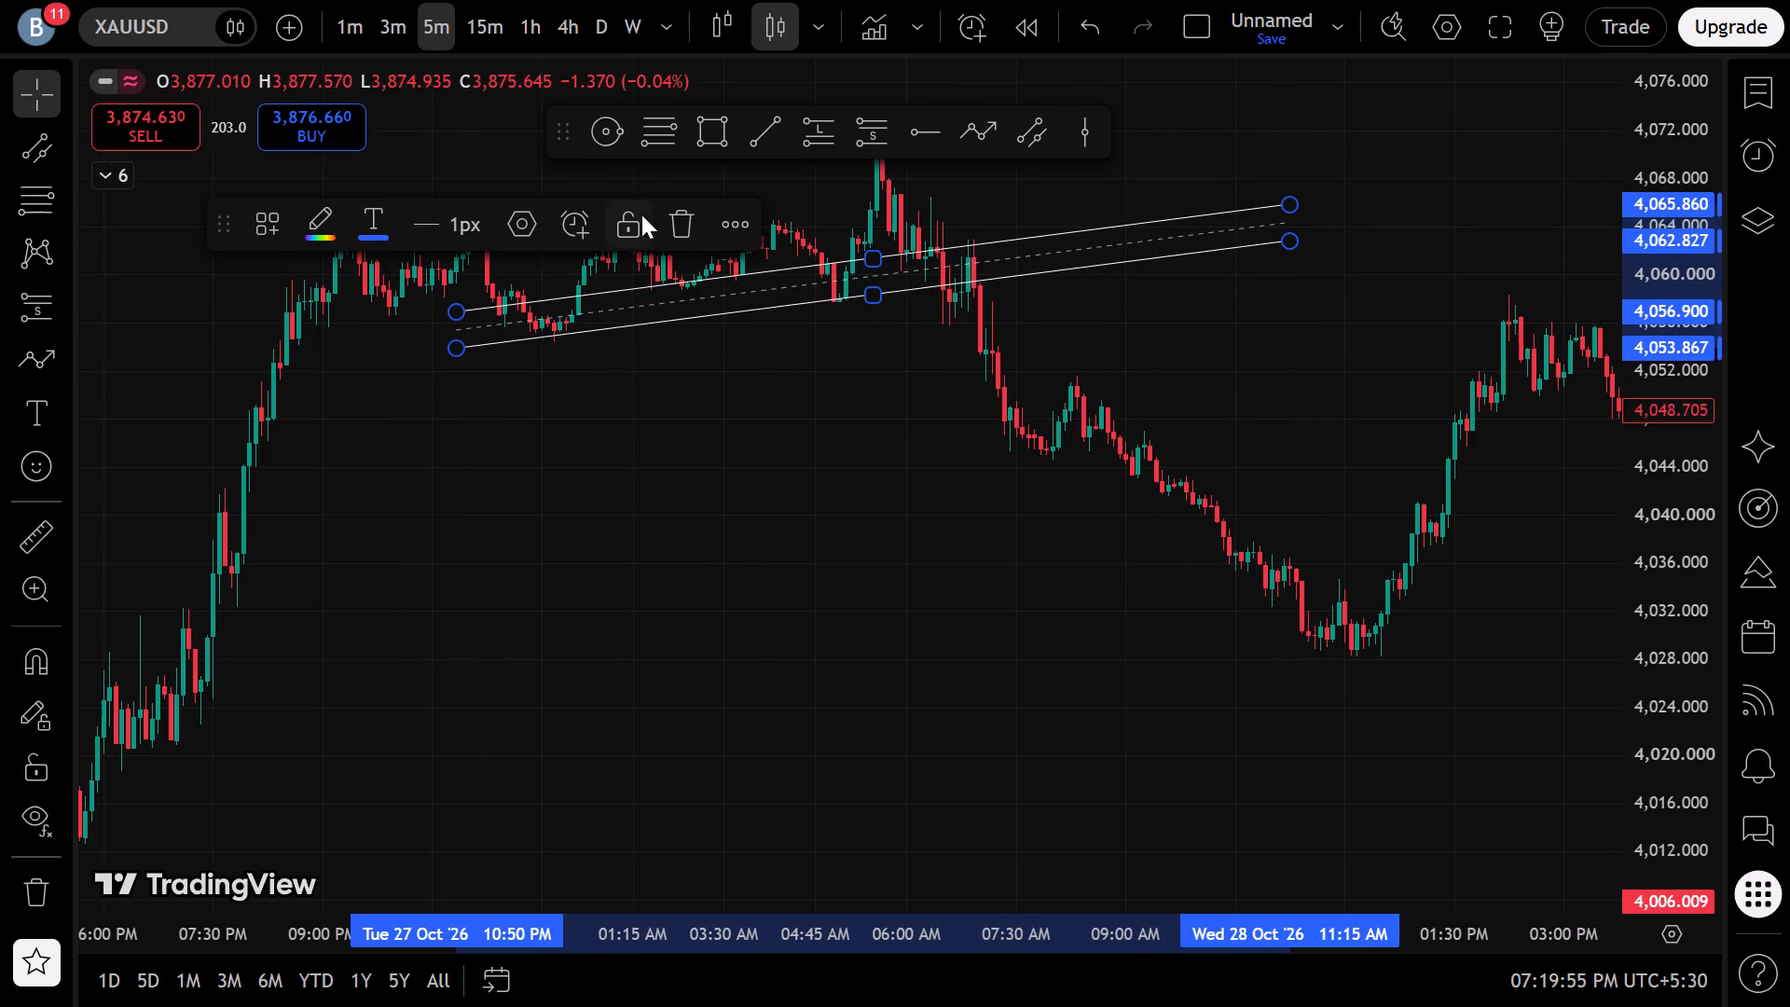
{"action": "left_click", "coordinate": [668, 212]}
Examine the existing rising channel and the 5-minute XAUUSD price action from 21 to 27 October.
{"action": "scroll", "coordinate": [628, 586], "scroll_direction": "down", "scroll_amount": 6}
{"action": "left_click_drag", "start_coordinate": [629, 586], "coordinate": [1477, 512]}
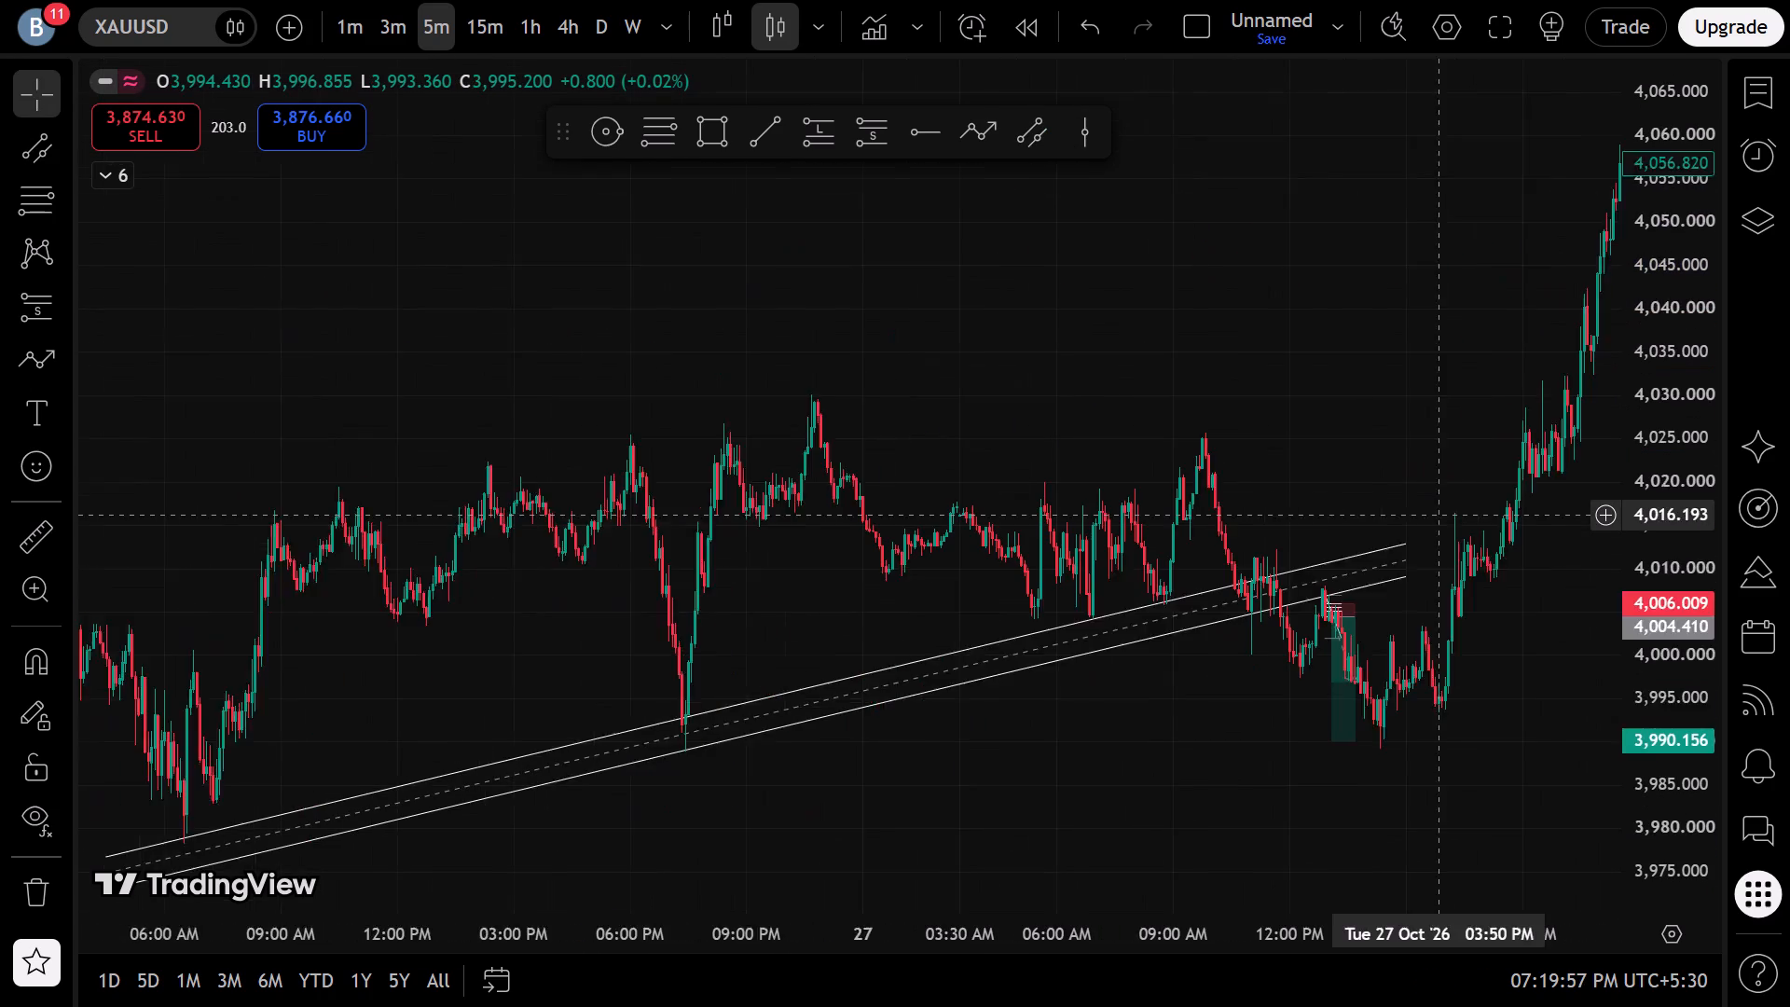
{"action": "scroll", "coordinate": [1085, 622], "scroll_direction": "down", "scroll_amount": 4}
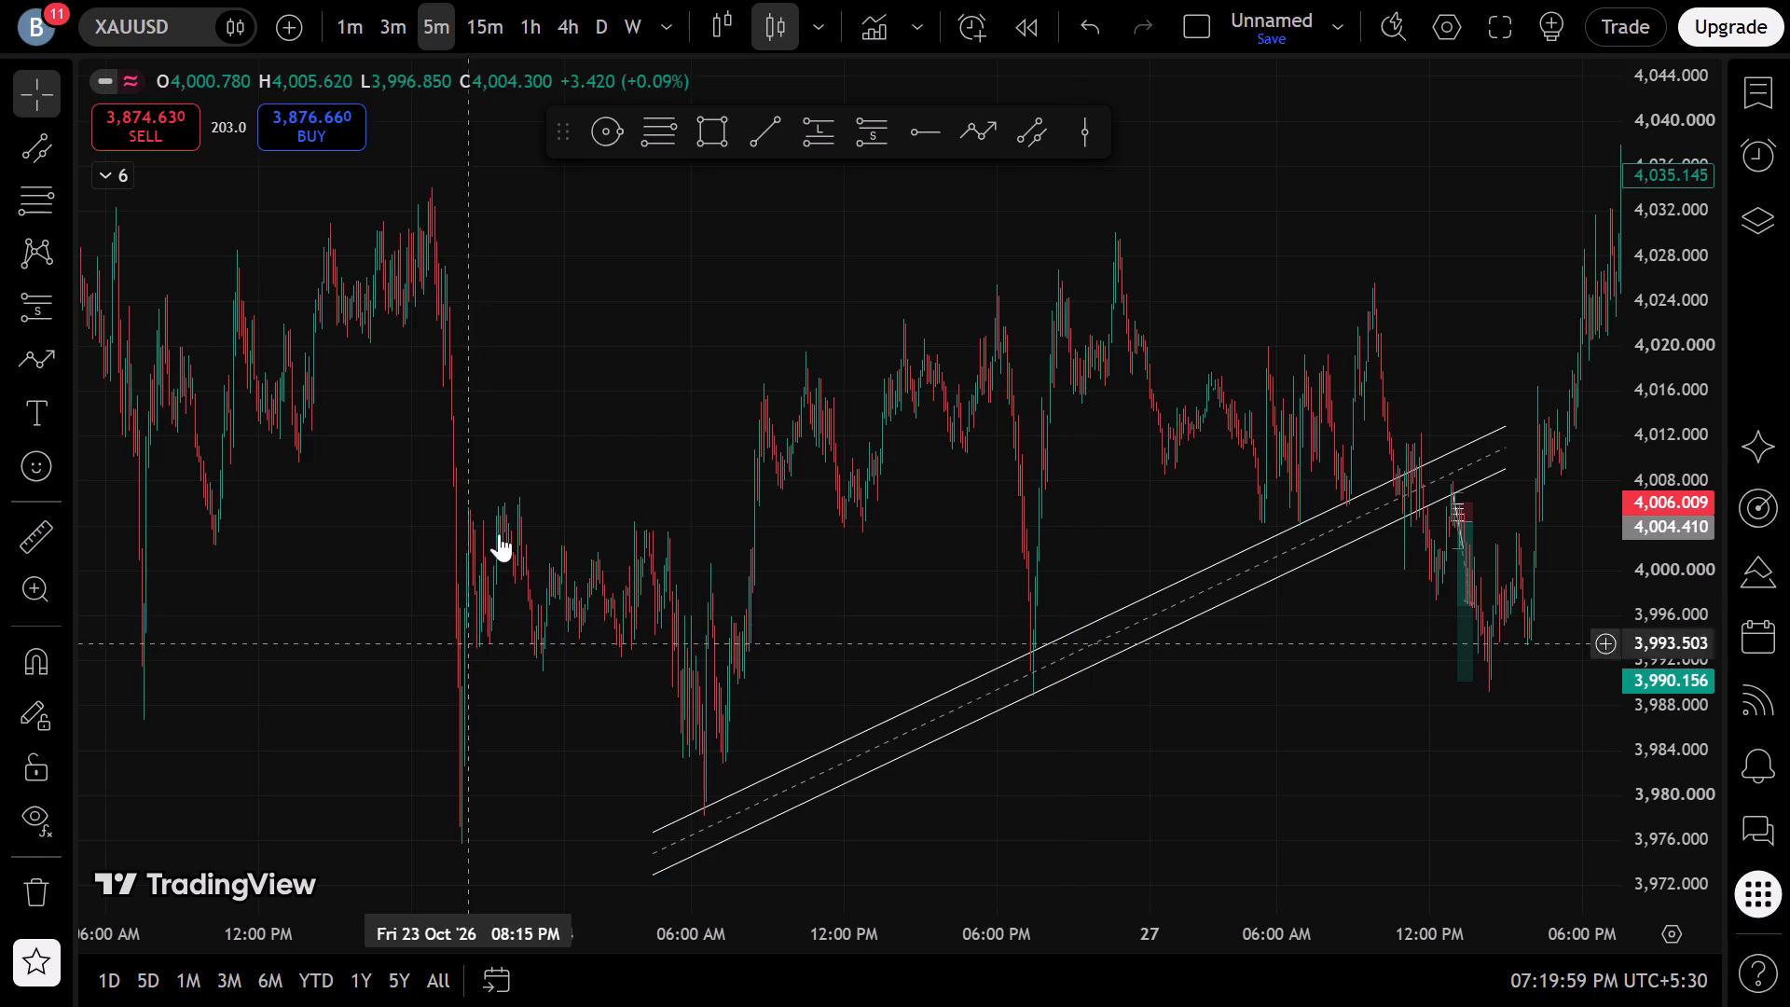
{"action": "left_click_drag", "start_coordinate": [506, 527], "coordinate": [829, 557]}
{"action": "scroll", "coordinate": [613, 562], "scroll_direction": "up", "scroll_amount": 14}
{"action": "scroll", "coordinate": [737, 532], "scroll_direction": "down", "scroll_amount": 4}
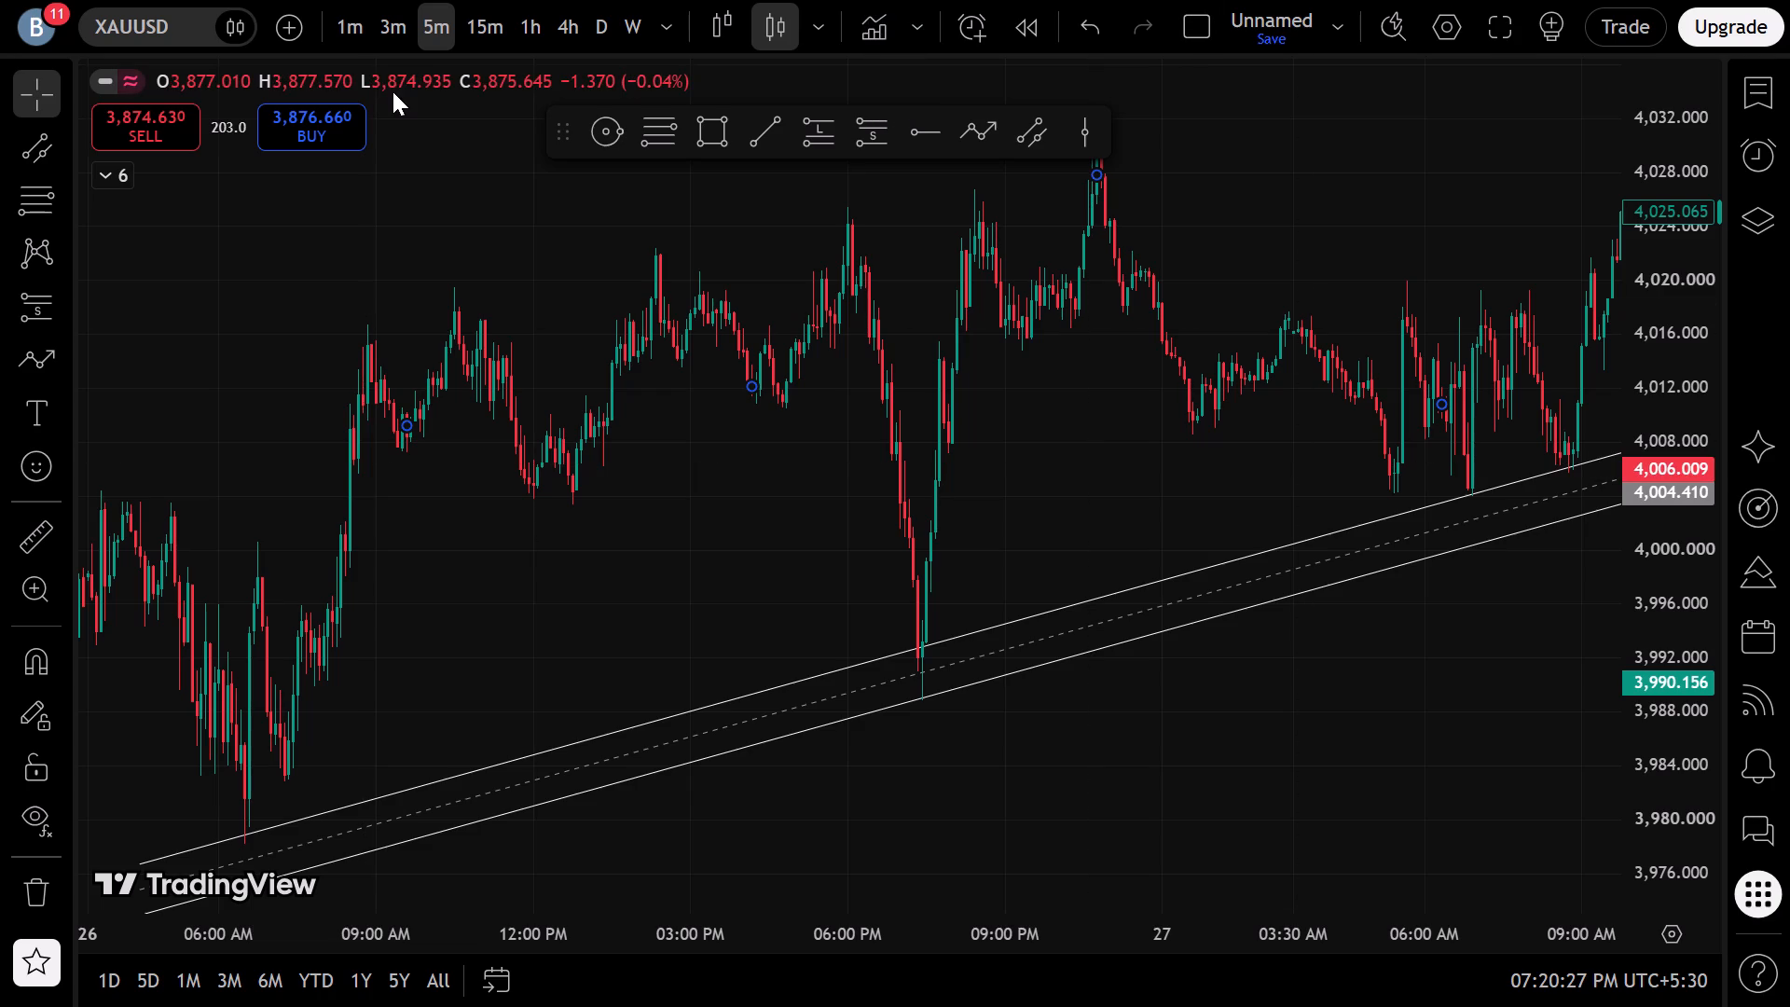
{"action": "scroll", "coordinate": [475, 291], "scroll_direction": "down", "scroll_amount": 7}
{"action": "scroll", "coordinate": [523, 296], "scroll_direction": "up", "scroll_amount": 7}
{"action": "left_click_drag", "start_coordinate": [629, 477], "coordinate": [727, 540]}
{"action": "scroll", "coordinate": [728, 540], "scroll_direction": "down", "scroll_amount": 11}
{"action": "left_click_drag", "start_coordinate": [1192, 486], "coordinate": [1187, 494]}
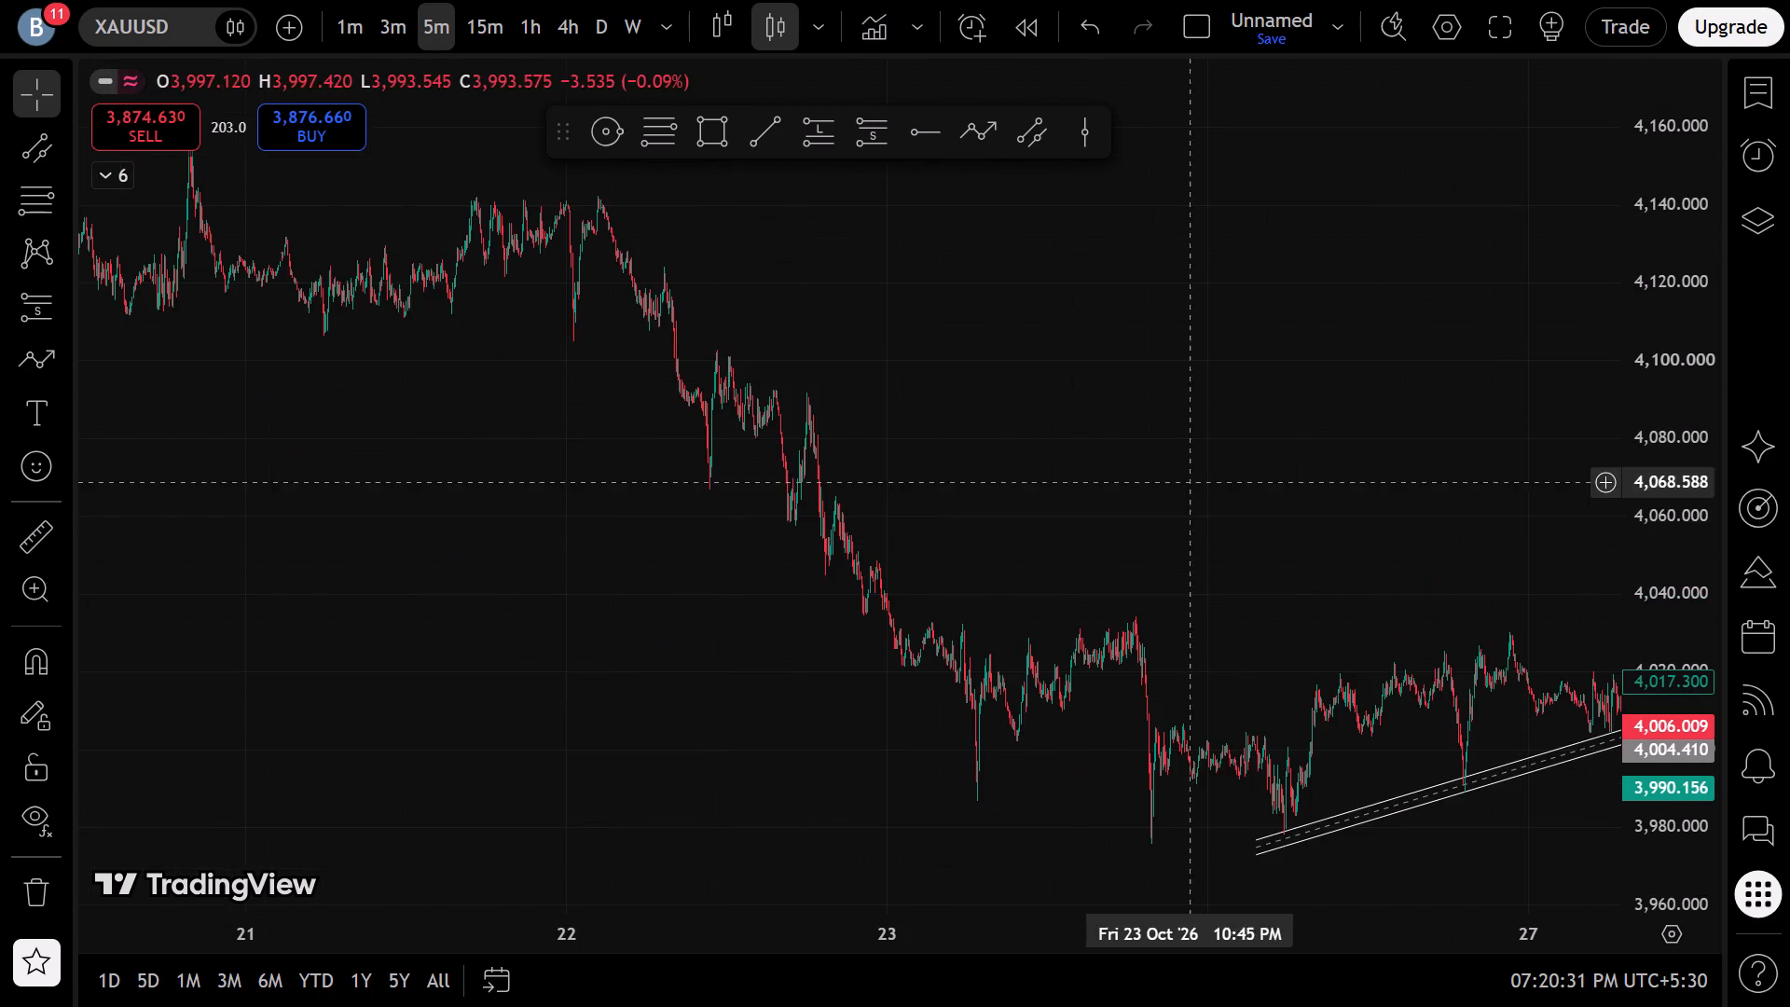
Examine the 5-minute XAUUSD price action on 29 and 30 October.
{"action": "left_click_drag", "start_coordinate": [1187, 494], "coordinate": [0, 398]}
{"action": "scroll", "coordinate": [1104, 587], "scroll_direction": "up", "scroll_amount": 10}
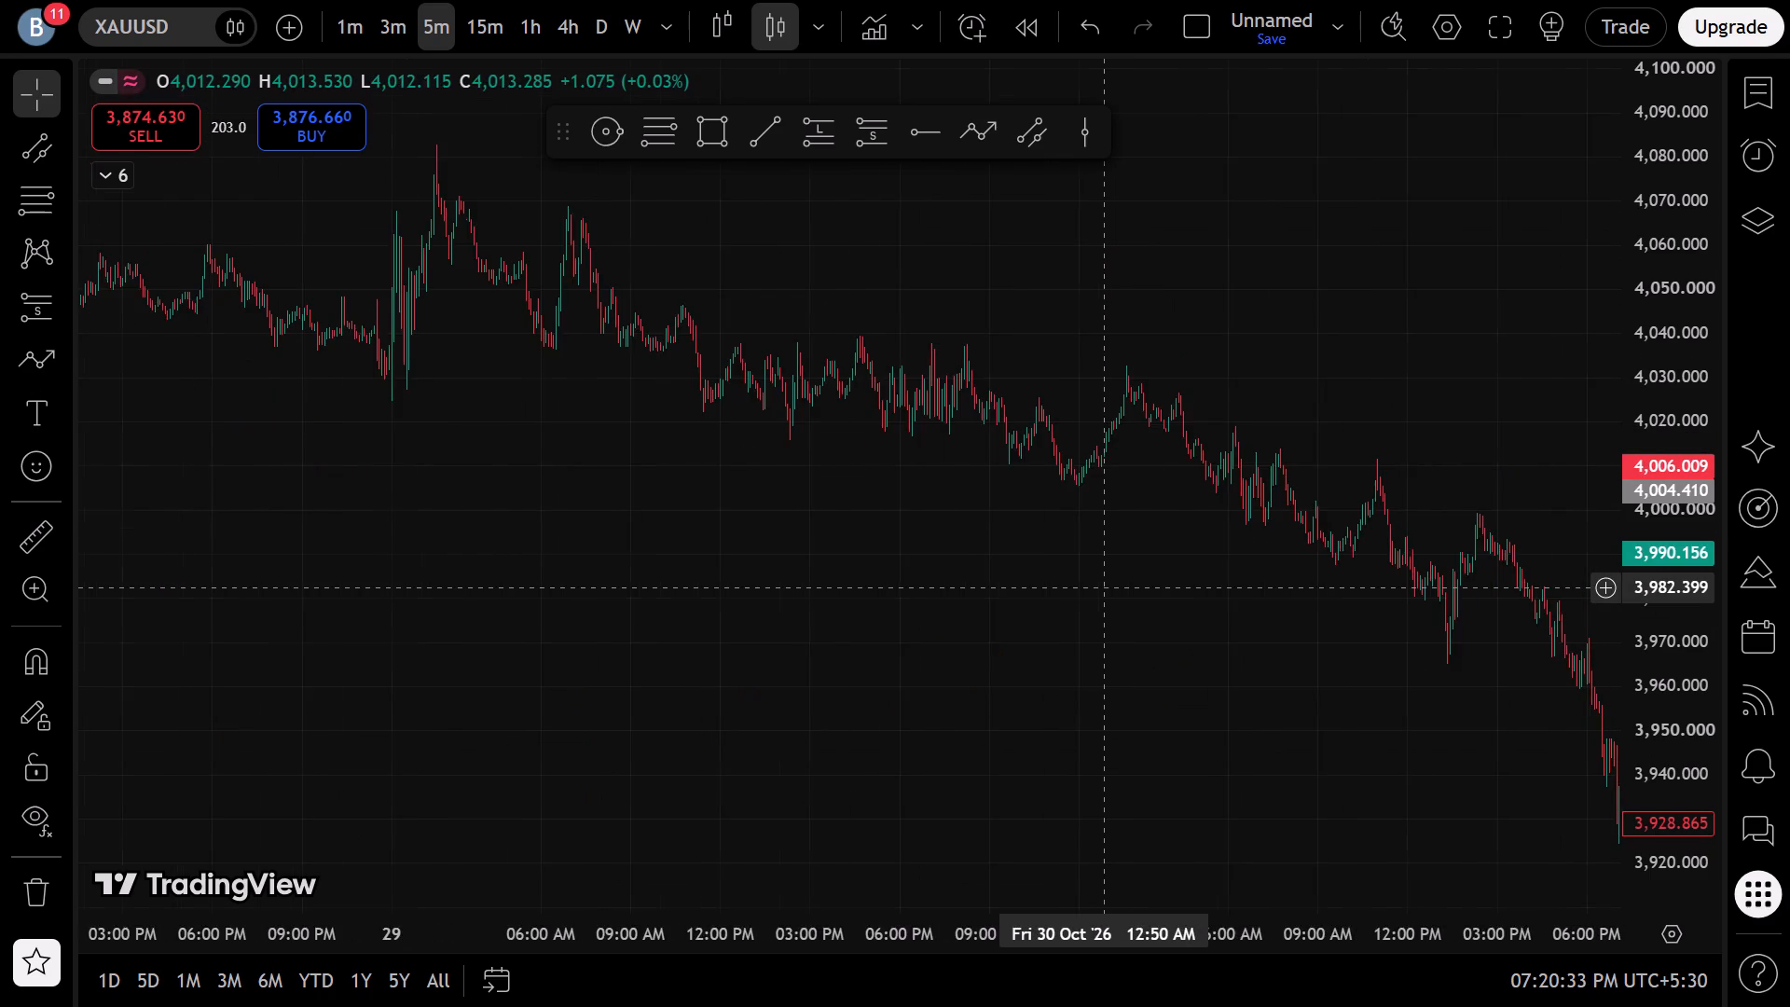
{"action": "scroll", "coordinate": [1104, 587], "scroll_direction": "up", "scroll_amount": 6}
{"action": "left_click_drag", "start_coordinate": [1082, 587], "coordinate": [1022, 616]}
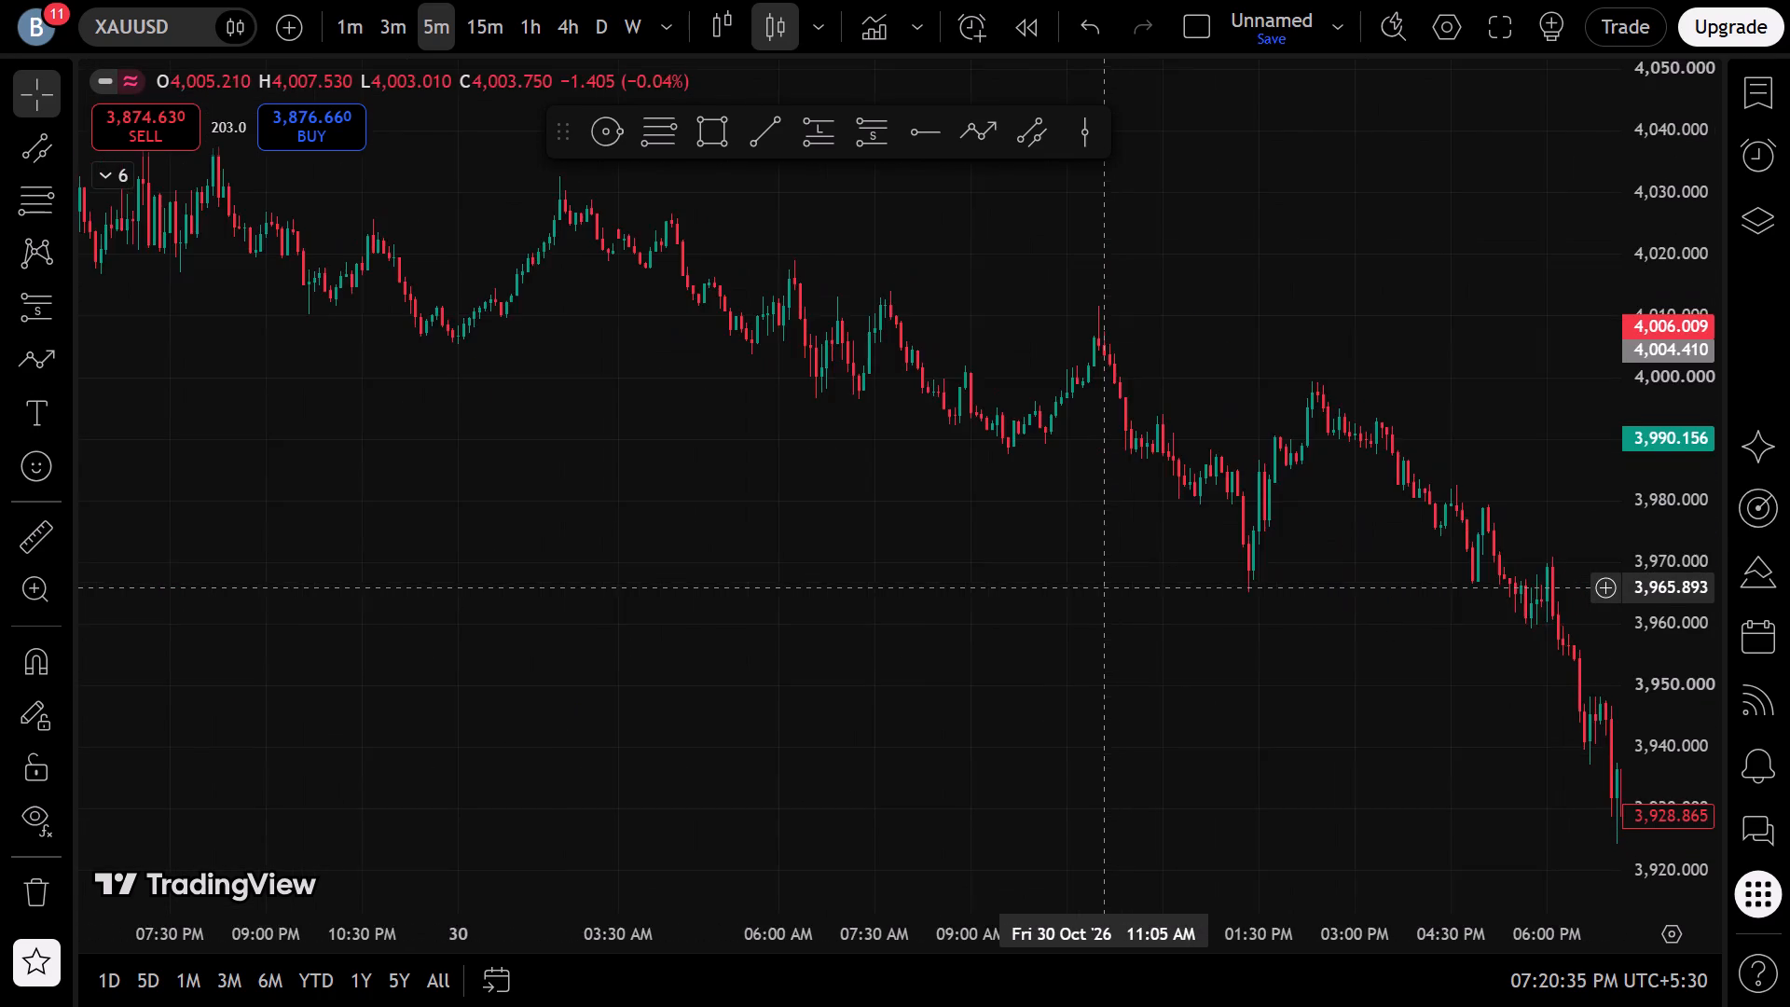
{"action": "left_click_drag", "start_coordinate": [1022, 616], "coordinate": [0, 566]}
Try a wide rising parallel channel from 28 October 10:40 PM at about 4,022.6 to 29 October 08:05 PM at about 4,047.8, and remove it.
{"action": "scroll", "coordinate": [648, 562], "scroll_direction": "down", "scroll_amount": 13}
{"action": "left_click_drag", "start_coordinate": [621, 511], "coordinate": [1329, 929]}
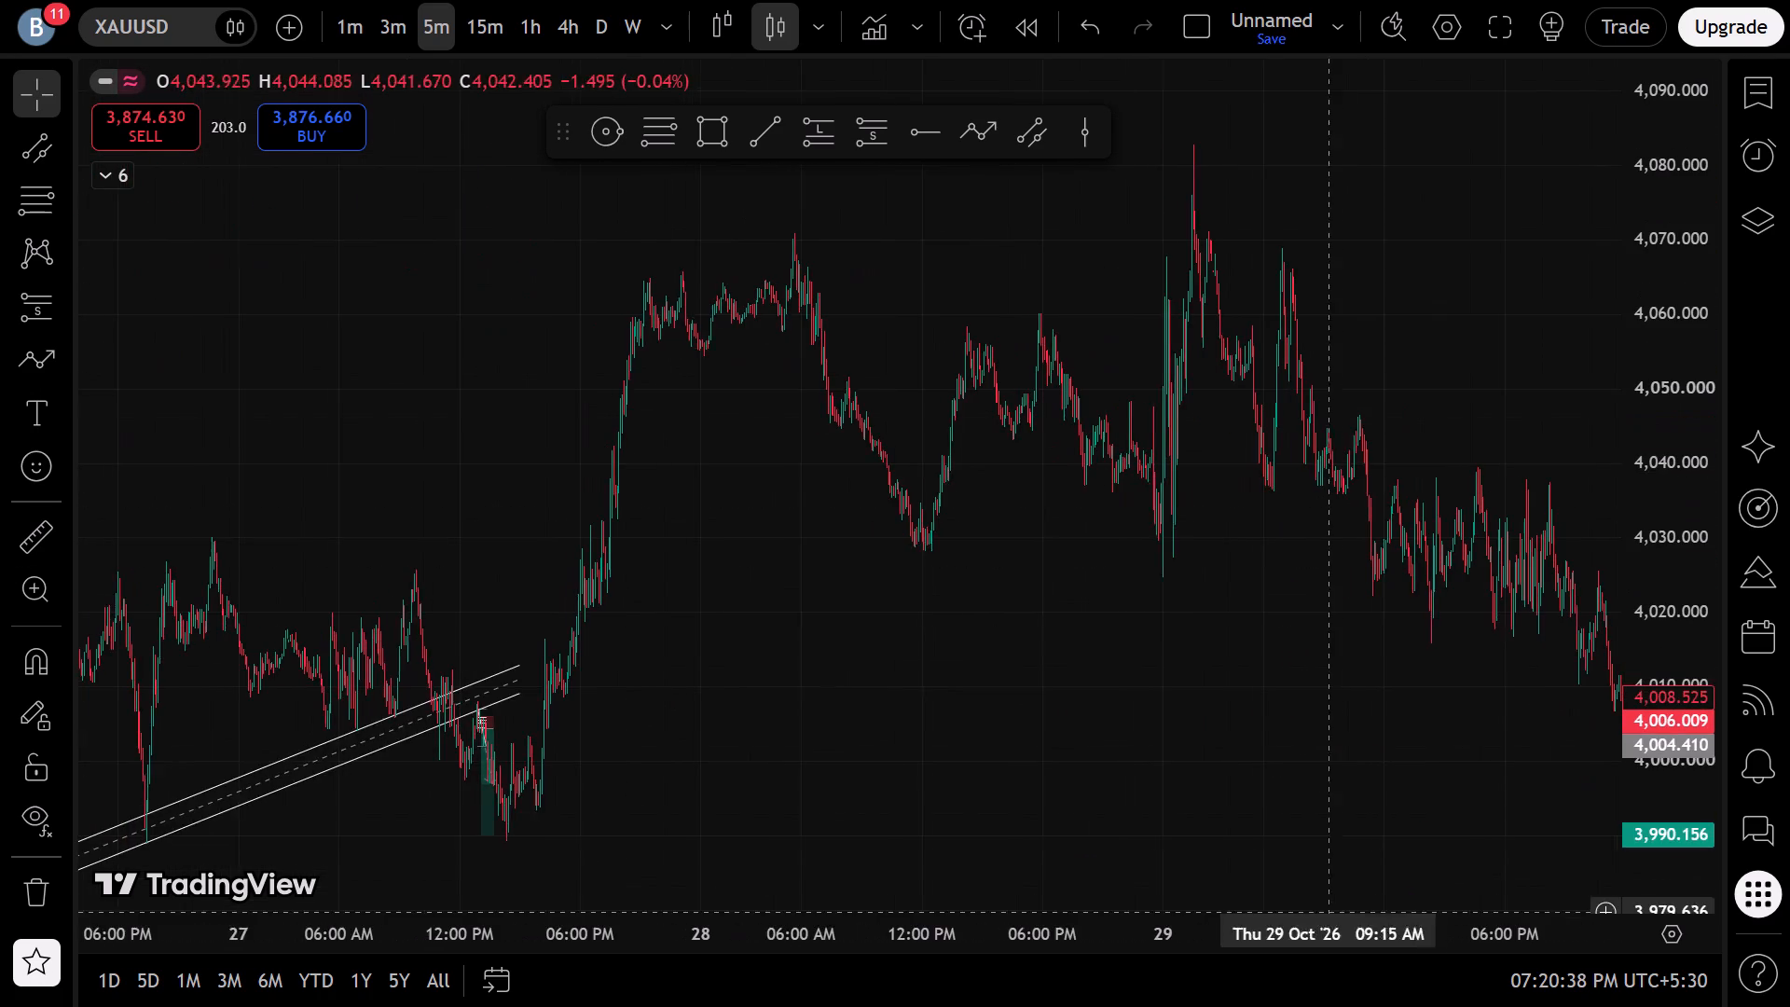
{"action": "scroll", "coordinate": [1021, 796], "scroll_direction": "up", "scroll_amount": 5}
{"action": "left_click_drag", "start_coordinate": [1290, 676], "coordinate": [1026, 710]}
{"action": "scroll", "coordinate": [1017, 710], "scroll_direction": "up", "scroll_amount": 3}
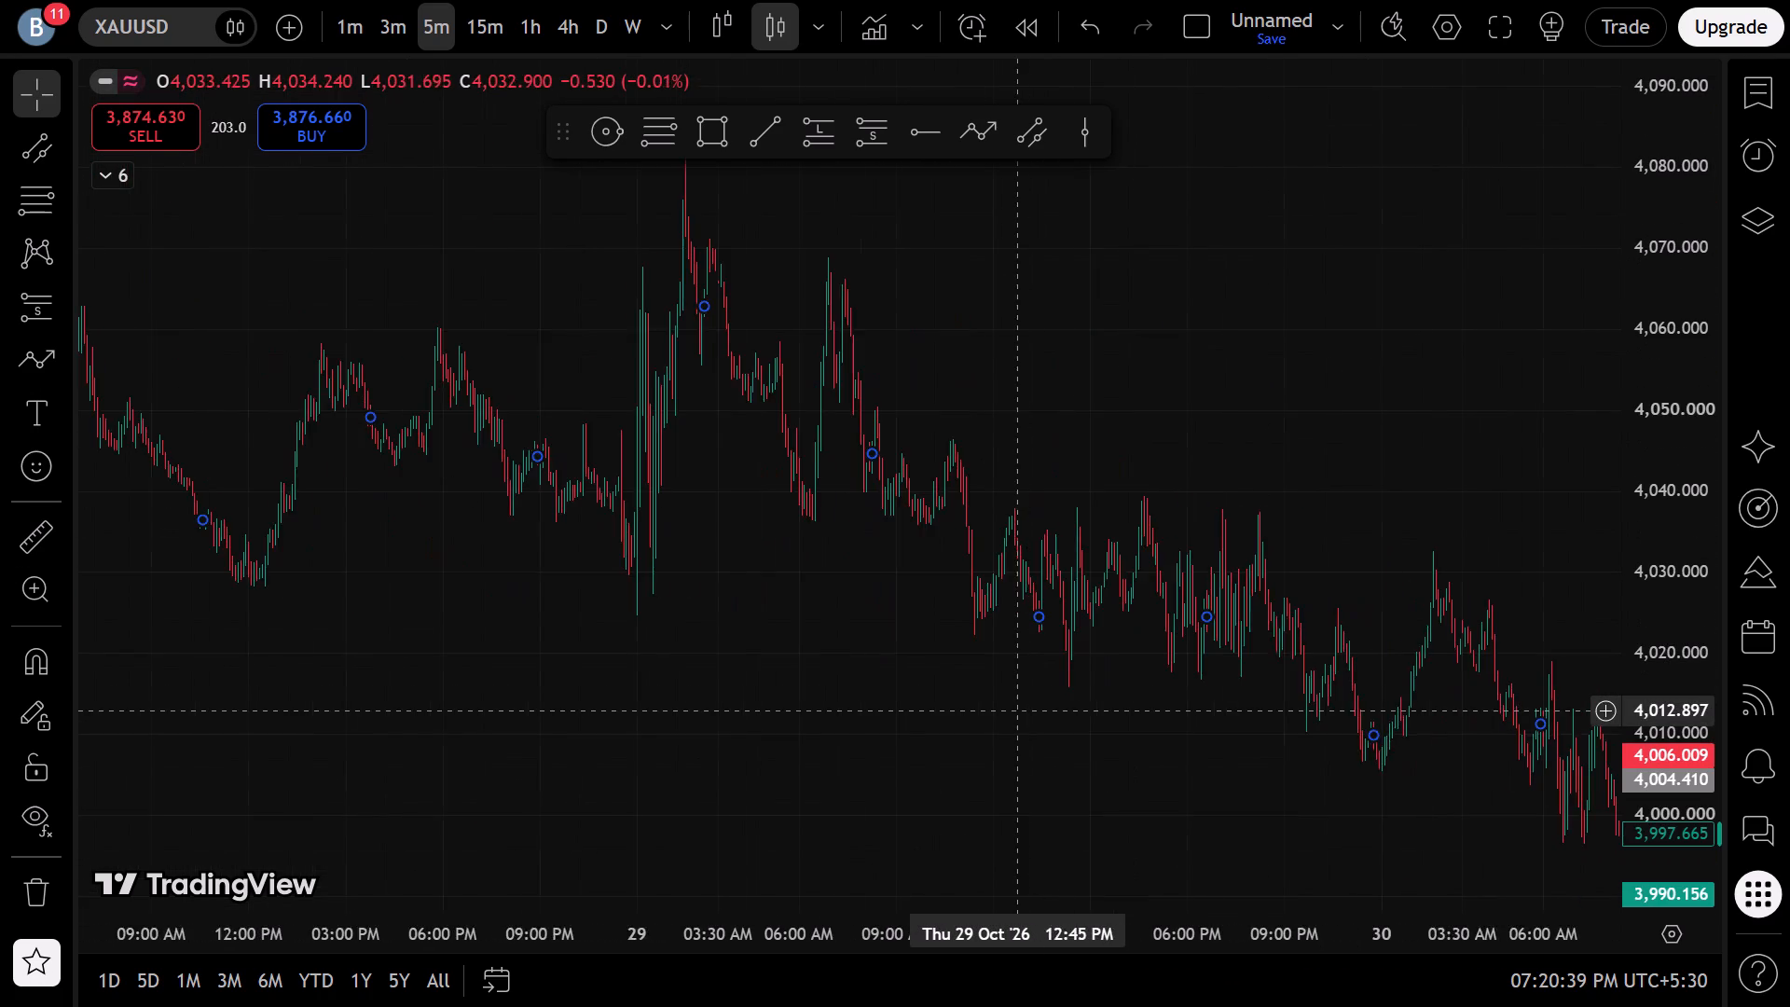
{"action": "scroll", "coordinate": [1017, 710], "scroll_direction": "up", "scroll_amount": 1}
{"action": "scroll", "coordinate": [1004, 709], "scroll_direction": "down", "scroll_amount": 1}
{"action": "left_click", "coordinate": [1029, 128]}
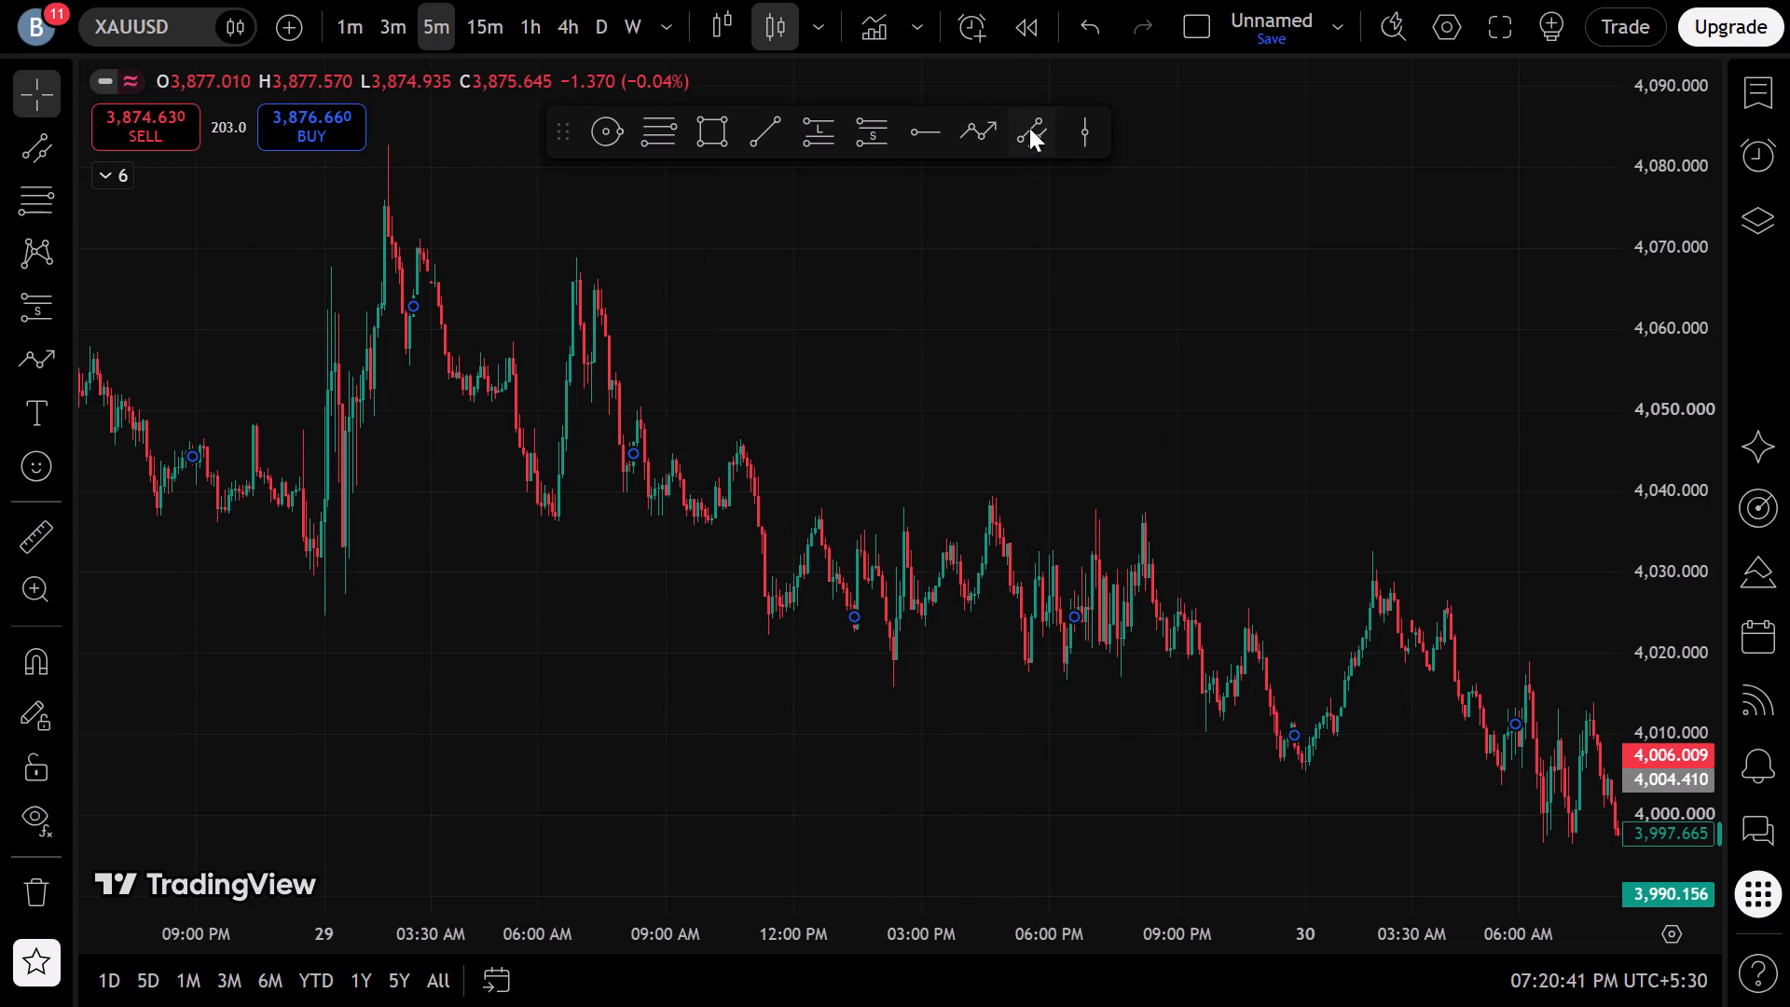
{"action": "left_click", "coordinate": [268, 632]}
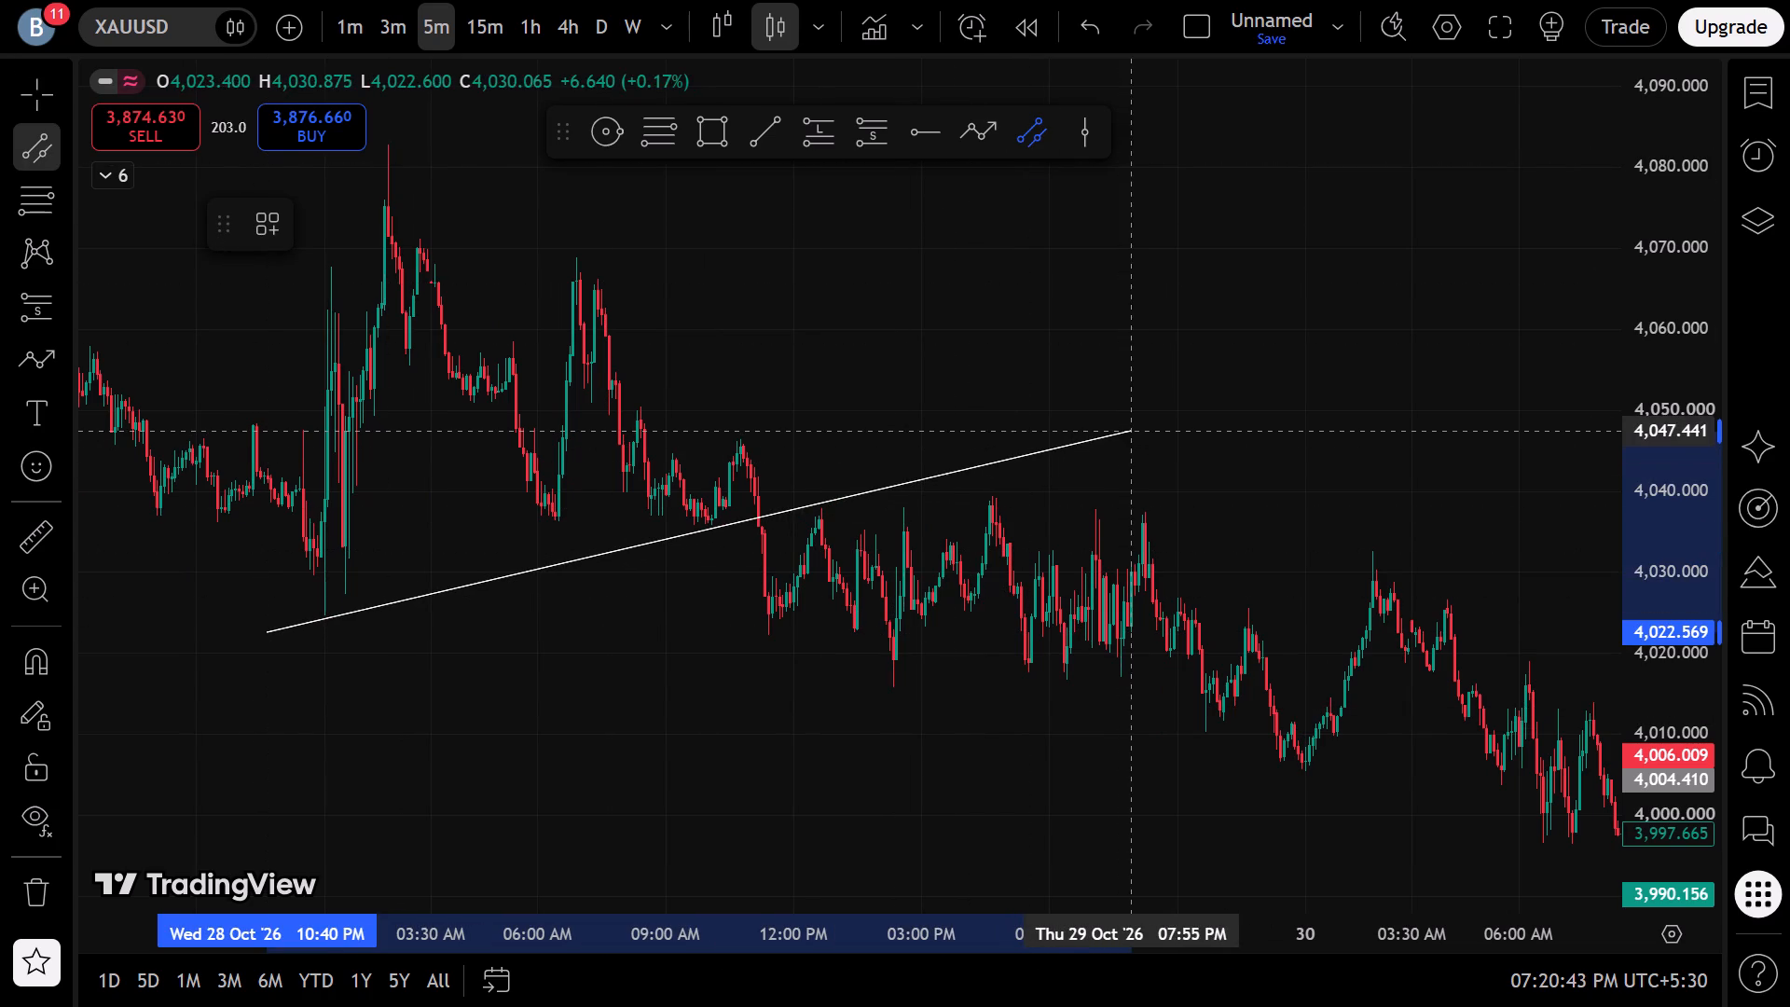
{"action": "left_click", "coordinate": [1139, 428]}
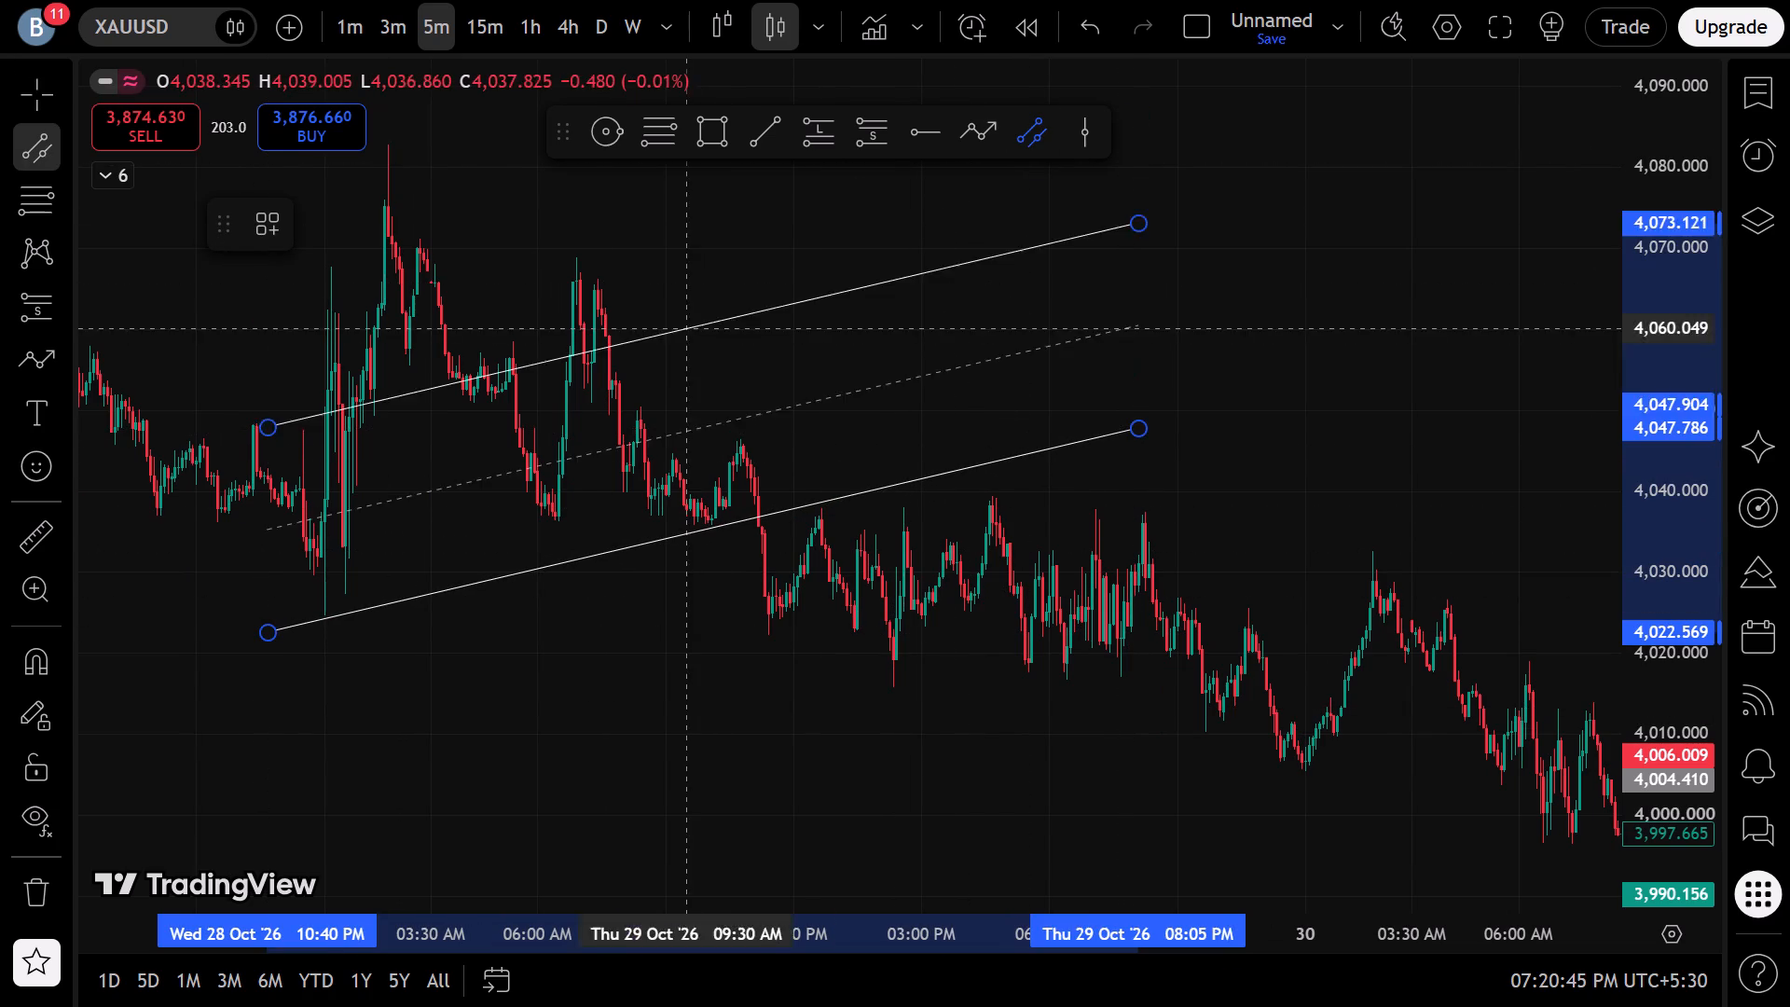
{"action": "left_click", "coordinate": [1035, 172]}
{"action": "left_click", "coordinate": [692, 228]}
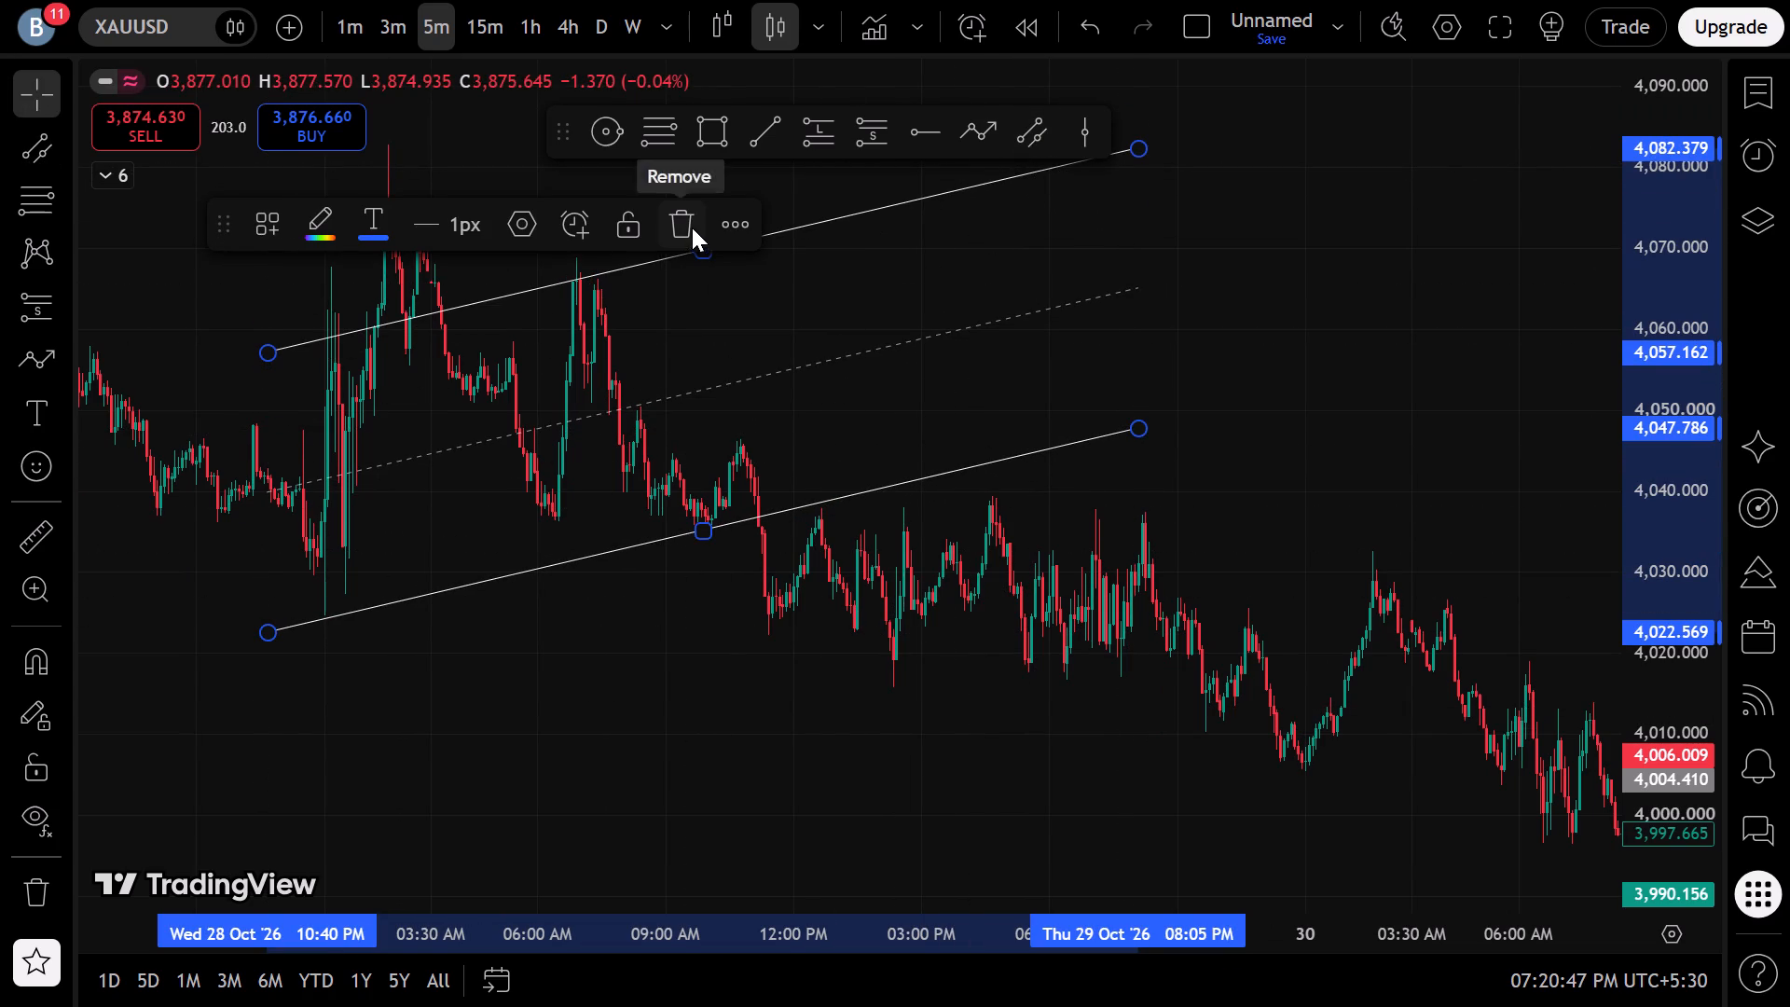
Switch the chart to the EURUSD symbol.
{"action": "key", "text": "Down"}
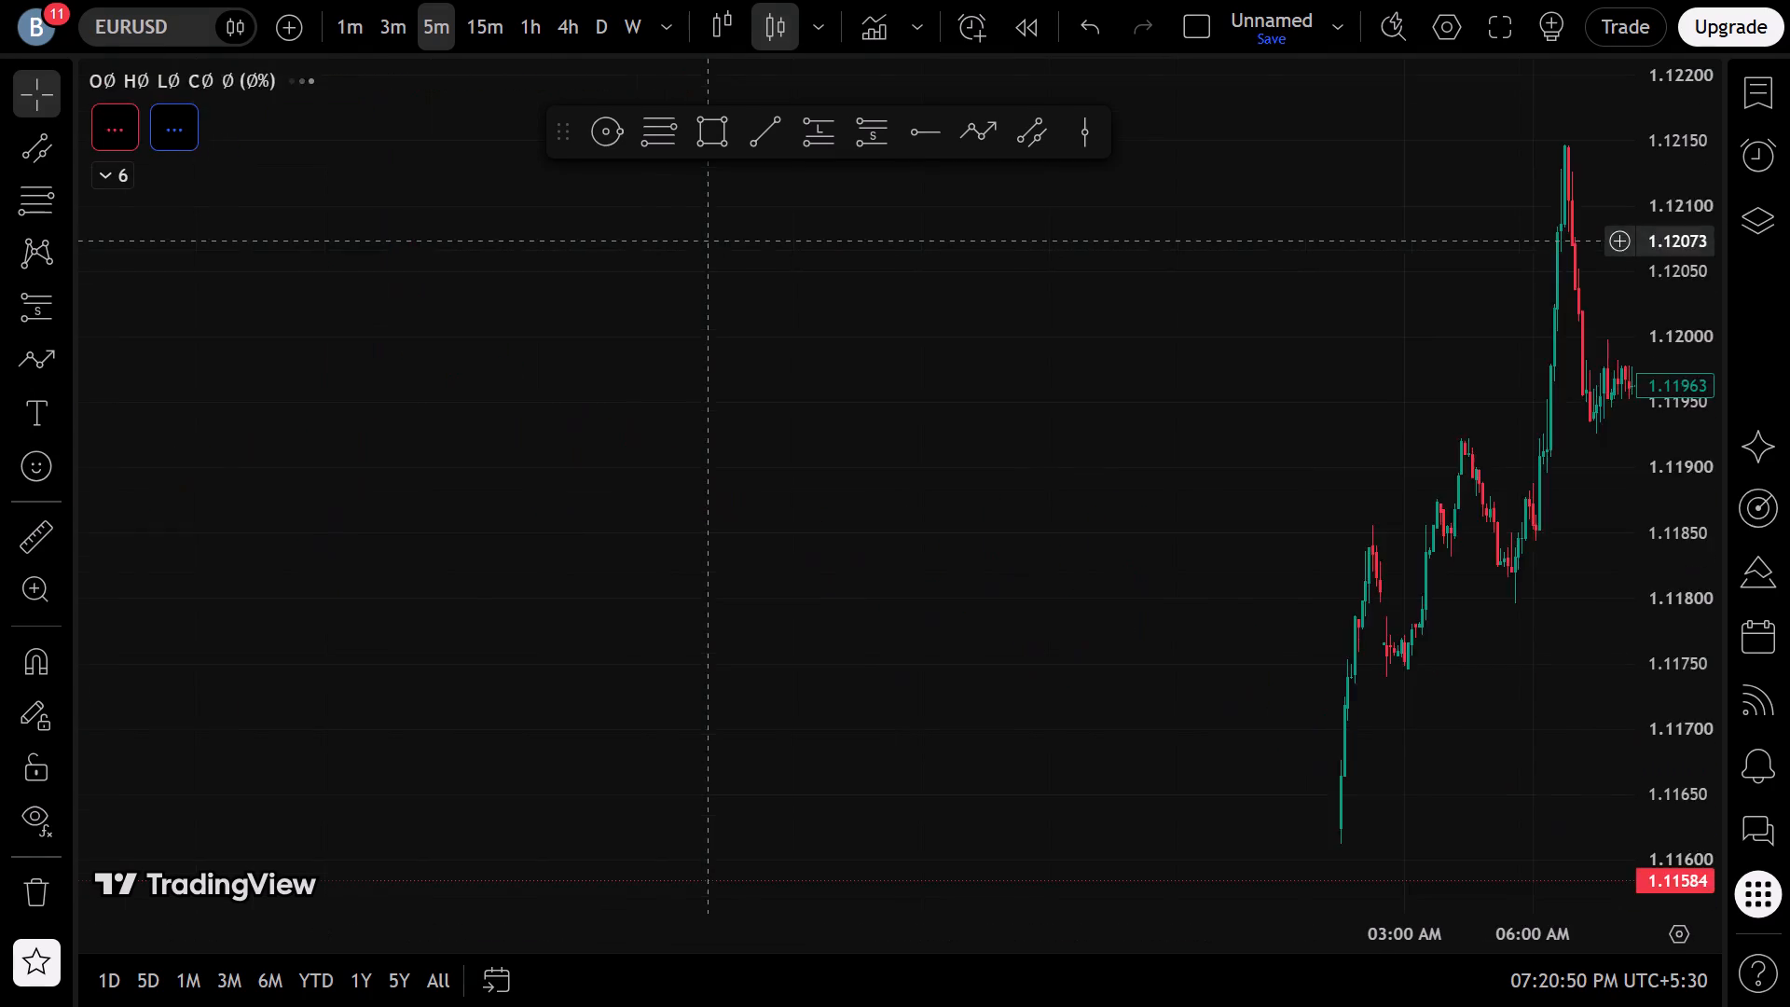
Show EURUSD on the 1-hour timeframe and examine the price action from 6 October to 1 November.
{"action": "scroll", "coordinate": [772, 639], "scroll_direction": "down", "scroll_amount": 5}
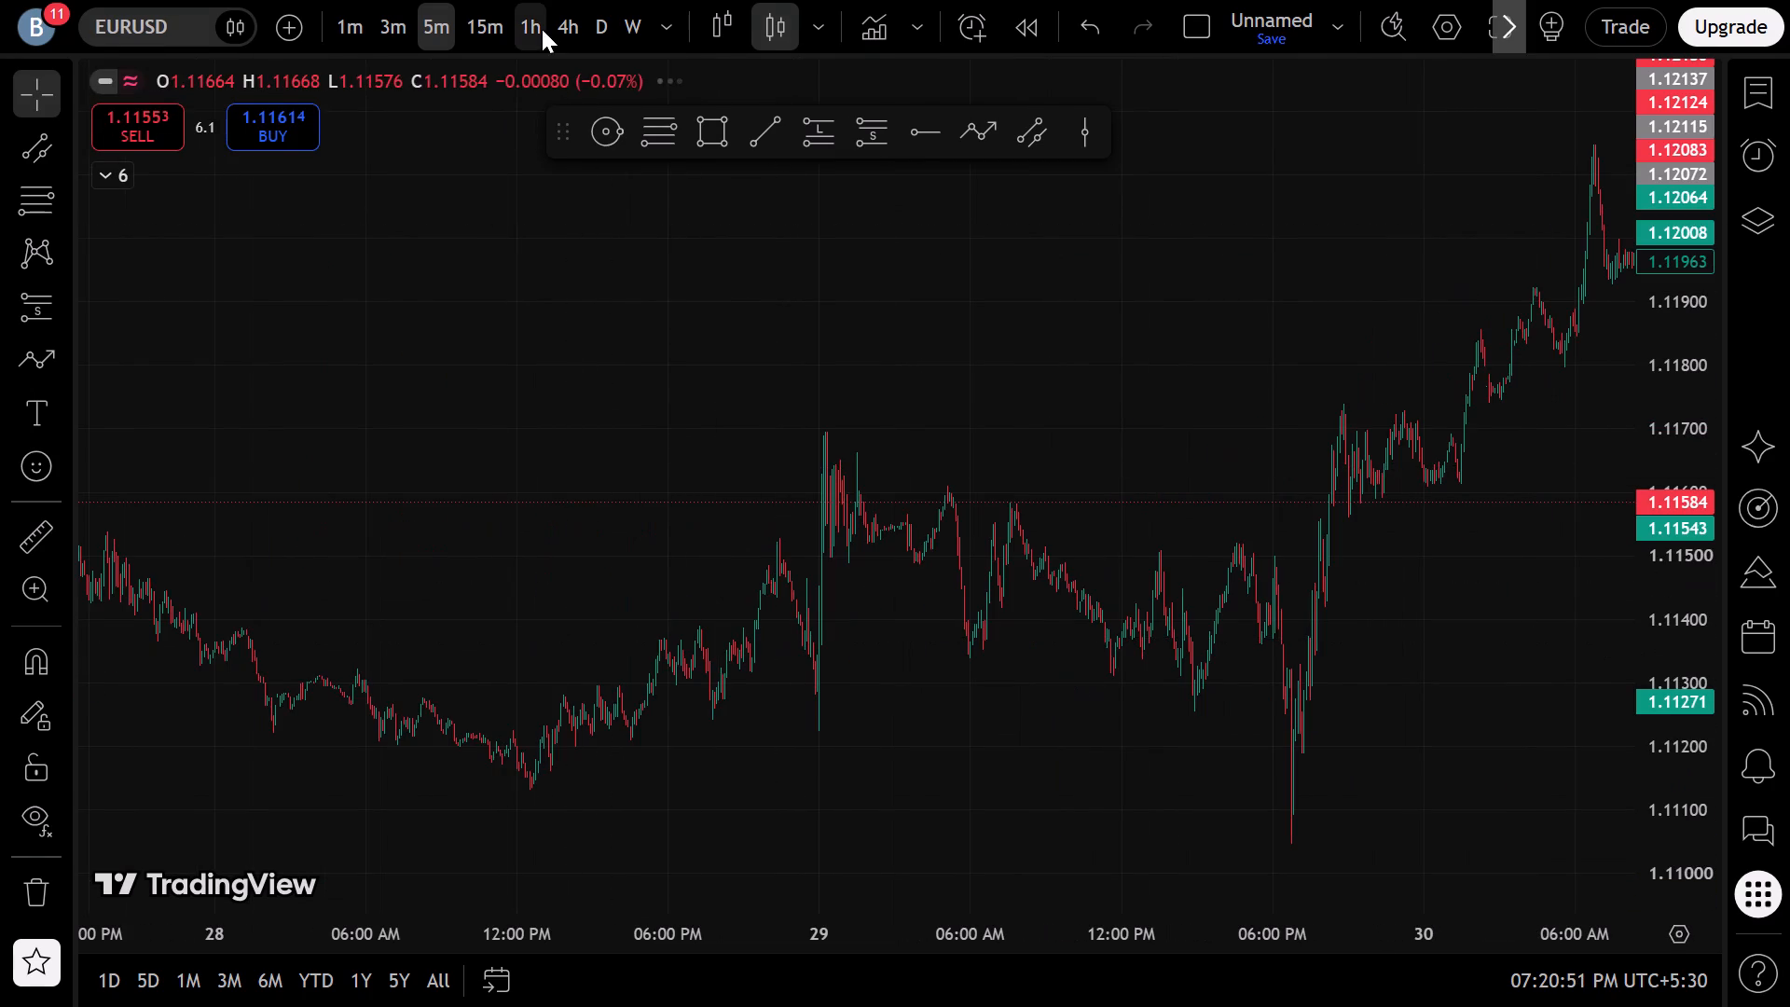
{"action": "left_click", "coordinate": [542, 29]}
{"action": "scroll", "coordinate": [667, 646], "scroll_direction": "up", "scroll_amount": 7}
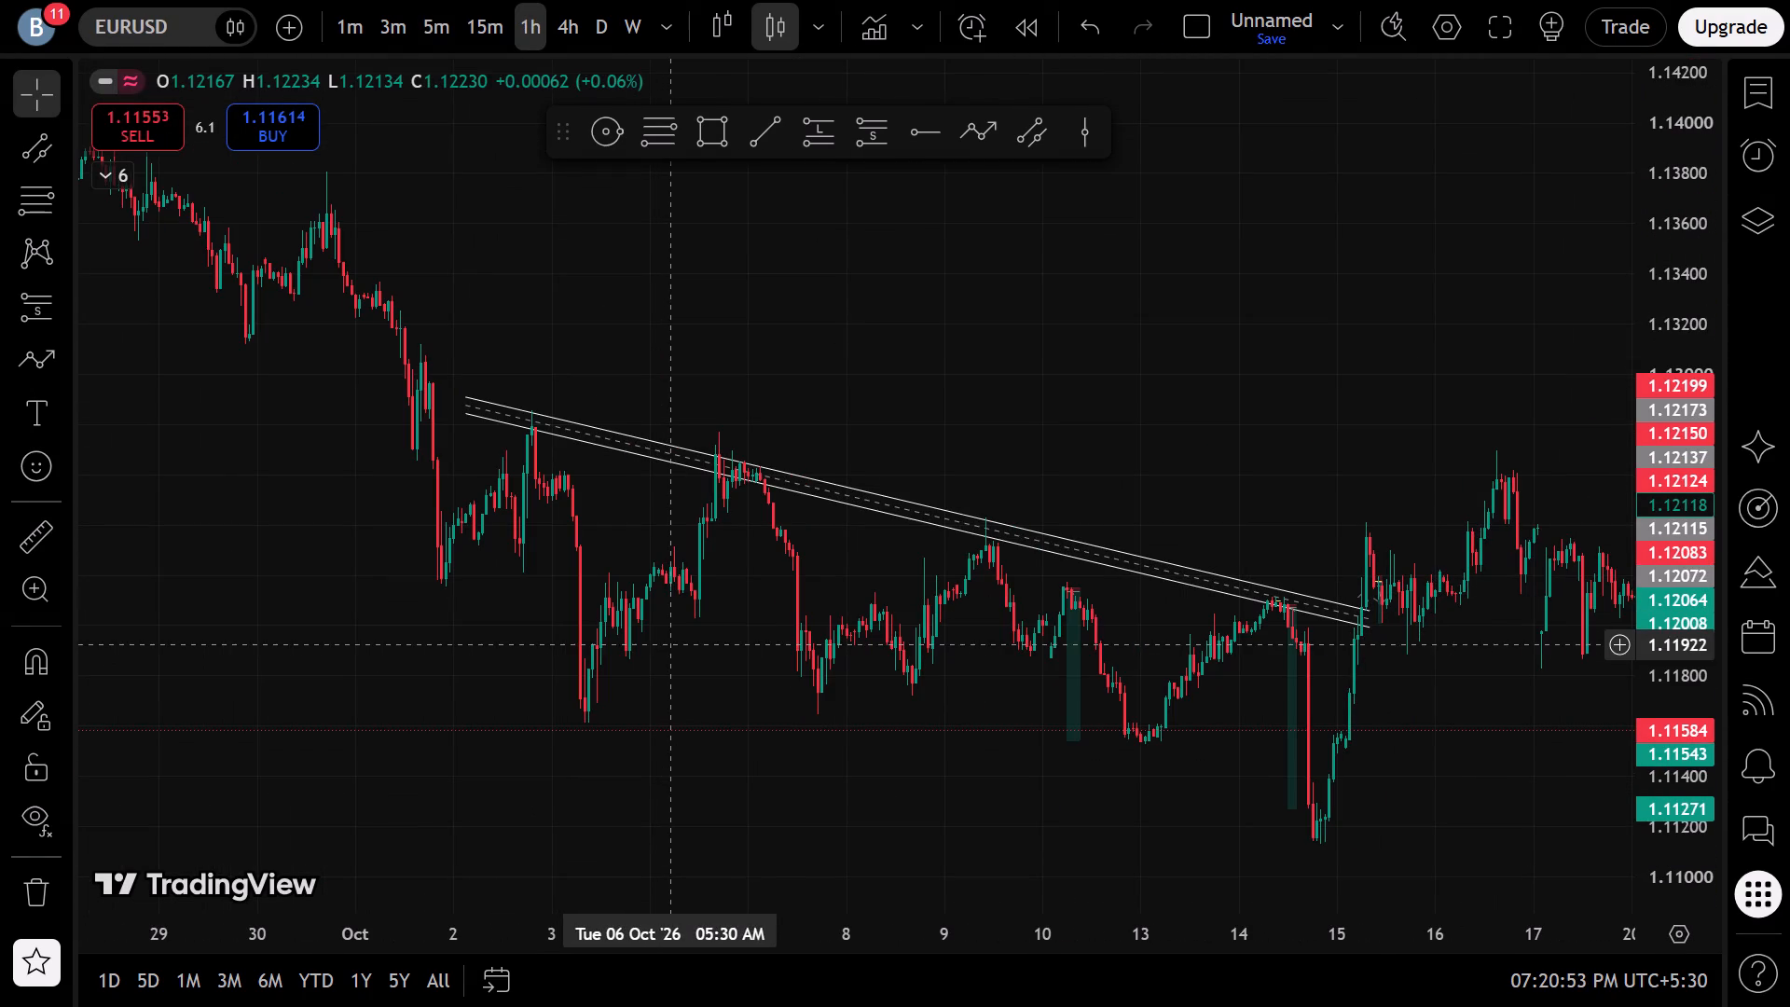
{"action": "left_click_drag", "start_coordinate": [1029, 350], "coordinate": [0, 487]}
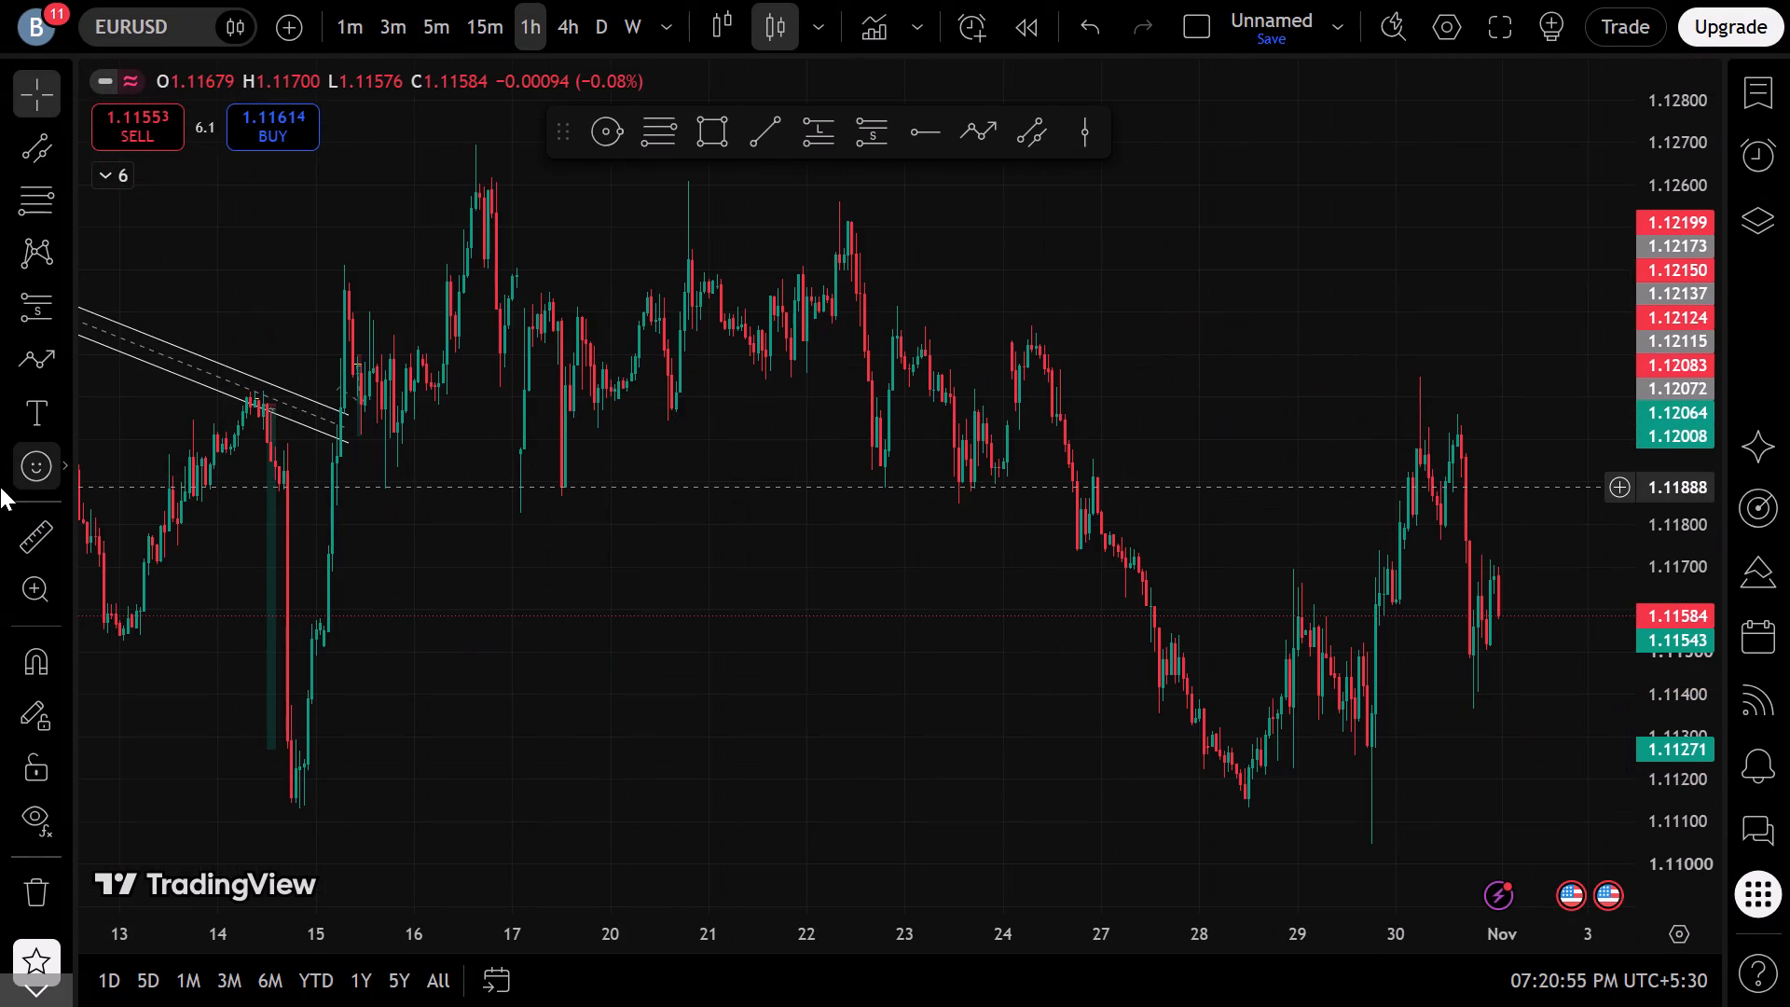
{"action": "left_click_drag", "start_coordinate": [0, 487], "coordinate": [865, 609]}
{"action": "scroll", "coordinate": [866, 608], "scroll_direction": "down", "scroll_amount": 2}
{"action": "scroll", "coordinate": [866, 608], "scroll_direction": "up", "scroll_amount": 6}
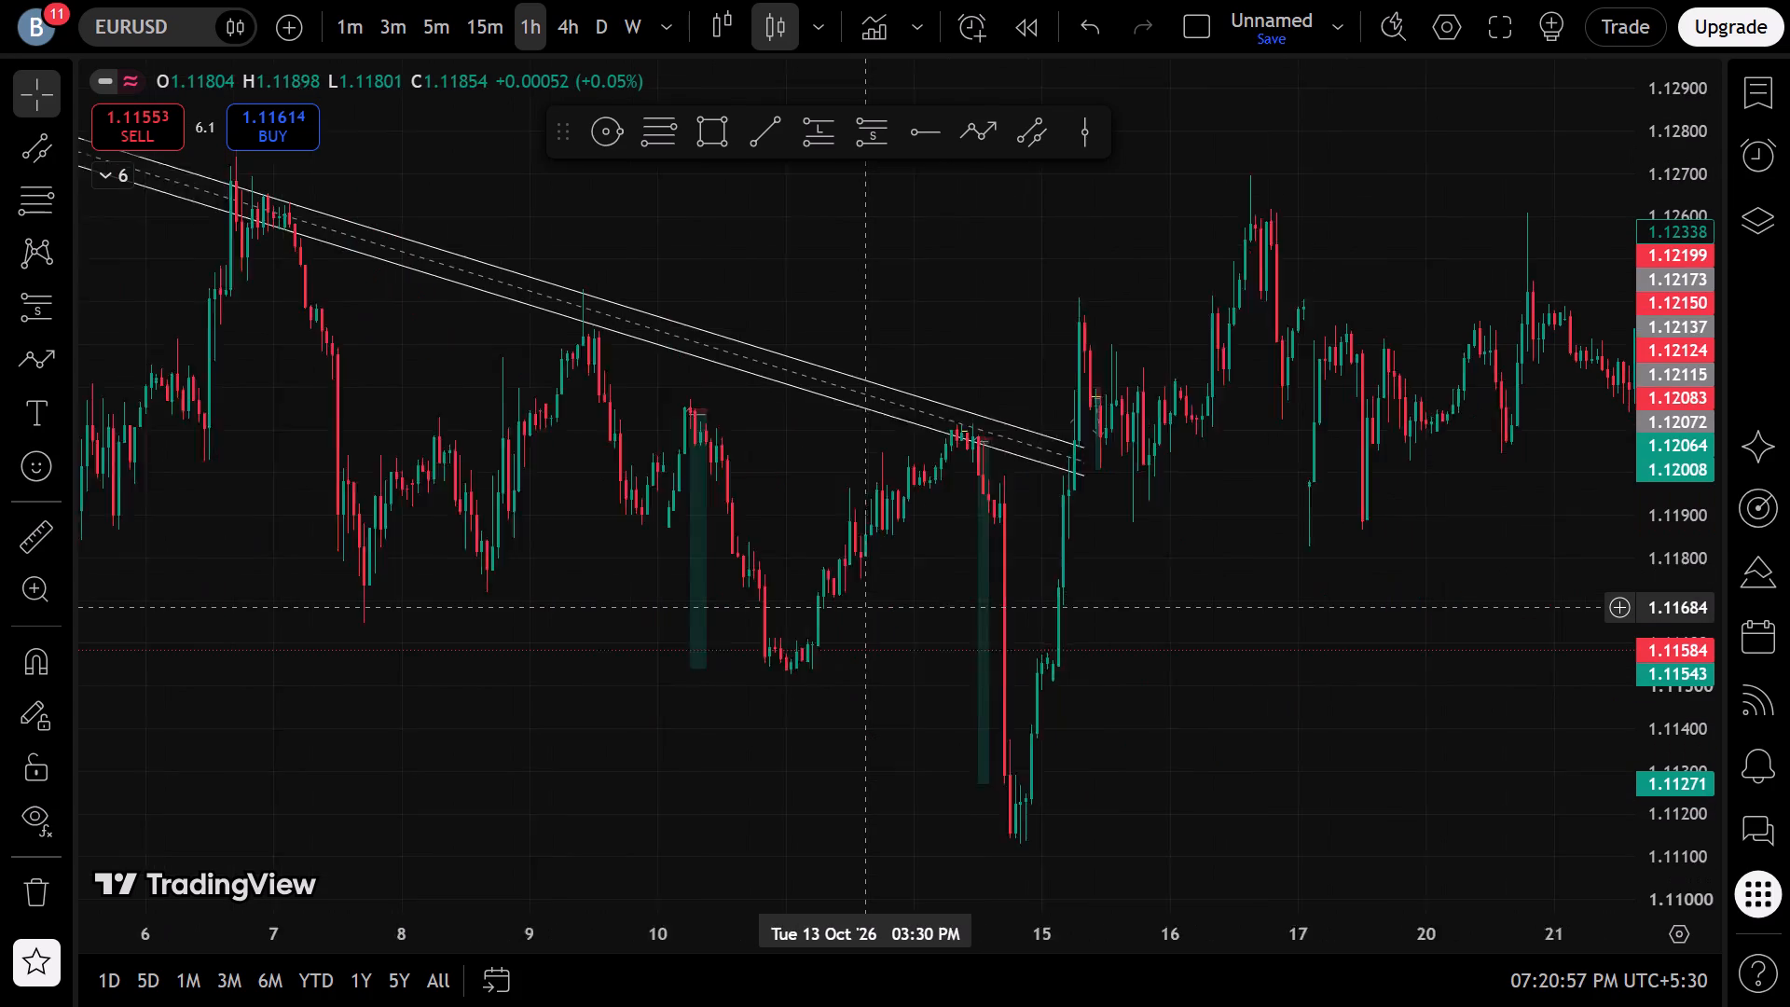
{"action": "left_click_drag", "start_coordinate": [1234, 518], "coordinate": [434, 603]}
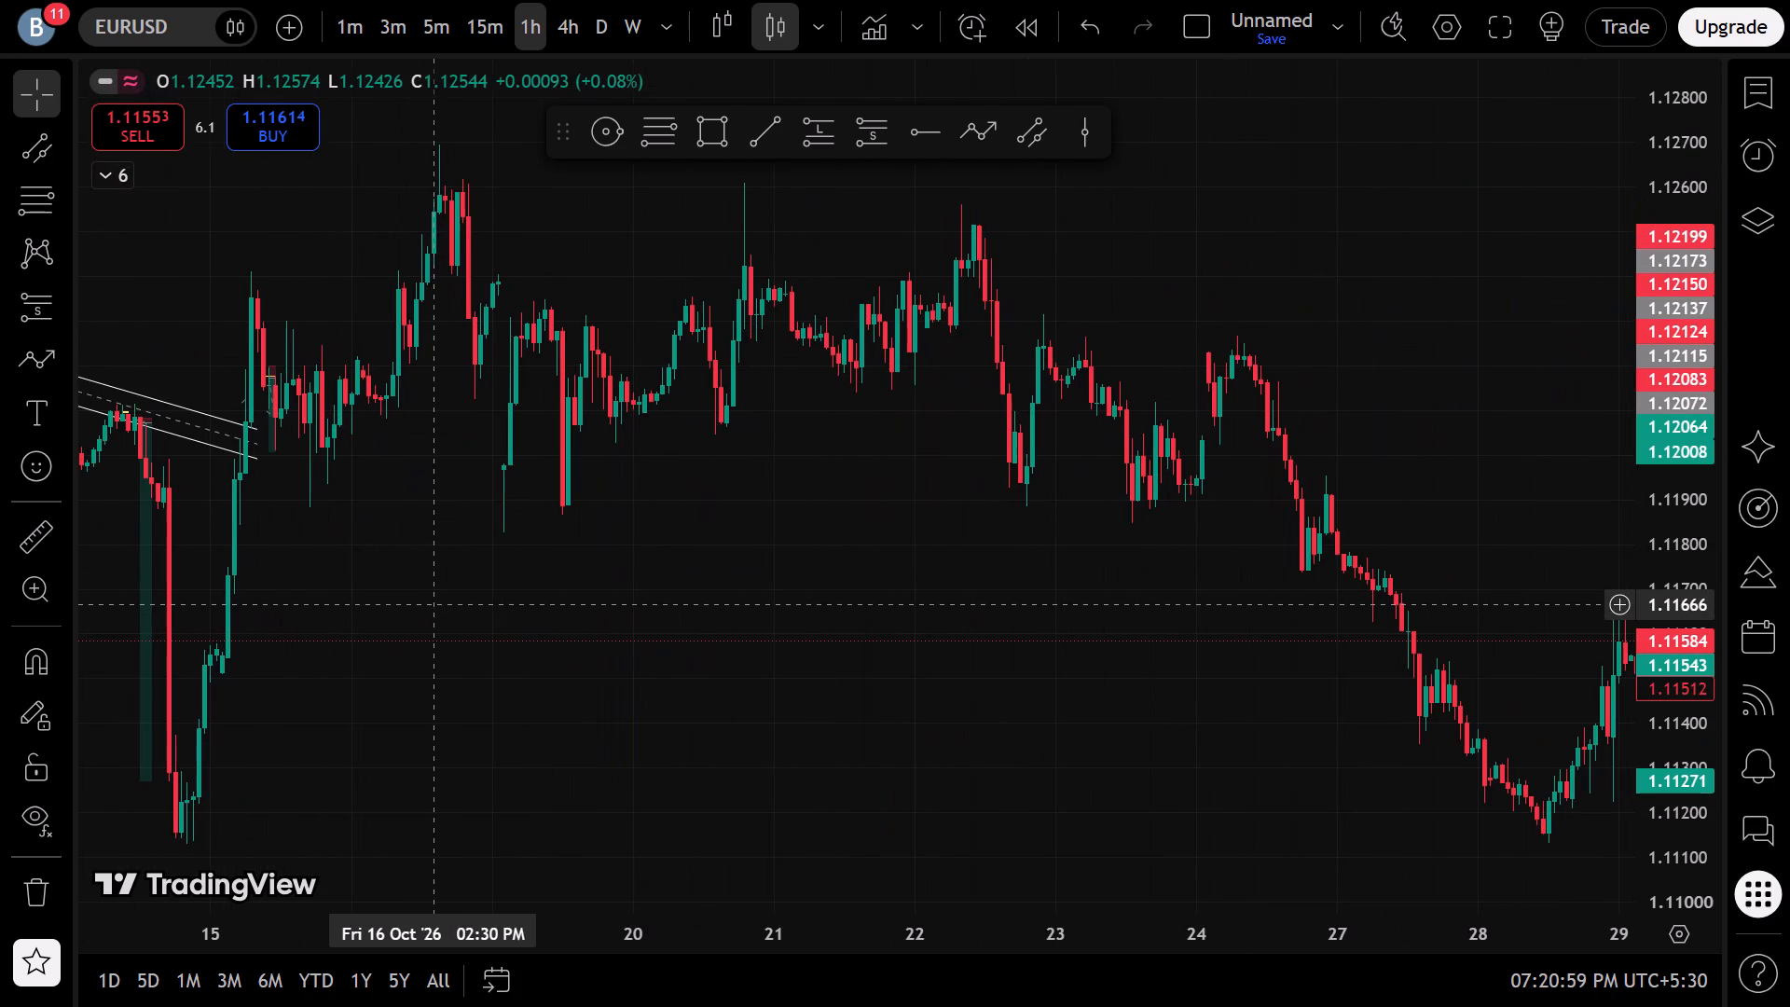
Switch the chart to the 15-minute timeframe and examine the EURUSD price action from 24 to 30 October.
{"action": "left_click", "coordinate": [486, 52]}
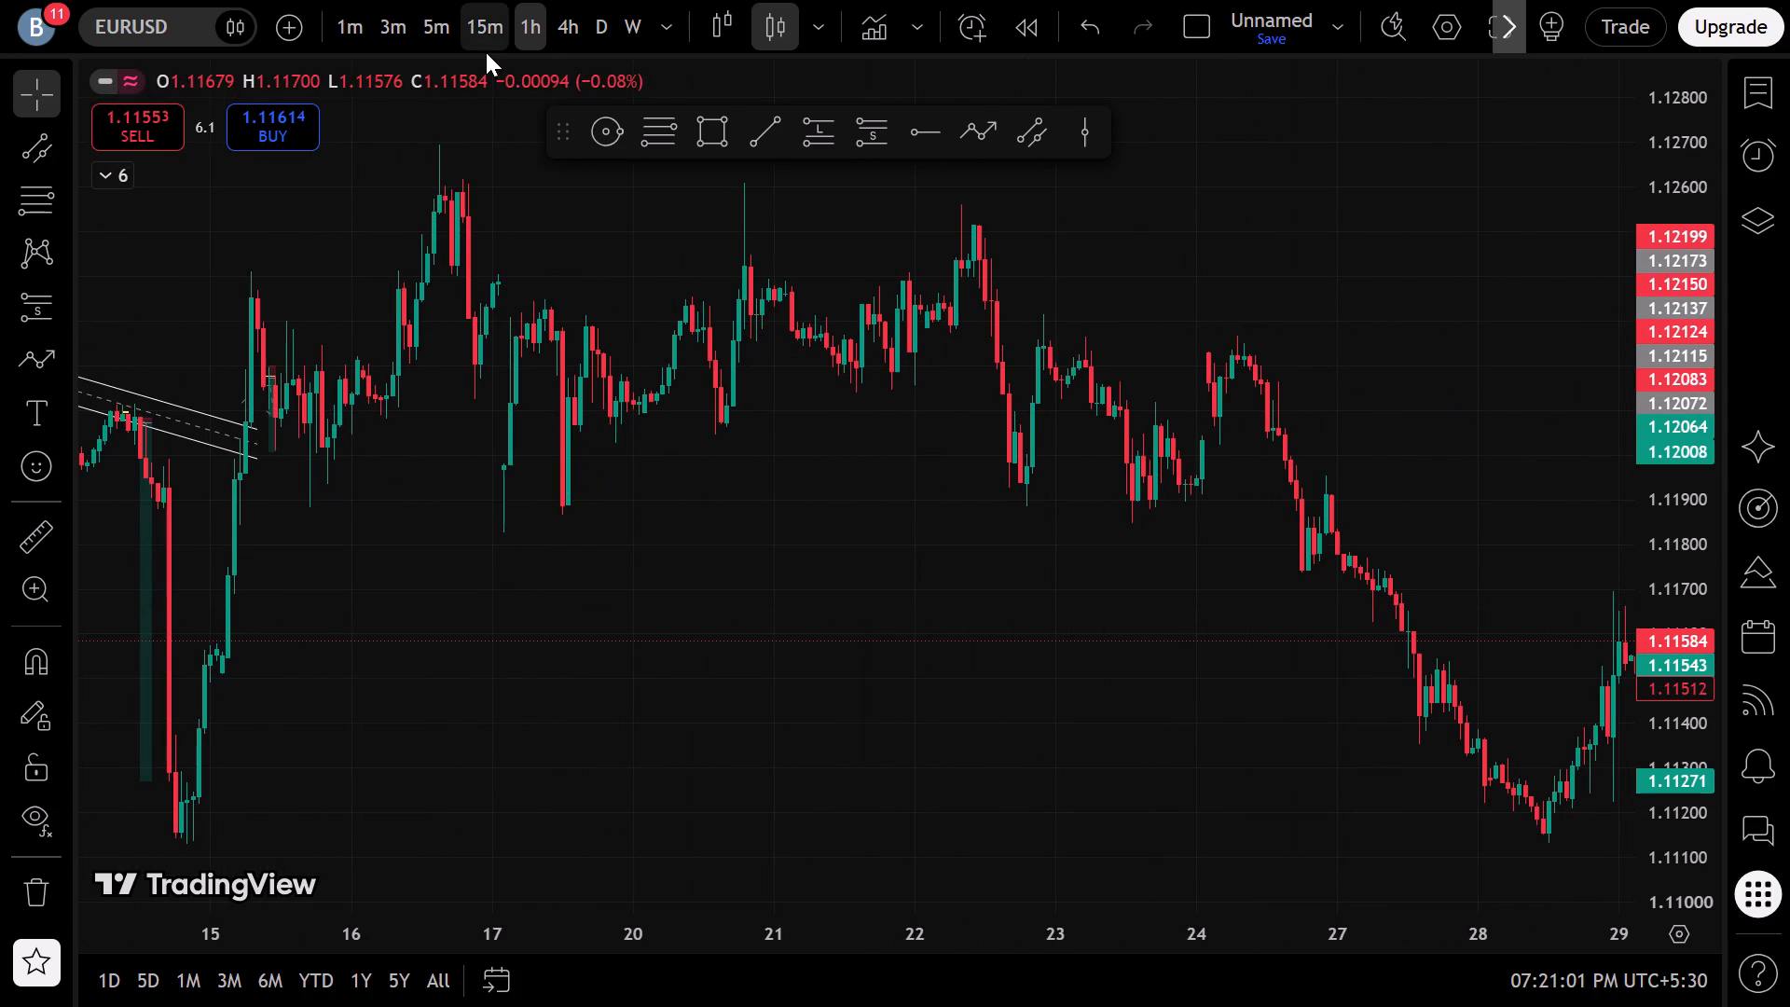
{"action": "scroll", "coordinate": [543, 339], "scroll_direction": "down", "scroll_amount": 7}
{"action": "left_click_drag", "start_coordinate": [909, 566], "coordinate": [530, 608]}
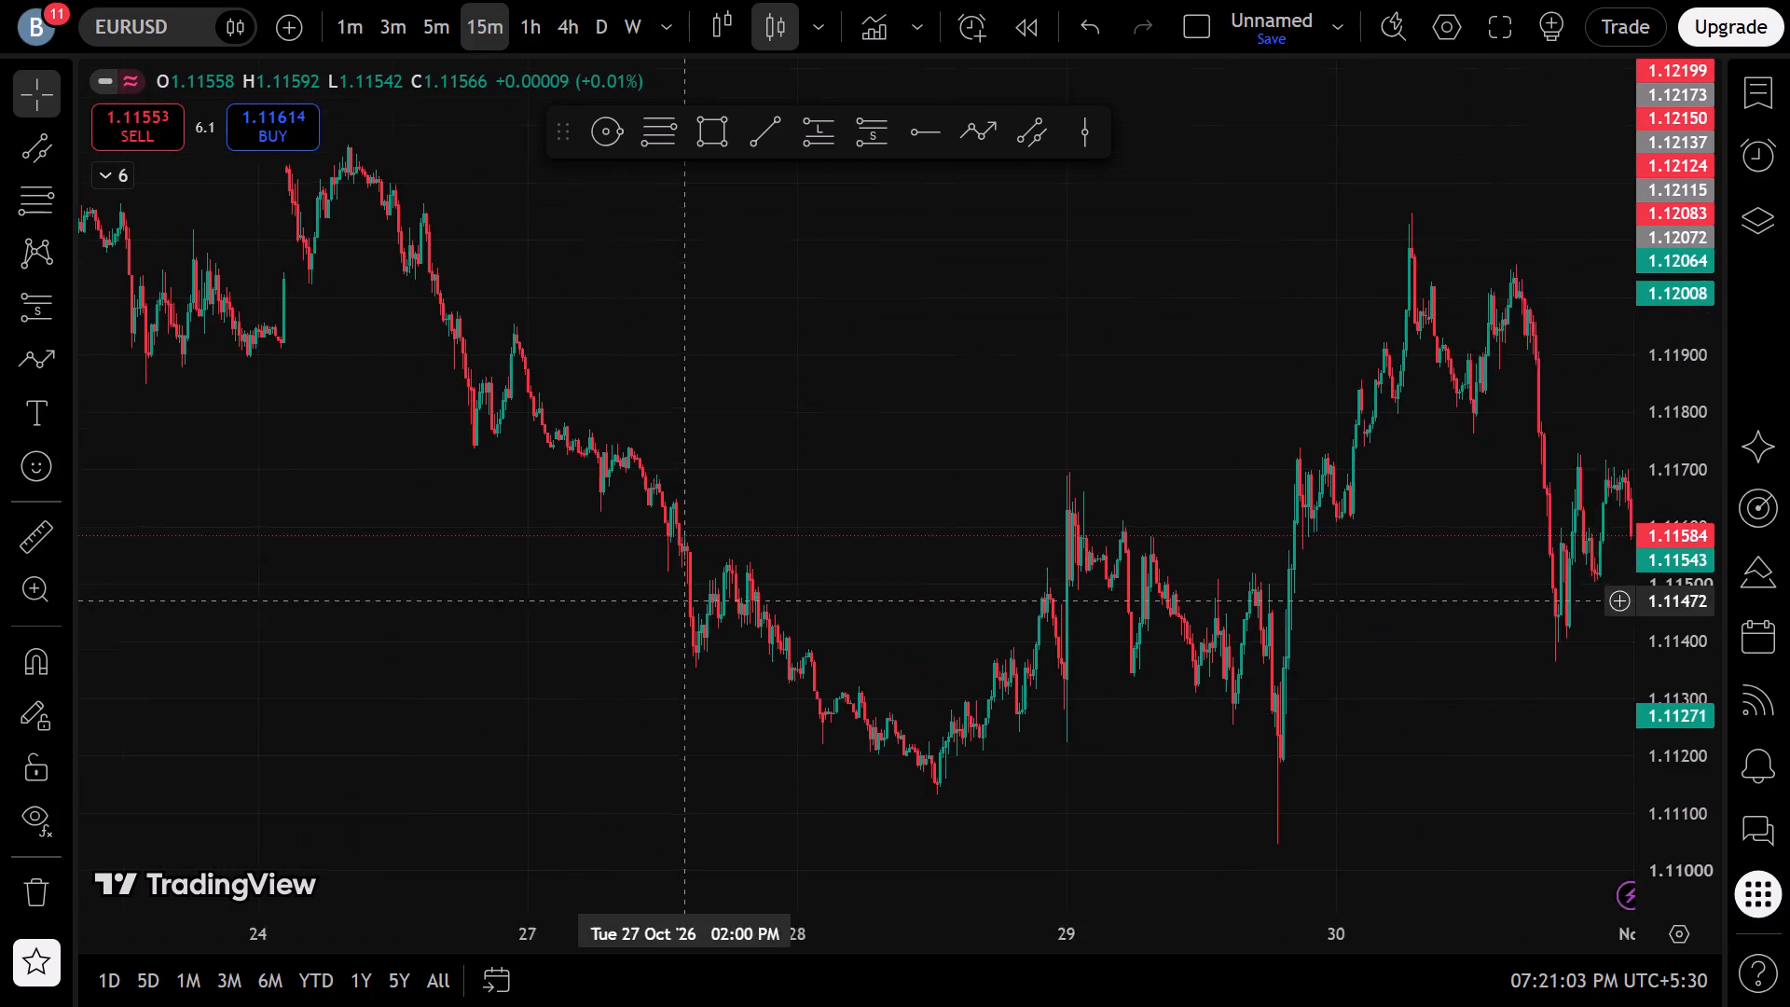
{"action": "left_click_drag", "start_coordinate": [530, 608], "coordinate": [311, 650]}
{"action": "scroll", "coordinate": [280, 648], "scroll_direction": "up", "scroll_amount": 6}
{"action": "left_click_drag", "start_coordinate": [221, 675], "coordinate": [1555, 855]}
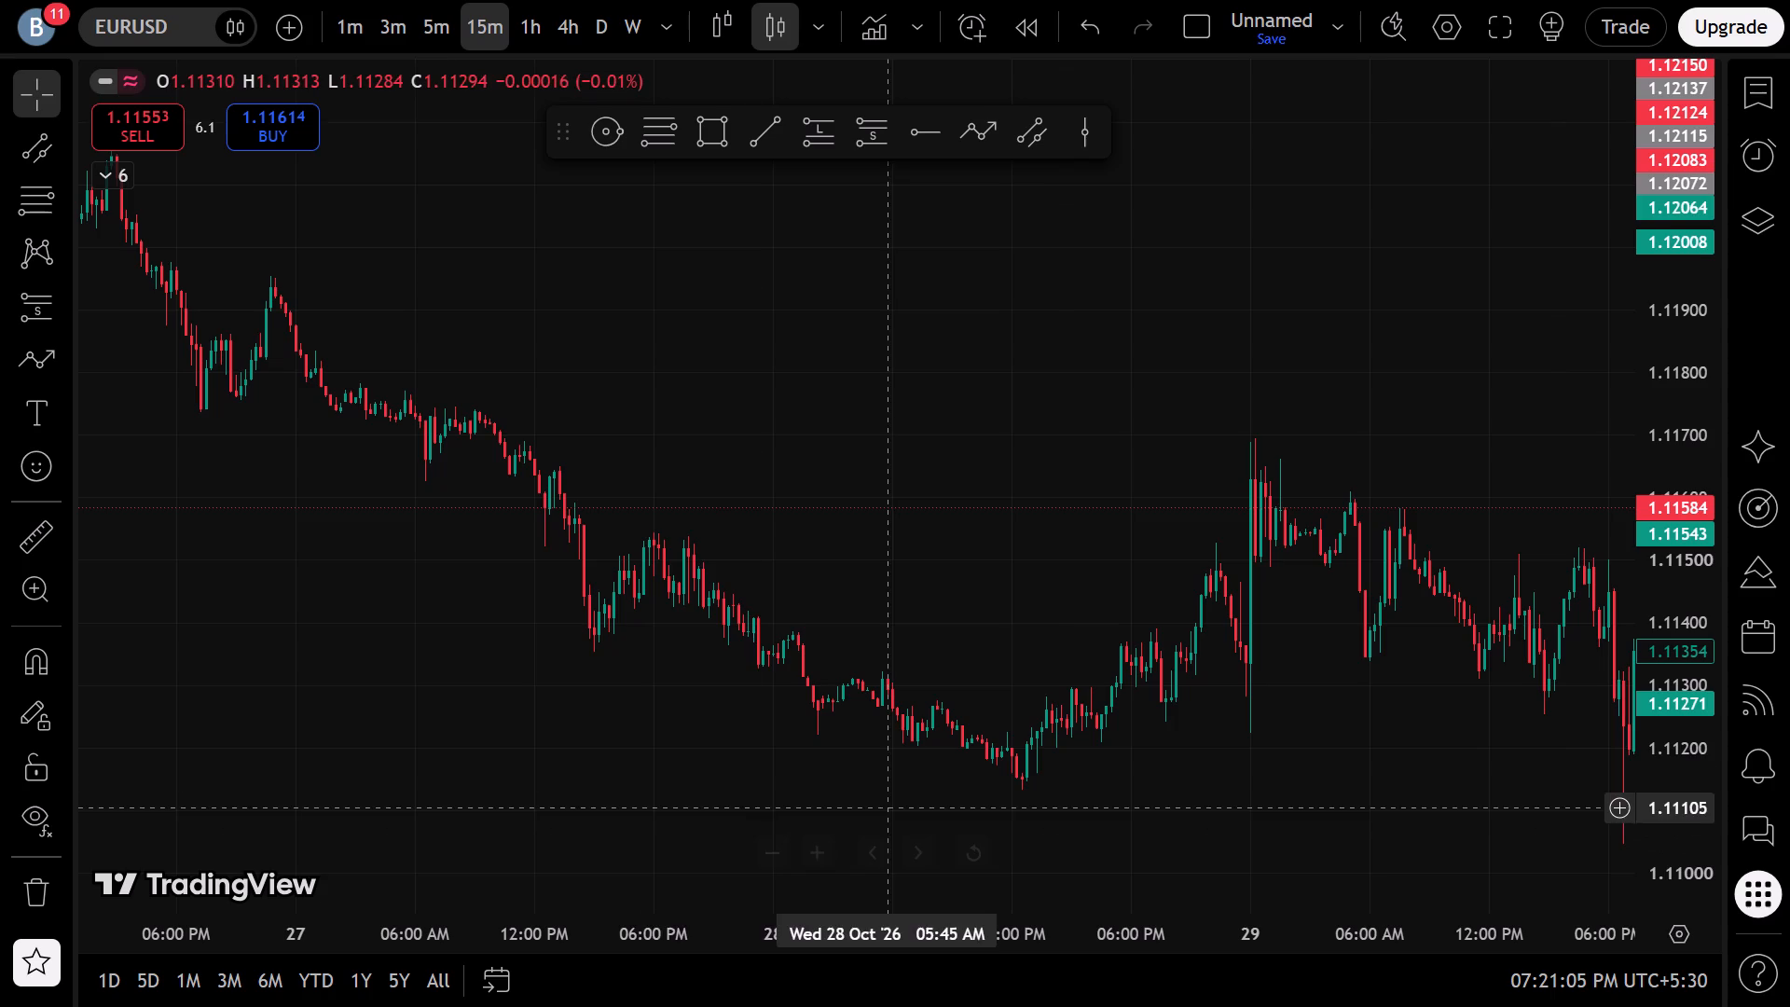
Draw a narrow rising parallel channel from 28 October 12:00 PM at about 1.11136 to 29 October 08:15 PM at about 1.11506.
{"action": "scroll", "coordinate": [709, 756], "scroll_direction": "up", "scroll_amount": 6}
{"action": "left_click_drag", "start_coordinate": [1114, 669], "coordinate": [753, 694]}
{"action": "scroll", "coordinate": [753, 694], "scroll_direction": "down", "scroll_amount": 2}
{"action": "left_click", "coordinate": [1025, 117]}
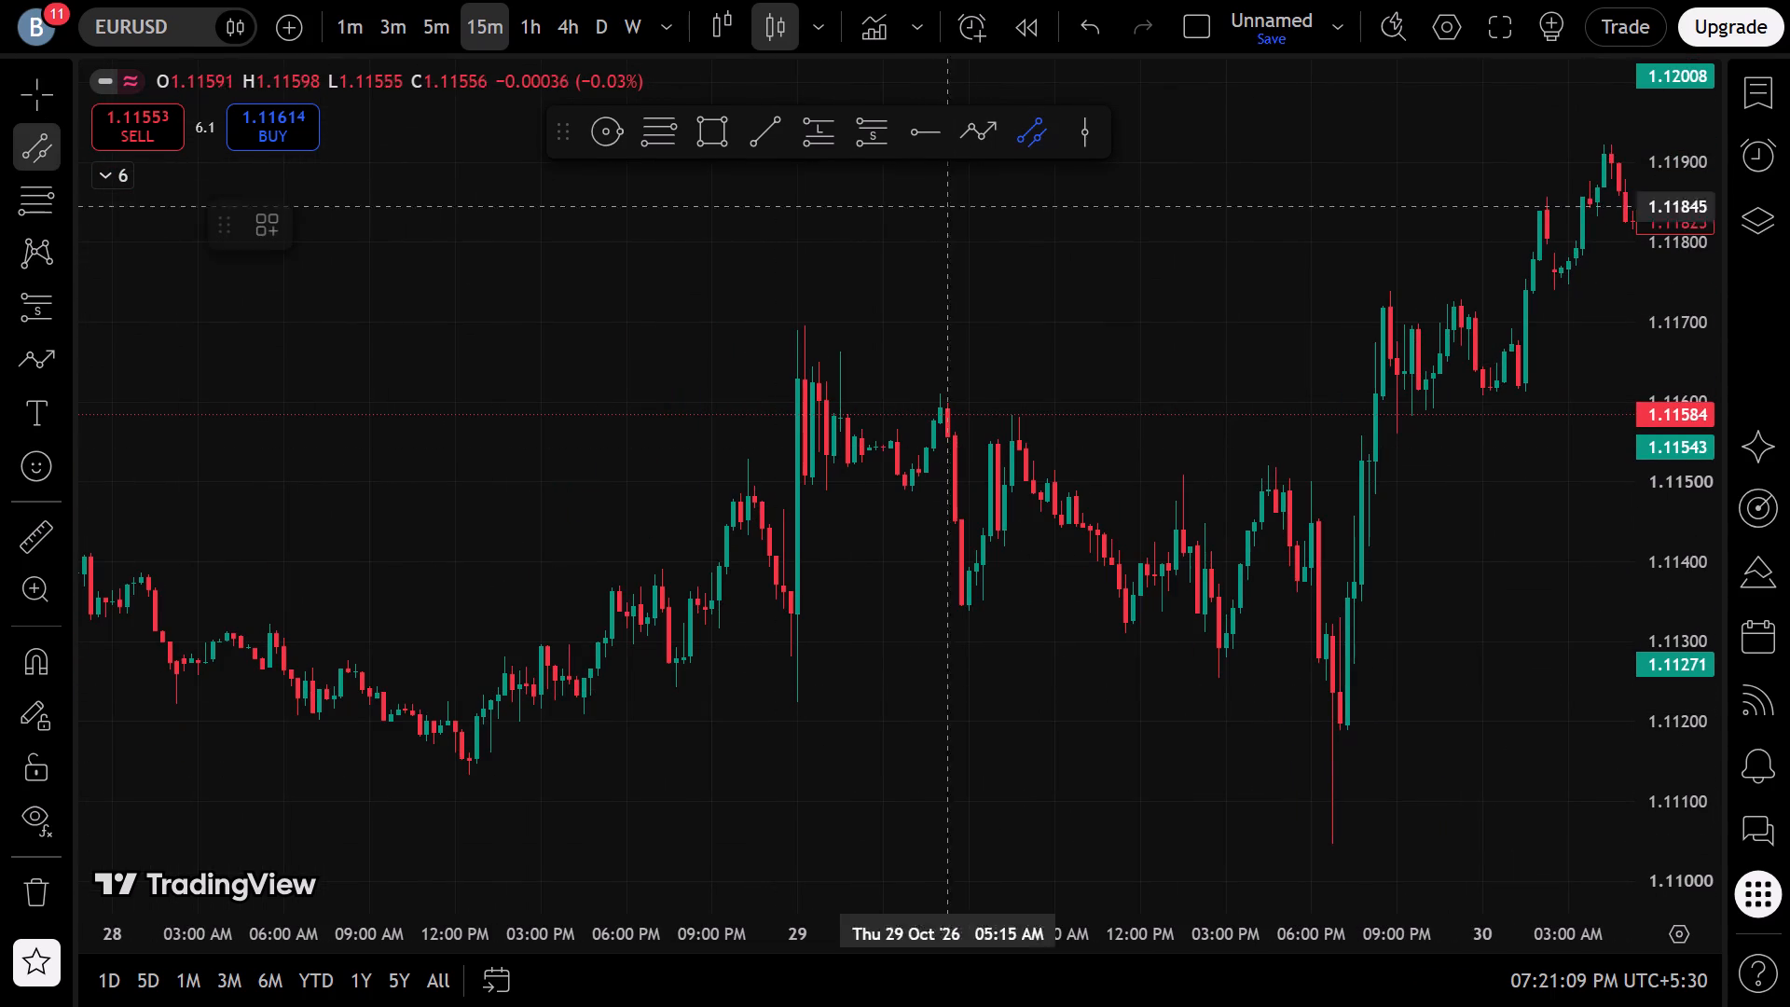
{"action": "left_click", "coordinate": [455, 773]}
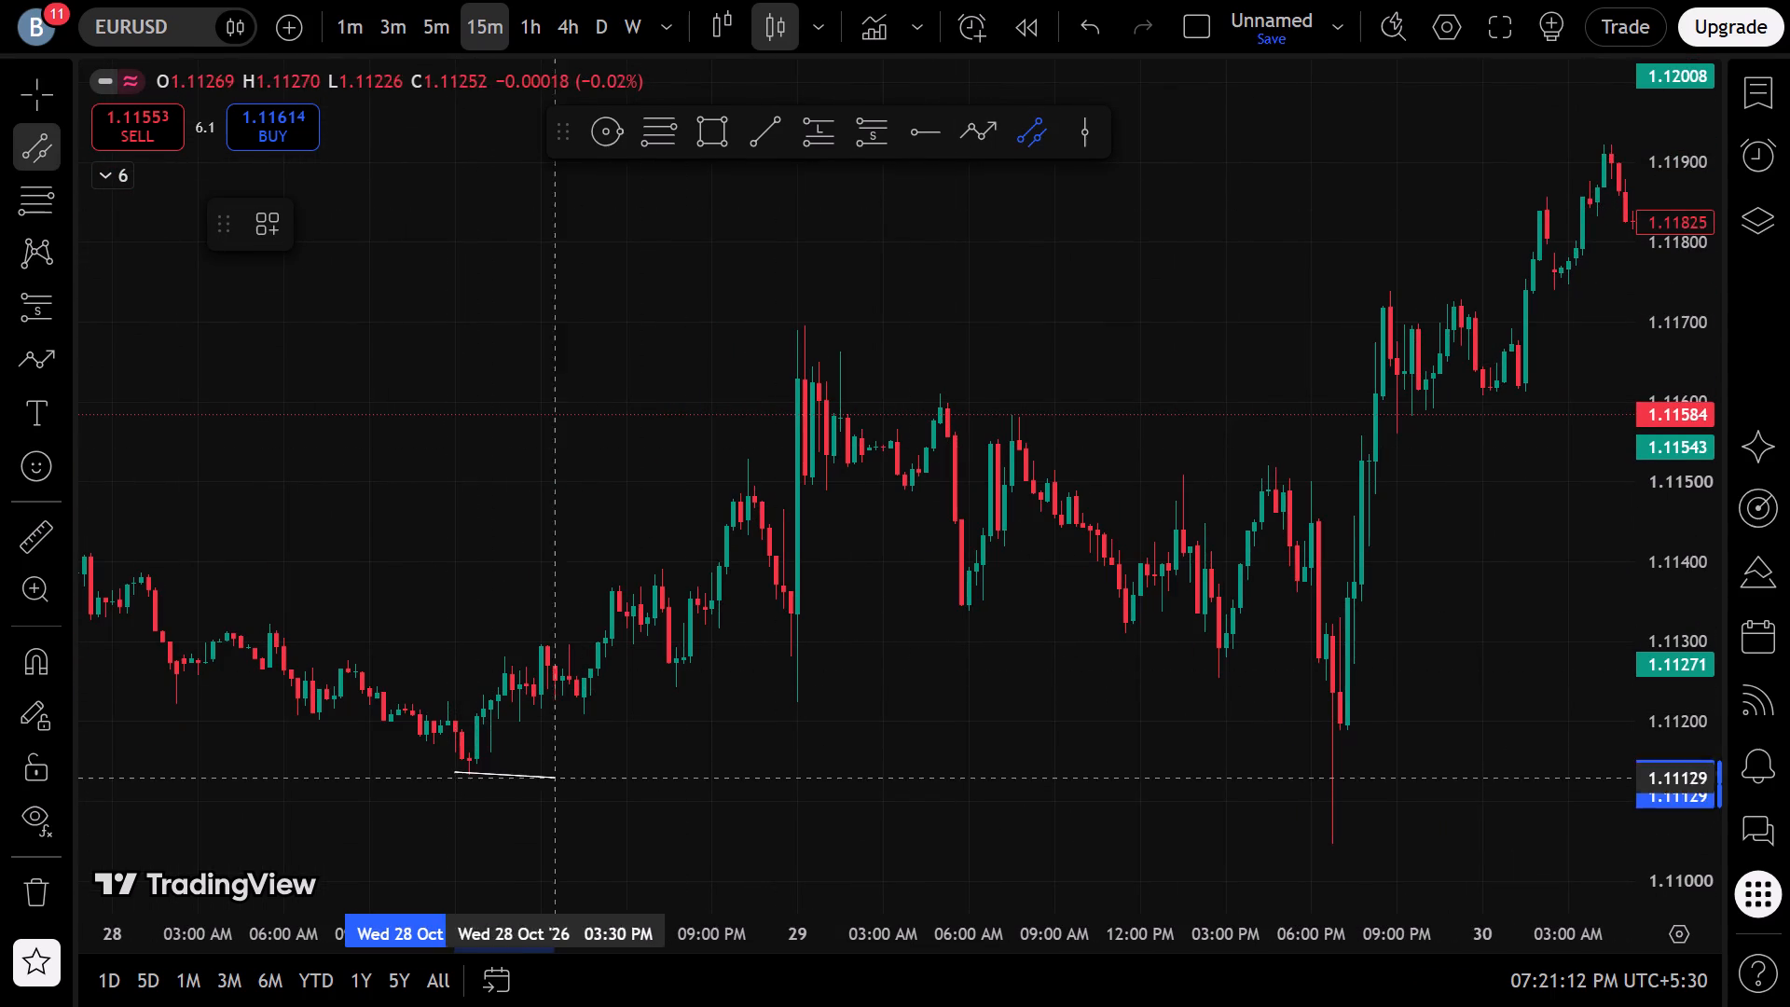
{"action": "left_click", "coordinate": [1374, 477]}
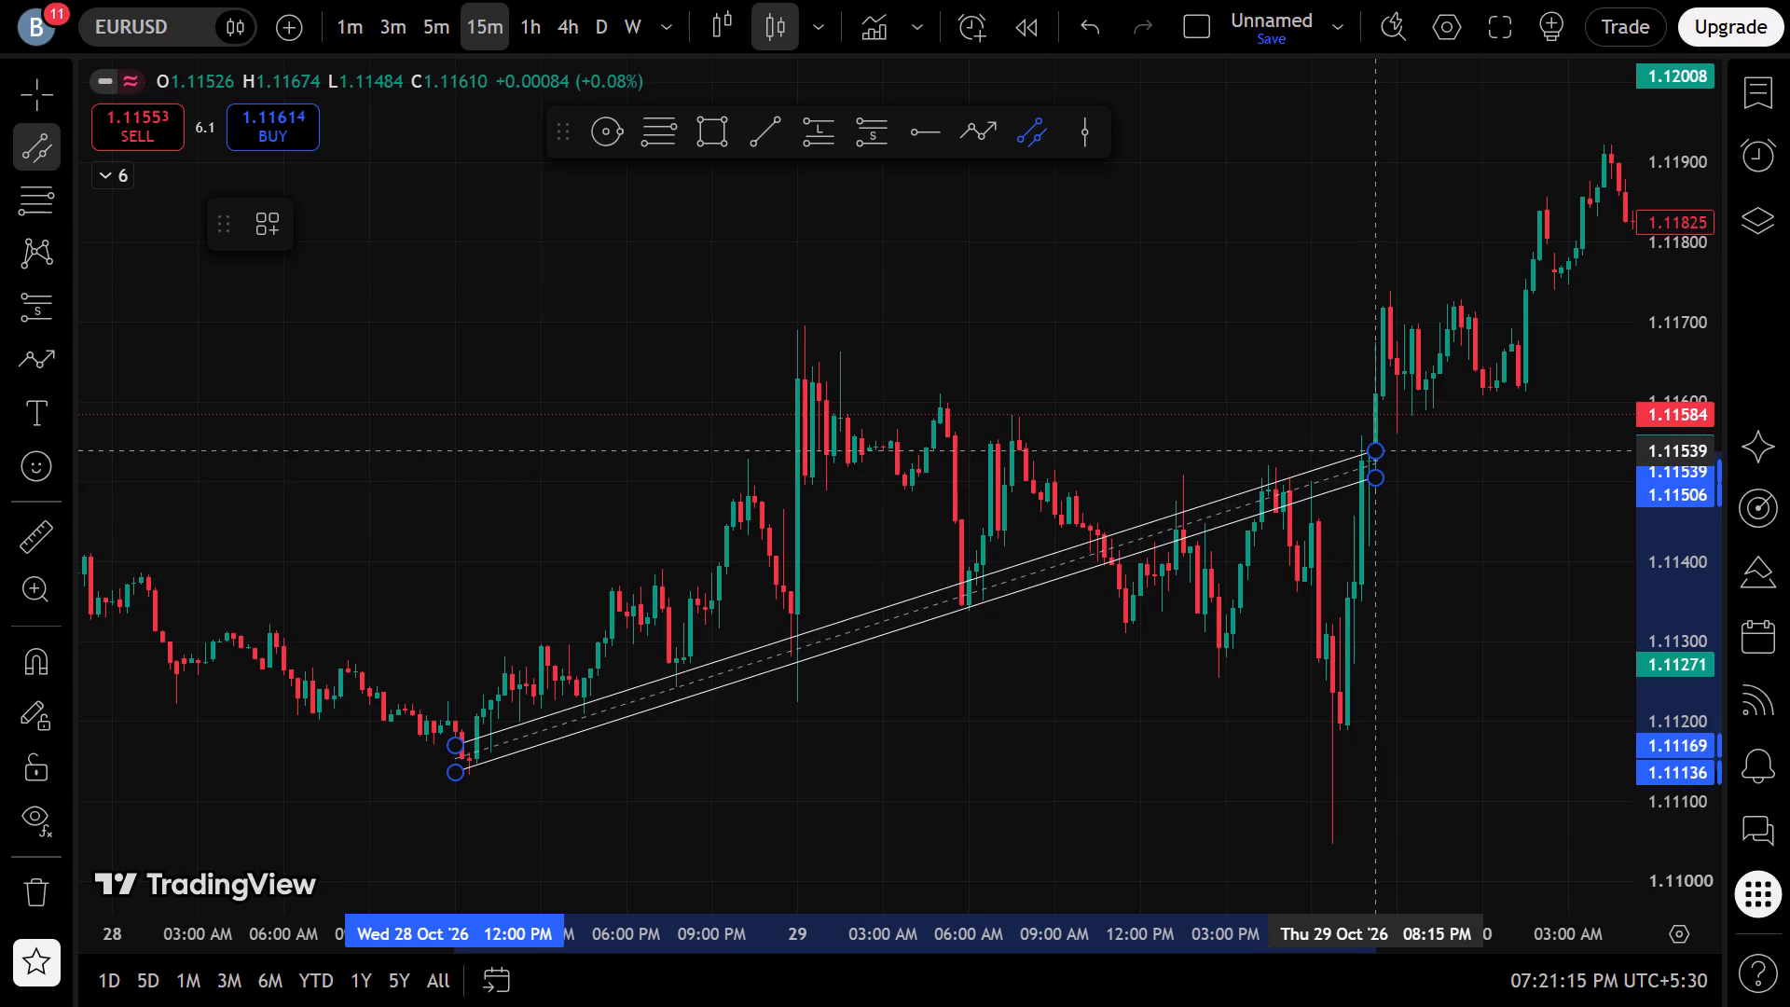
{"action": "left_click", "coordinate": [1377, 440]}
{"action": "left_click_drag", "start_coordinate": [1096, 683], "coordinate": [1084, 688]}
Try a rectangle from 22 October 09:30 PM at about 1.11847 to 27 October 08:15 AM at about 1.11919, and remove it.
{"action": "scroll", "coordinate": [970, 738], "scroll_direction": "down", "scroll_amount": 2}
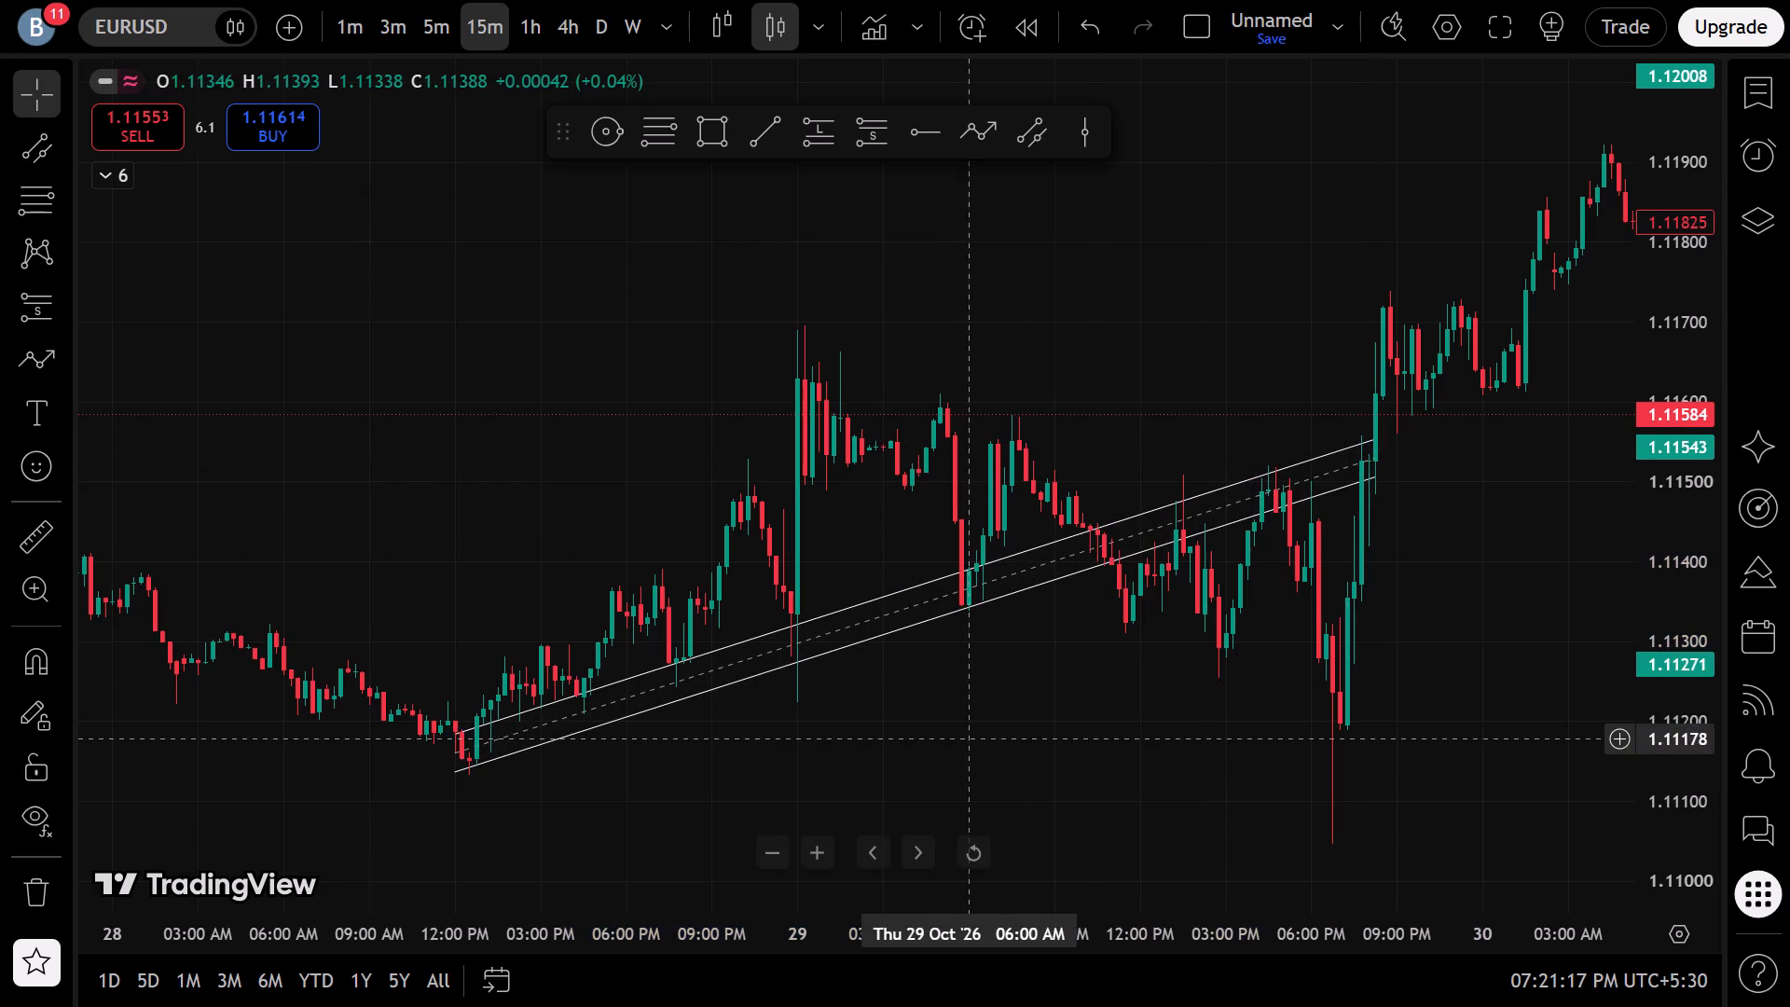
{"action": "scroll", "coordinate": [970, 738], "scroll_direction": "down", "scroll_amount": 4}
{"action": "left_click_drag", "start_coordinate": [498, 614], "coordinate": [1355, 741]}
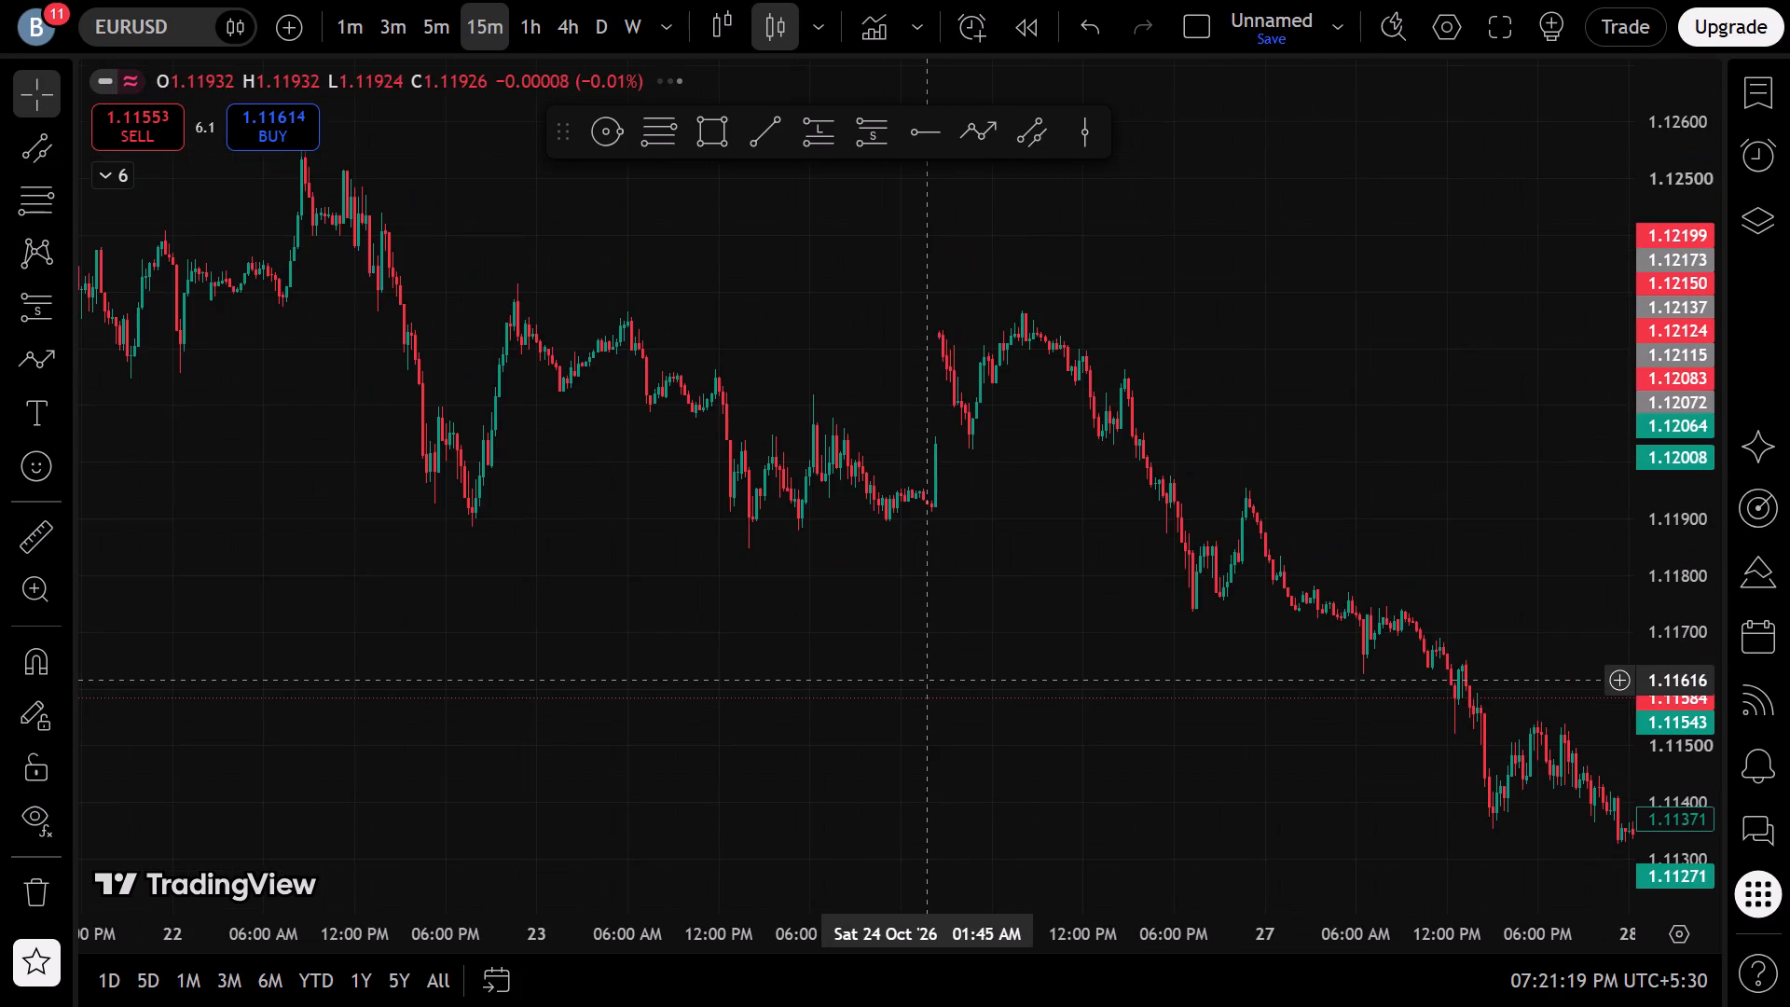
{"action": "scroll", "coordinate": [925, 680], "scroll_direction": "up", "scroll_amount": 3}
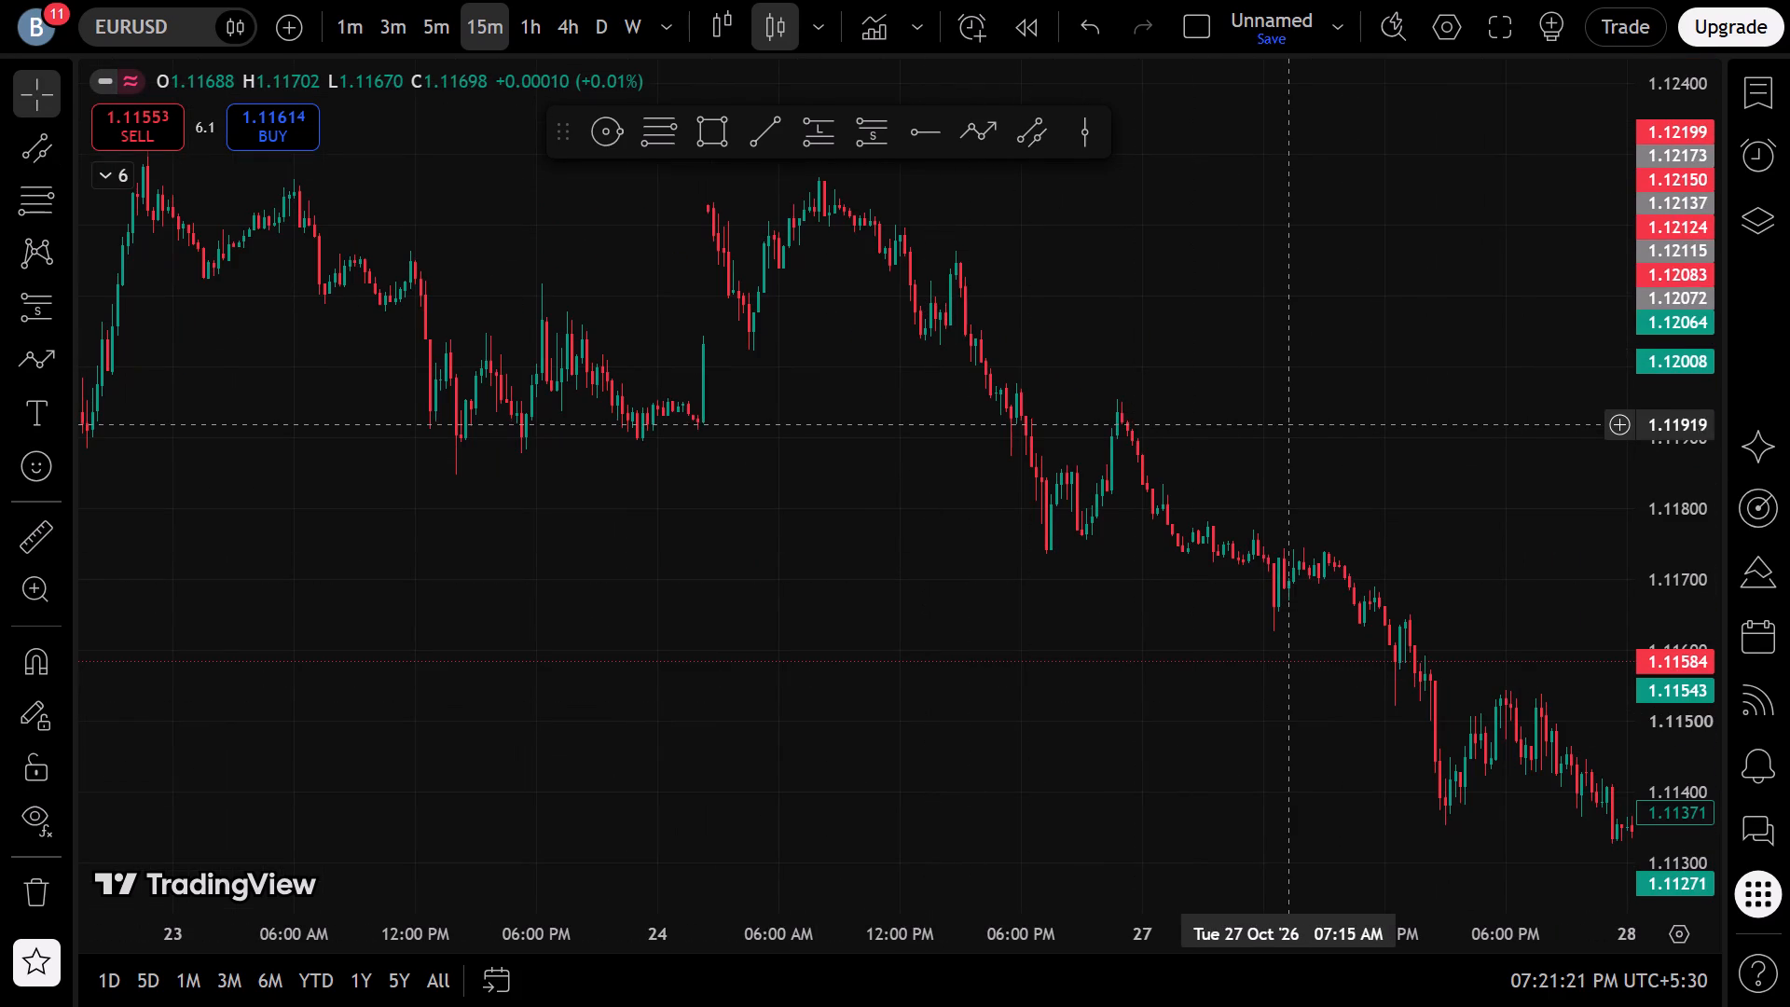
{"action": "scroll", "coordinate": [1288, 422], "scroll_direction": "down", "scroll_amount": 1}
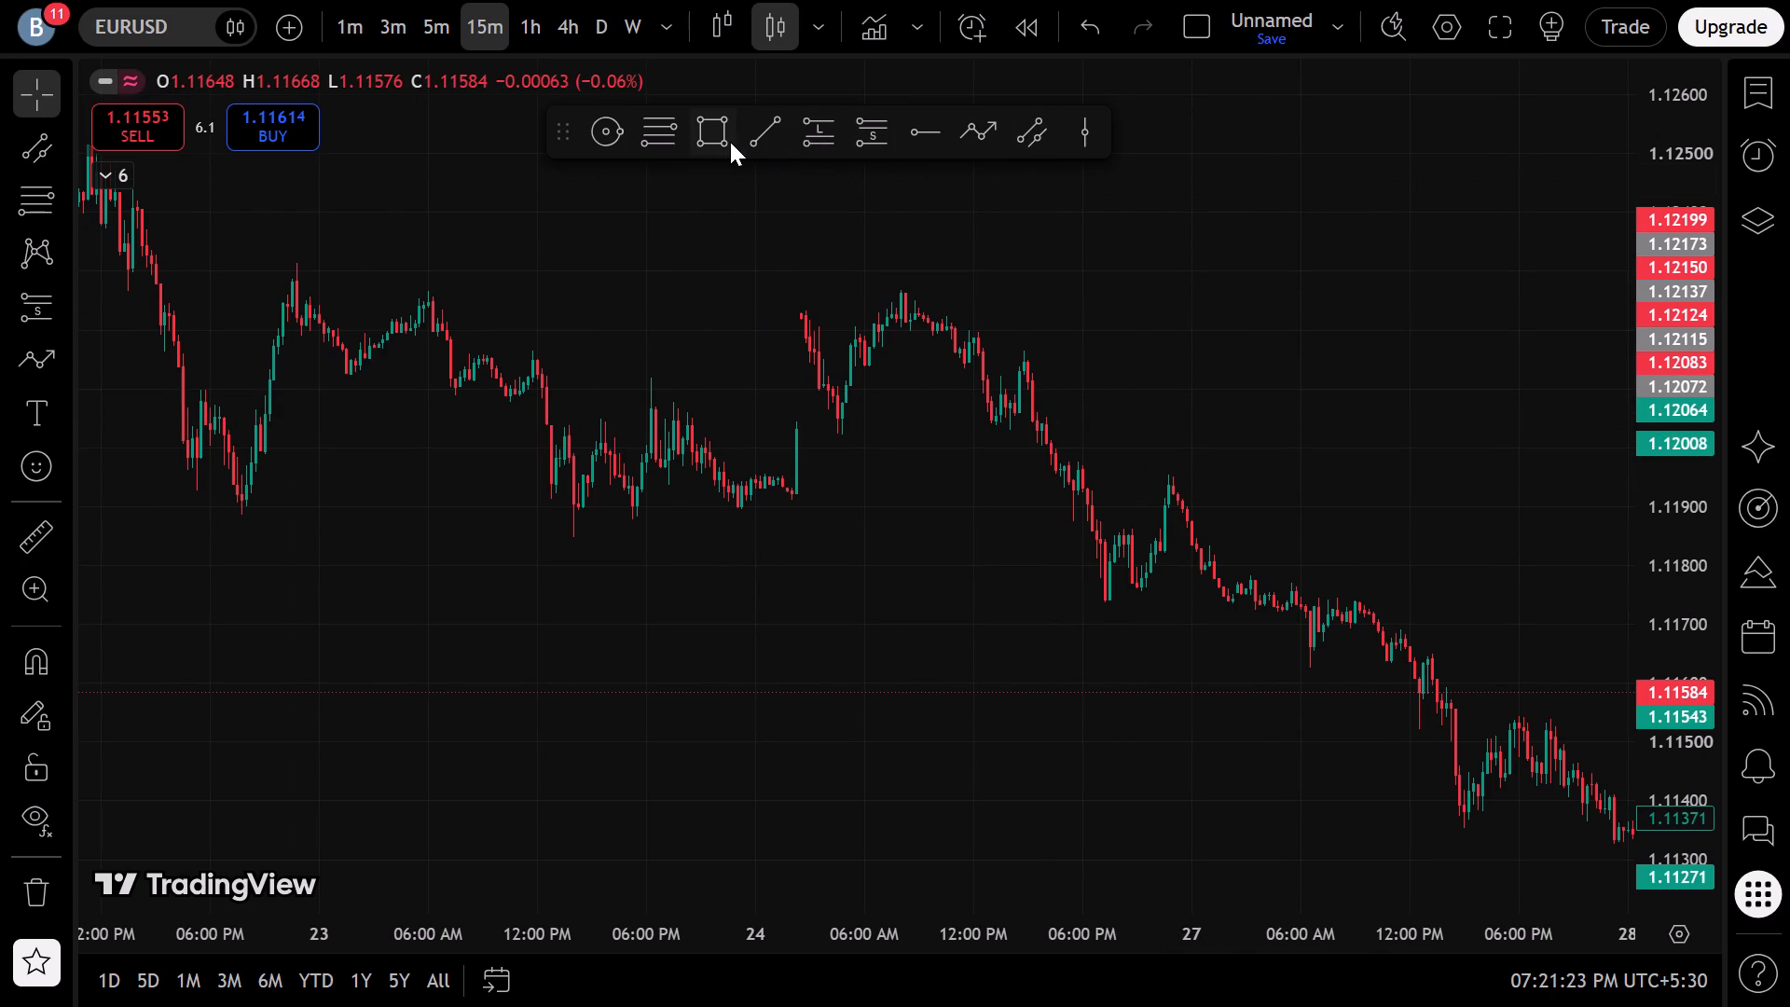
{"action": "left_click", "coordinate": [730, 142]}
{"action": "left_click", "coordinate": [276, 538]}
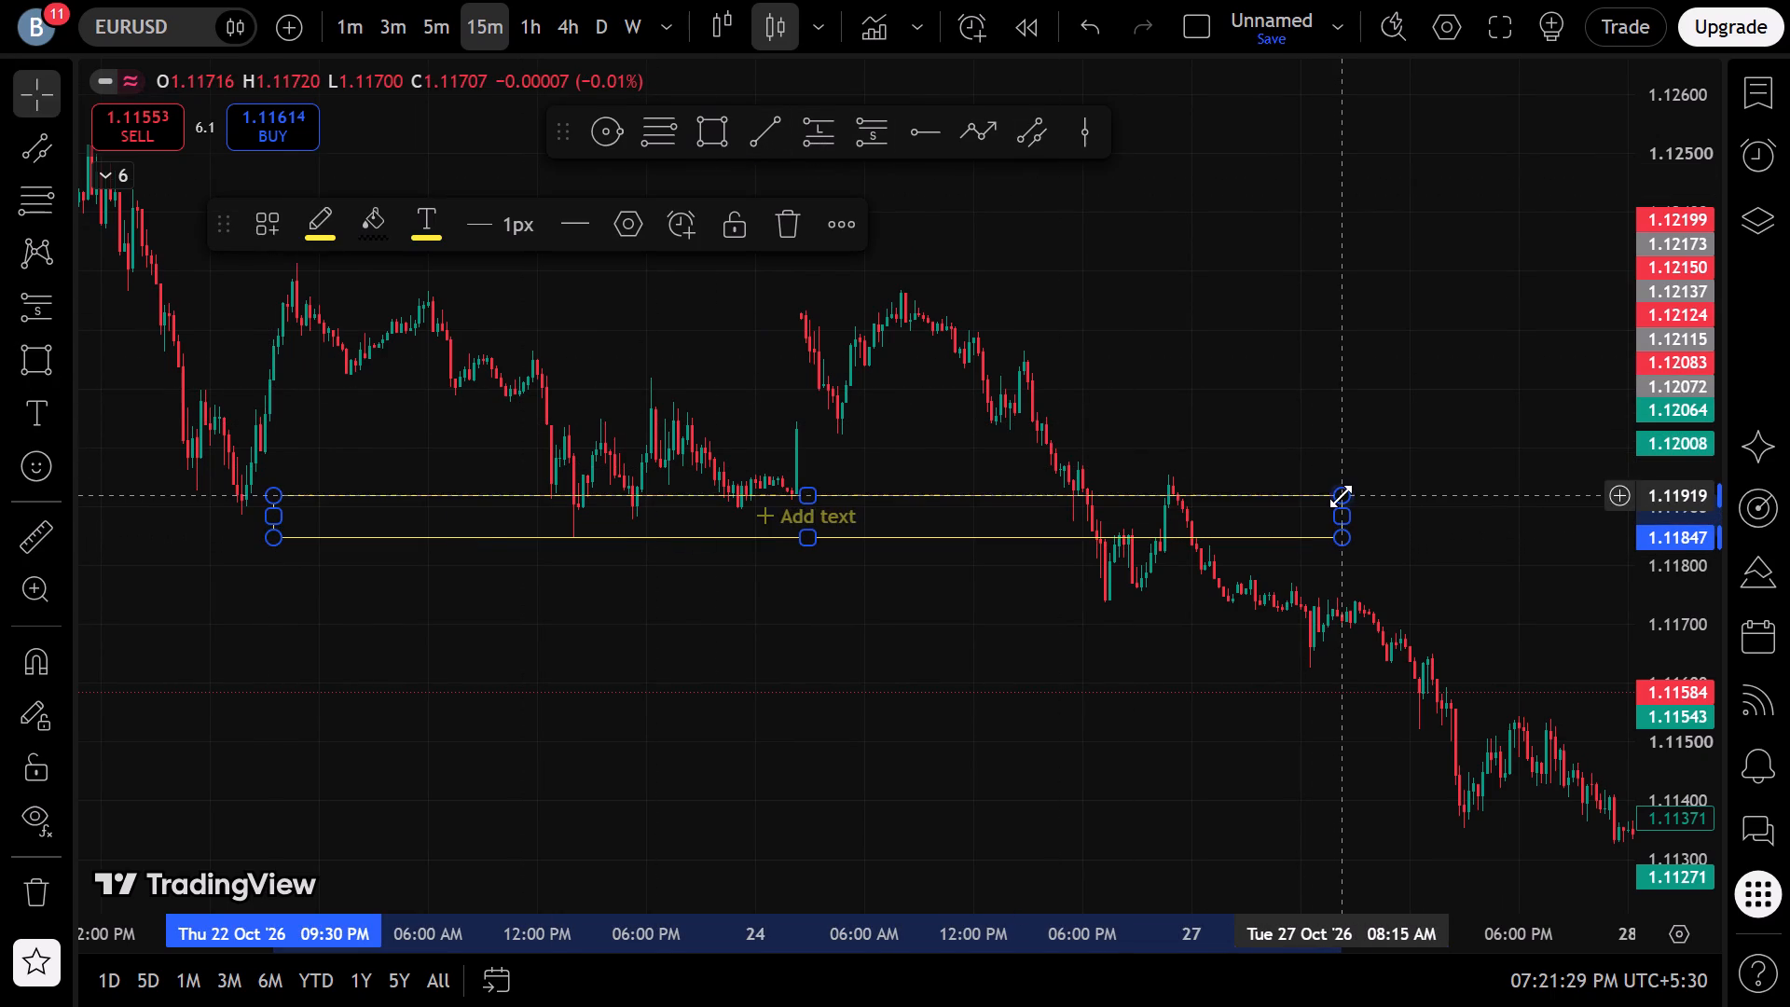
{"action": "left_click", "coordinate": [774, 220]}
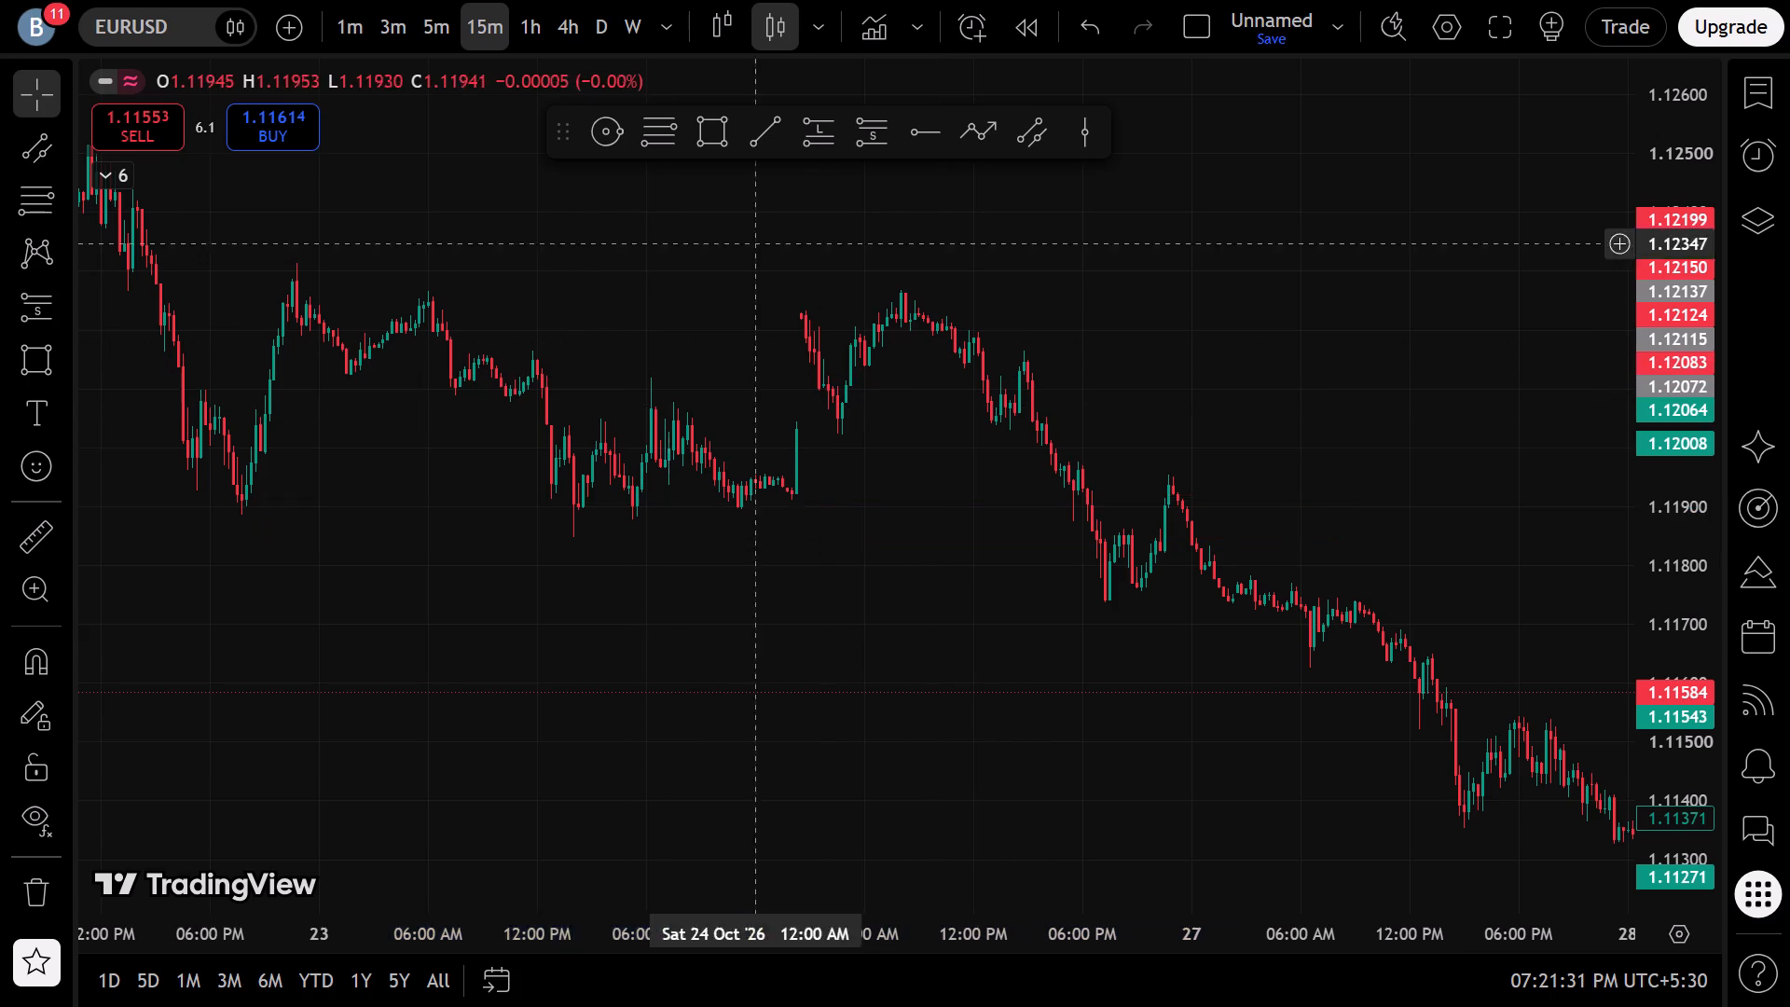
Draw a narrow rising parallel channel along the lows from 17 October 12:30 AM at about 1.11820 to 23 October at about 1.12326.
{"action": "left_click_drag", "start_coordinate": [419, 484], "coordinate": [1376, 784]}
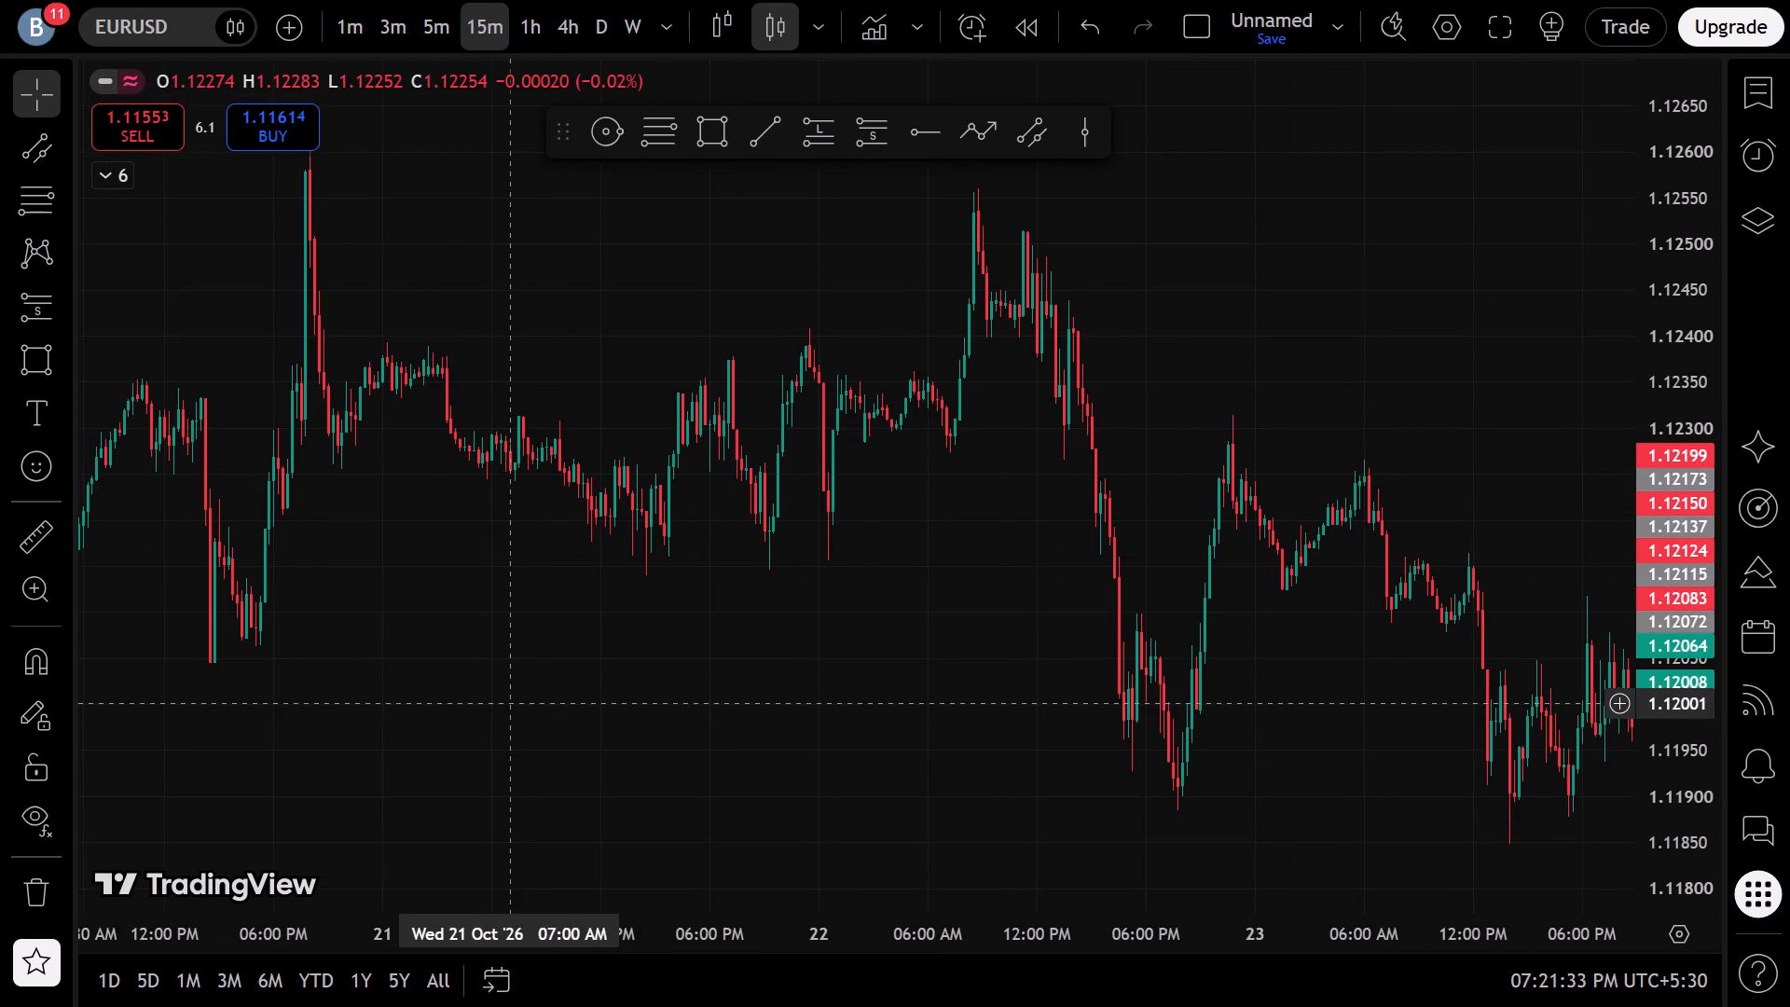
{"action": "scroll", "coordinate": [513, 704], "scroll_direction": "down", "scroll_amount": 3}
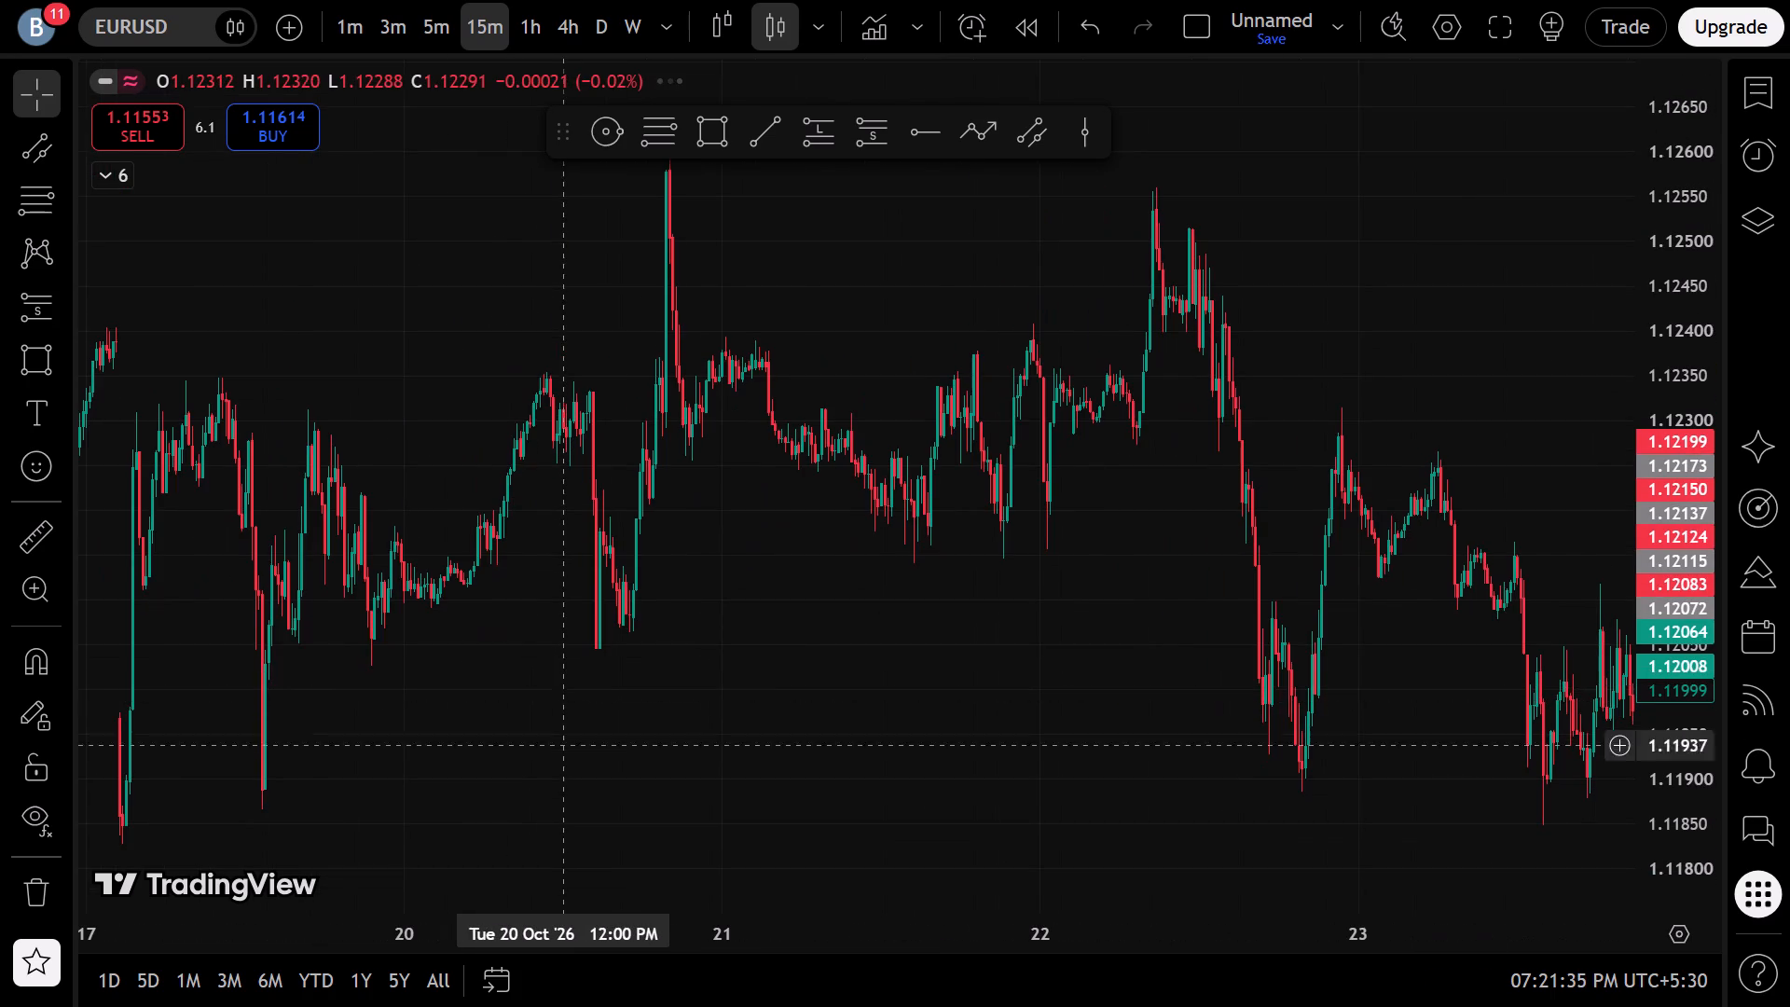
{"action": "scroll", "coordinate": [510, 787], "scroll_direction": "down", "scroll_amount": 2}
{"action": "scroll", "coordinate": [827, 742], "scroll_direction": "up", "scroll_amount": 2}
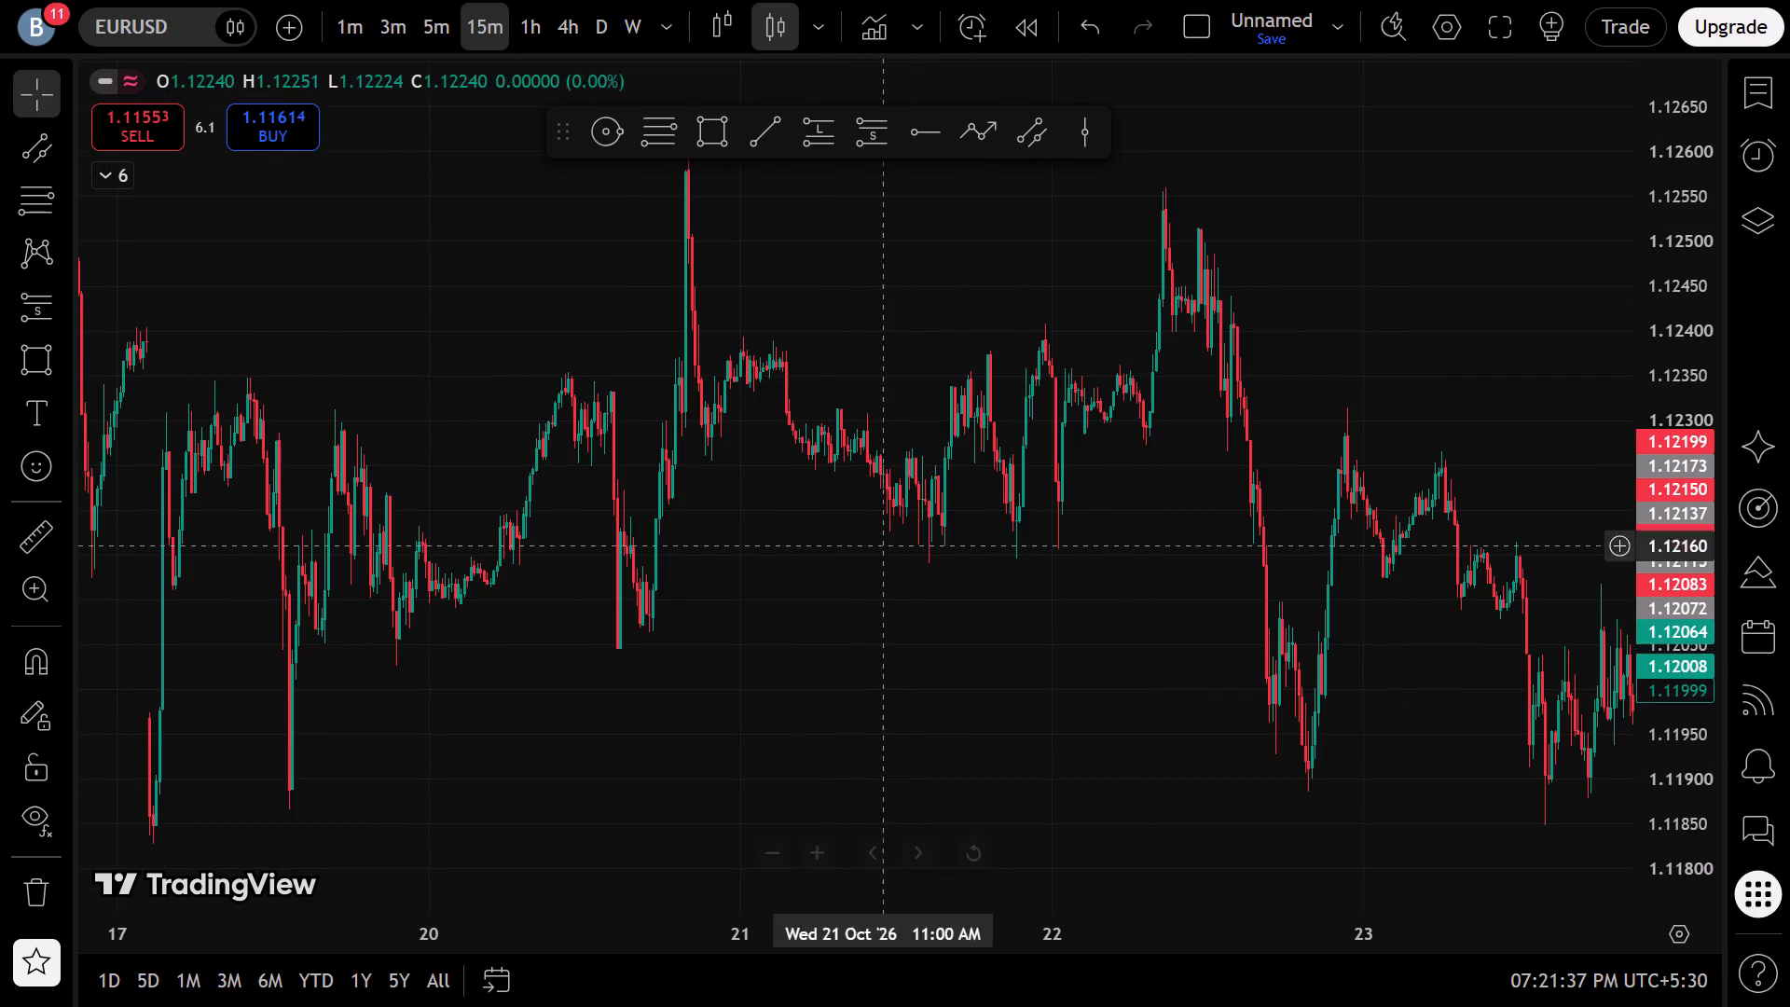
{"action": "left_click", "coordinate": [1054, 130]}
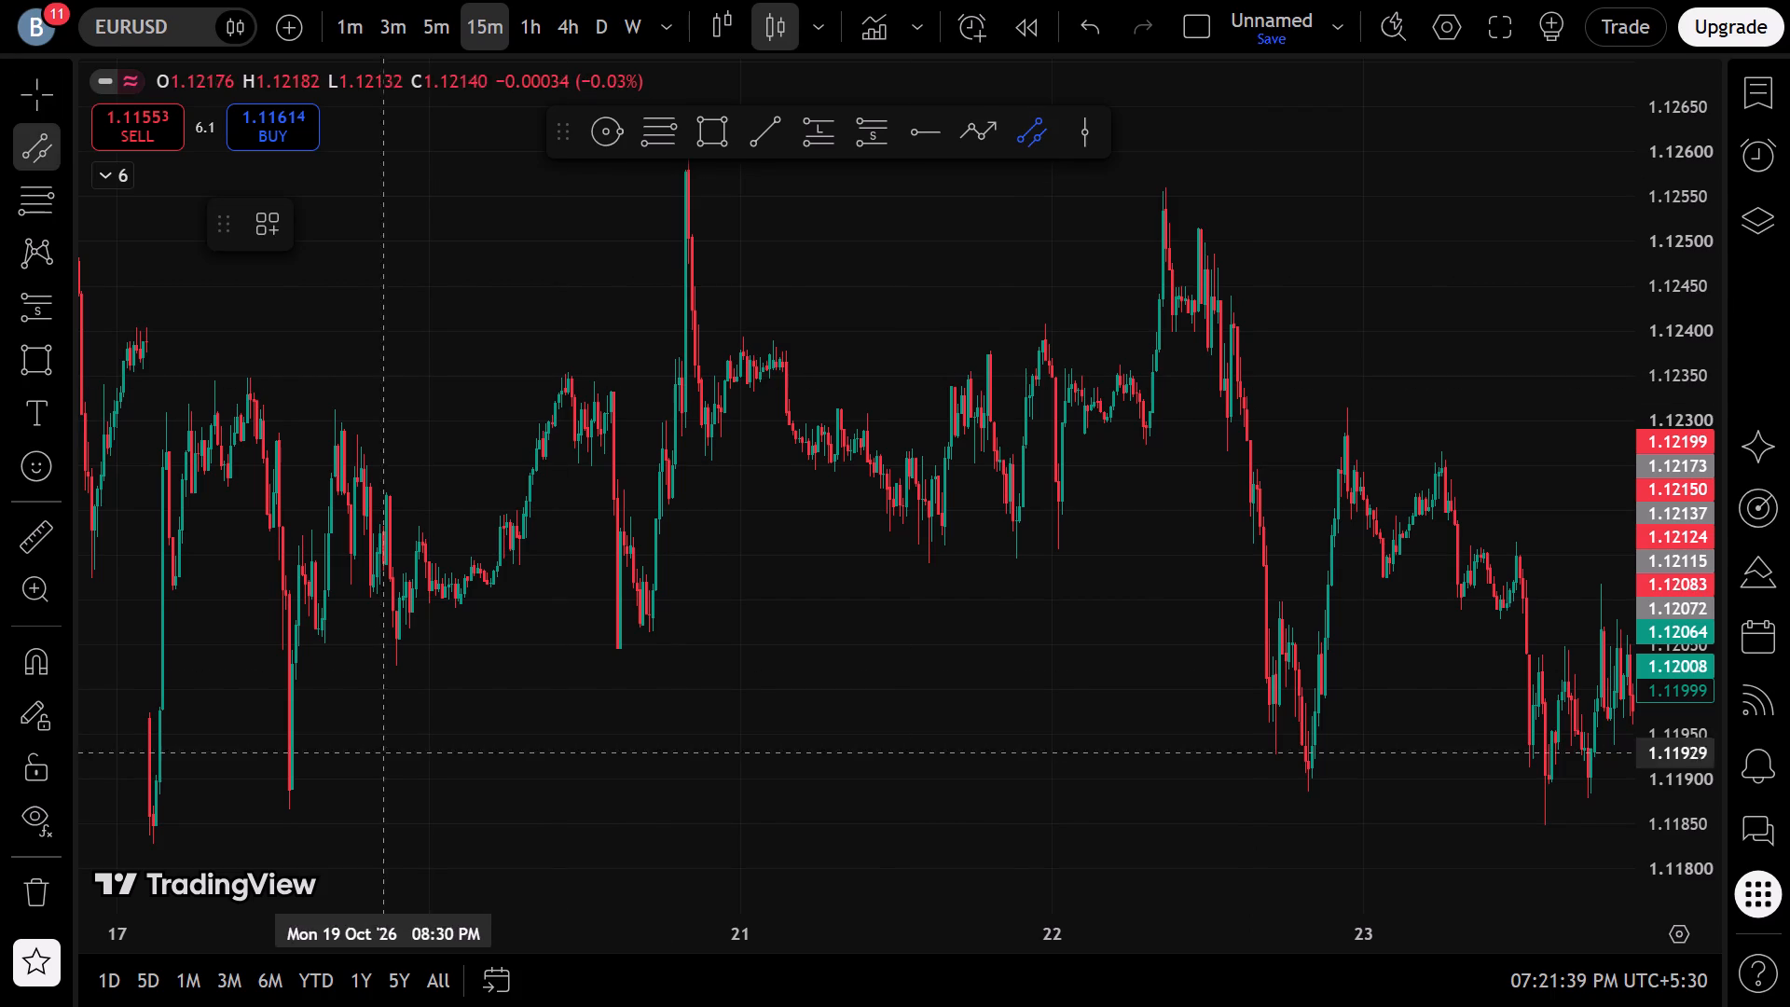
{"action": "left_click", "coordinate": [123, 851]}
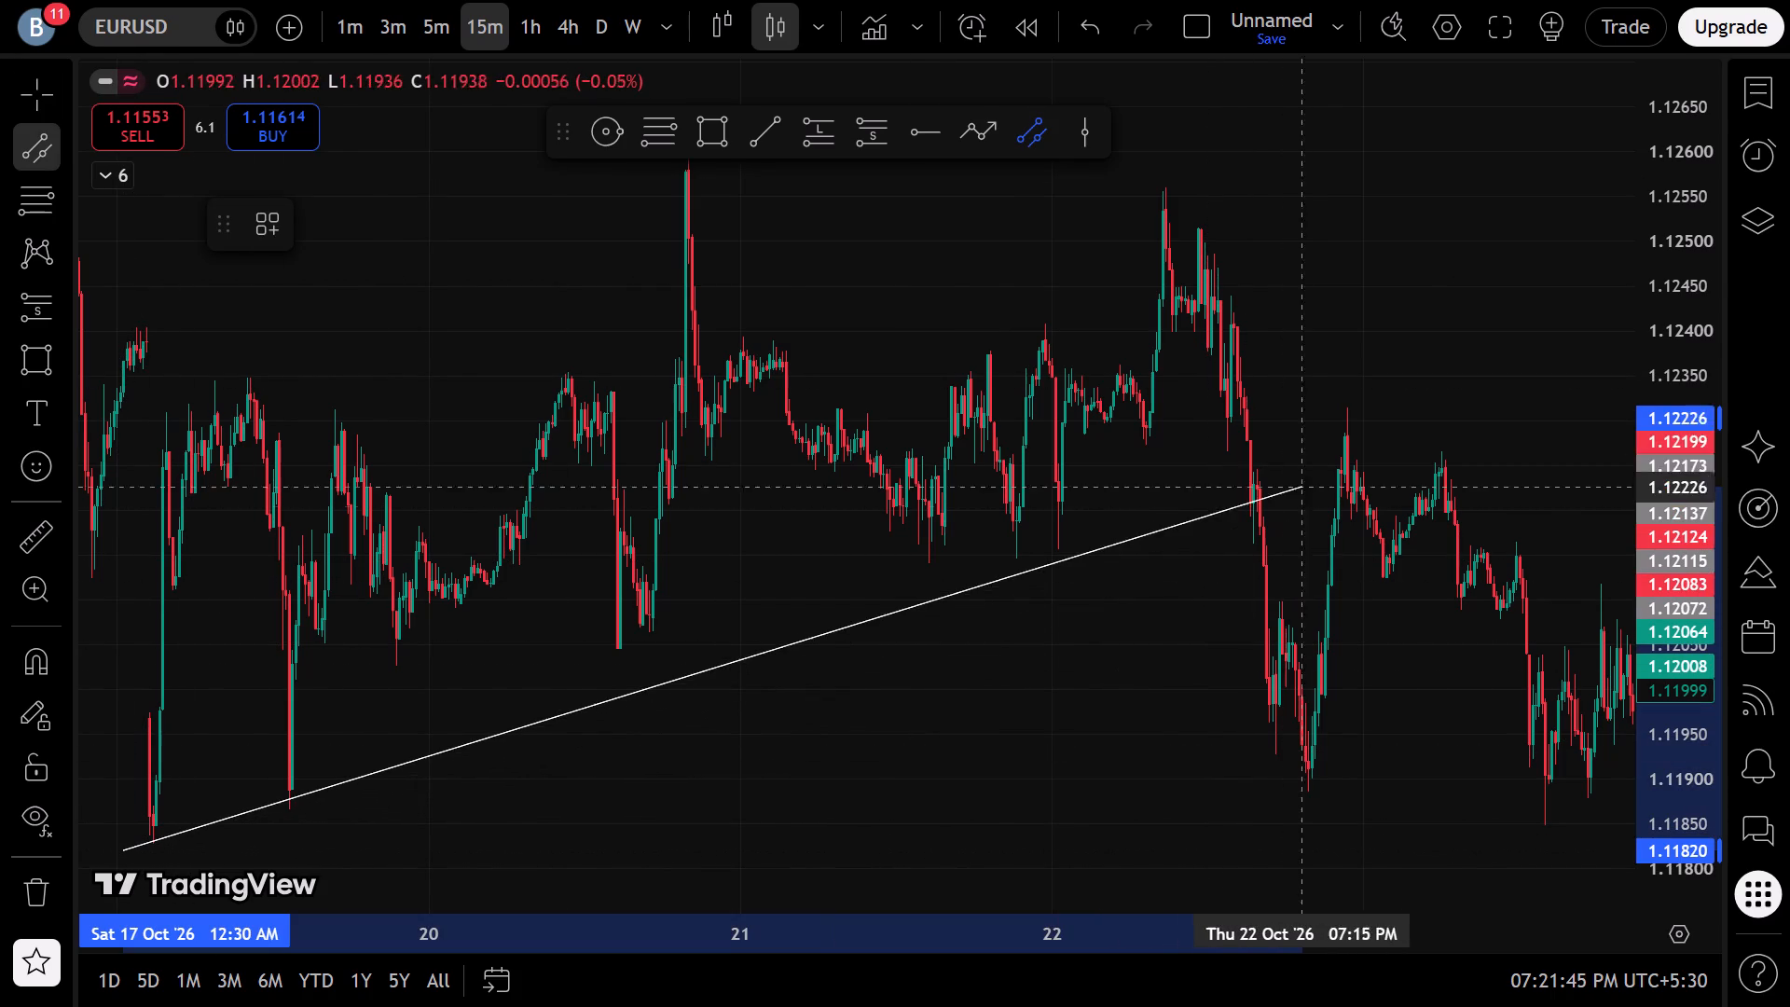
{"action": "left_click", "coordinate": [1533, 397]}
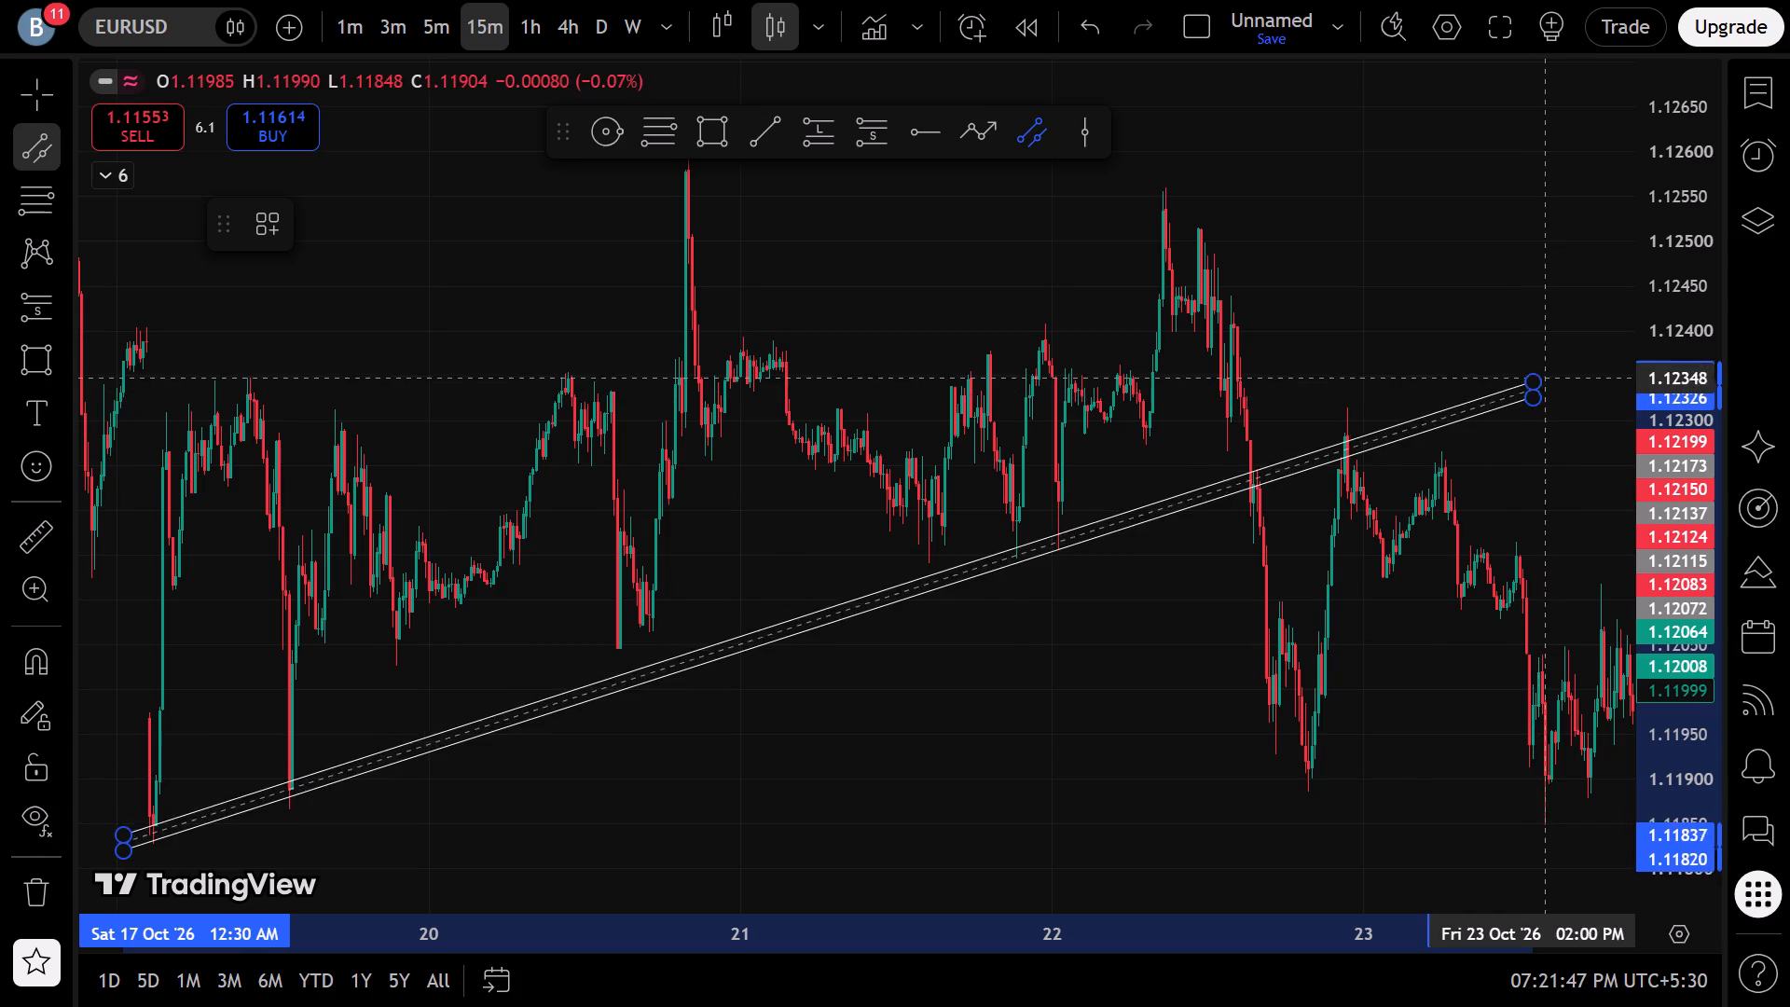
{"action": "left_click", "coordinate": [1553, 367]}
{"action": "left_click", "coordinate": [1387, 557]}
Examine how the 15-minute price action behaves around the new rising channel between 17 and 27 October.
{"action": "left_click_drag", "start_coordinate": [1378, 574], "coordinate": [866, 577]}
{"action": "scroll", "coordinate": [869, 572], "scroll_direction": "down", "scroll_amount": 6}
{"action": "left_click_drag", "start_coordinate": [1253, 654], "coordinate": [892, 669]}
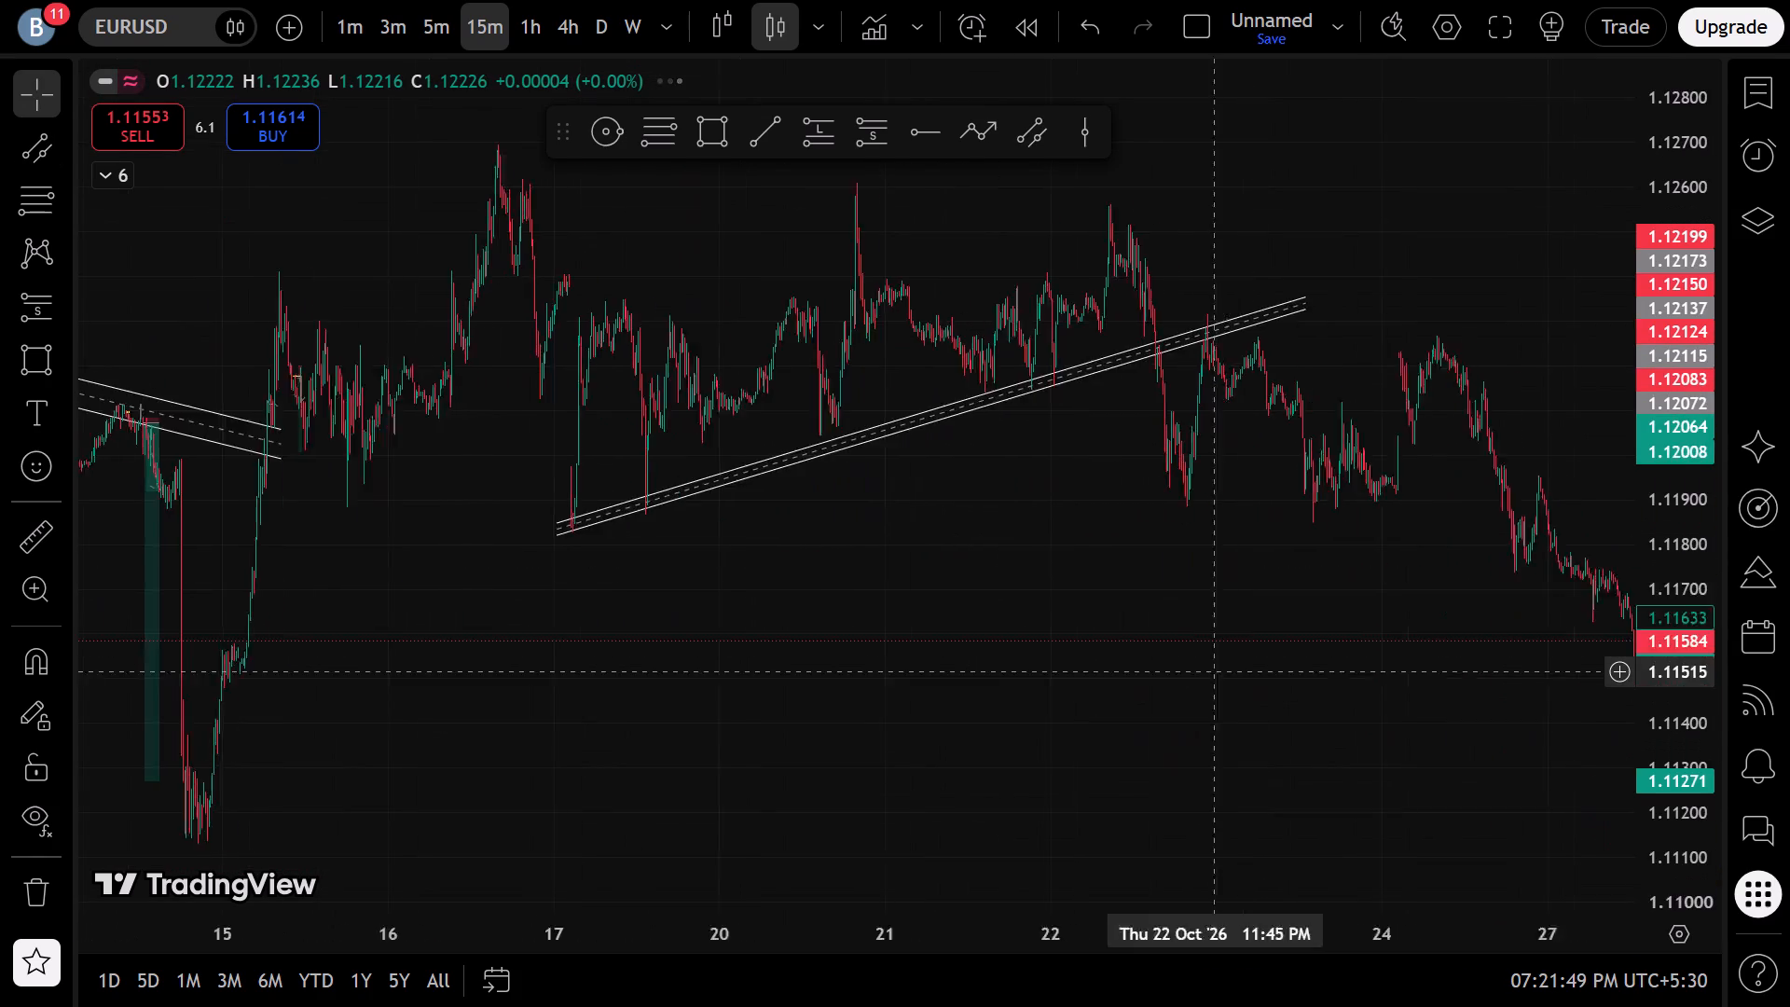
{"action": "left_click_drag", "start_coordinate": [892, 669], "coordinate": [1485, 814]}
{"action": "scroll", "coordinate": [981, 776], "scroll_direction": "up", "scroll_amount": 7}
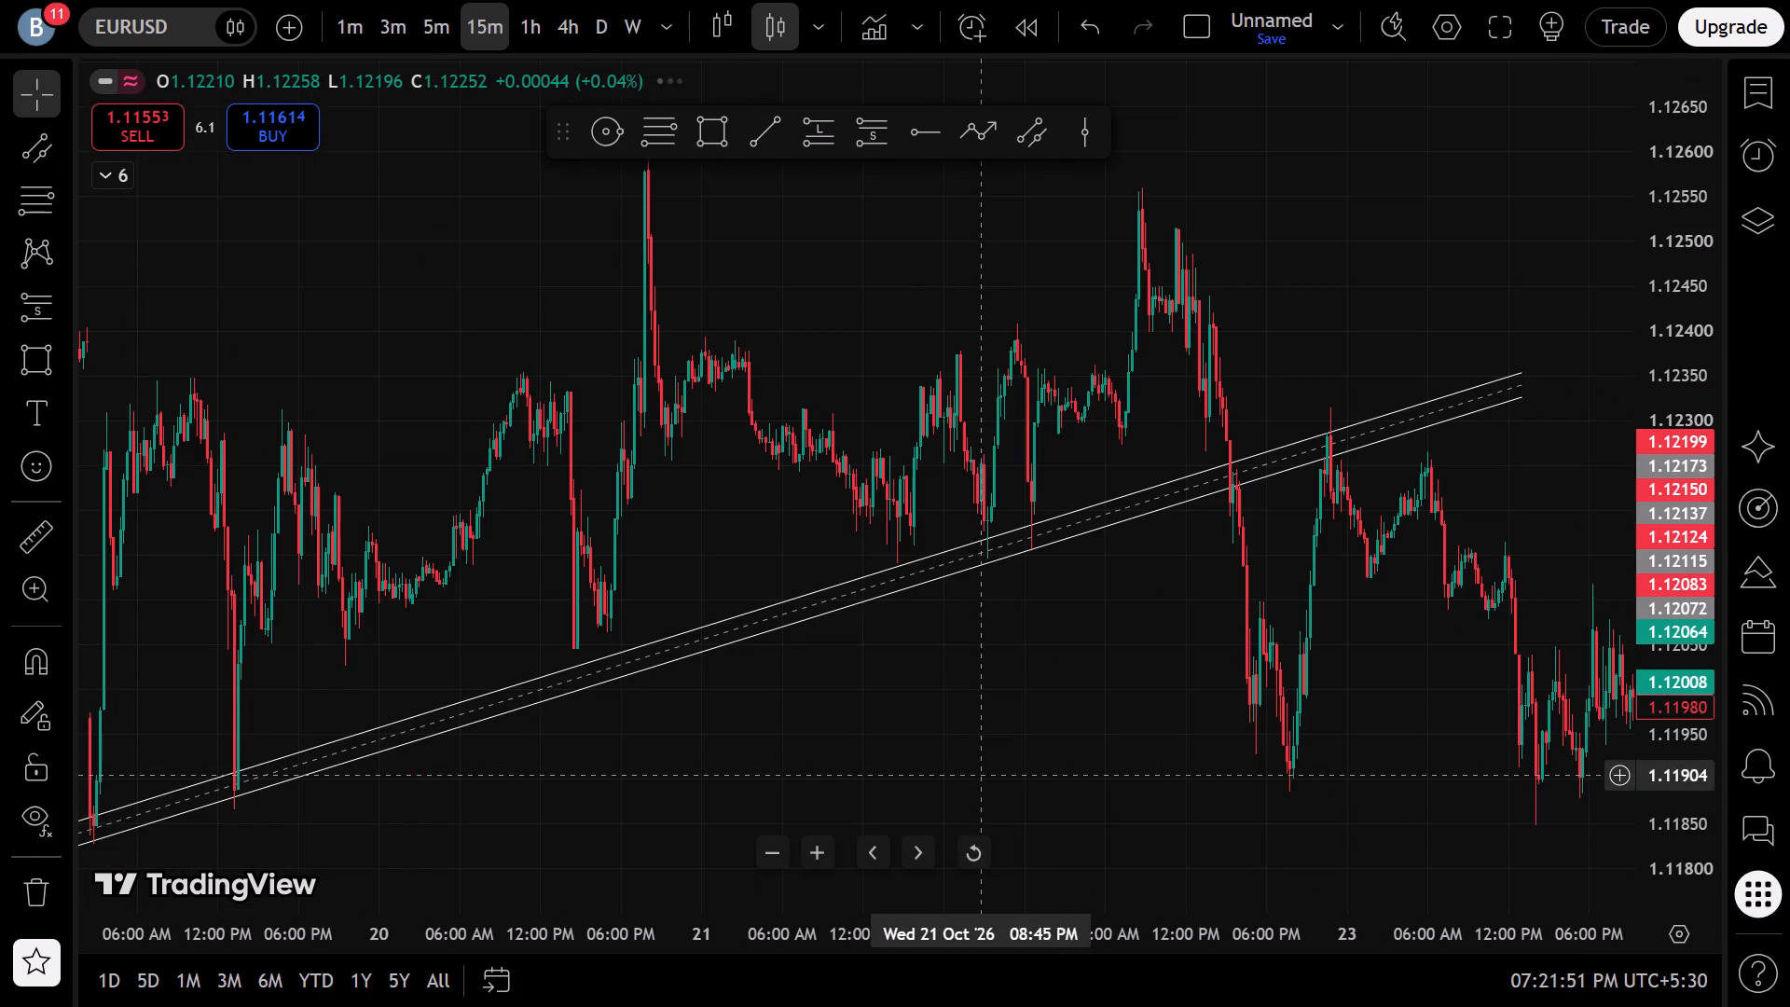
{"action": "scroll", "coordinate": [860, 455], "scroll_direction": "up", "scroll_amount": 4}
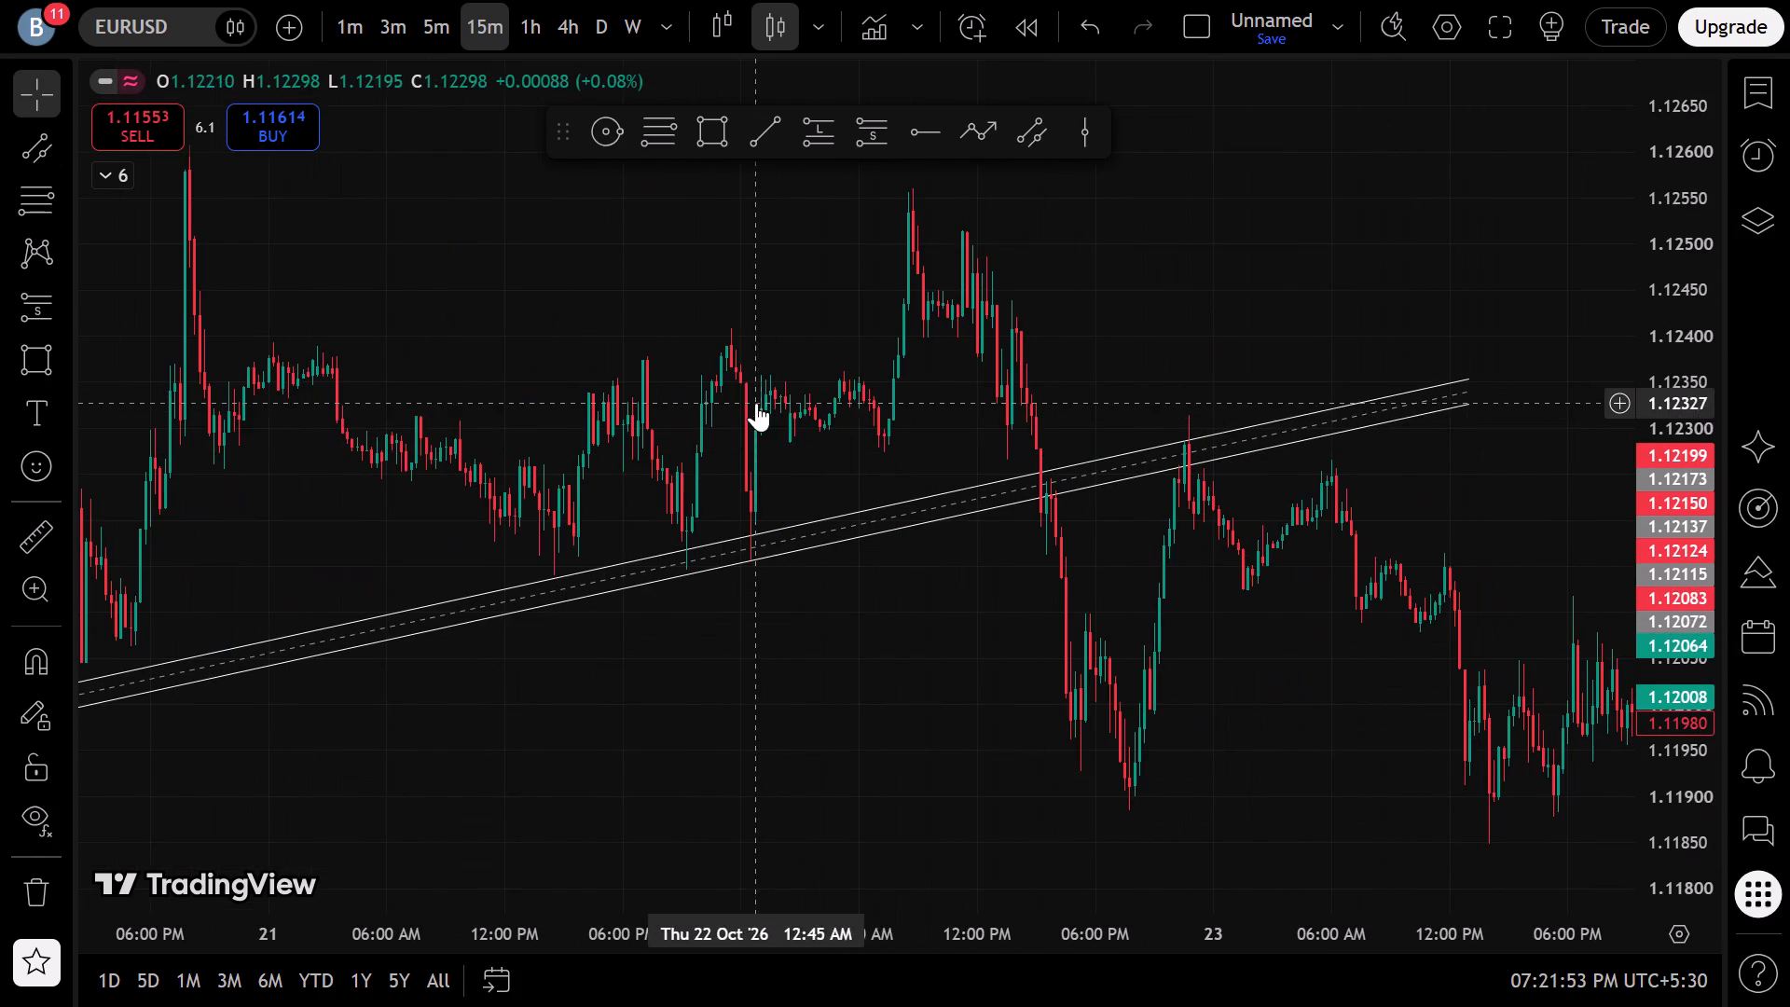
{"action": "scroll", "coordinate": [1055, 380], "scroll_direction": "down", "scroll_amount": 3}
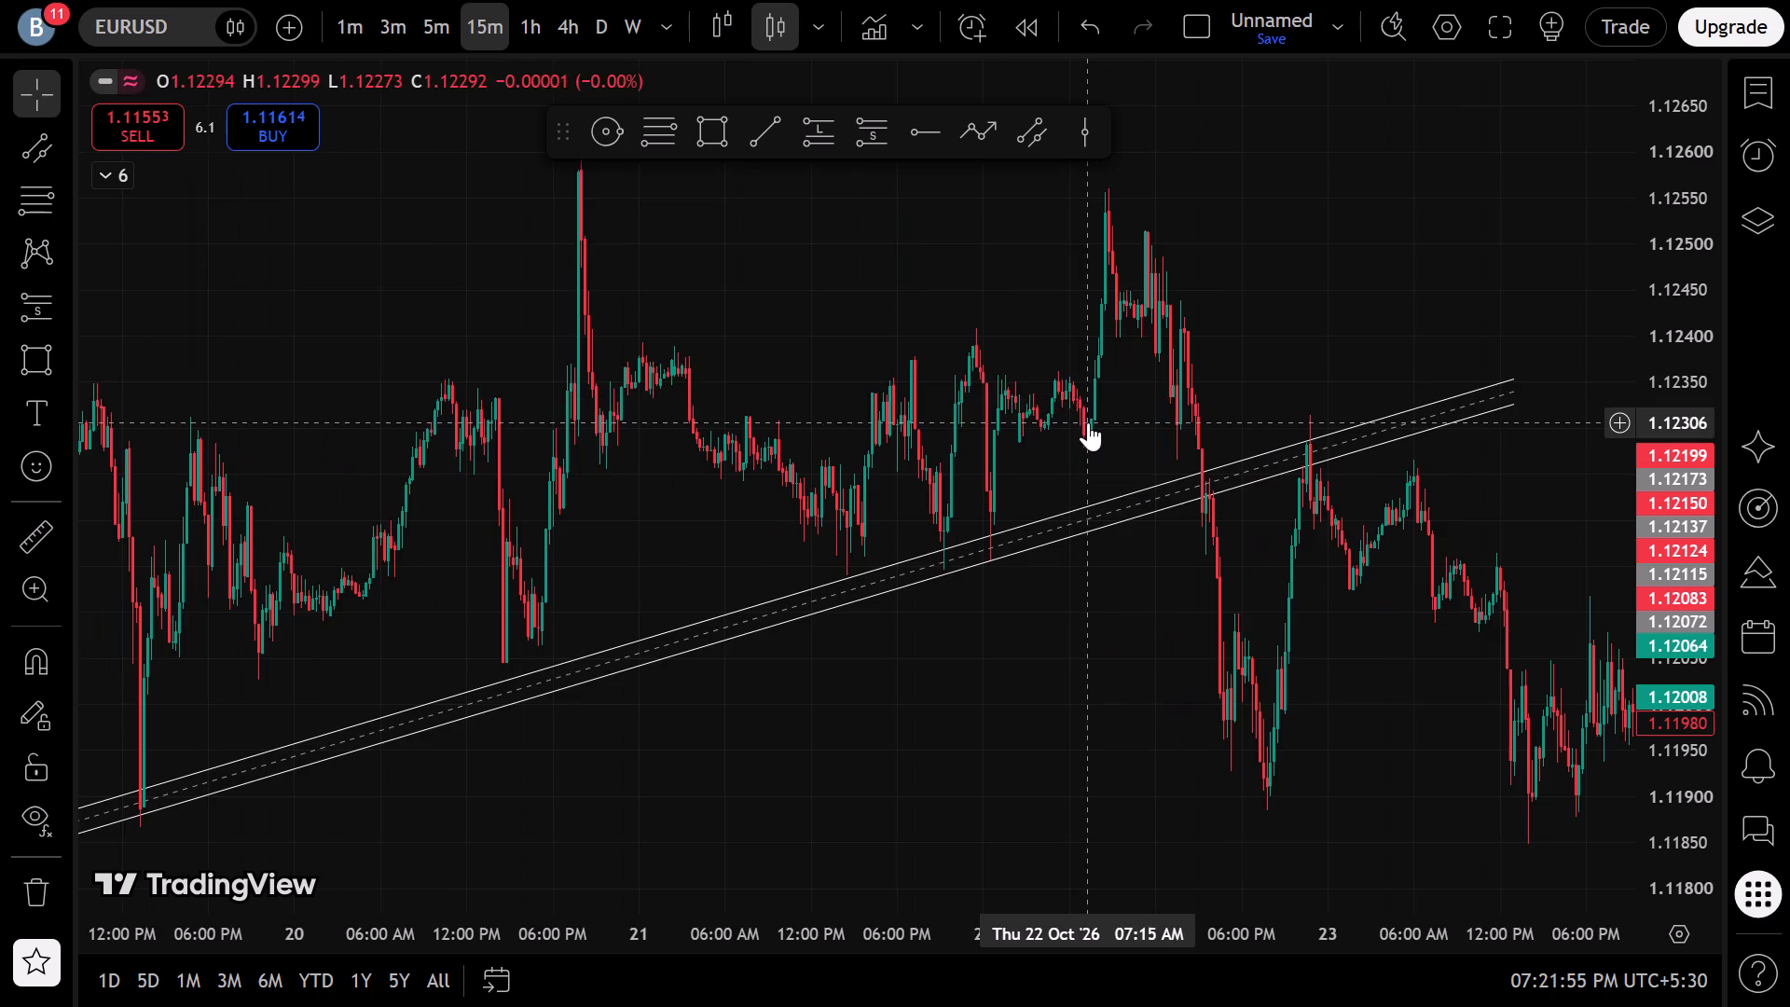
{"action": "scroll", "coordinate": [1089, 423], "scroll_direction": "up", "scroll_amount": 2}
Draw a narrow falling parallel channel from 21 October 12:15 AM at about 1.12409 to 21 October 10:30 PM at about 1.12166.
{"action": "left_click_drag", "start_coordinate": [1042, 120], "coordinate": [1036, 136]}
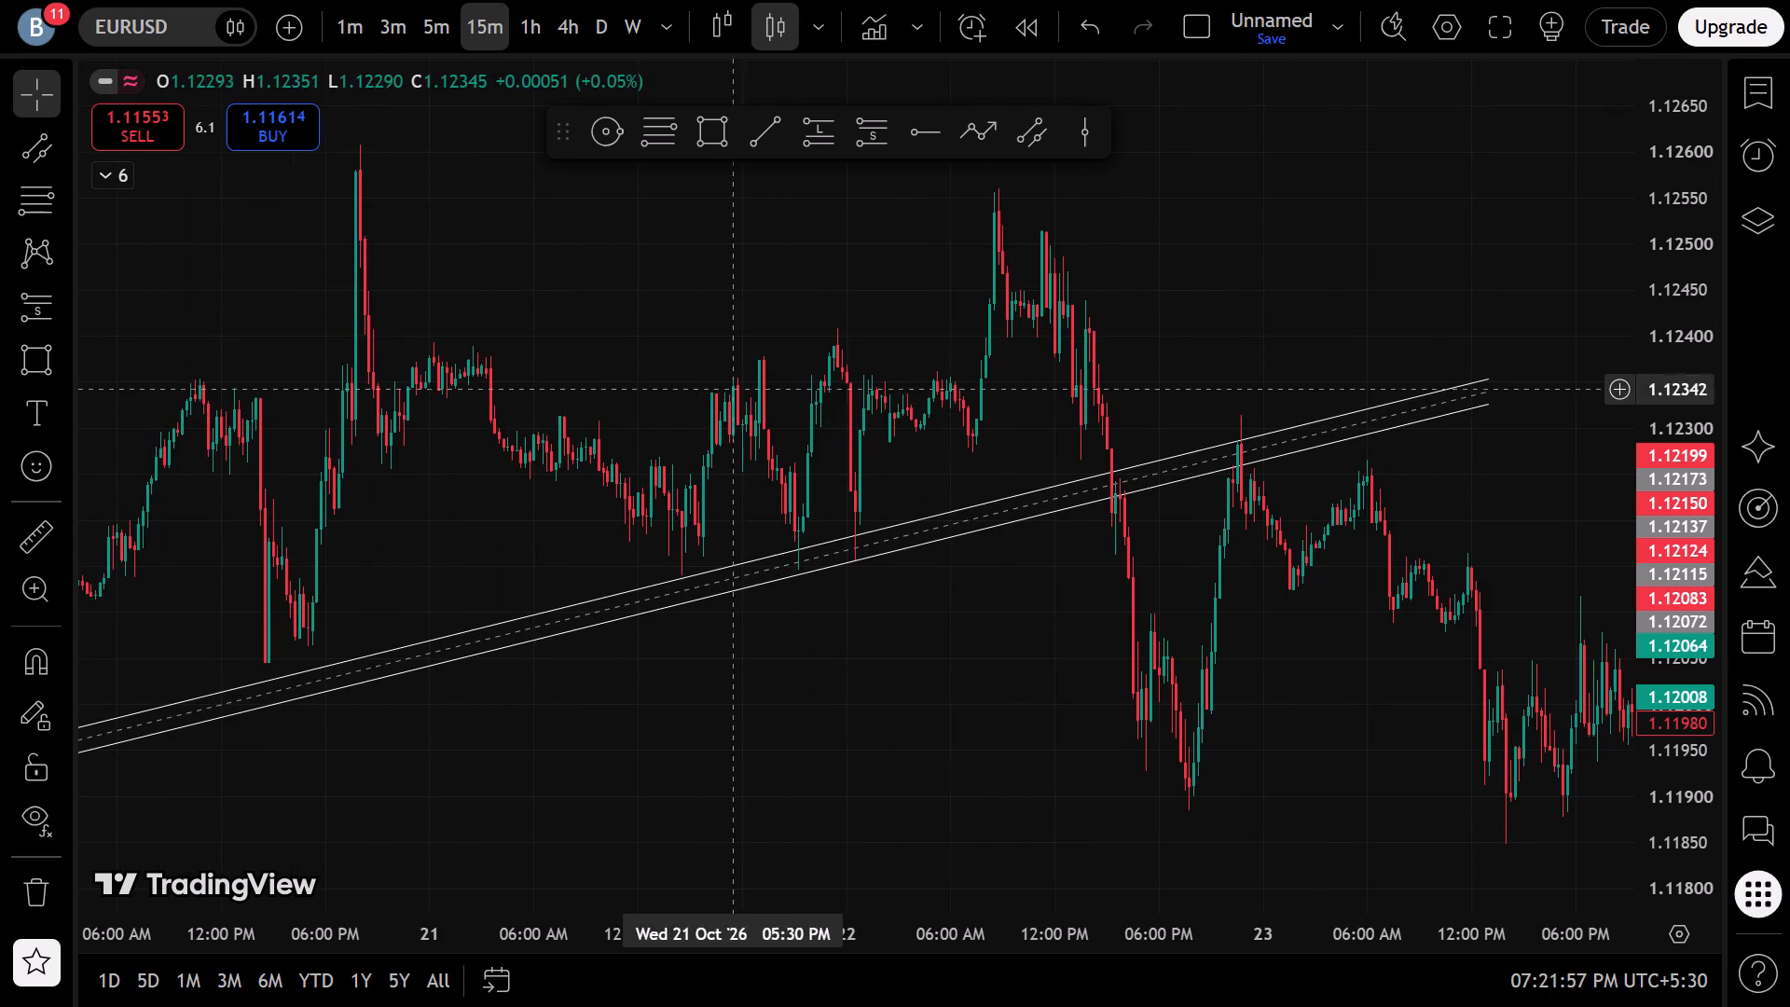
{"action": "left_click", "coordinate": [446, 331]}
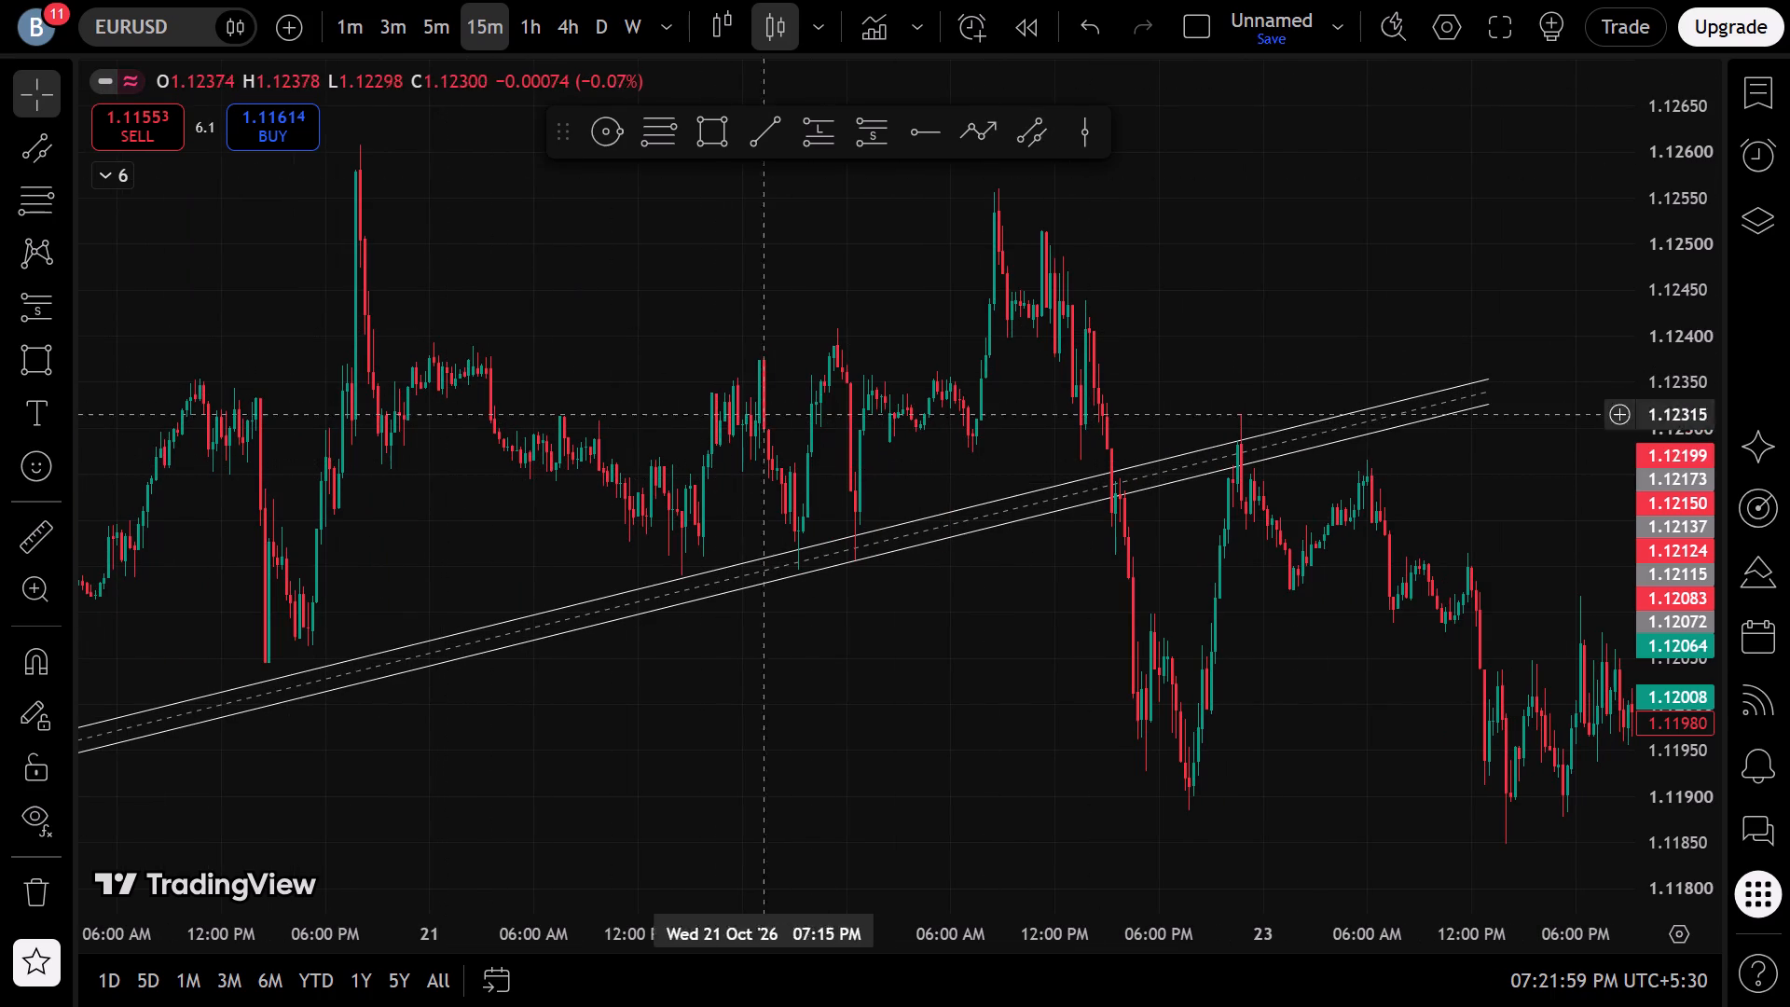
{"action": "left_click", "coordinate": [1032, 137]}
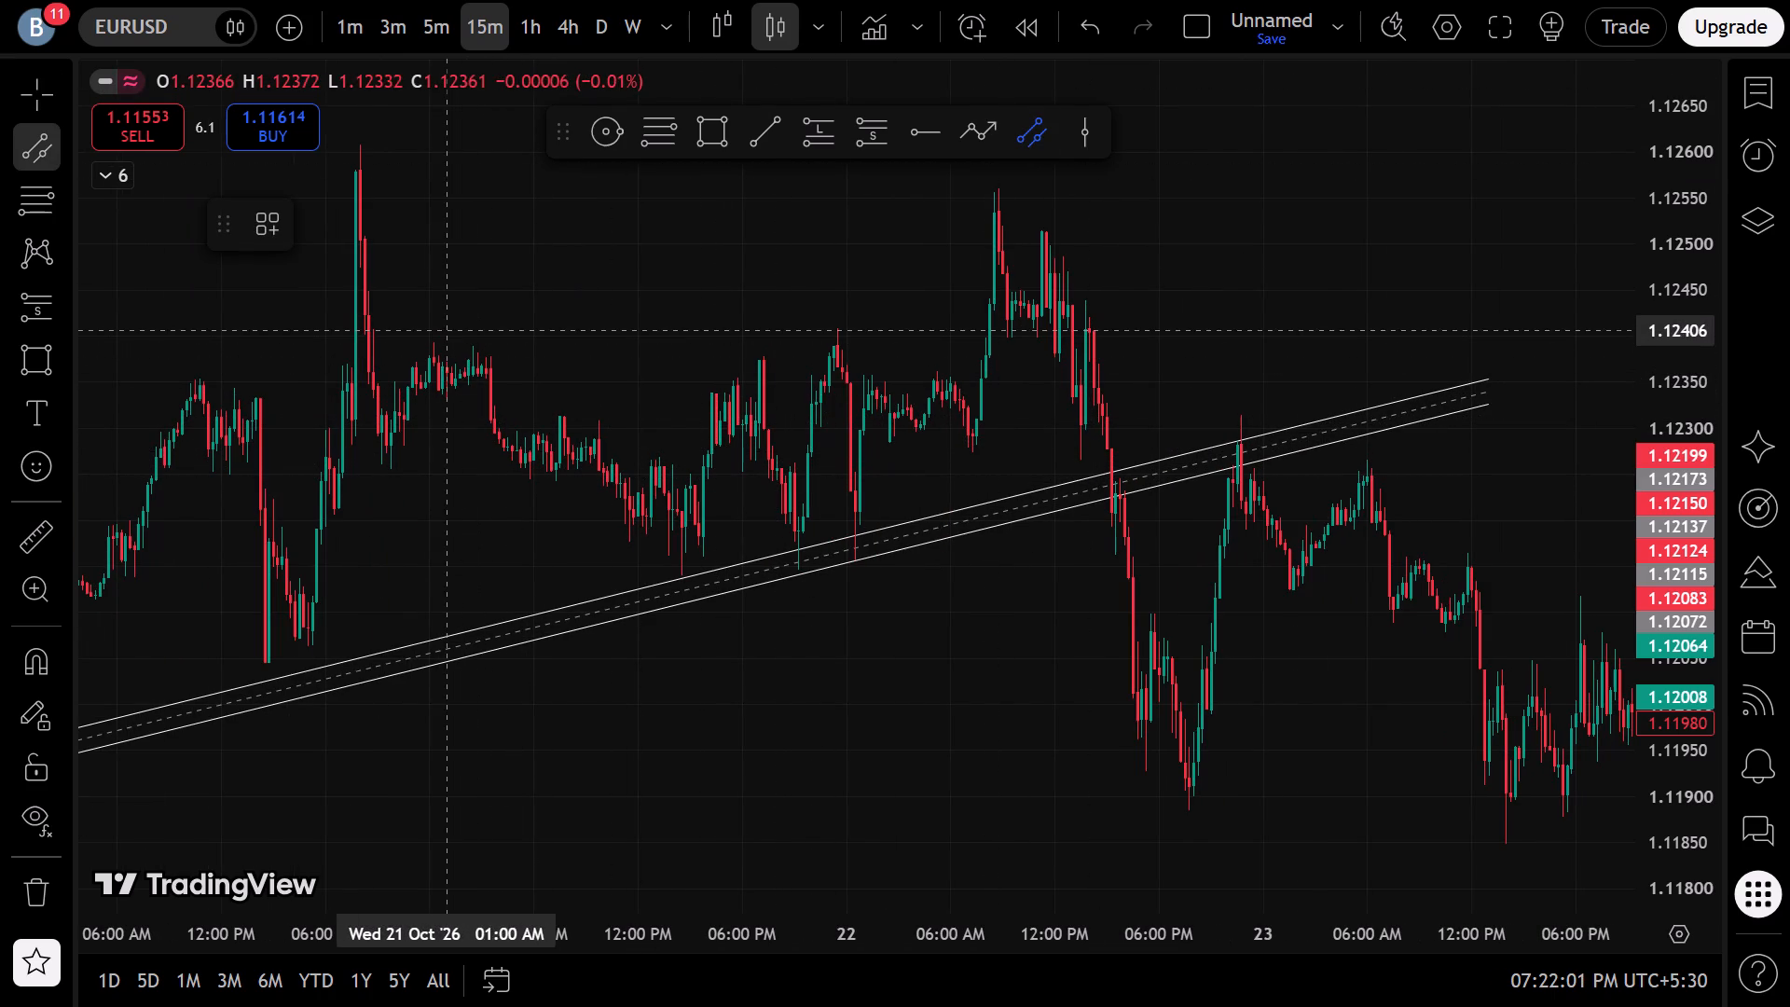
{"action": "left_click", "coordinate": [435, 328]}
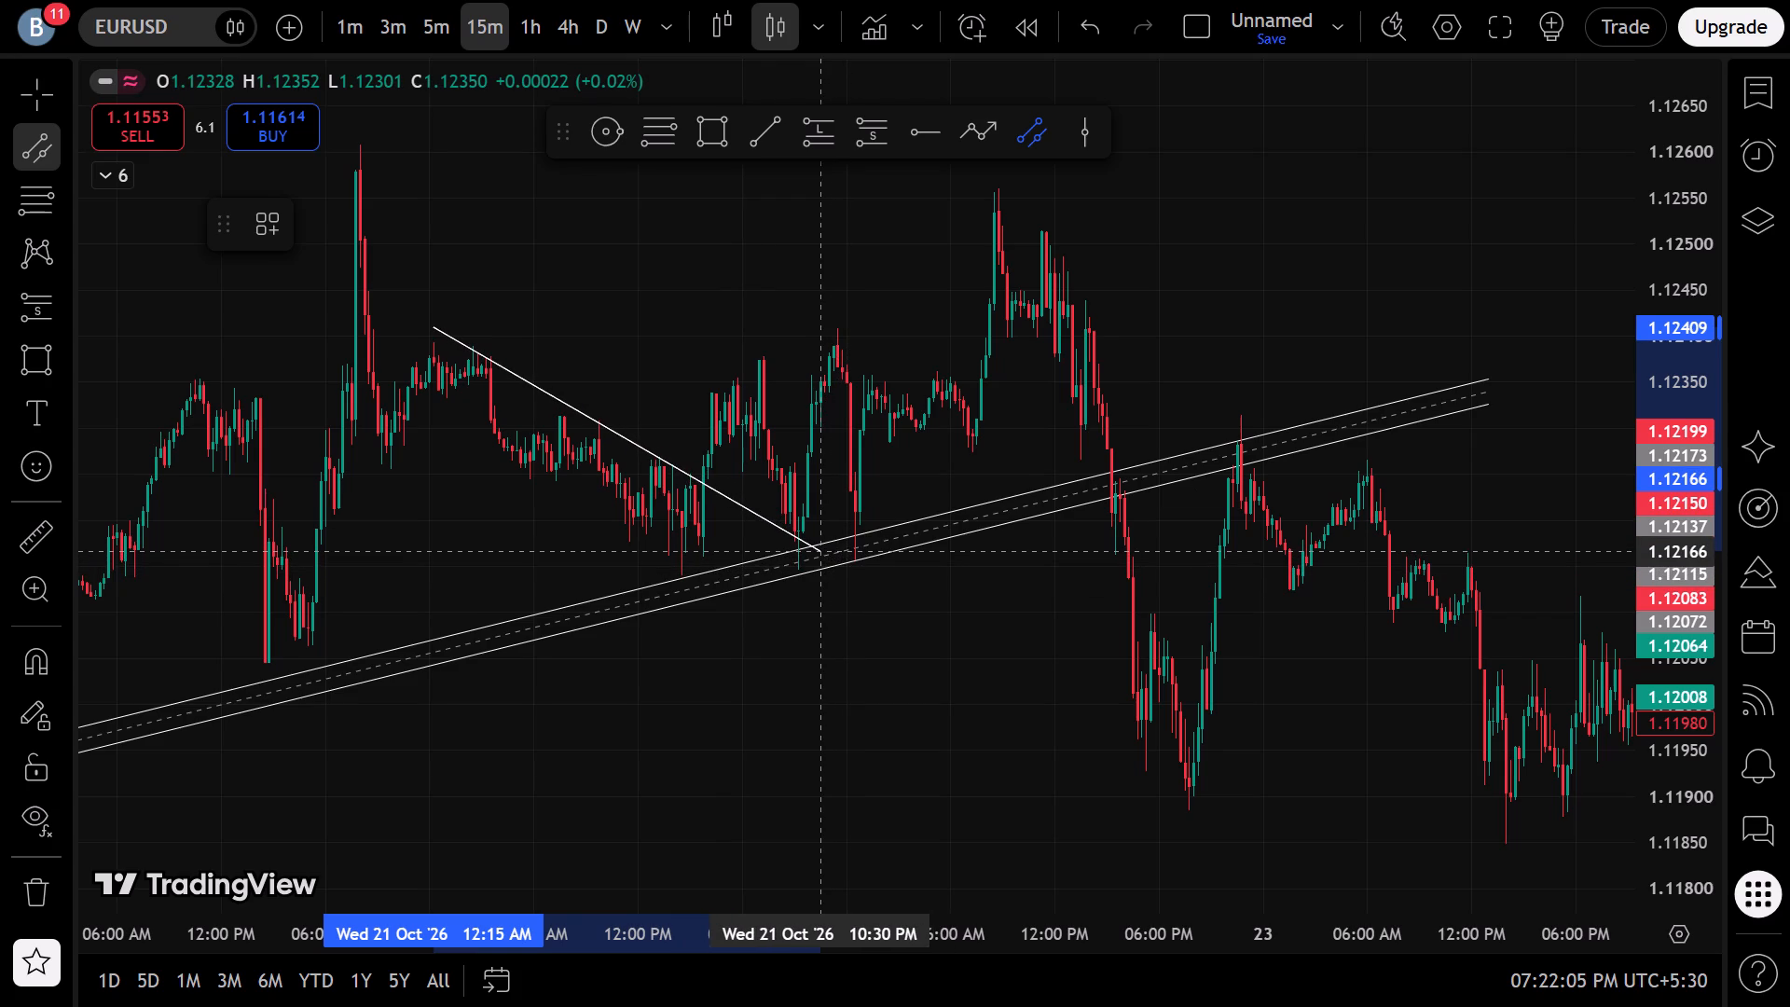
{"action": "left_click", "coordinate": [819, 551]}
{"action": "left_click", "coordinate": [814, 567]}
{"action": "left_click", "coordinate": [768, 376]}
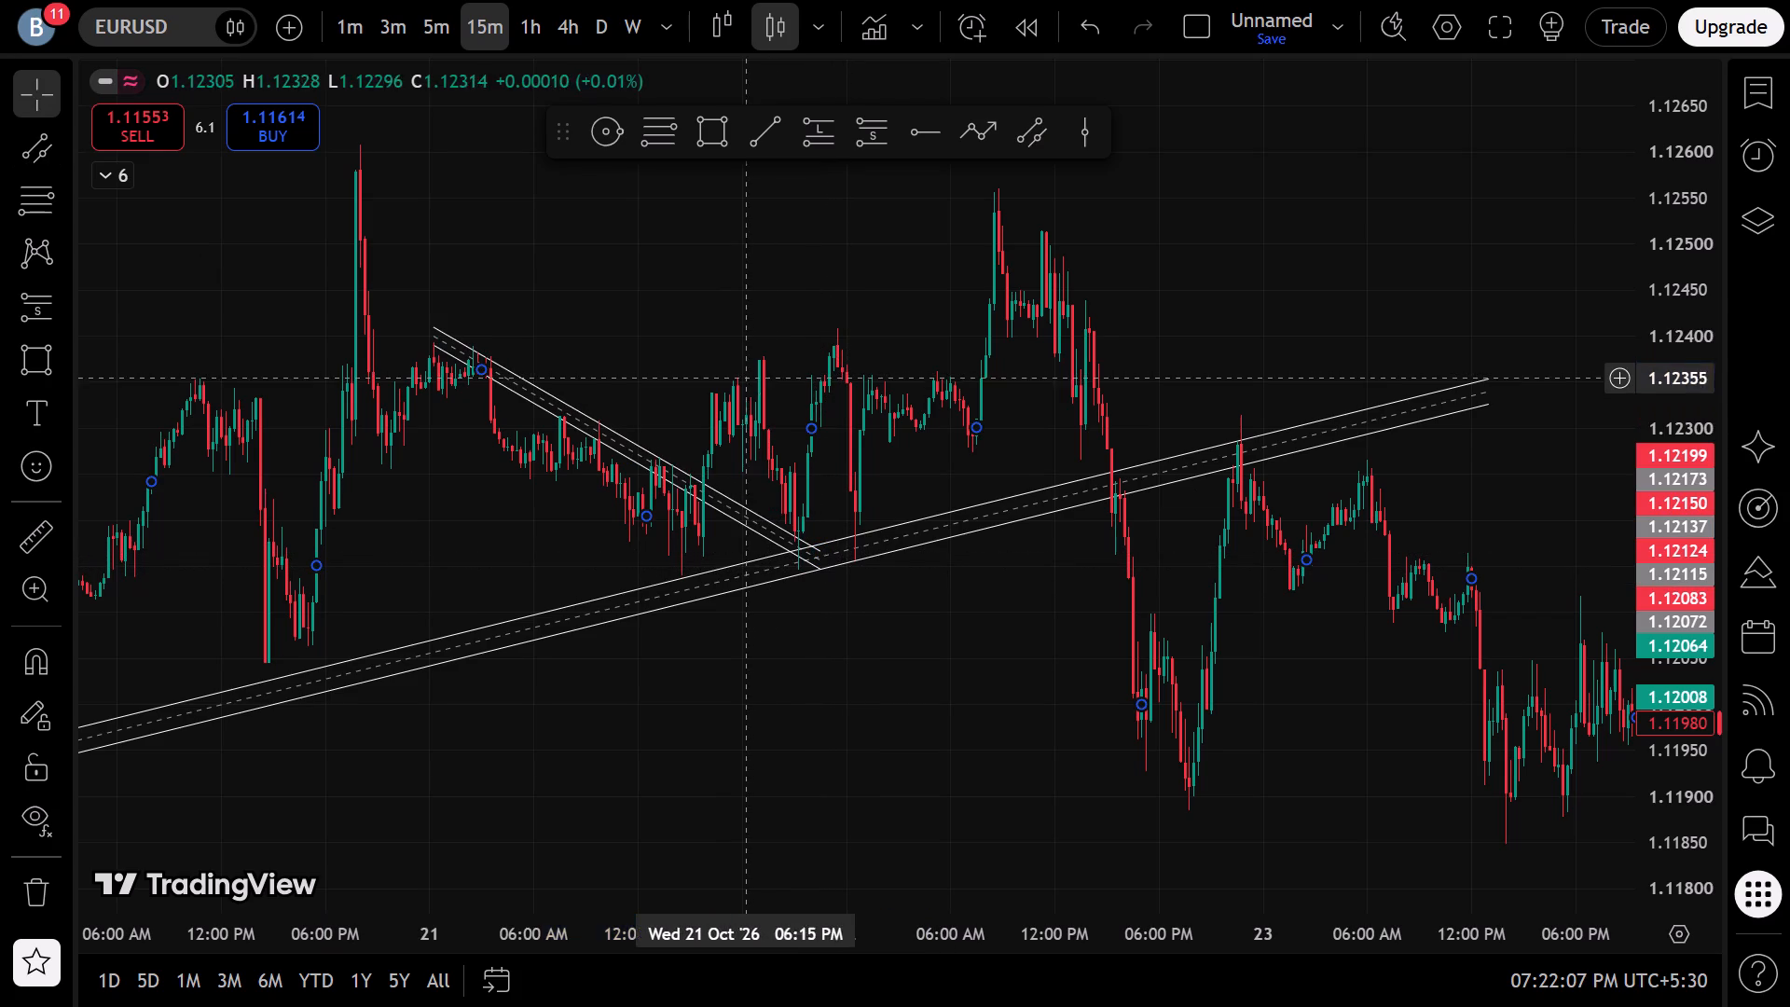
Review the channels drawn between 8 and 23 October and switch the EURUSD chart to the 1-minute timeframe.
{"action": "scroll", "coordinate": [221, 449], "scroll_direction": "down", "scroll_amount": 13}
{"action": "left_click_drag", "start_coordinate": [449, 609], "coordinate": [580, 667]}
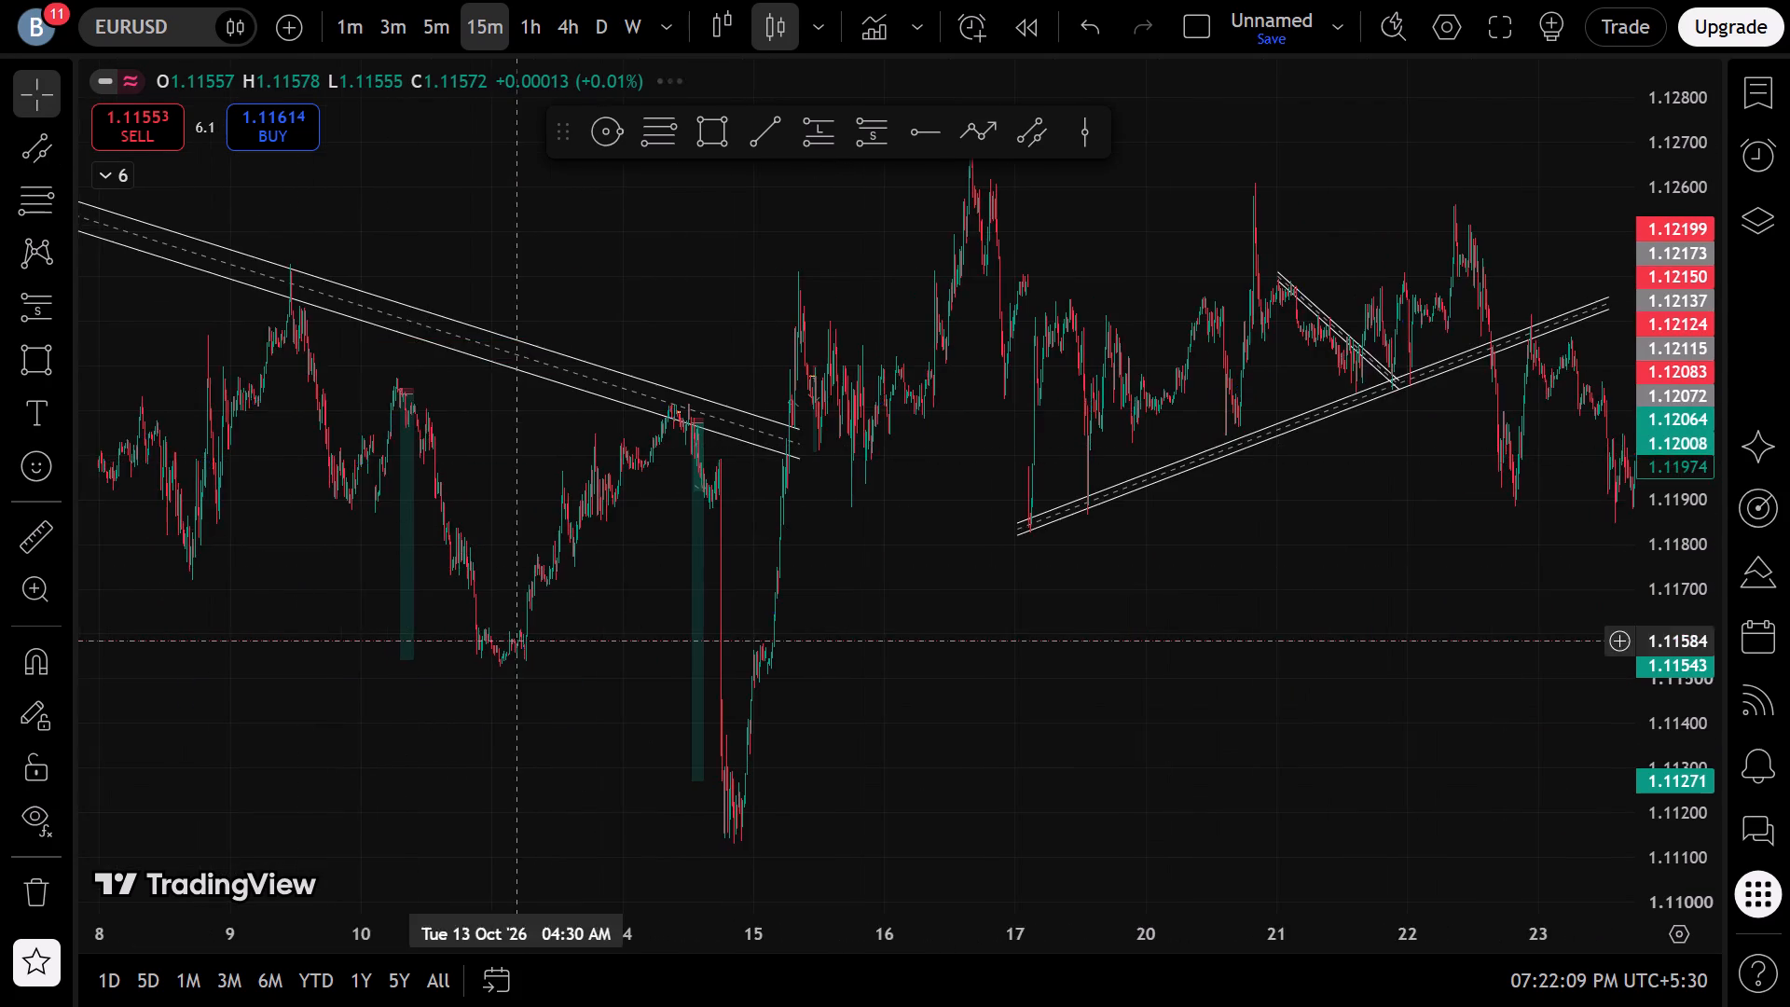
{"action": "left_click_drag", "start_coordinate": [580, 667], "coordinate": [1235, 807]}
{"action": "left_click_drag", "start_coordinate": [1235, 807], "coordinate": [865, 815]}
{"action": "scroll", "coordinate": [867, 815], "scroll_direction": "up", "scroll_amount": 6}
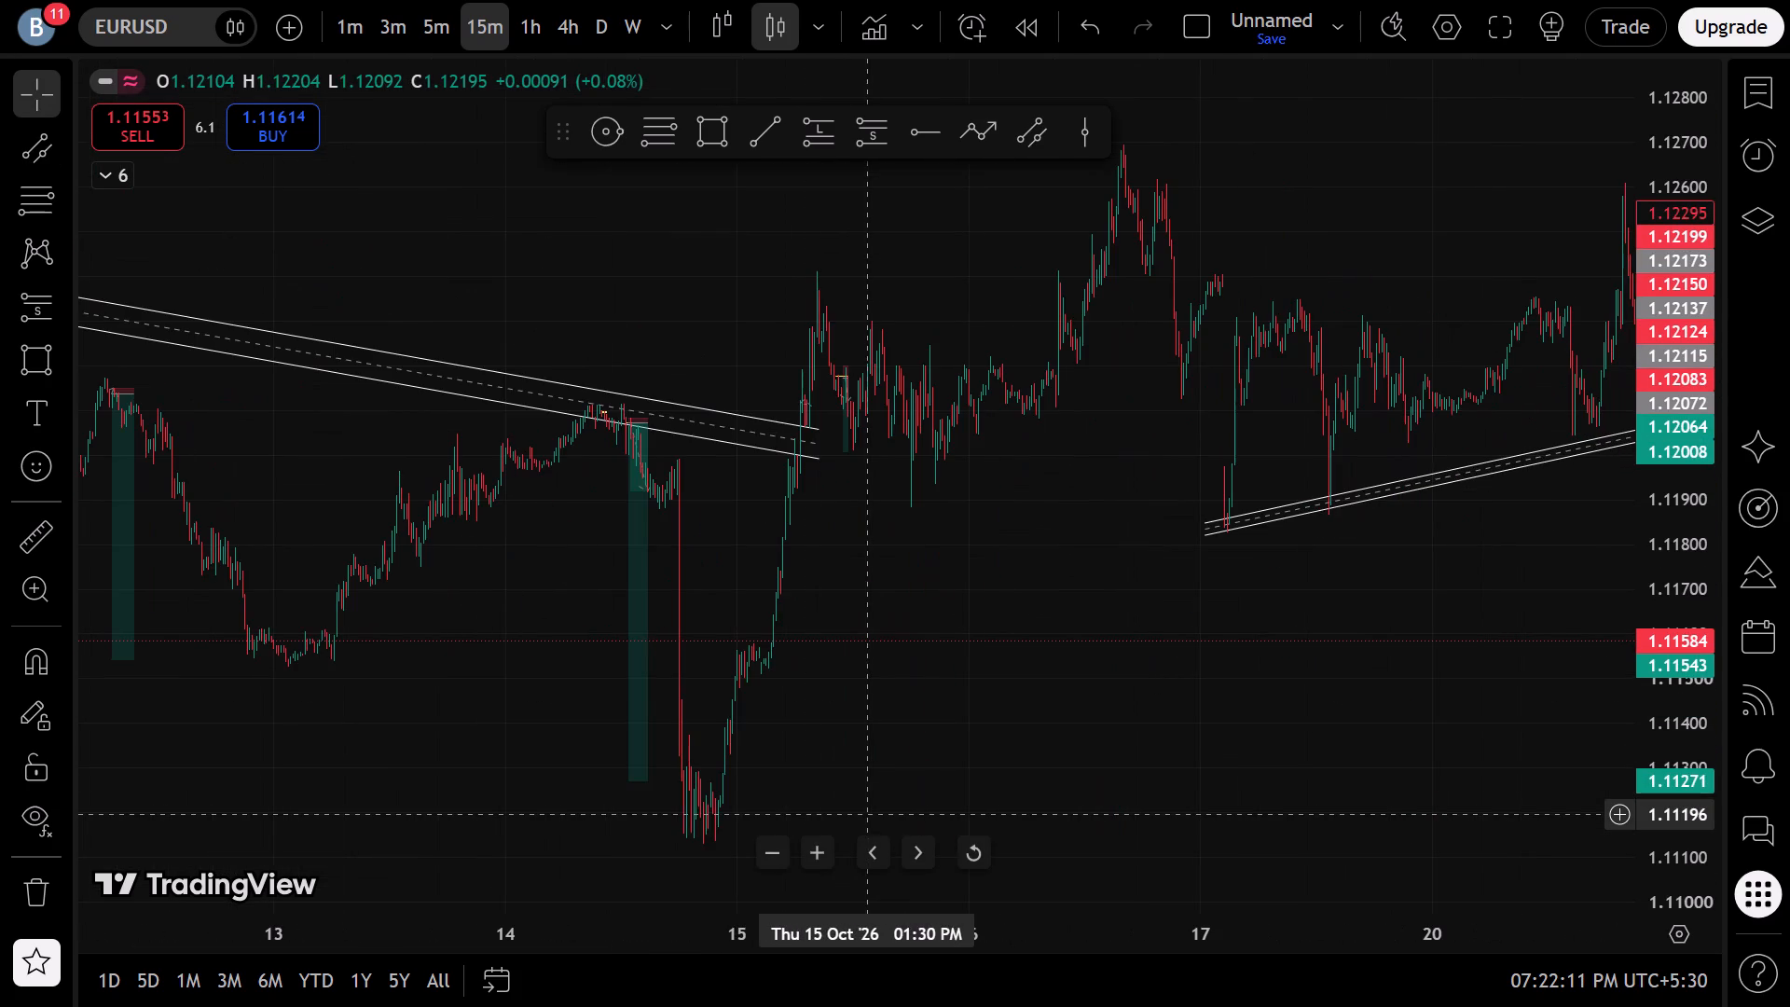
{"action": "left_click", "coordinate": [337, 7]}
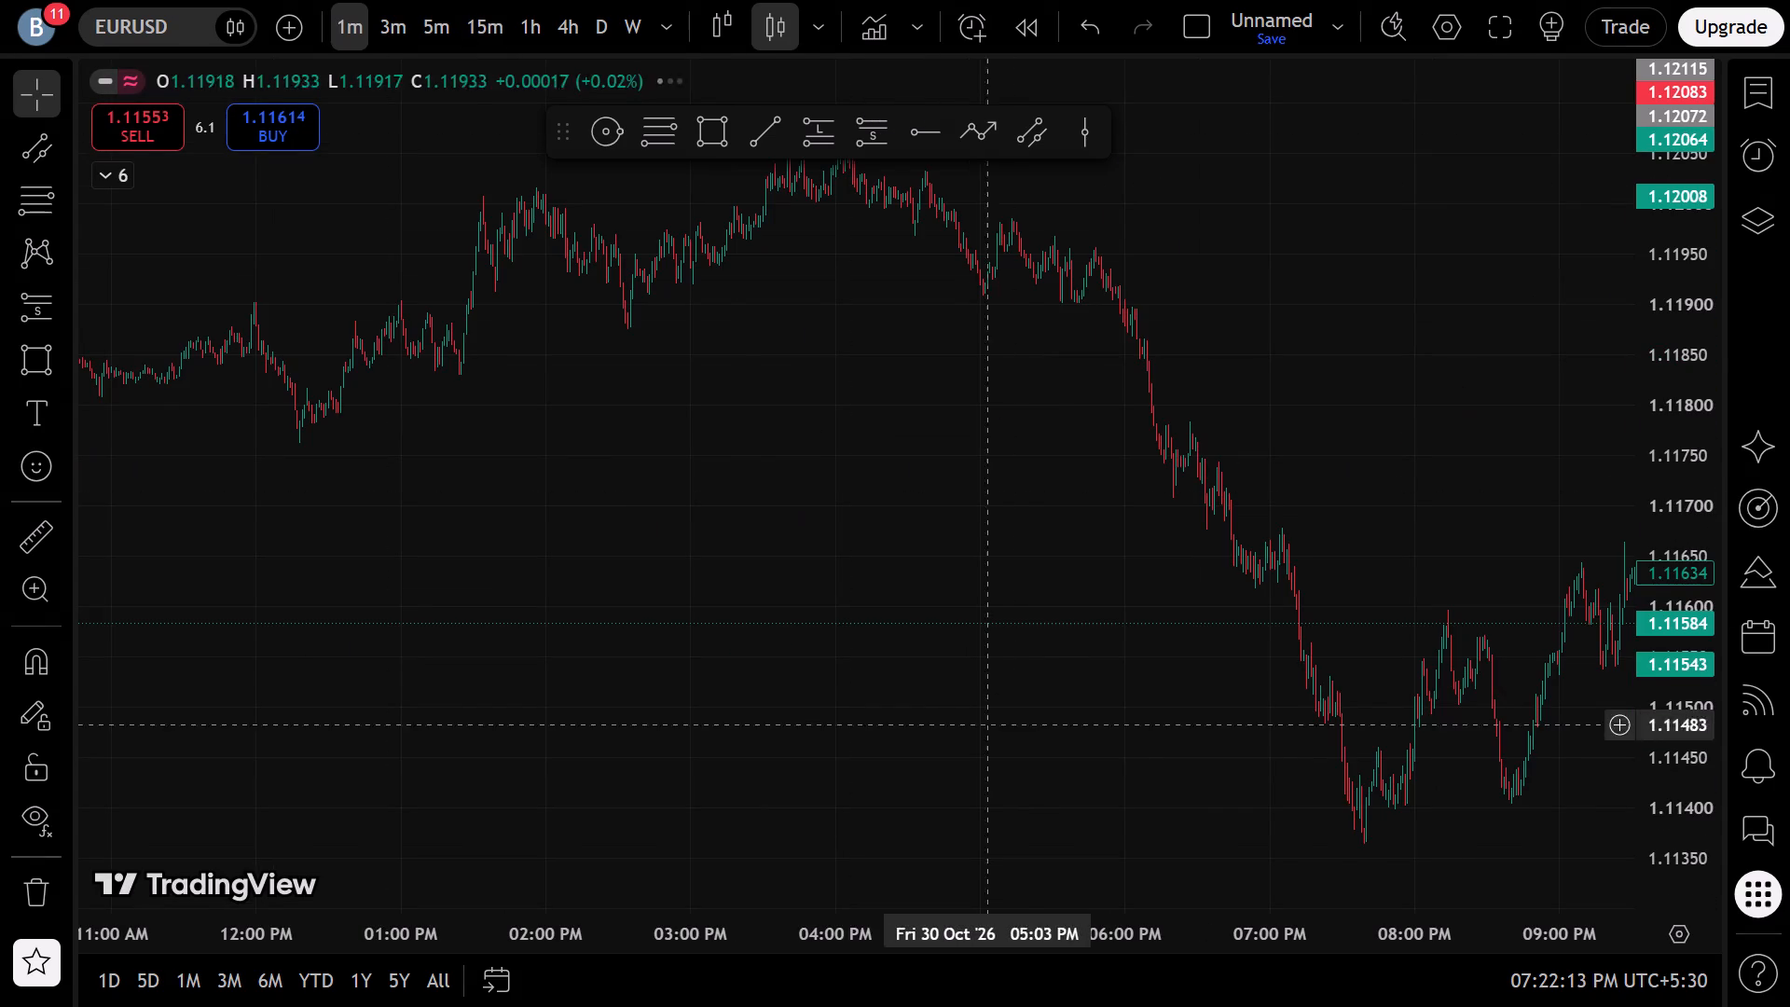
Look through the 1-minute EURUSD price action from 27 to 31 October.
{"action": "left_click", "coordinate": [970, 852]}
{"action": "scroll", "coordinate": [889, 653], "scroll_direction": "down", "scroll_amount": 7}
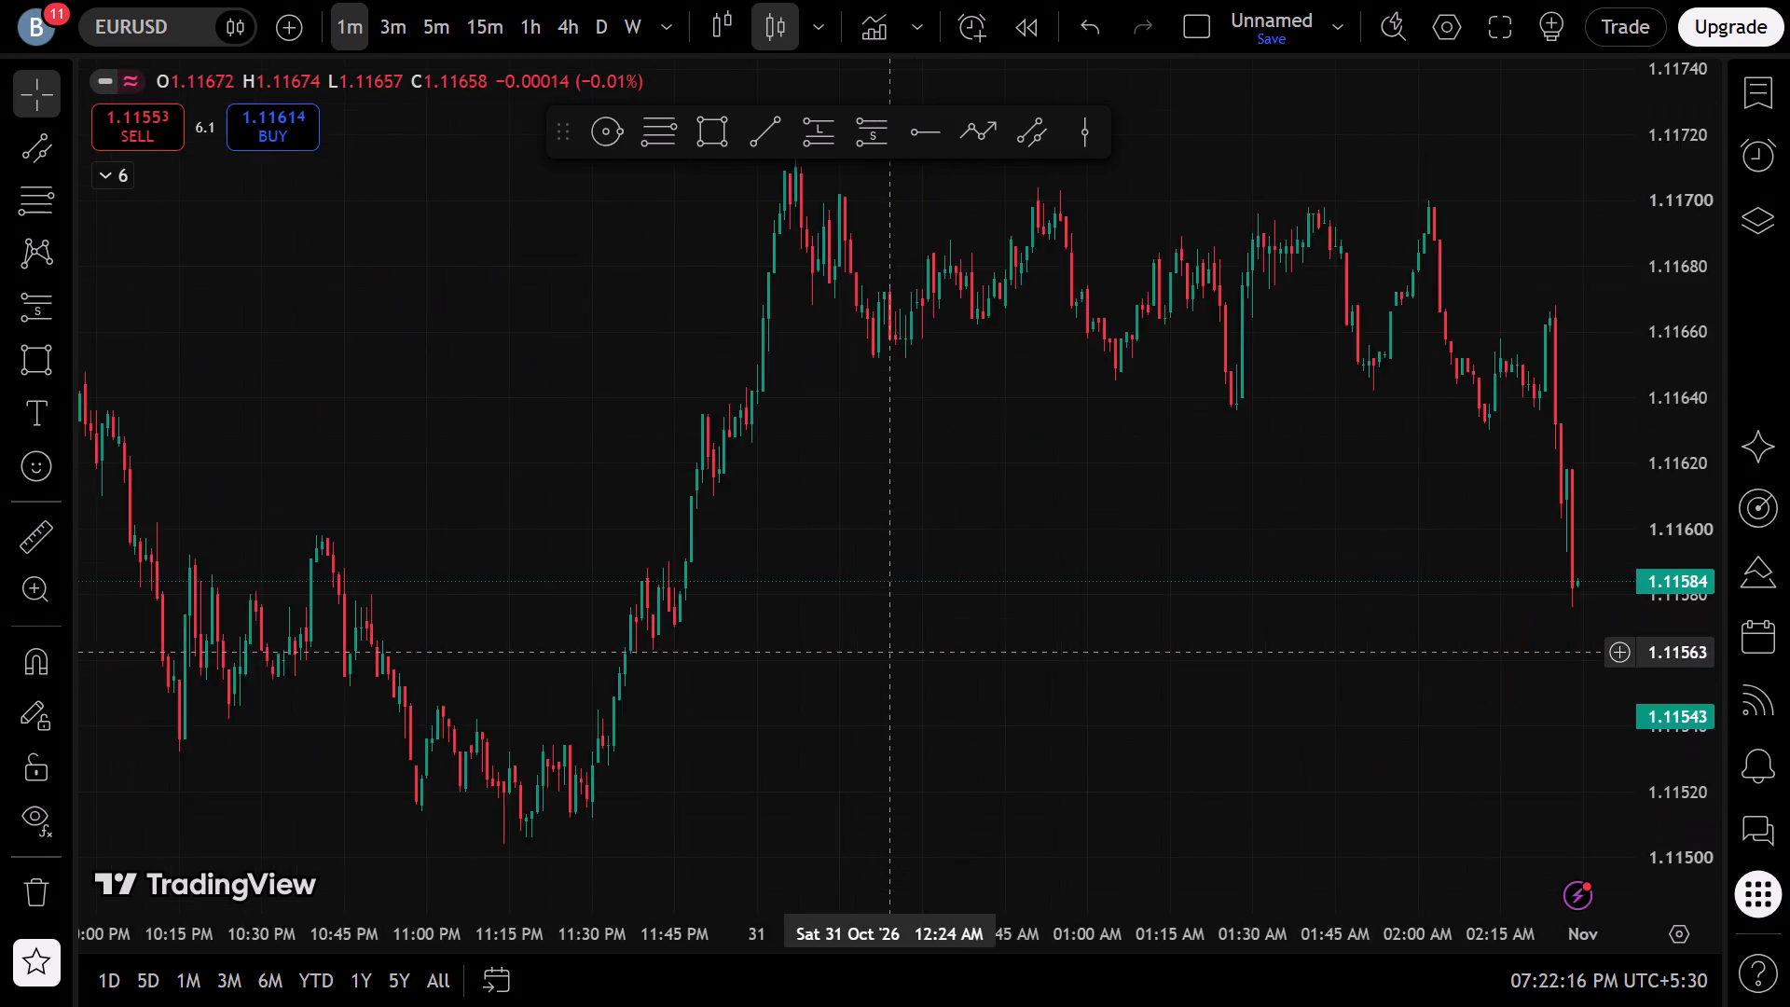
{"action": "scroll", "coordinate": [889, 653], "scroll_direction": "down", "scroll_amount": 20}
{"action": "scroll", "coordinate": [889, 653], "scroll_direction": "down", "scroll_amount": 11}
{"action": "left_click_drag", "start_coordinate": [682, 590], "coordinate": [1768, 646]}
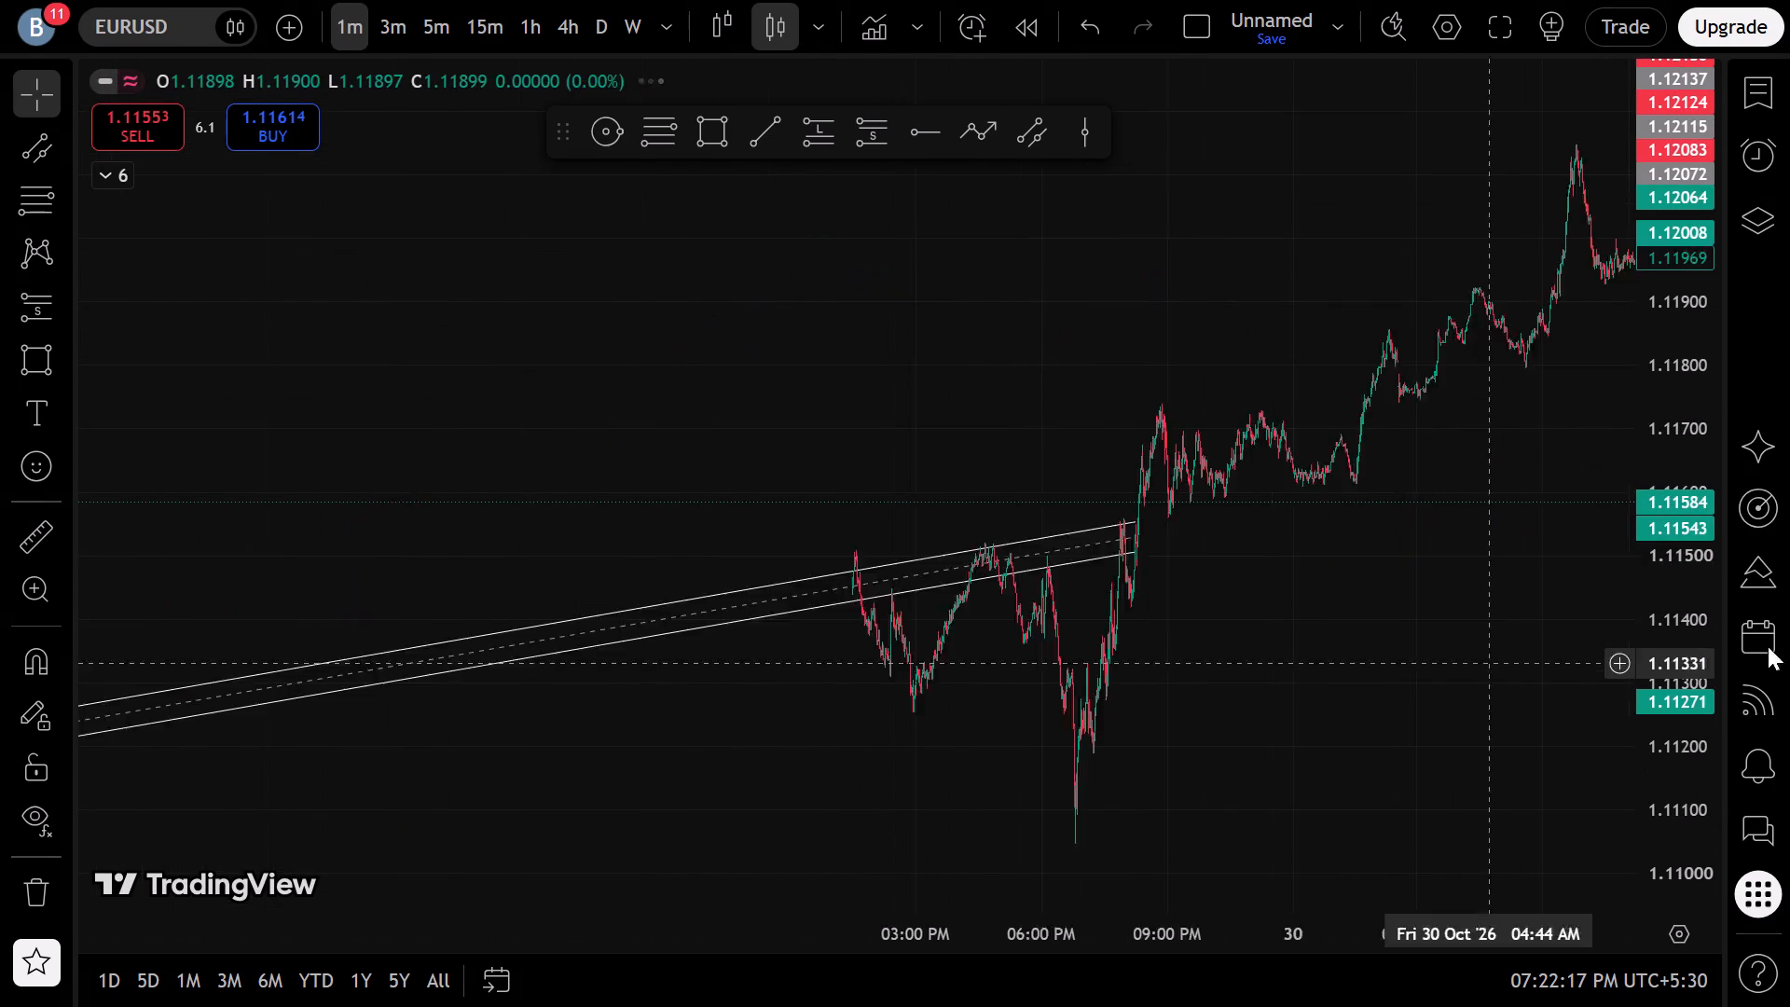
{"action": "left_click_drag", "start_coordinate": [1768, 646], "coordinate": [1766, 649]}
{"action": "left_click_drag", "start_coordinate": [371, 407], "coordinate": [1604, 397]}
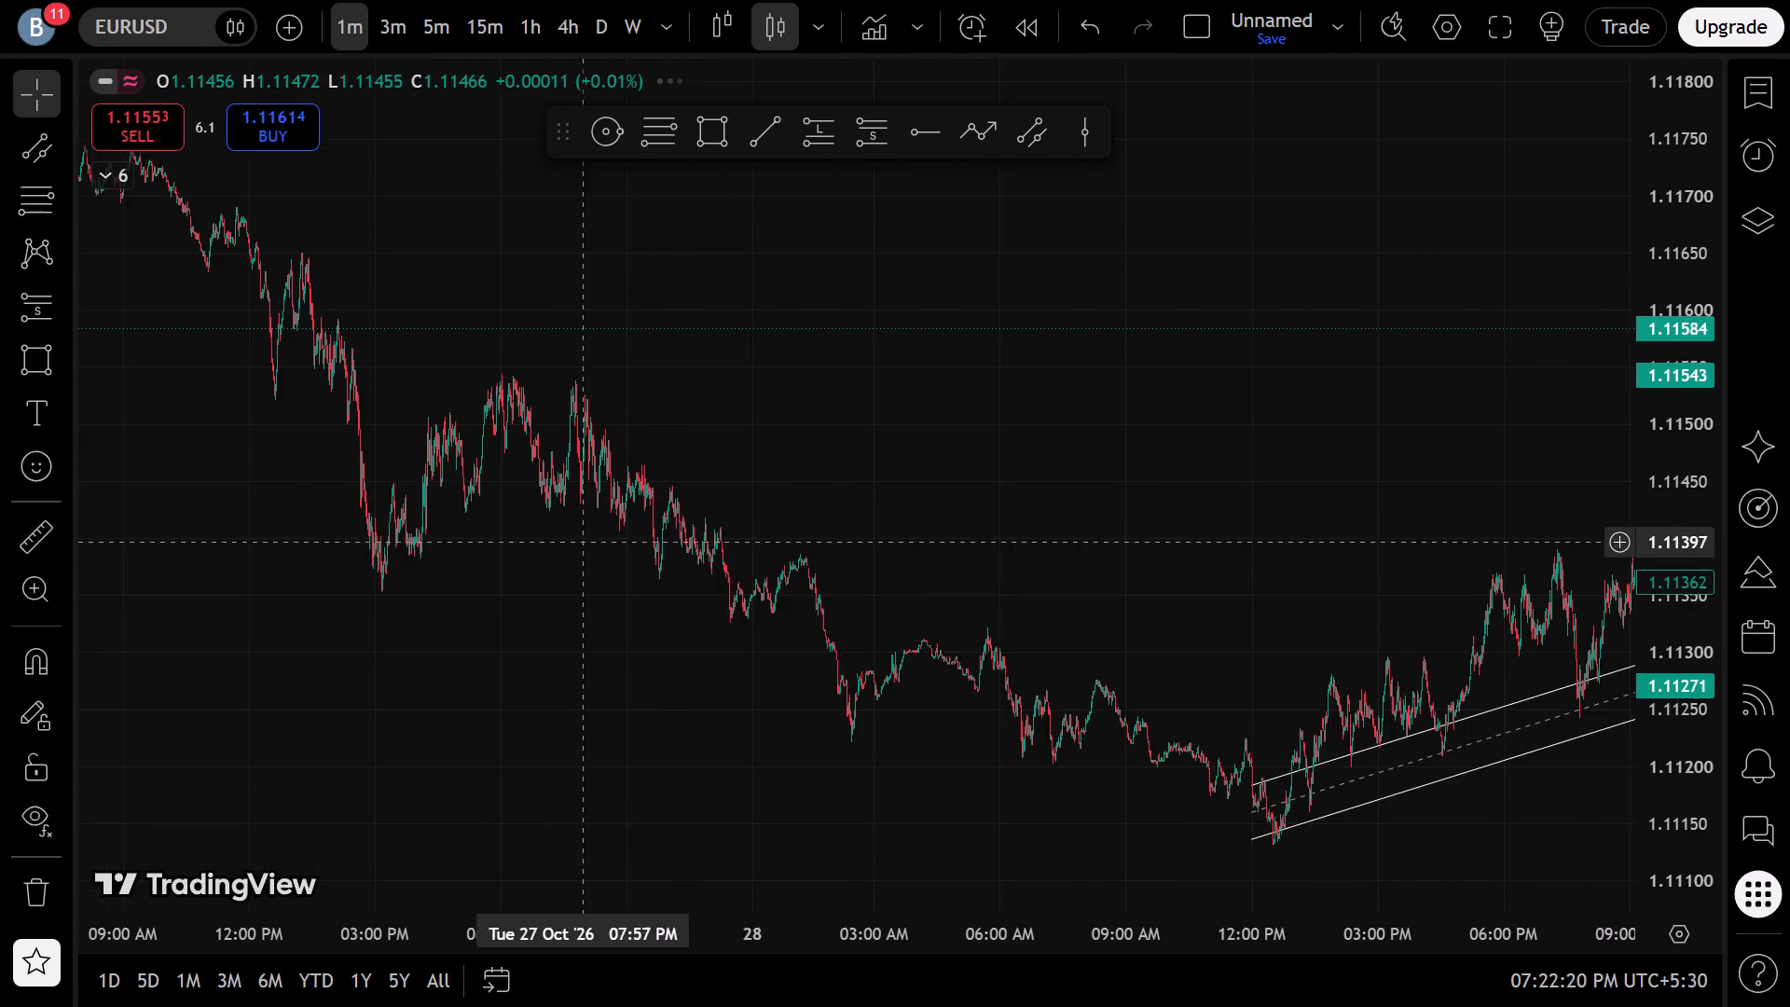
{"action": "left_click_drag", "start_coordinate": [582, 543], "coordinate": [1789, 697]}
{"action": "left_click_drag", "start_coordinate": [1057, 393], "coordinate": [1789, 933]}
{"action": "left_click_drag", "start_coordinate": [1682, 522], "coordinate": [1651, 571]}
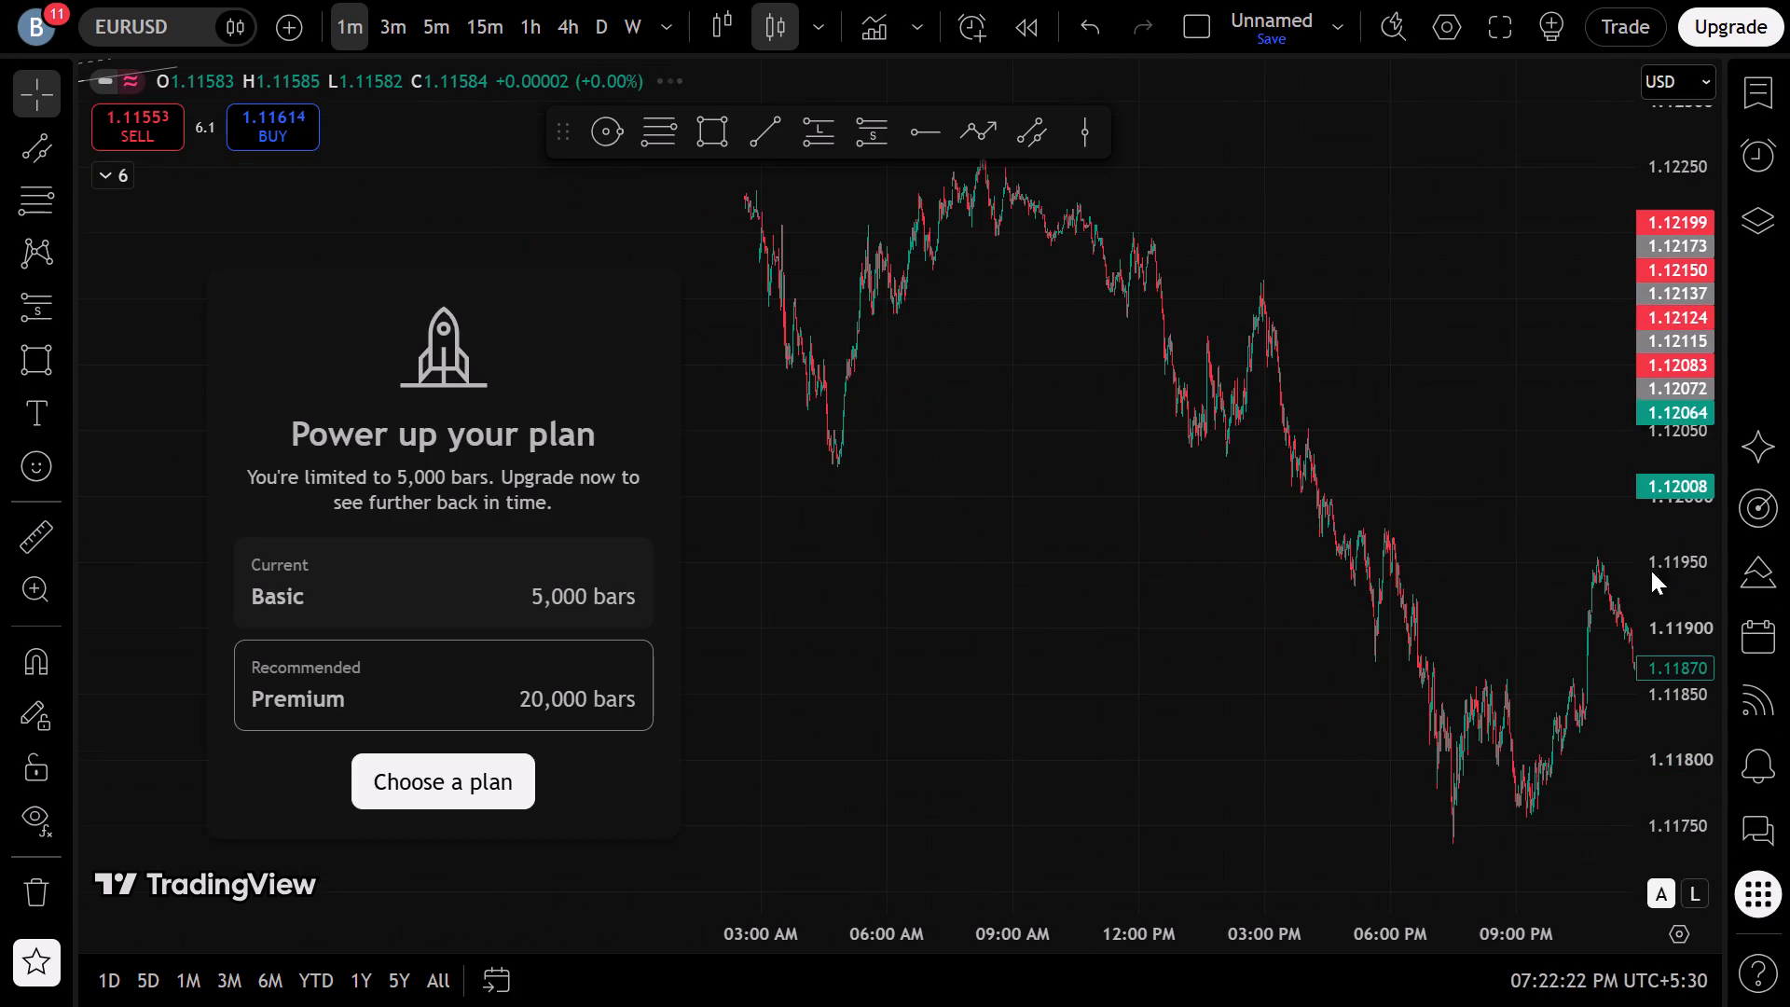
{"action": "left_click_drag", "start_coordinate": [1651, 571], "coordinate": [1681, 565]}
{"action": "left_click_drag", "start_coordinate": [1206, 589], "coordinate": [0, 577]}
{"action": "left_click_drag", "start_coordinate": [592, 718], "coordinate": [309, 180]}
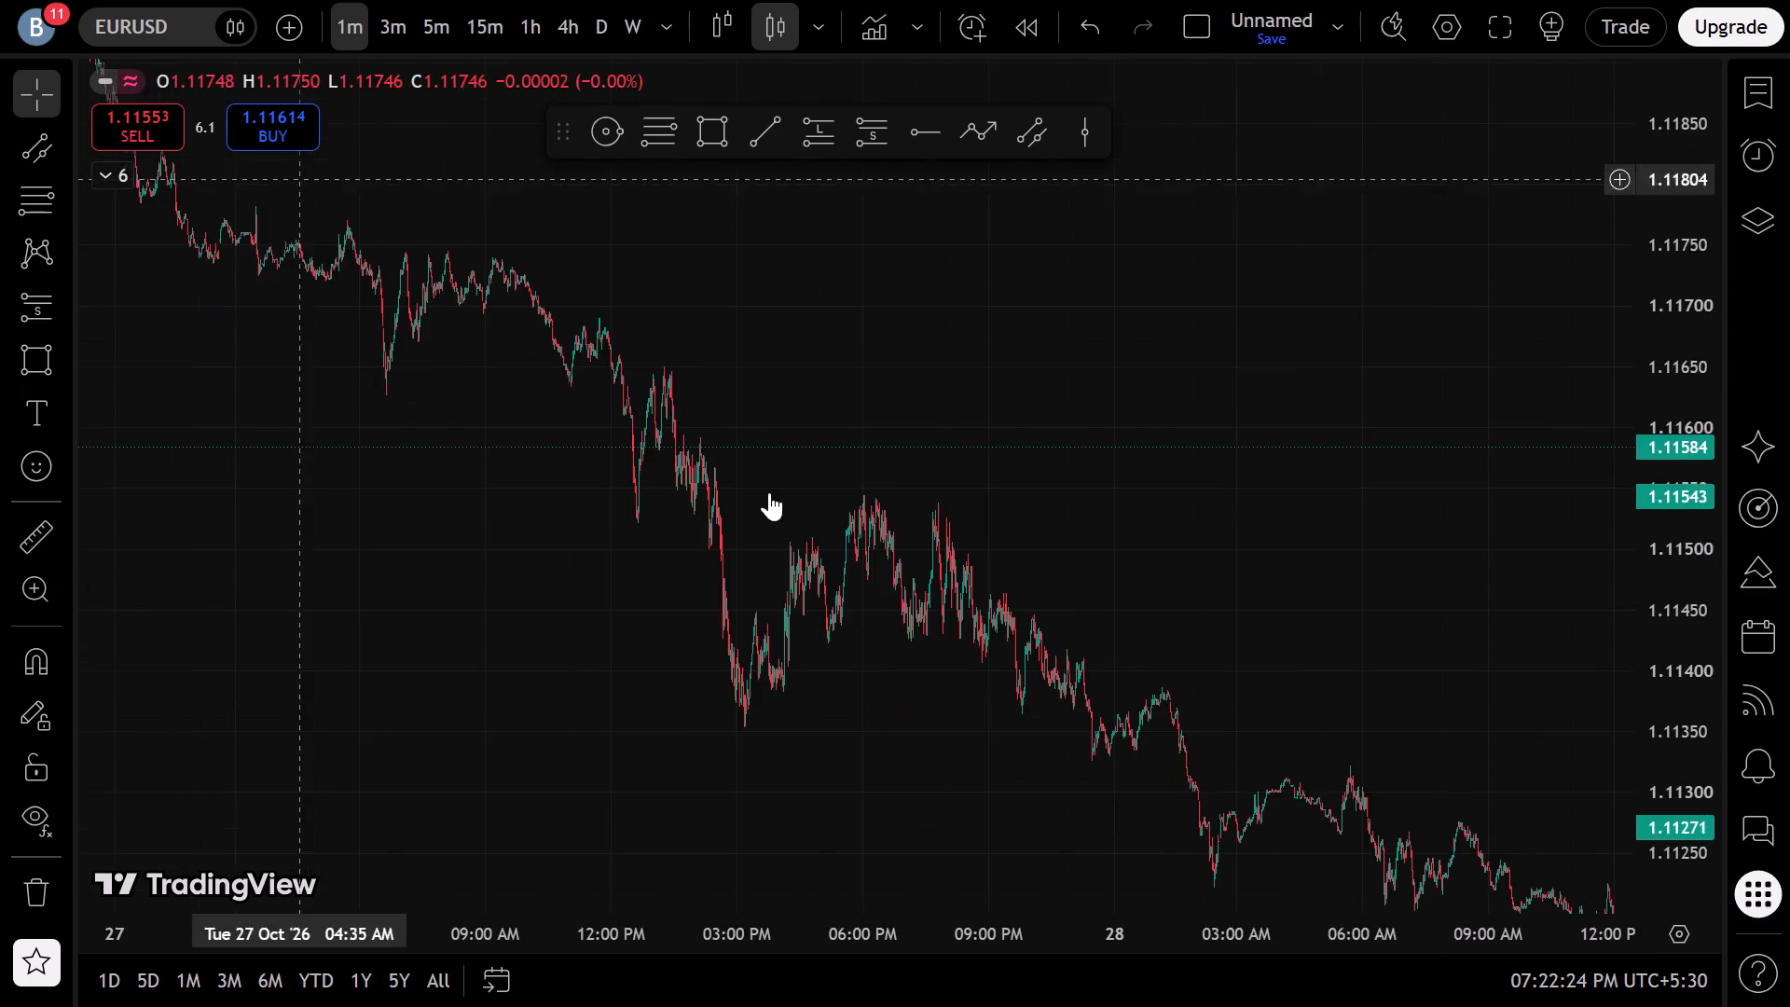
{"action": "left_click_drag", "start_coordinate": [1315, 673], "coordinate": [286, 90]}
{"action": "left_click_drag", "start_coordinate": [1330, 474], "coordinate": [455, 917]}
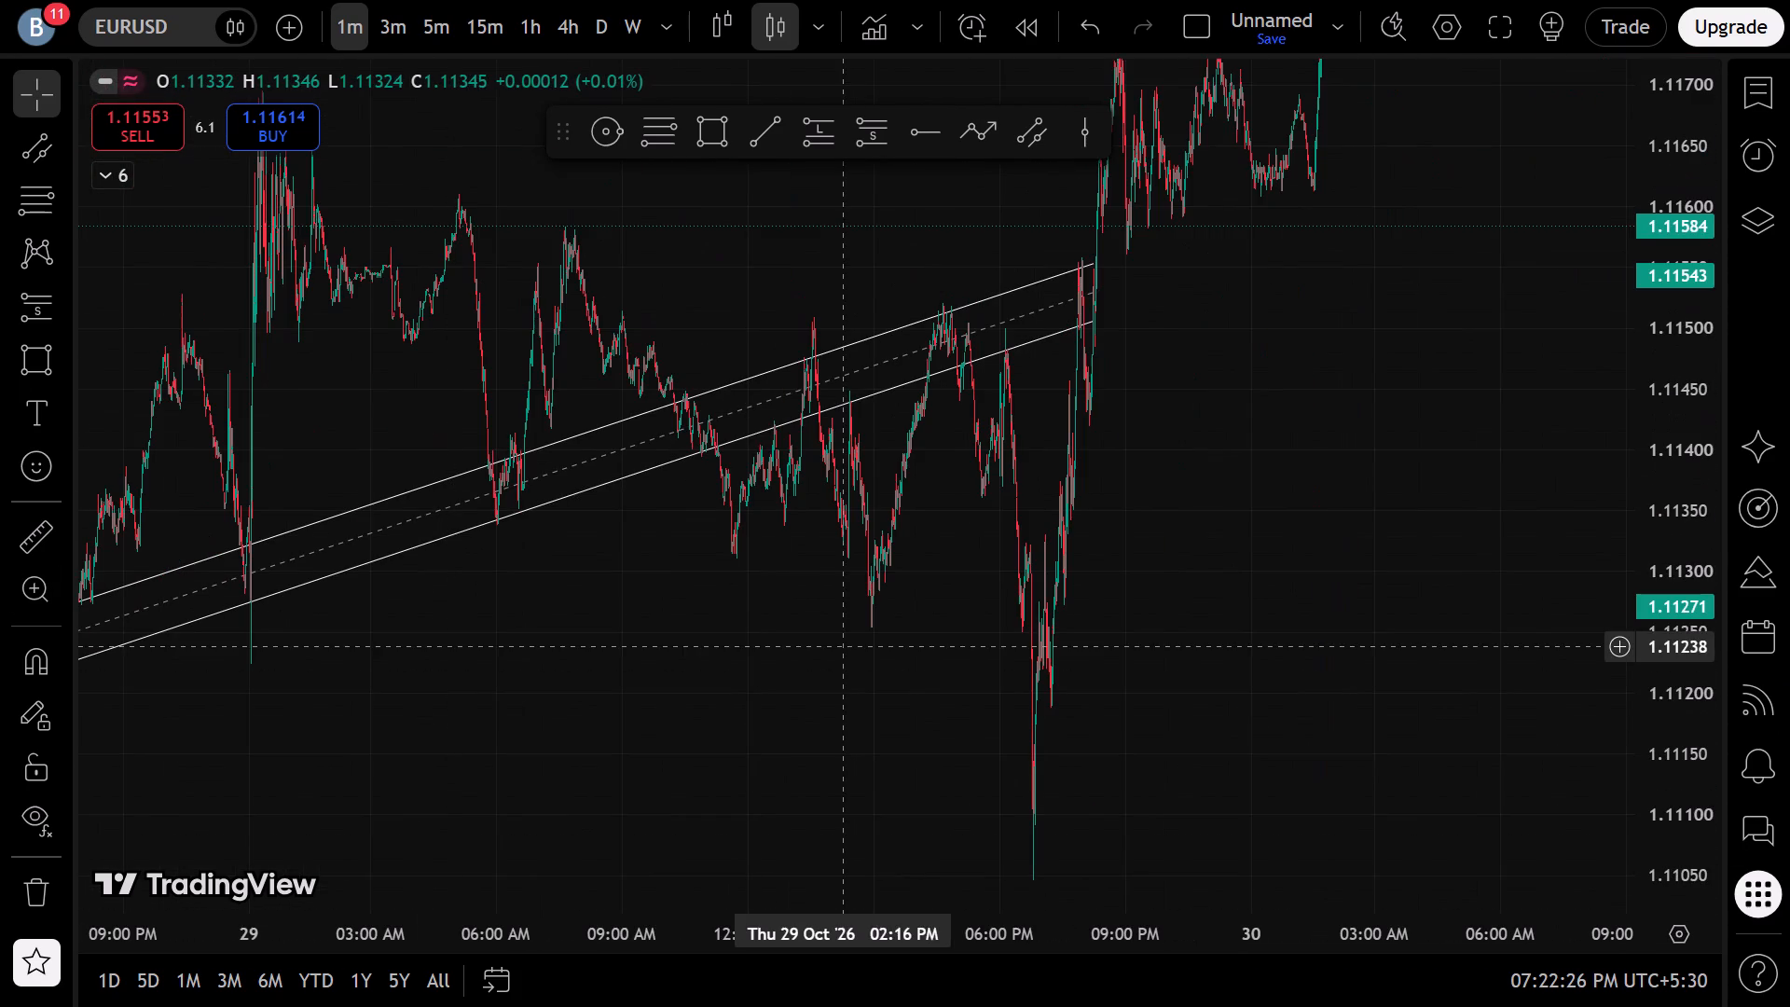
Examine how the 1-minute price behaves around the rising channel on 28 and 29 October, especially the 29 October afternoon swings.
{"action": "scroll", "coordinate": [891, 611], "scroll_direction": "down", "scroll_amount": 1}
{"action": "left_click_drag", "start_coordinate": [879, 611], "coordinate": [1593, 696]}
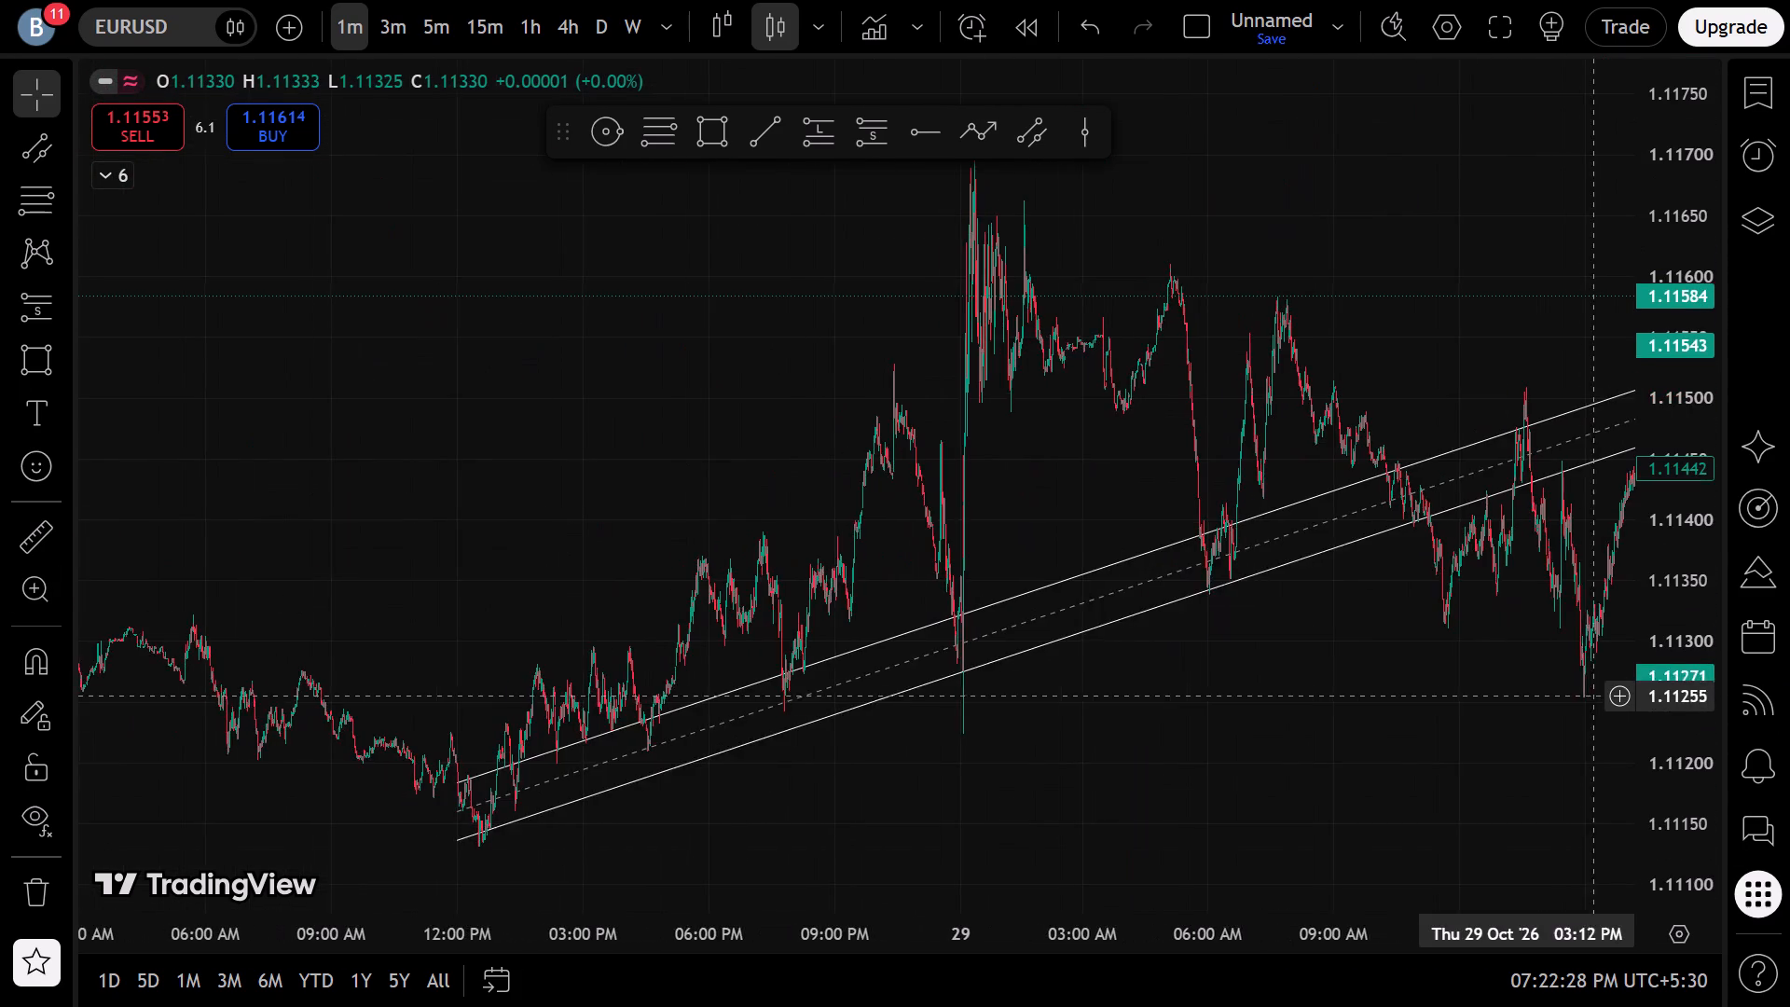
{"action": "scroll", "coordinate": [1330, 736], "scroll_direction": "up", "scroll_amount": 12}
{"action": "left_click_drag", "start_coordinate": [1329, 728], "coordinate": [1118, 739]}
{"action": "scroll", "coordinate": [1113, 729], "scroll_direction": "up", "scroll_amount": 7}
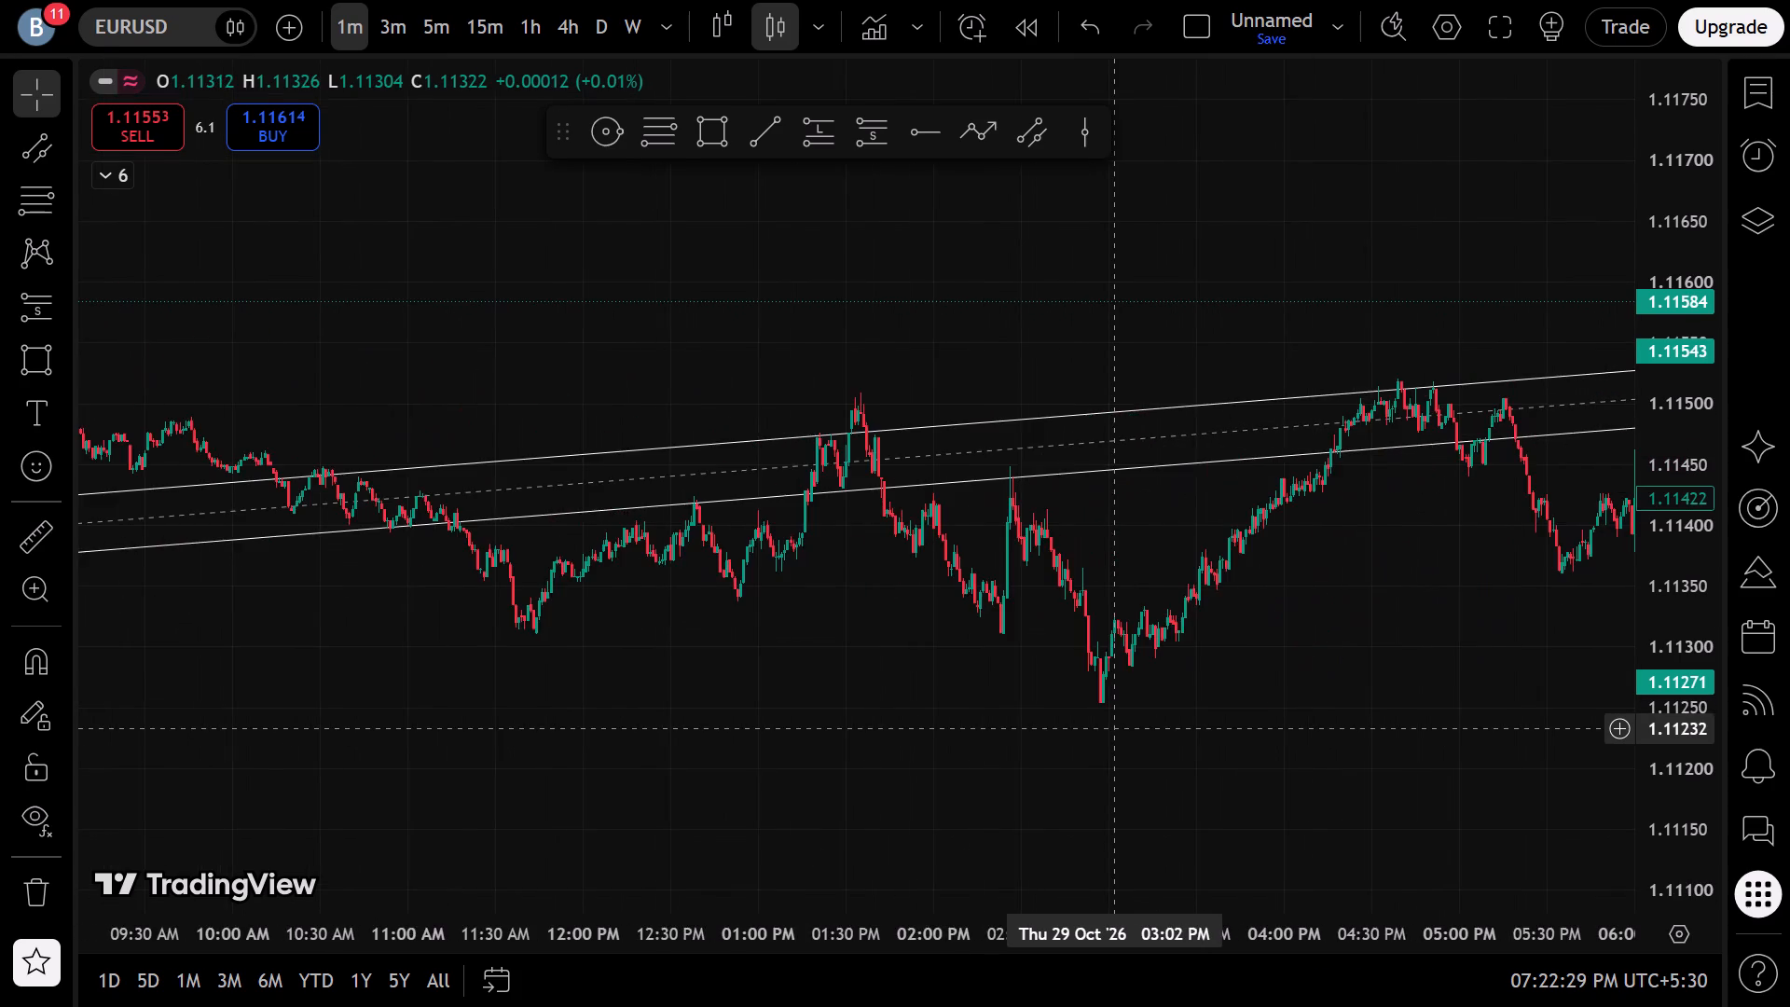
{"action": "scroll", "coordinate": [1114, 729], "scroll_direction": "up", "scroll_amount": 5}
{"action": "scroll", "coordinate": [1142, 697], "scroll_direction": "down", "scroll_amount": 1}
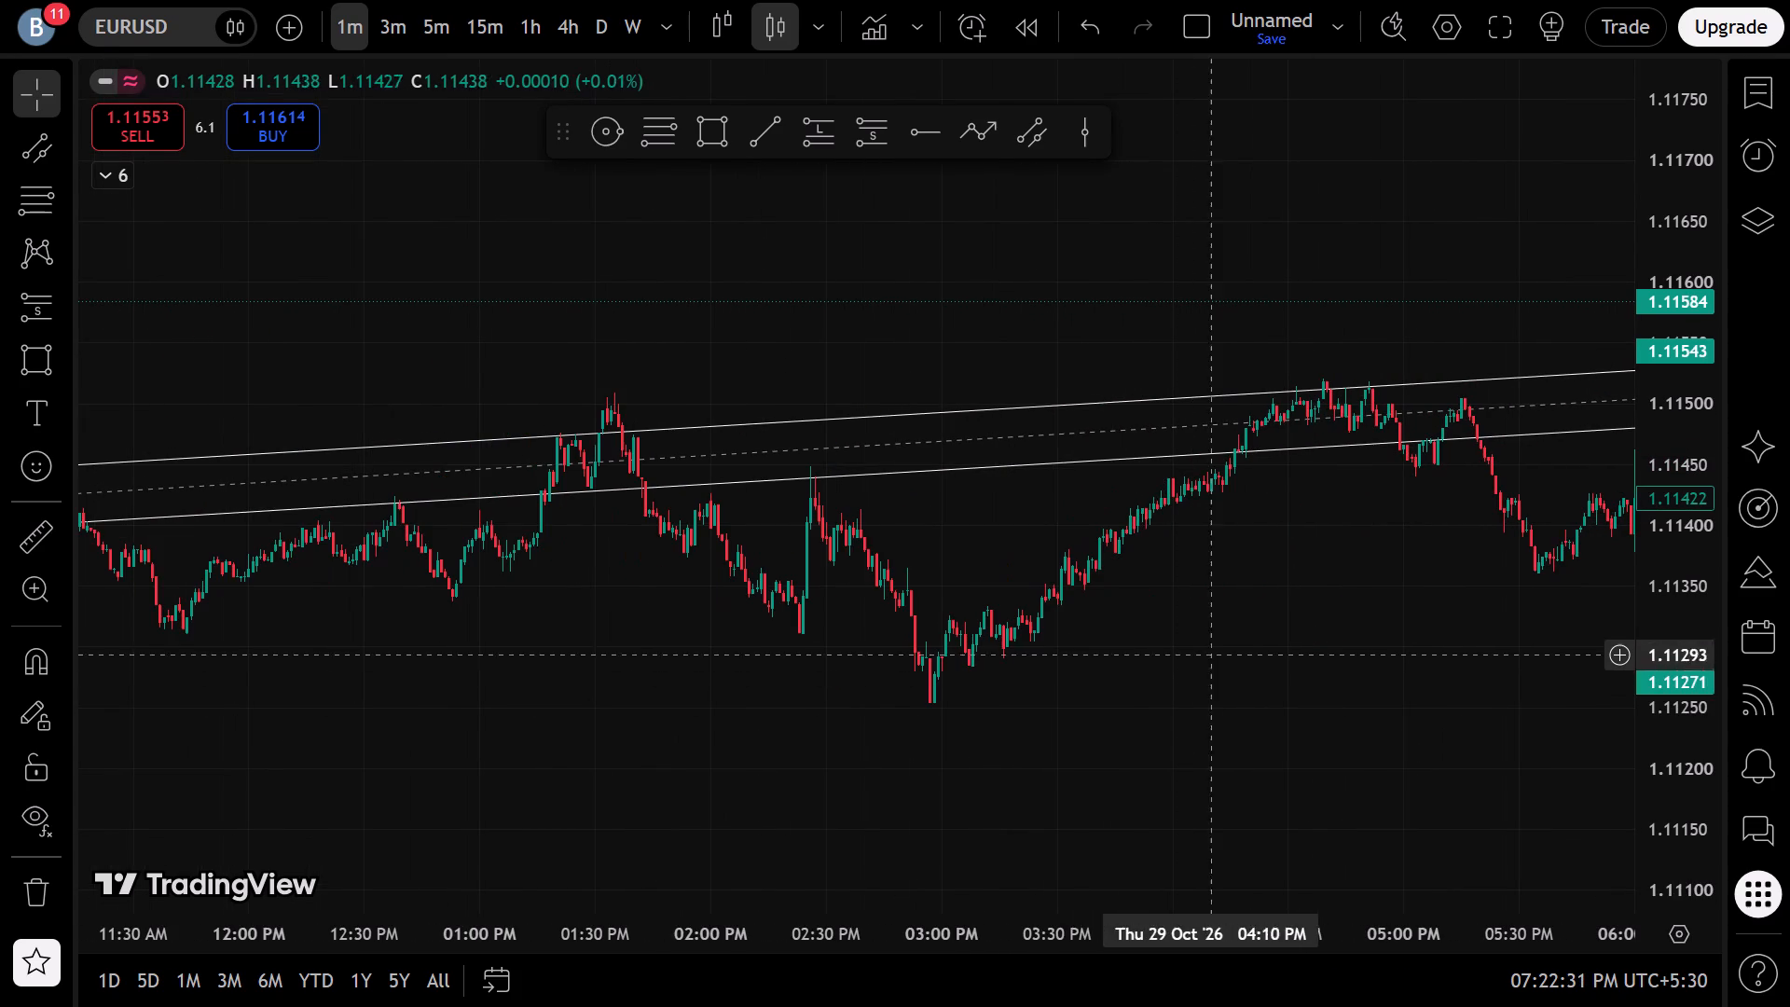
{"action": "left_click_drag", "start_coordinate": [1294, 633], "coordinate": [640, 717]}
{"action": "left_click_drag", "start_coordinate": [1358, 750], "coordinate": [1436, 386]}
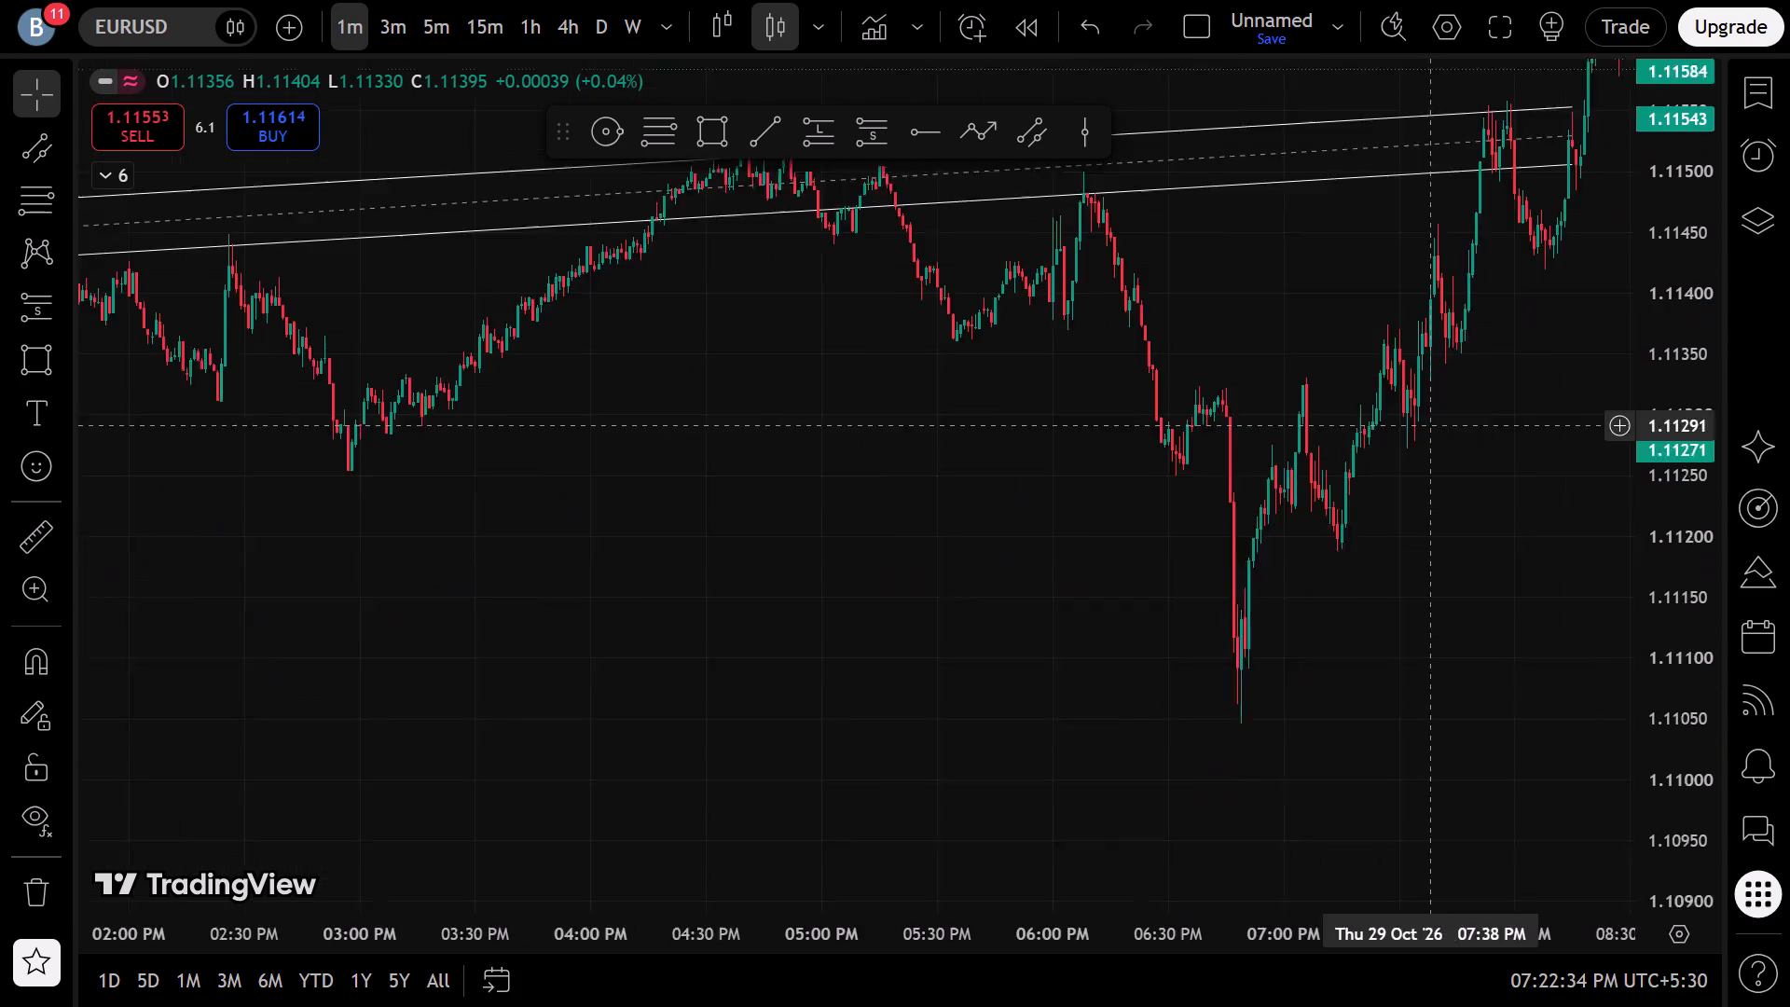
{"action": "left_click_drag", "start_coordinate": [1436, 386], "coordinate": [1539, 647]}
{"action": "scroll", "coordinate": [1539, 647], "scroll_direction": "down", "scroll_amount": 2}
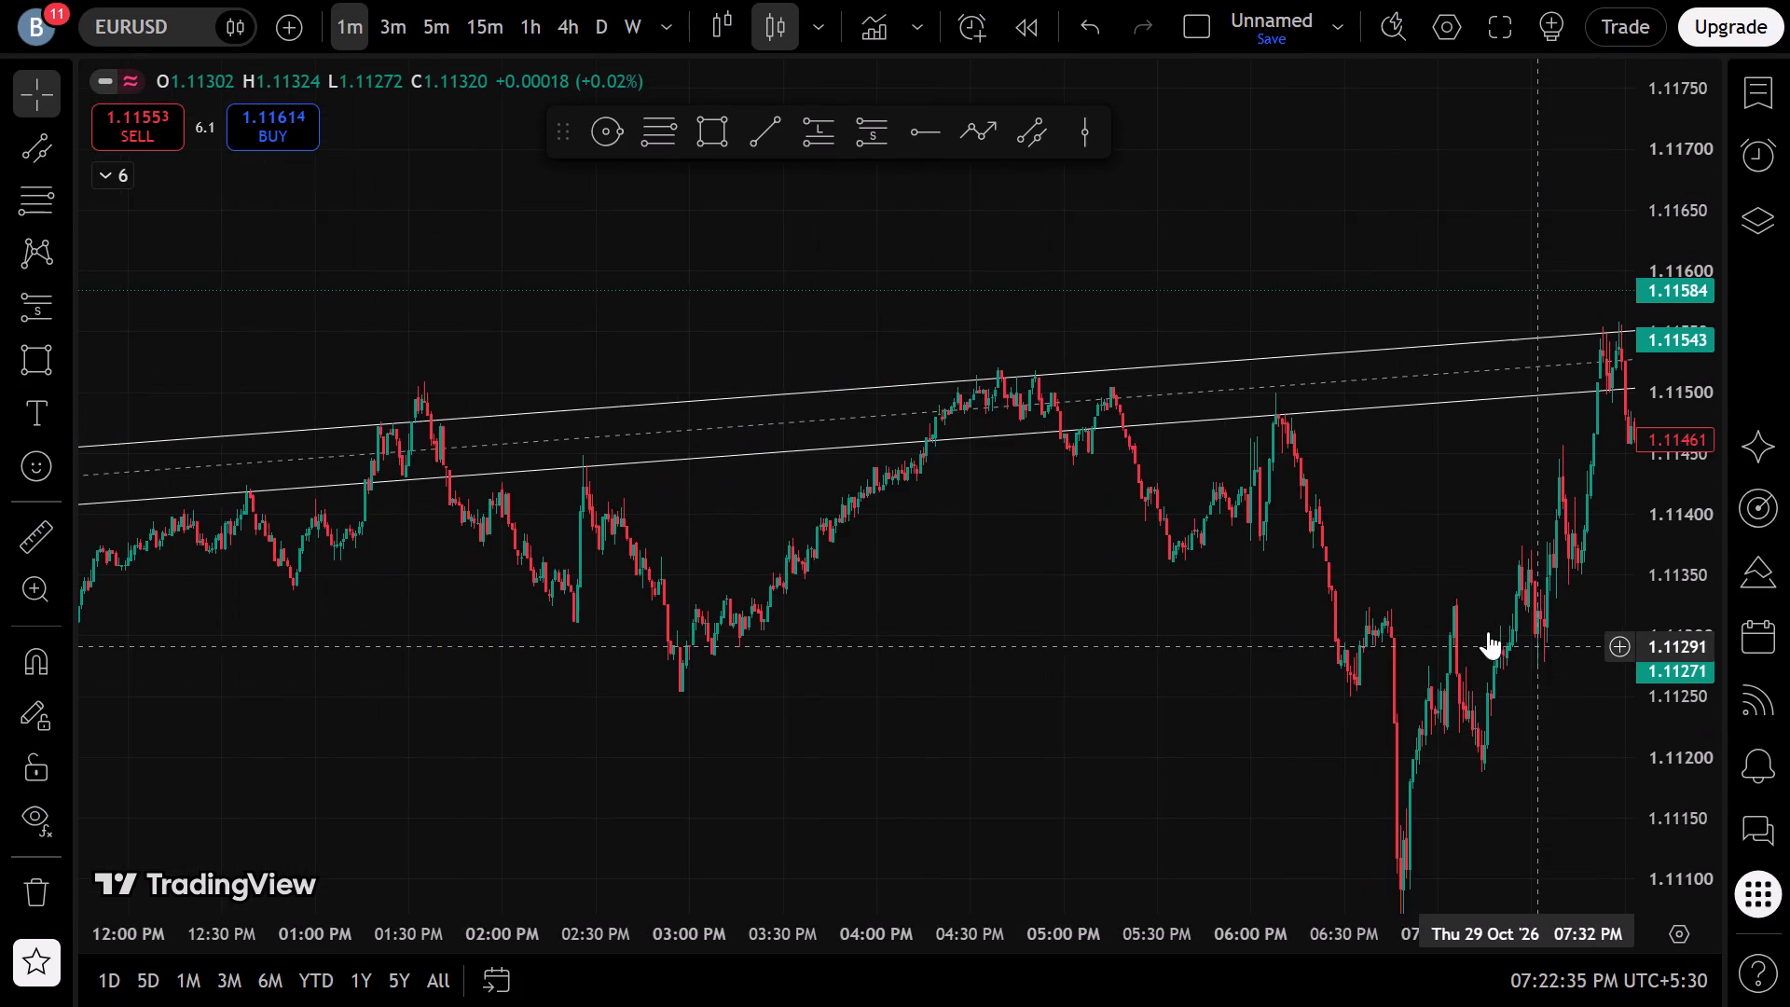
{"action": "left_click_drag", "start_coordinate": [1165, 586], "coordinate": [1358, 694]}
{"action": "left_click_drag", "start_coordinate": [1647, 760], "coordinate": [1637, 431]}
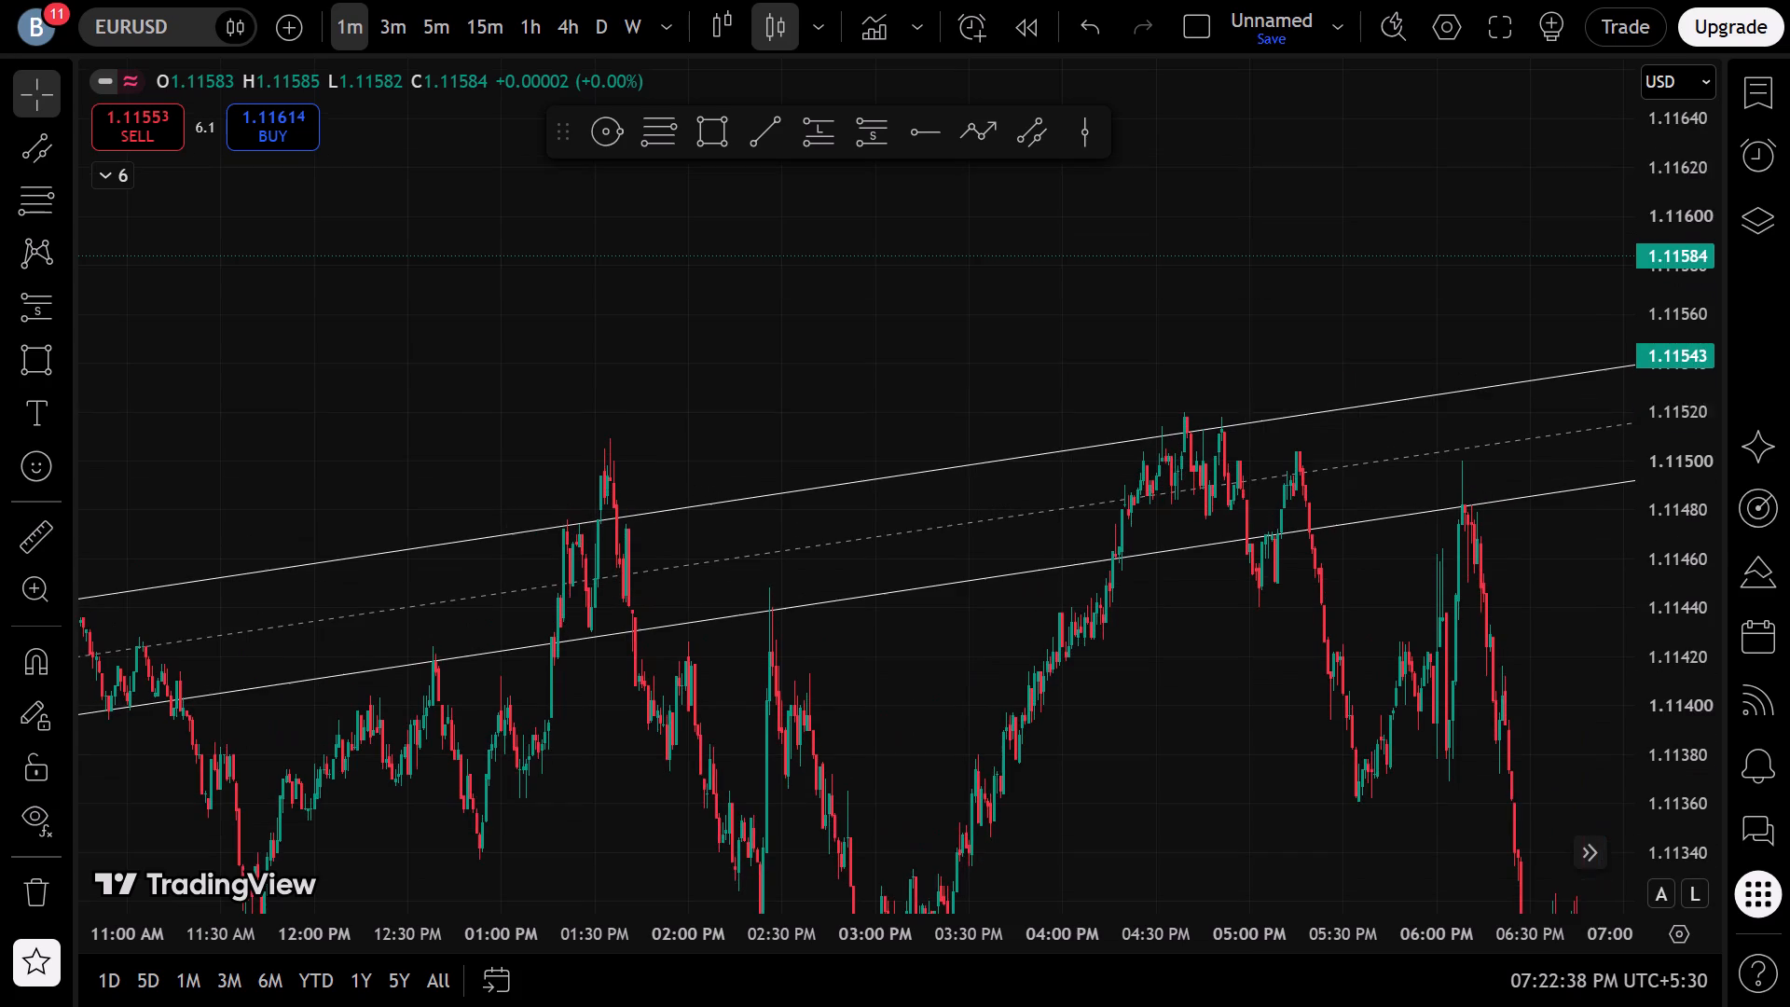
{"action": "left_click_drag", "start_coordinate": [721, 388], "coordinate": [826, 176]}
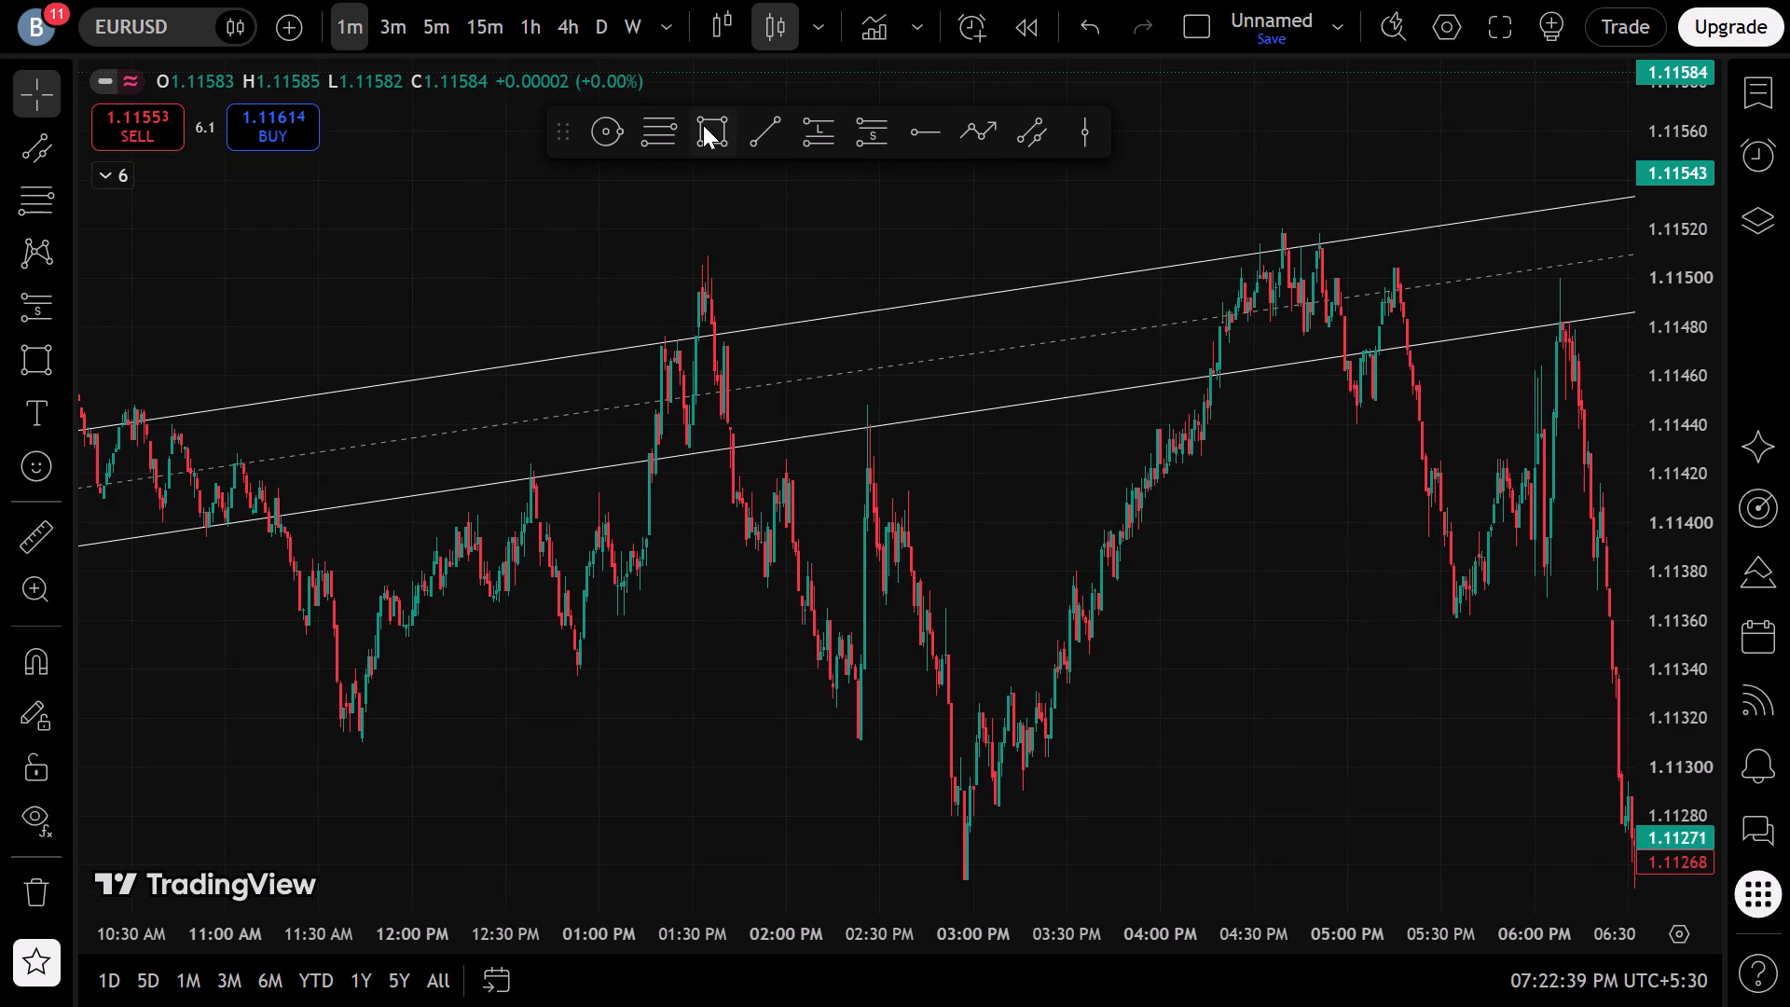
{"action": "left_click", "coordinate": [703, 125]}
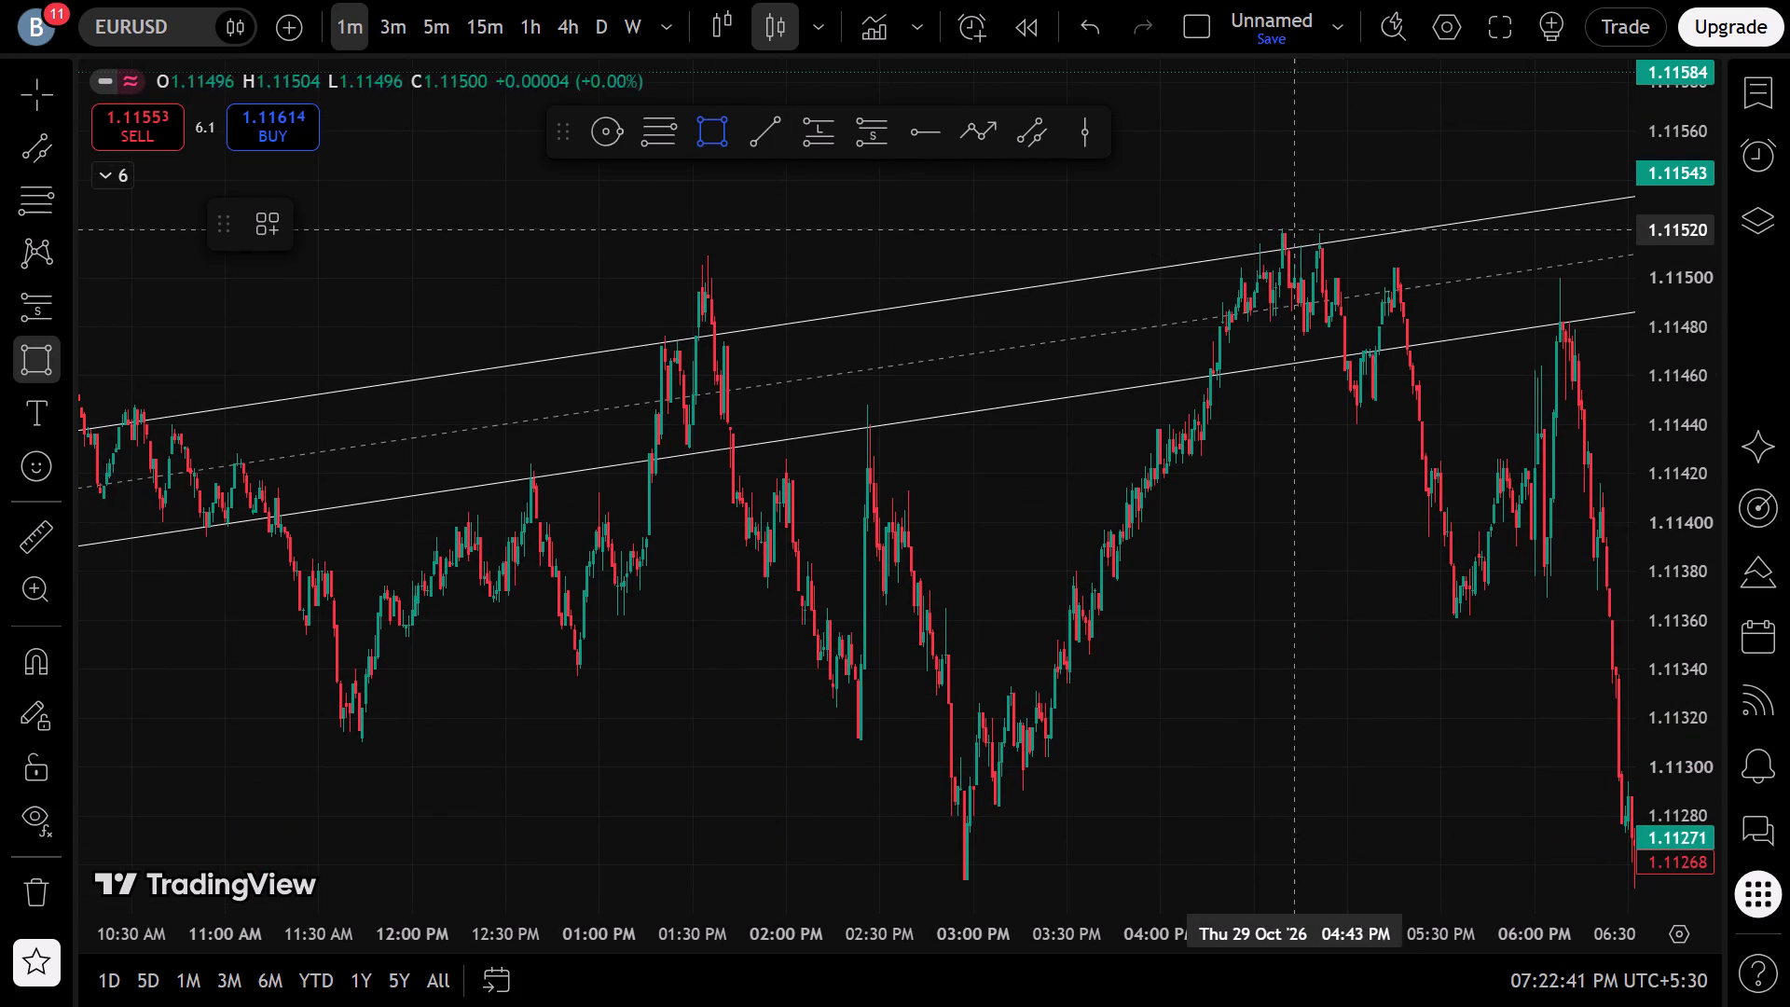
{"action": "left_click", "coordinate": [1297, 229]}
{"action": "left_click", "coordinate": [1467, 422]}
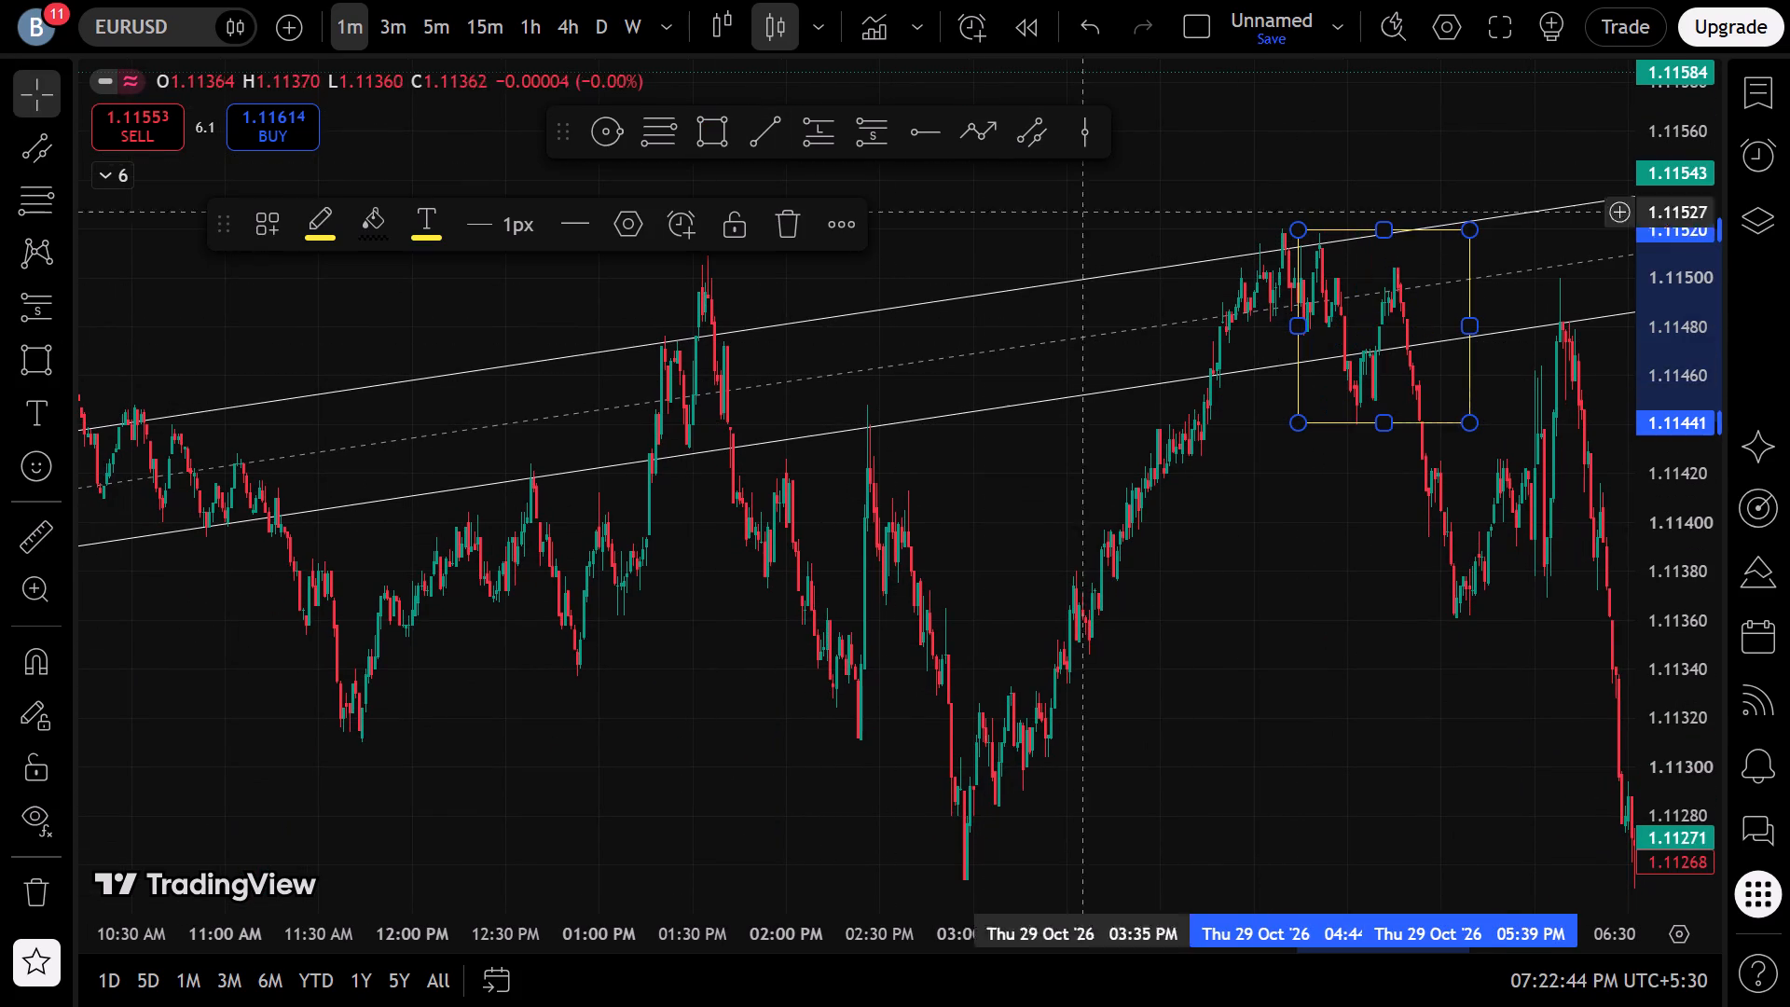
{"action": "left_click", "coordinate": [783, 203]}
Draw a Fibonacci retracement from the 29 October high near 4:40 PM at about 1.11518 down to about 1.11440 near 5:40 PM.
{"action": "left_click", "coordinate": [674, 150]}
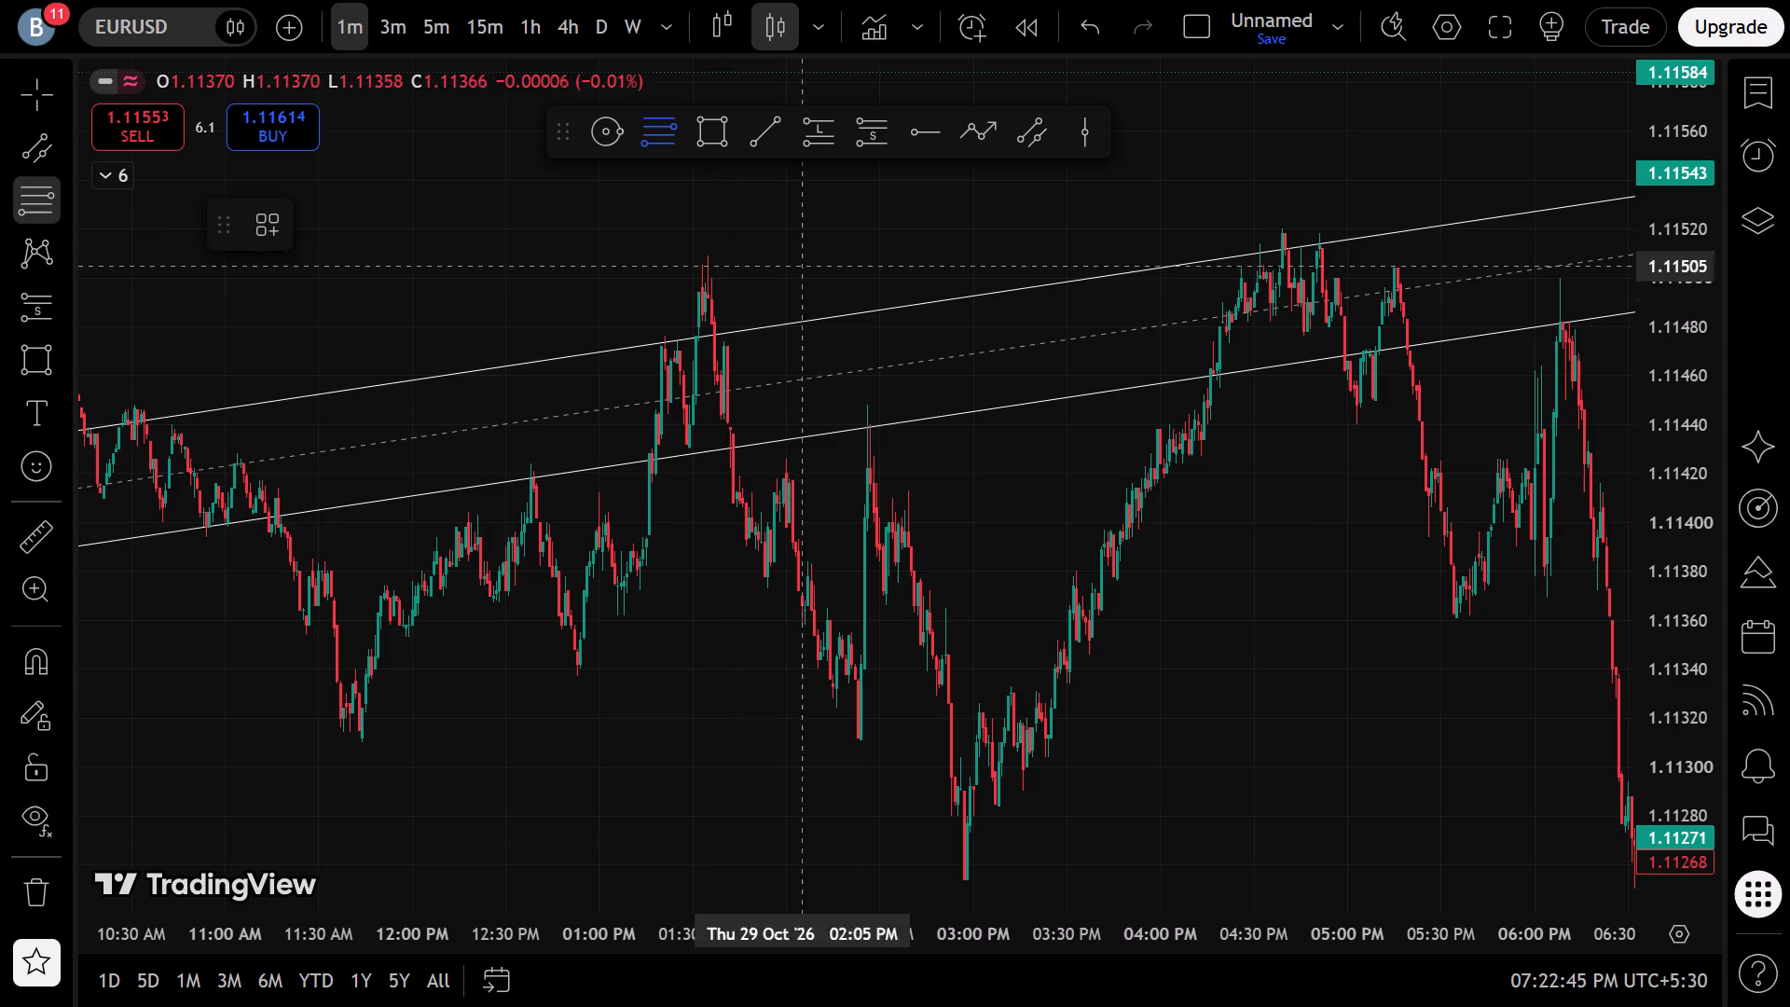
{"action": "left_click", "coordinate": [1283, 232]}
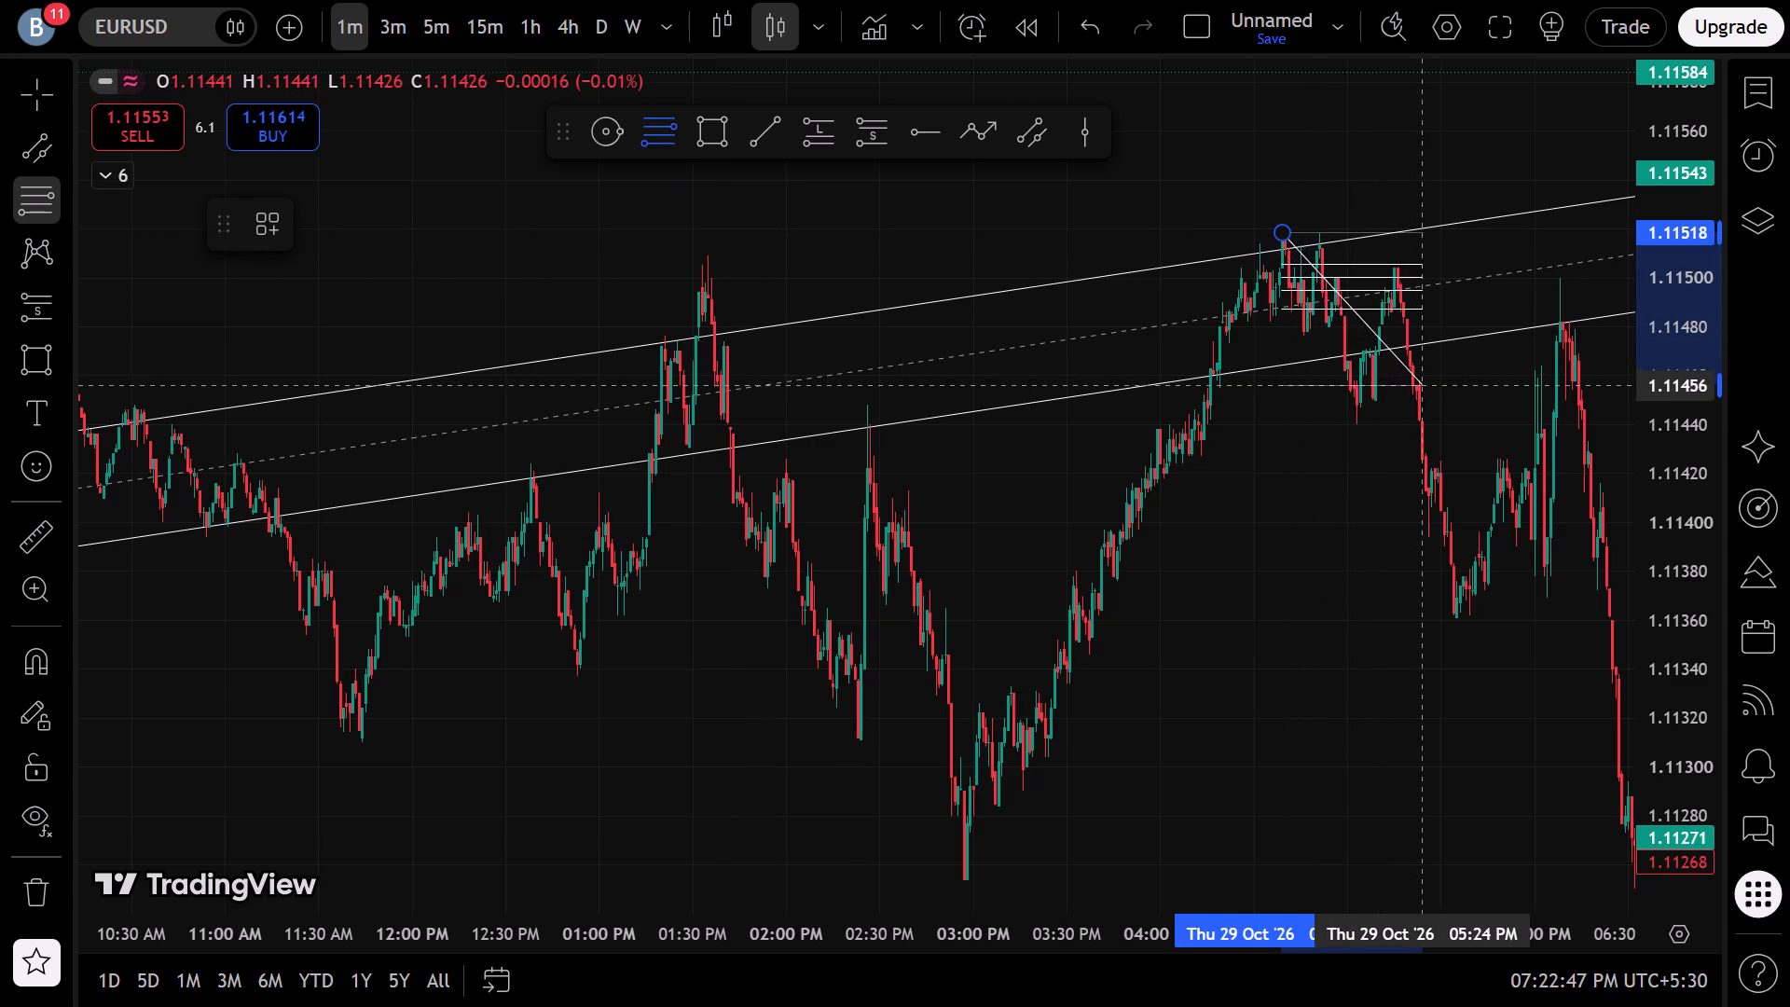
{"action": "left_click", "coordinate": [1475, 426]}
Examine the 1-minute price action following the new Fibonacci retracement through the evening of 29 October.
{"action": "left_click_drag", "start_coordinate": [1291, 568], "coordinate": [1027, 652]}
{"action": "scroll", "coordinate": [1027, 652], "scroll_direction": "up", "scroll_amount": 5}
{"action": "left_click_drag", "start_coordinate": [1290, 756], "coordinate": [866, 673]}
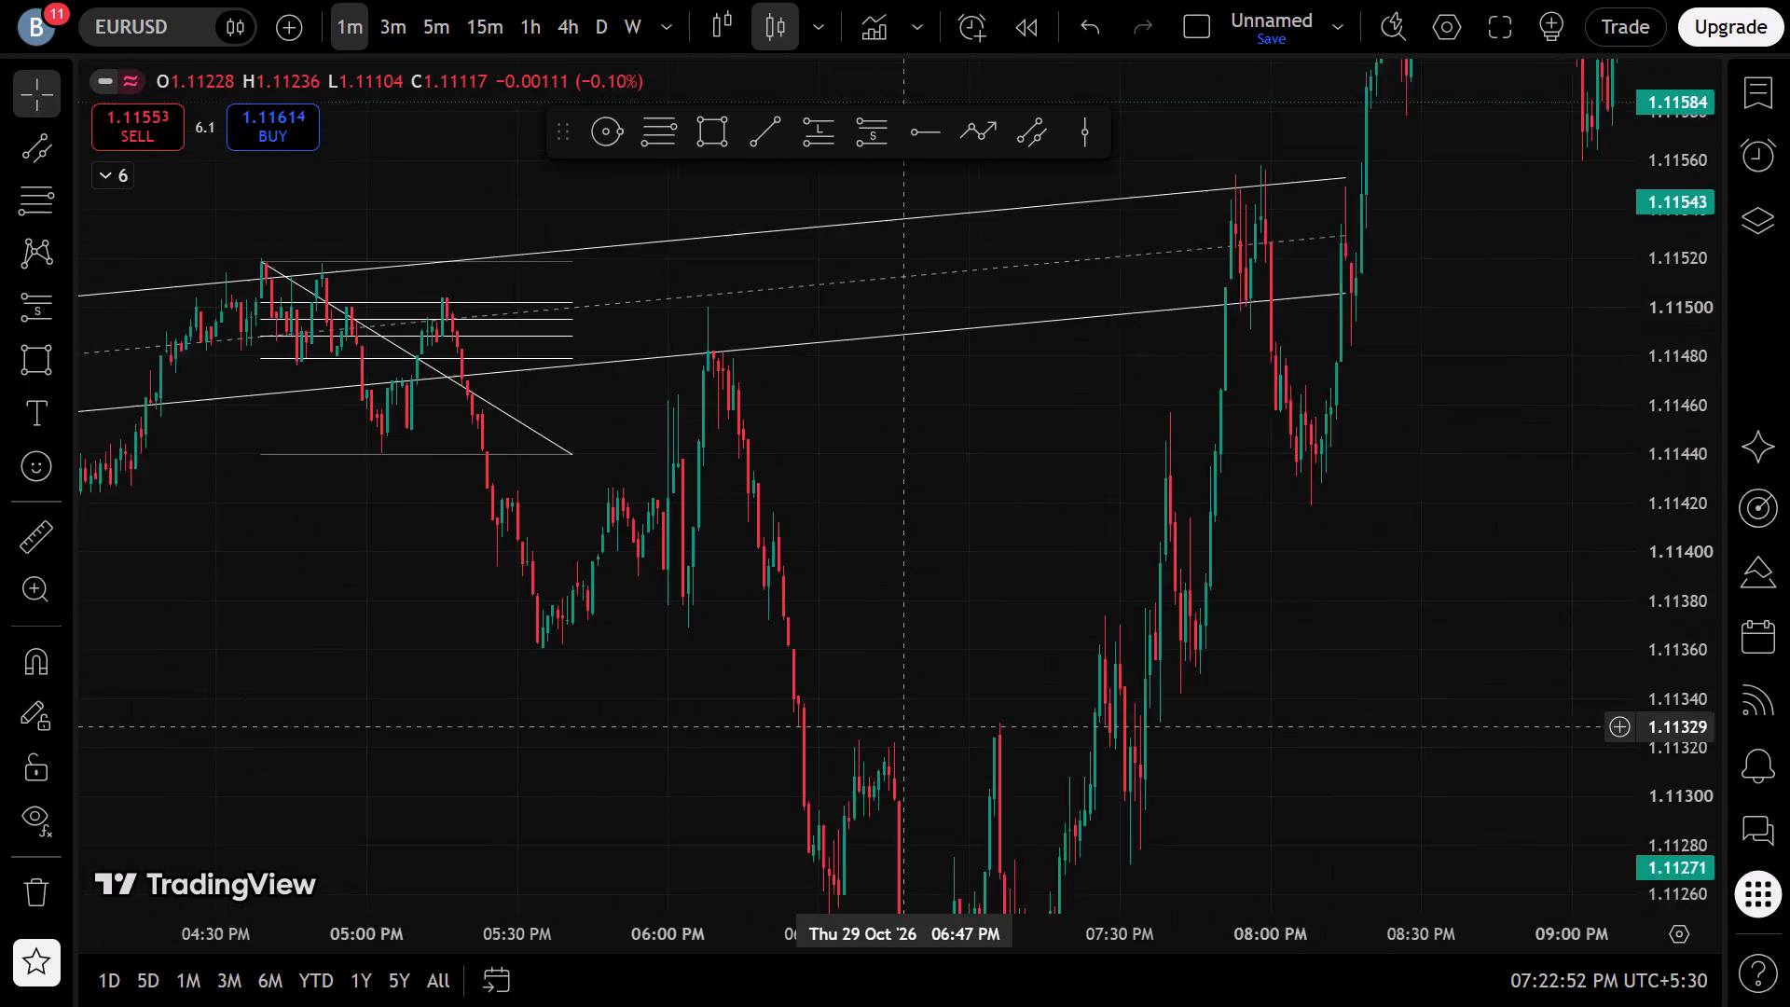
{"action": "left_click_drag", "start_coordinate": [866, 673], "coordinate": [852, 632]}
{"action": "scroll", "coordinate": [858, 631], "scroll_direction": "down", "scroll_amount": 3}
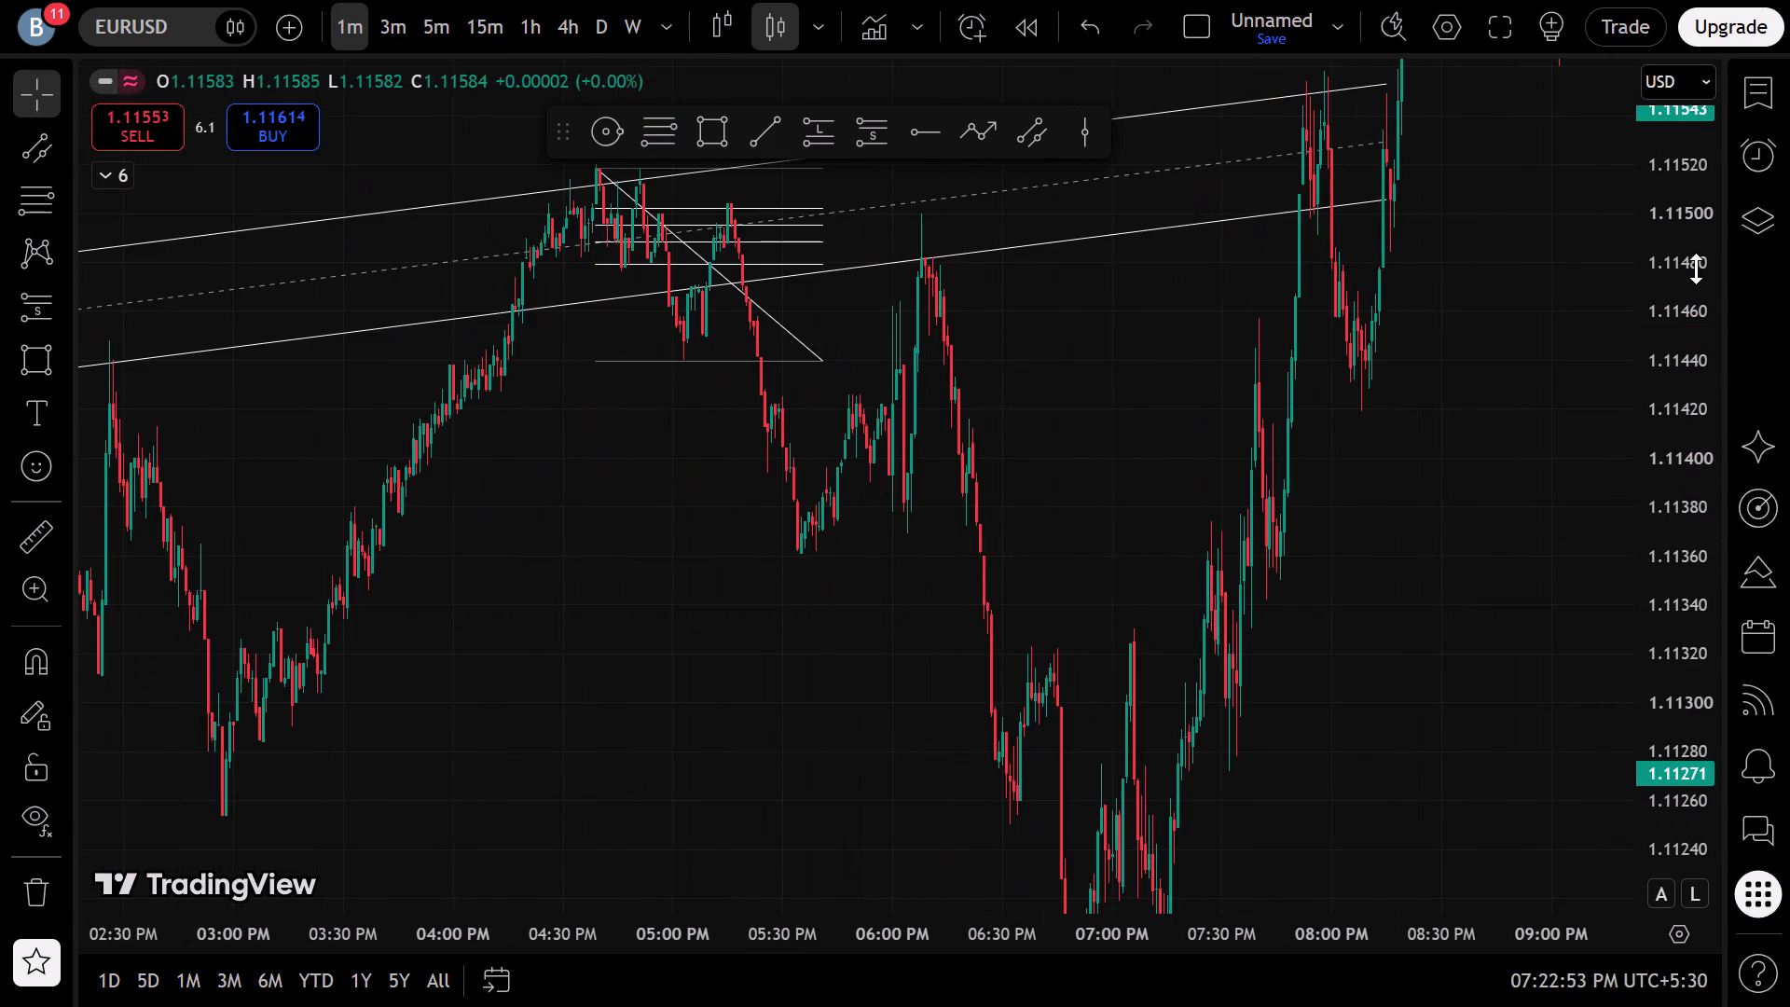
{"action": "left_click_drag", "start_coordinate": [1696, 269], "coordinate": [1589, 594]}
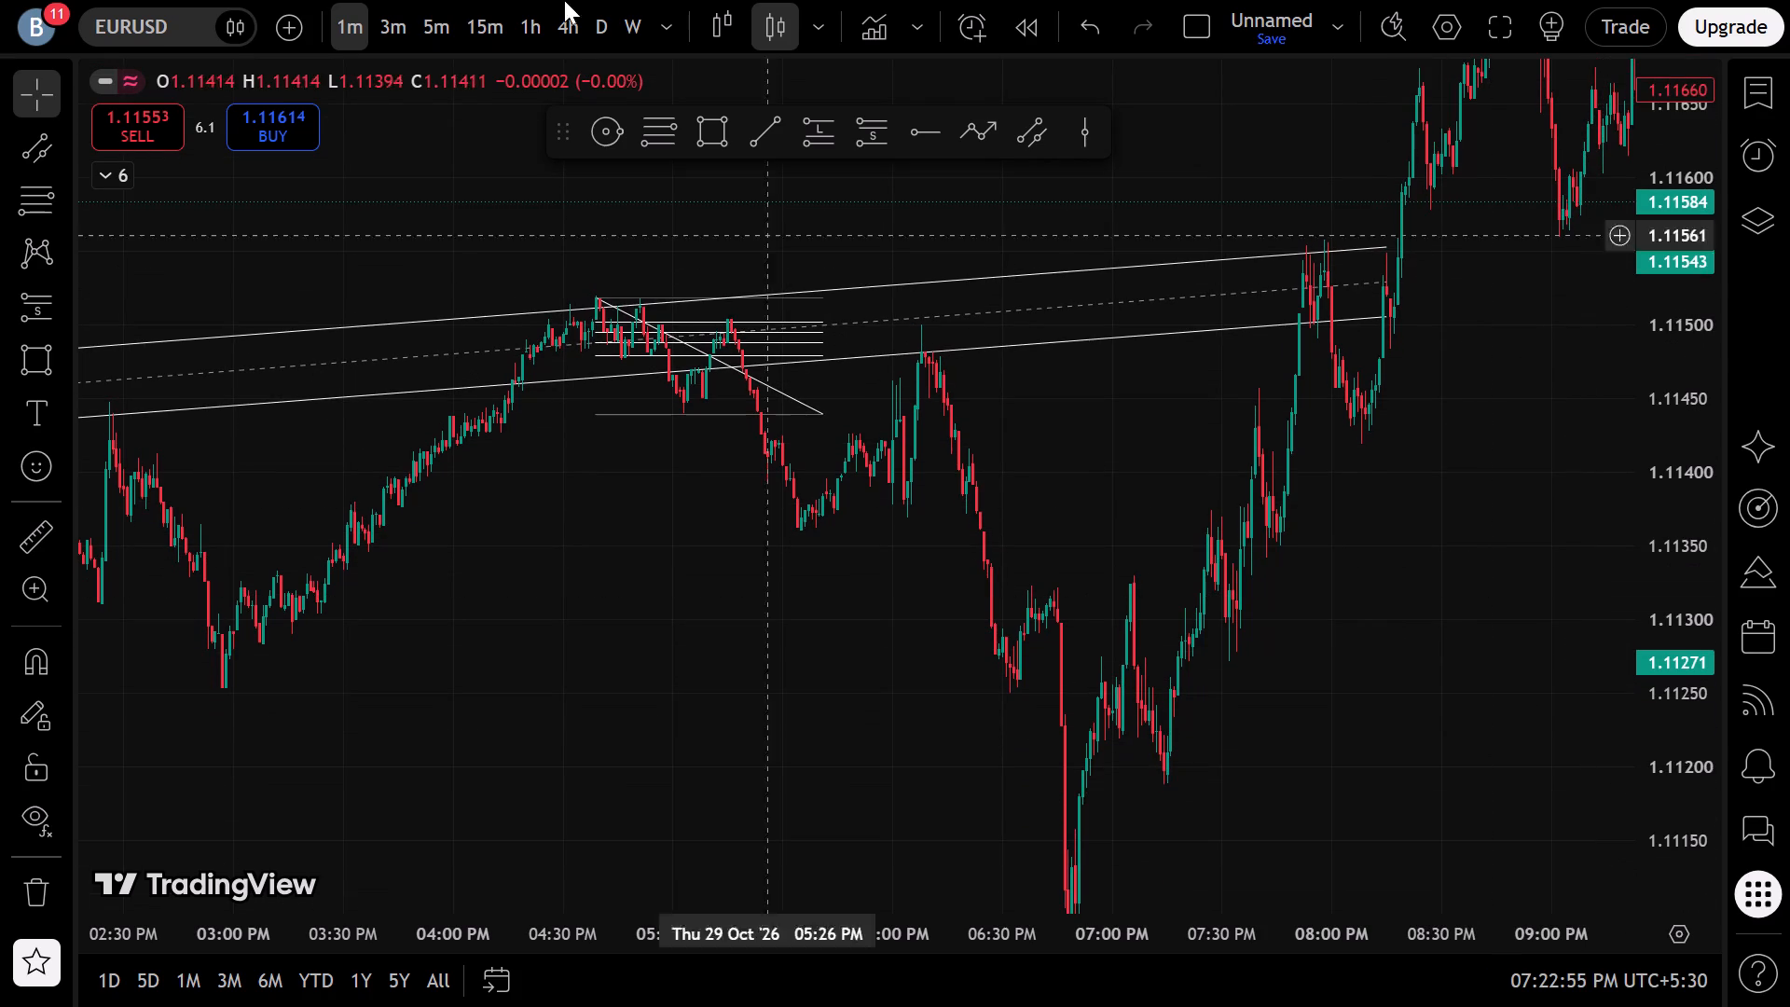
Switch the chart to the 15-minute timeframe and review price around the rising channel between 24 and 31 October.
{"action": "left_click", "coordinate": [461, 32]}
{"action": "left_click", "coordinate": [983, 860]}
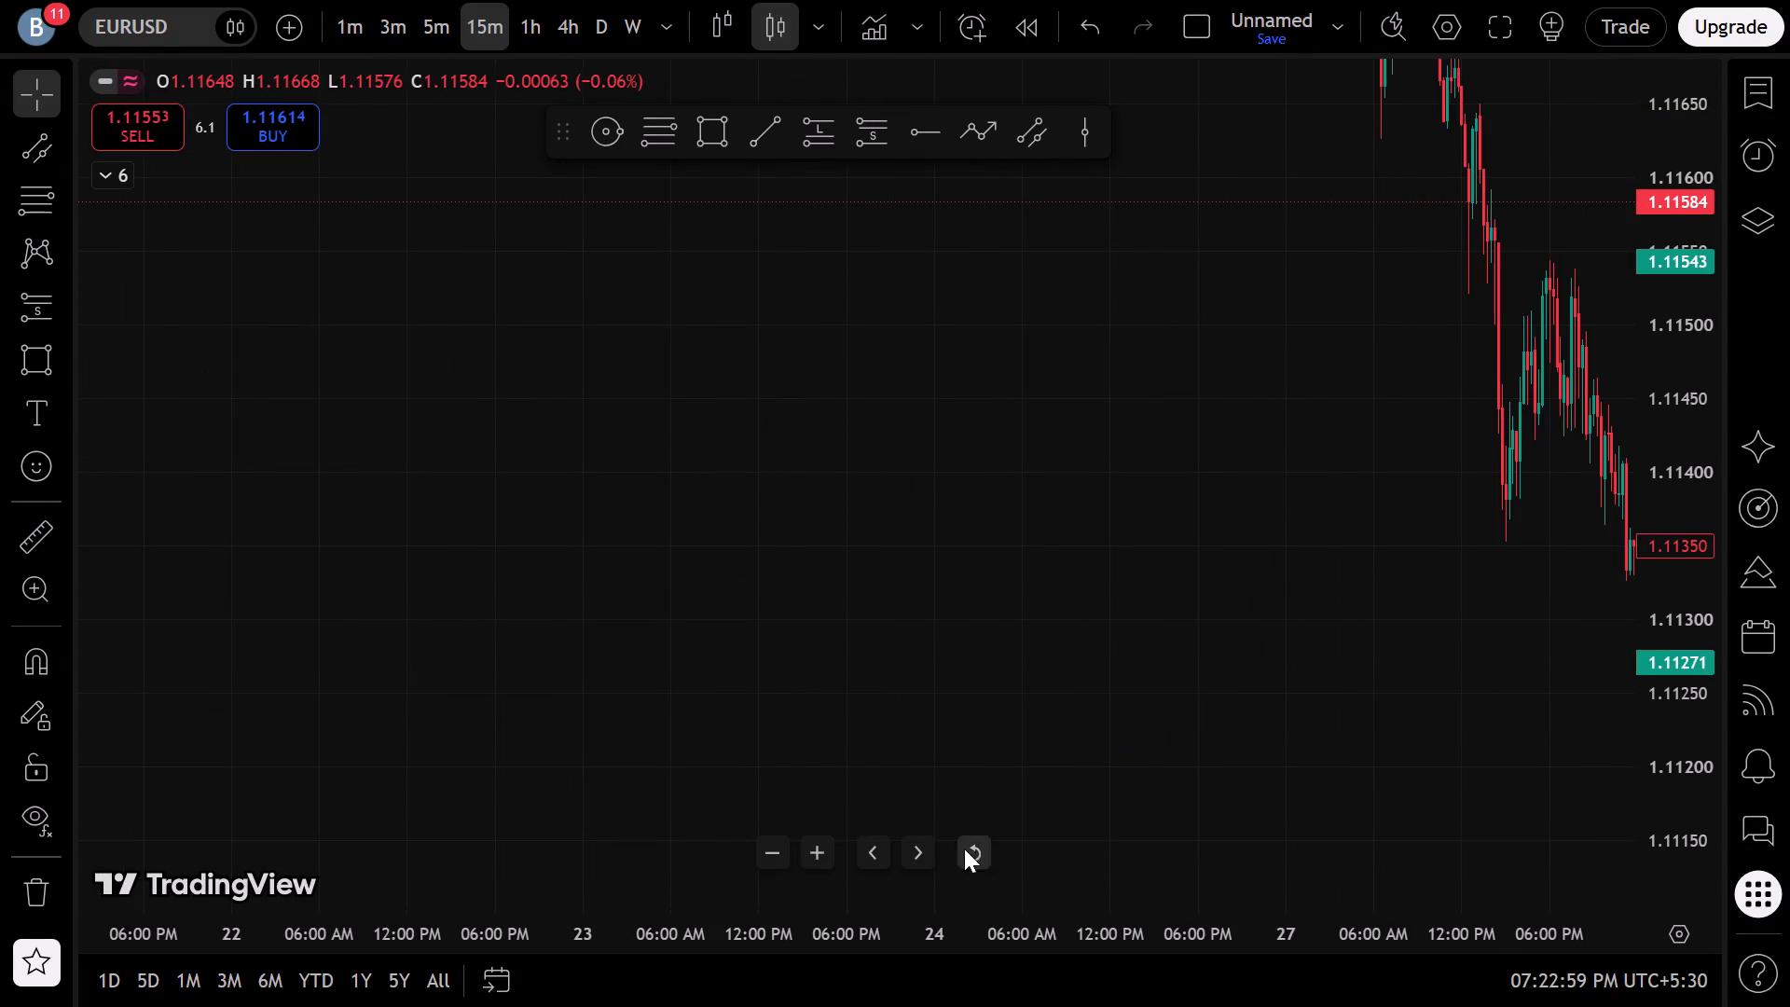
{"action": "scroll", "coordinate": [700, 630], "scroll_direction": "down", "scroll_amount": 6}
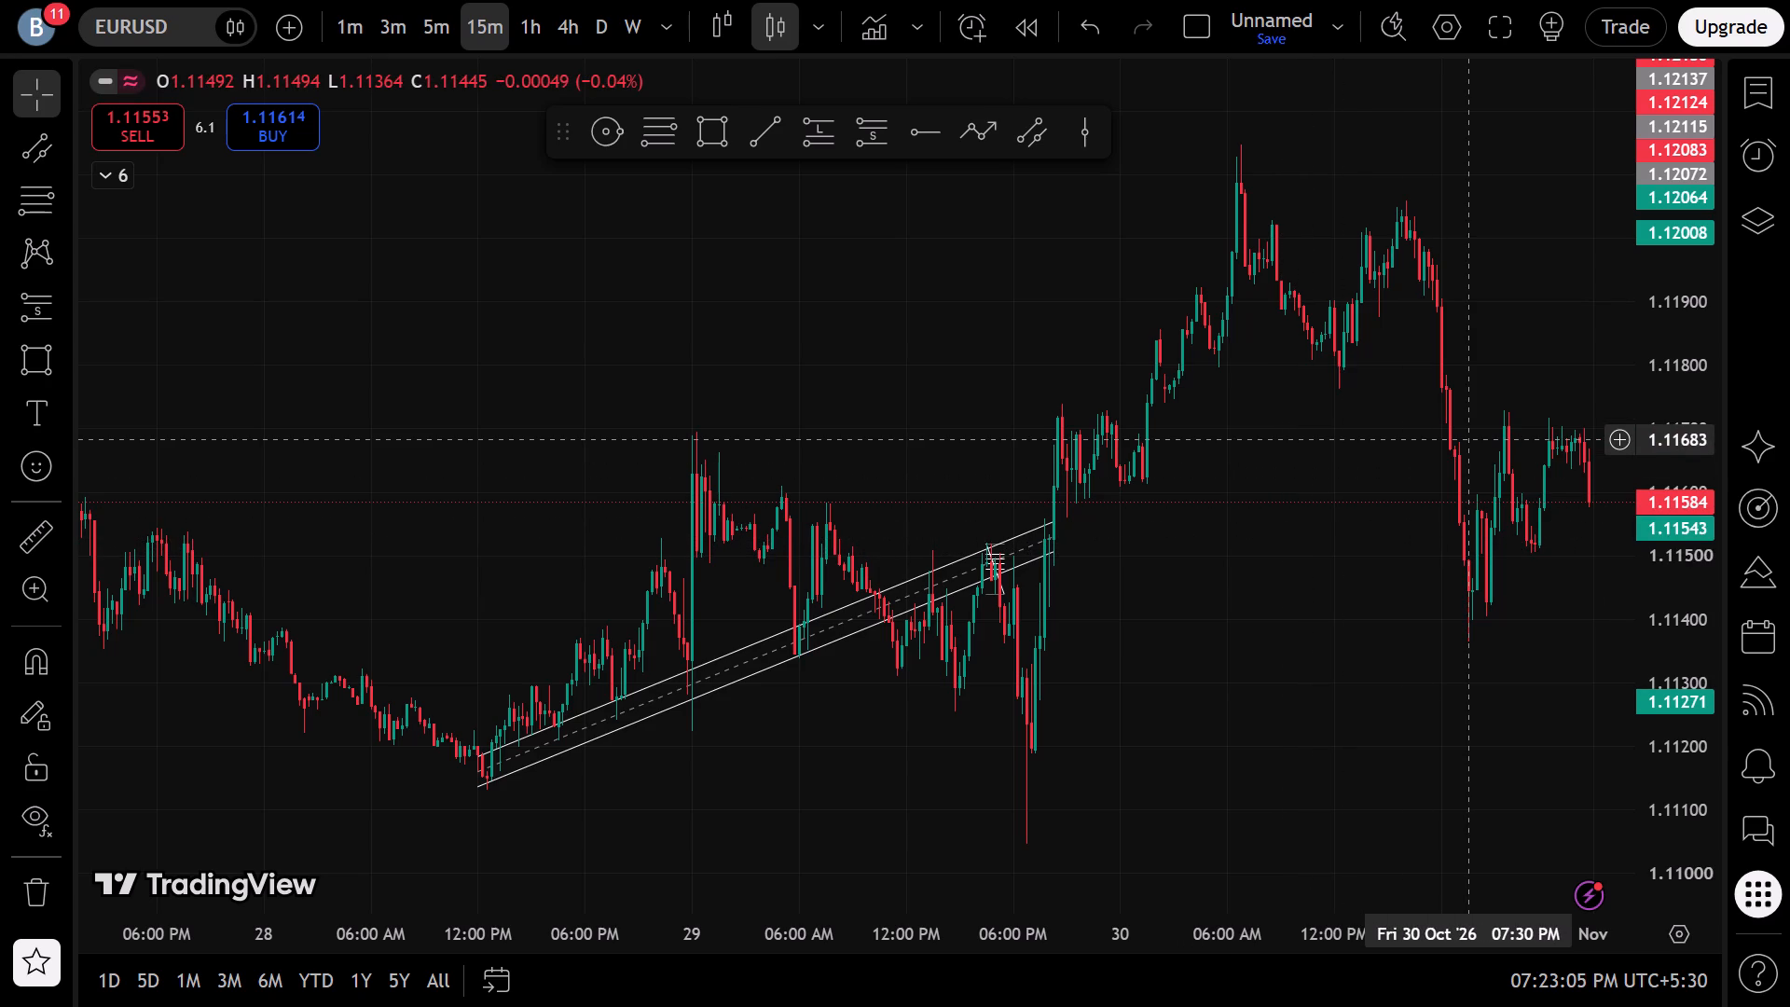
{"action": "scroll", "coordinate": [1334, 471], "scroll_direction": "down", "scroll_amount": 3}
{"action": "left_click_drag", "start_coordinate": [1010, 434], "coordinate": [1297, 403]}
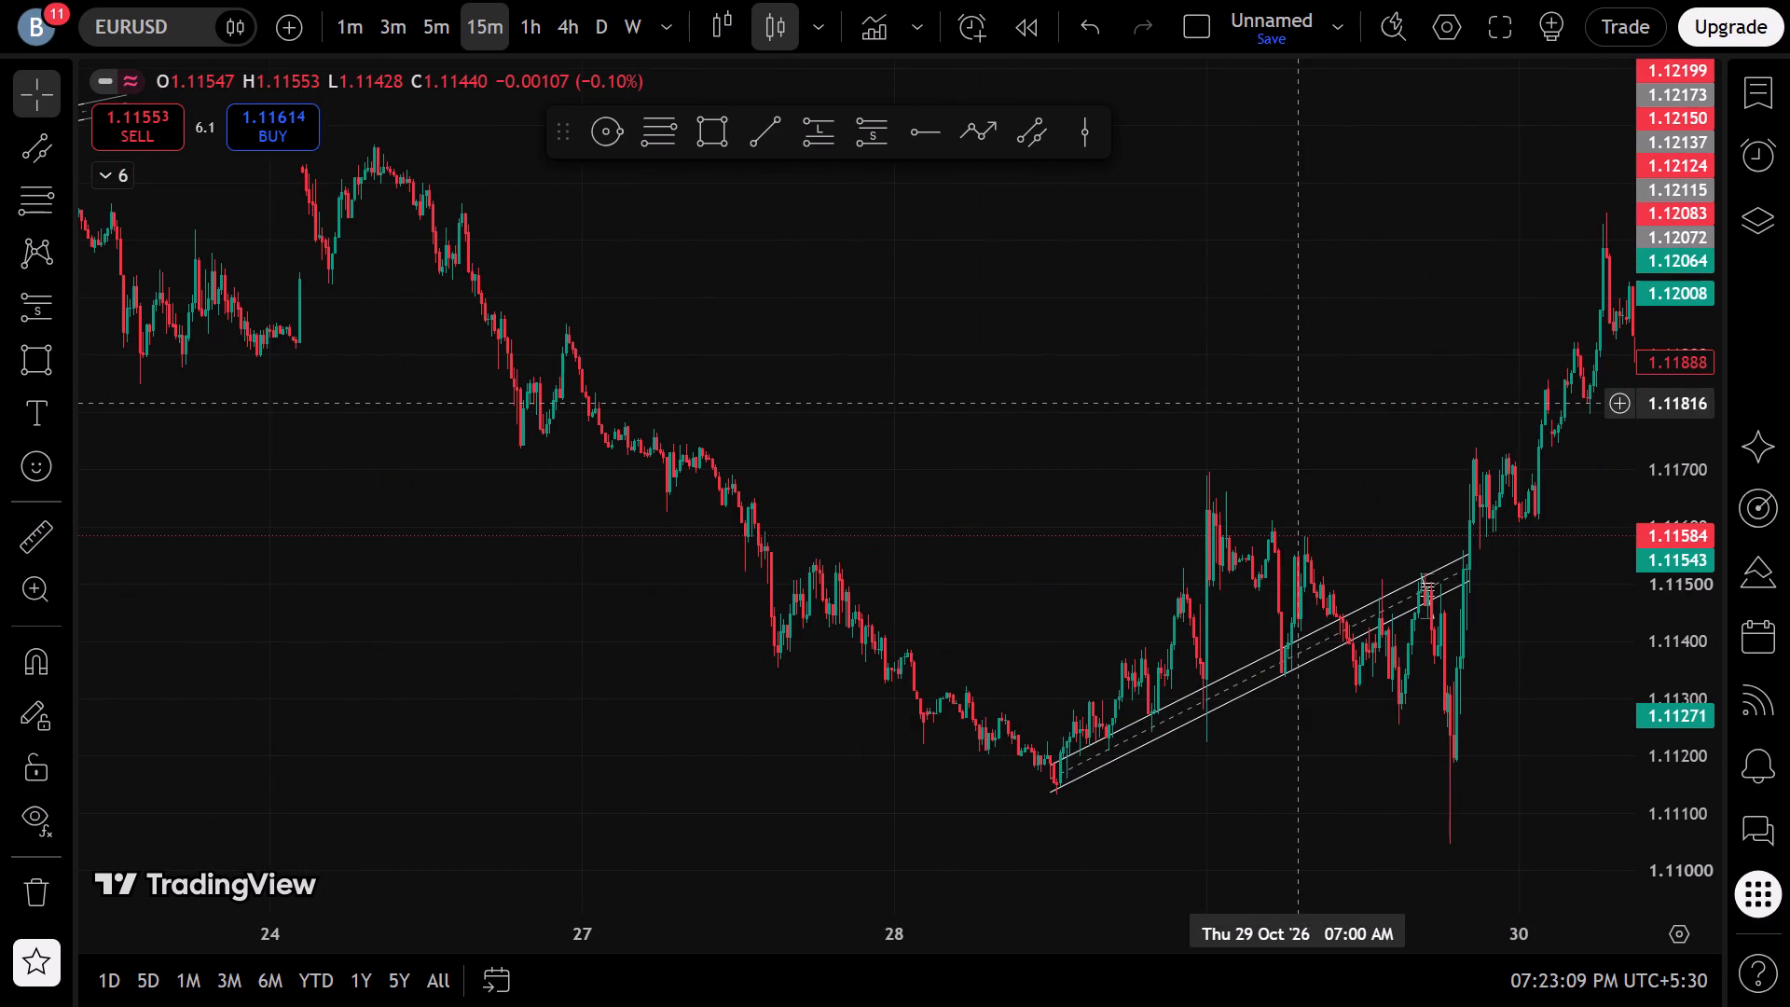
{"action": "scroll", "coordinate": [1297, 403], "scroll_direction": "up", "scroll_amount": 3}
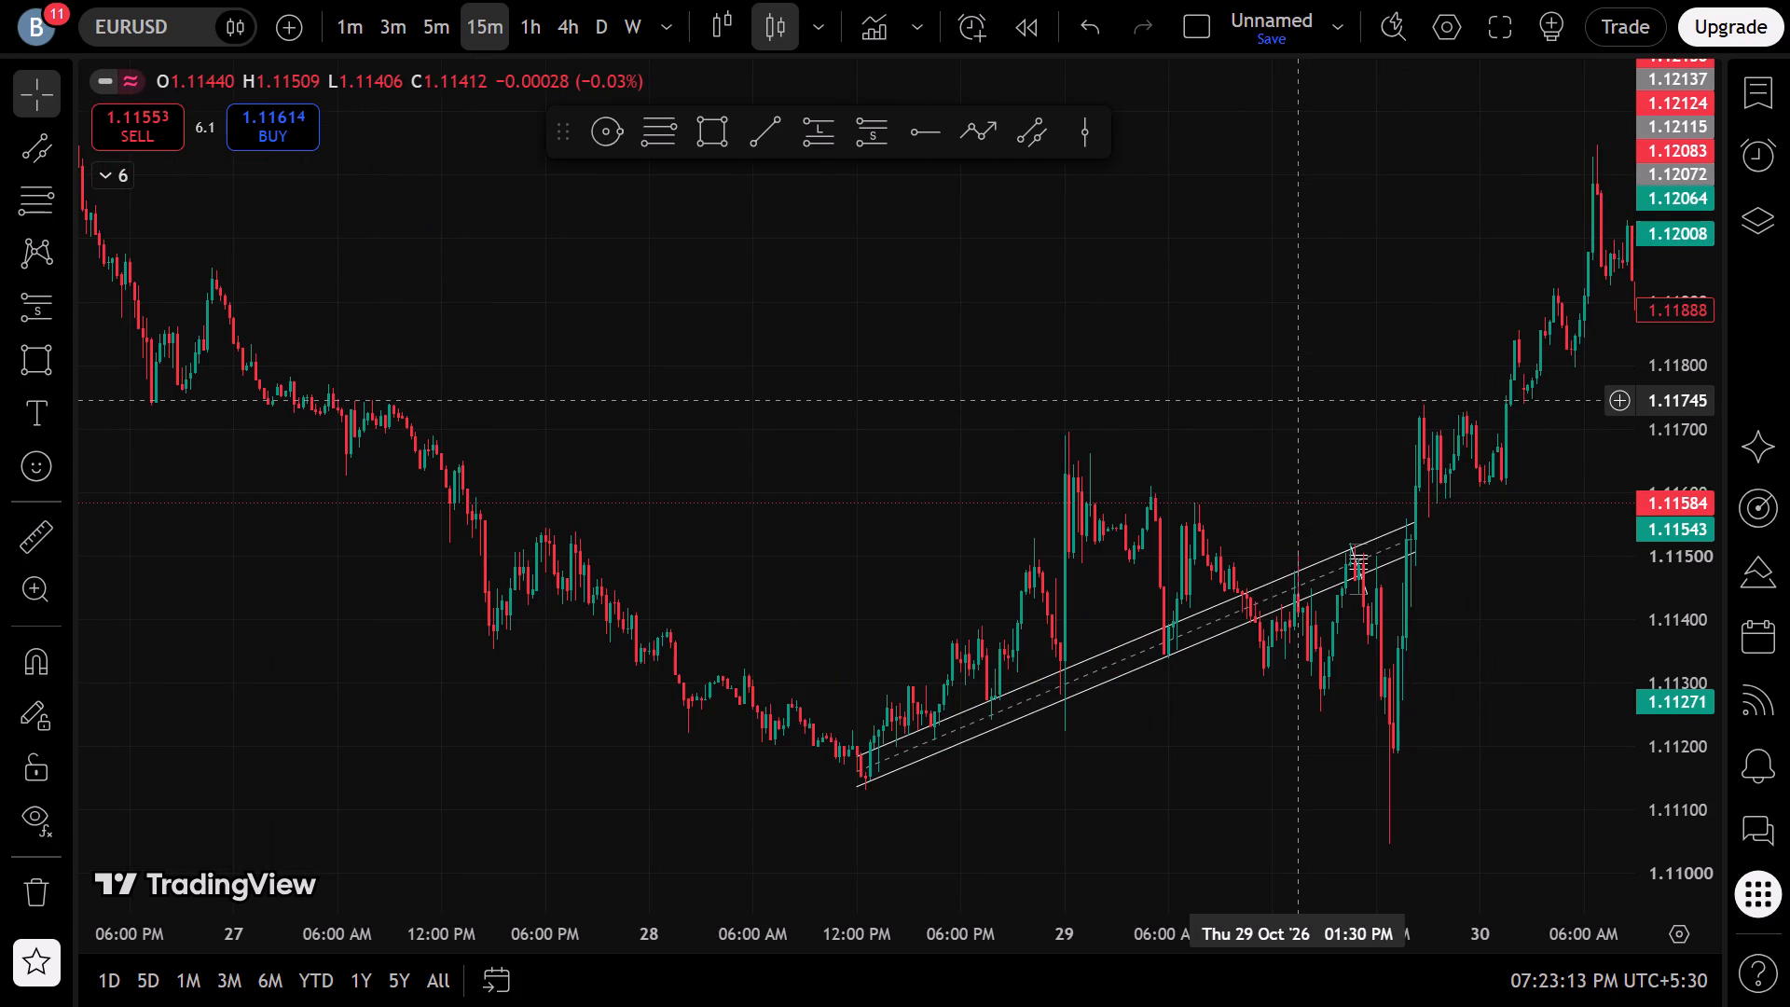
Switch the chart to the 5-minute timeframe and examine the 30 October rise and decline.
{"action": "left_click", "coordinate": [434, 17]}
{"action": "scroll", "coordinate": [606, 431], "scroll_direction": "down", "scroll_amount": 2}
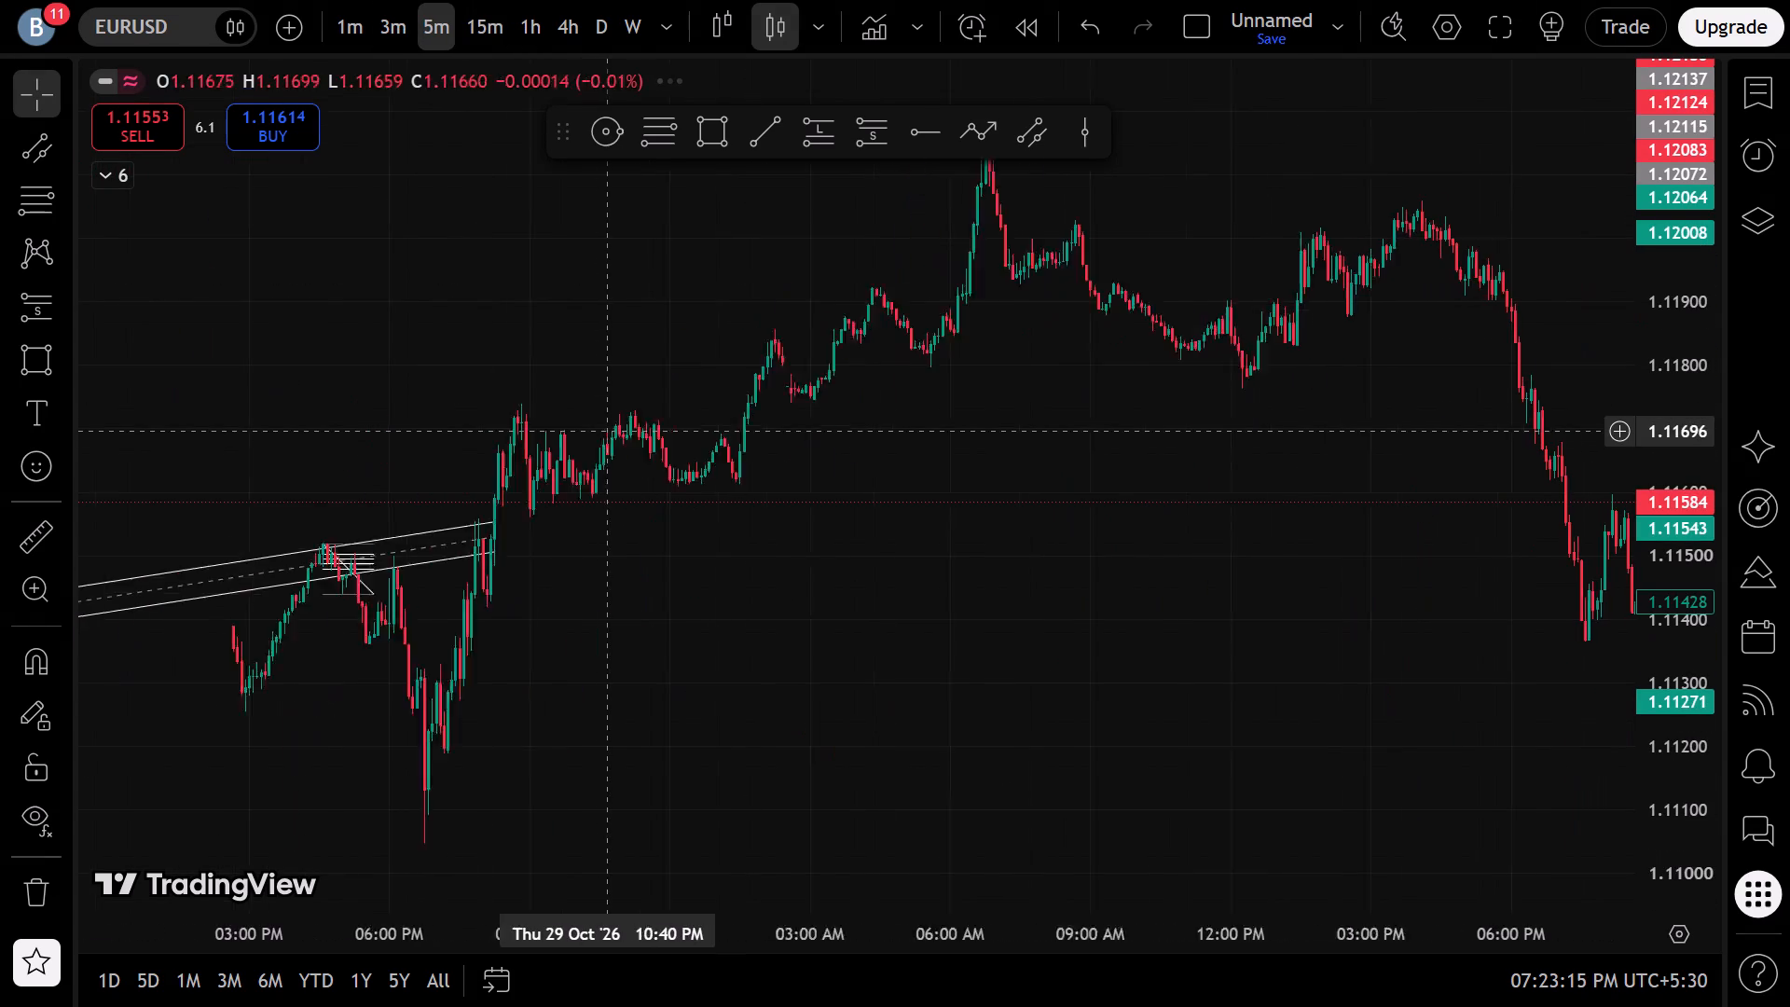
{"action": "scroll", "coordinate": [606, 431], "scroll_direction": "down", "scroll_amount": 1}
{"action": "scroll", "coordinate": [618, 433], "scroll_direction": "up", "scroll_amount": 7}
{"action": "scroll", "coordinate": [724, 474], "scroll_direction": "up", "scroll_amount": 2}
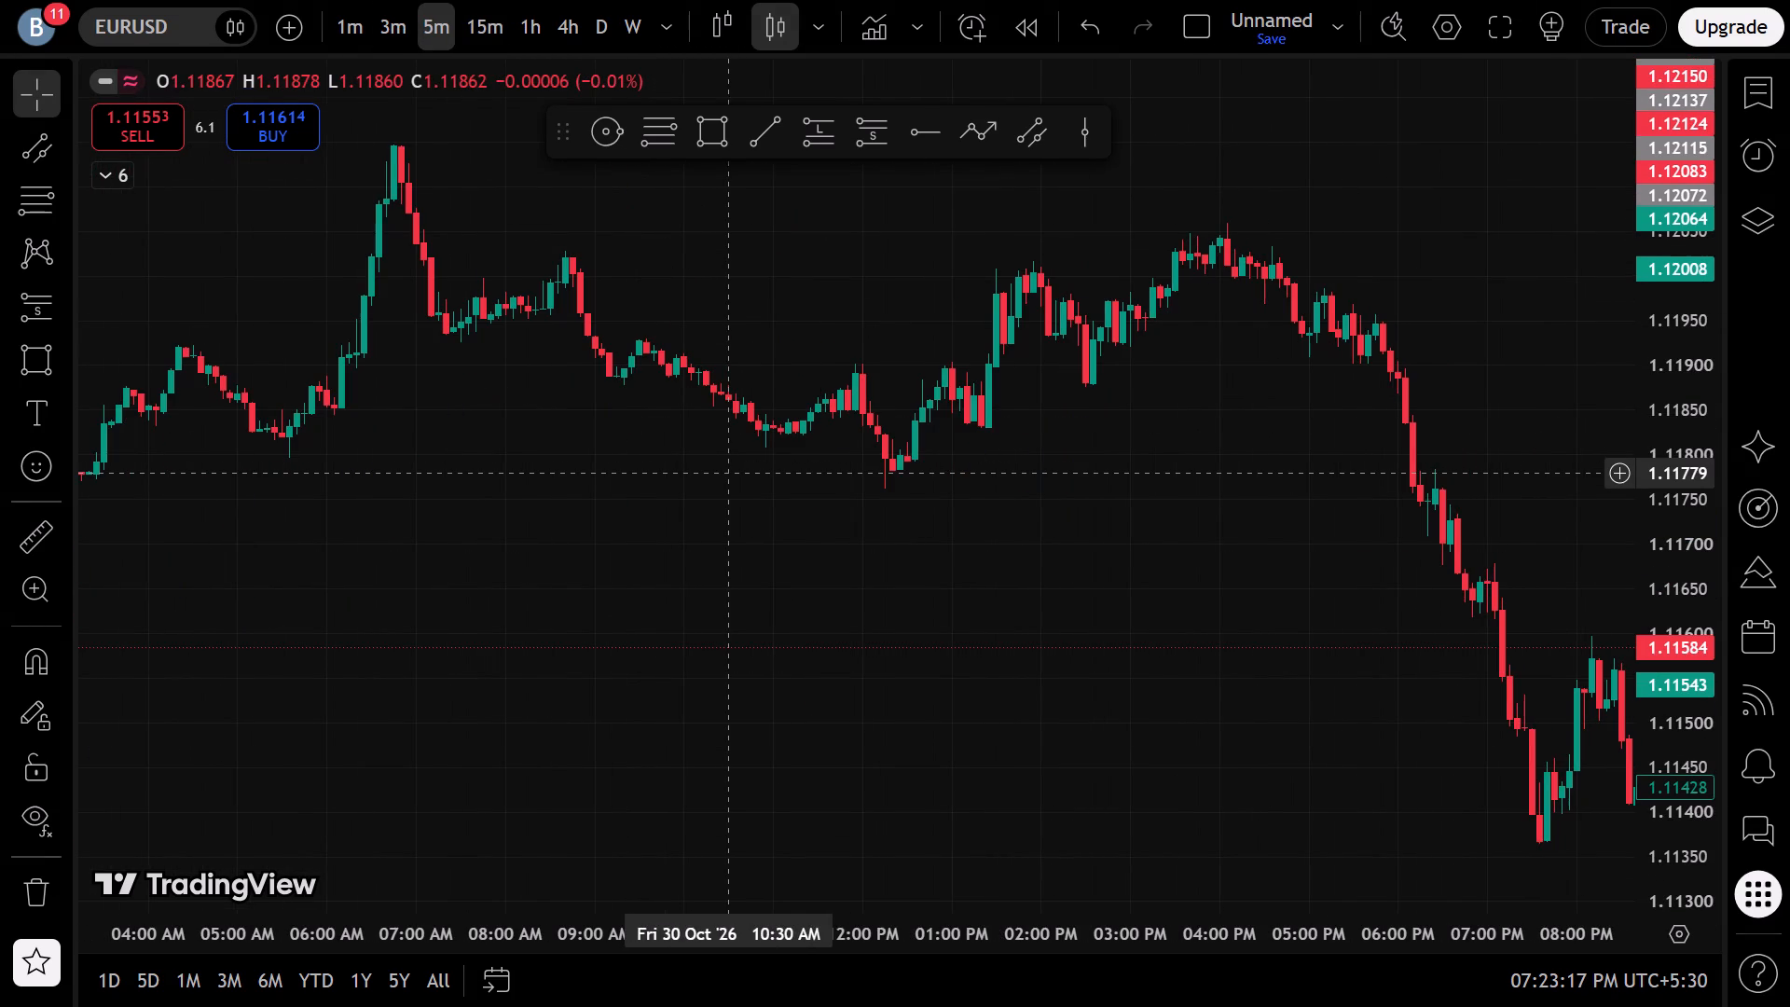
{"action": "scroll", "coordinate": [727, 474], "scroll_direction": "up", "scroll_amount": 2}
{"action": "scroll", "coordinate": [731, 462], "scroll_direction": "down", "scroll_amount": 5}
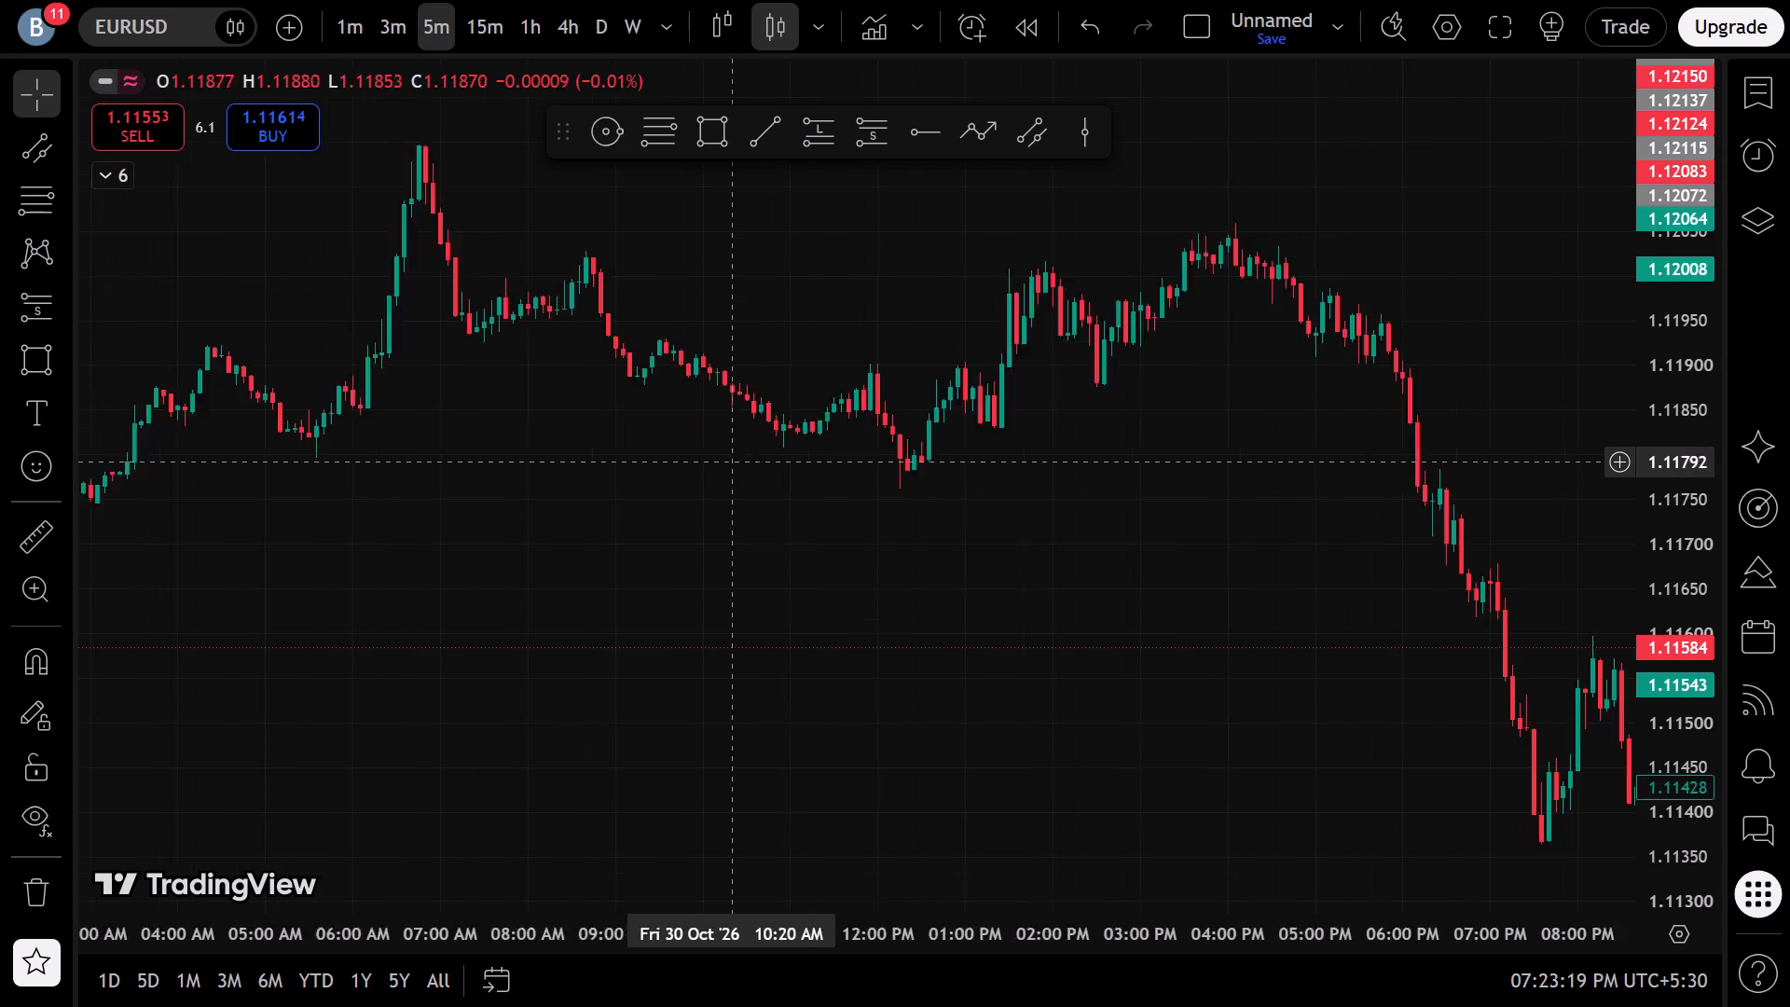
{"action": "scroll", "coordinate": [731, 462], "scroll_direction": "down", "scroll_amount": 2}
{"action": "scroll", "coordinate": [645, 517], "scroll_direction": "up", "scroll_amount": 4}
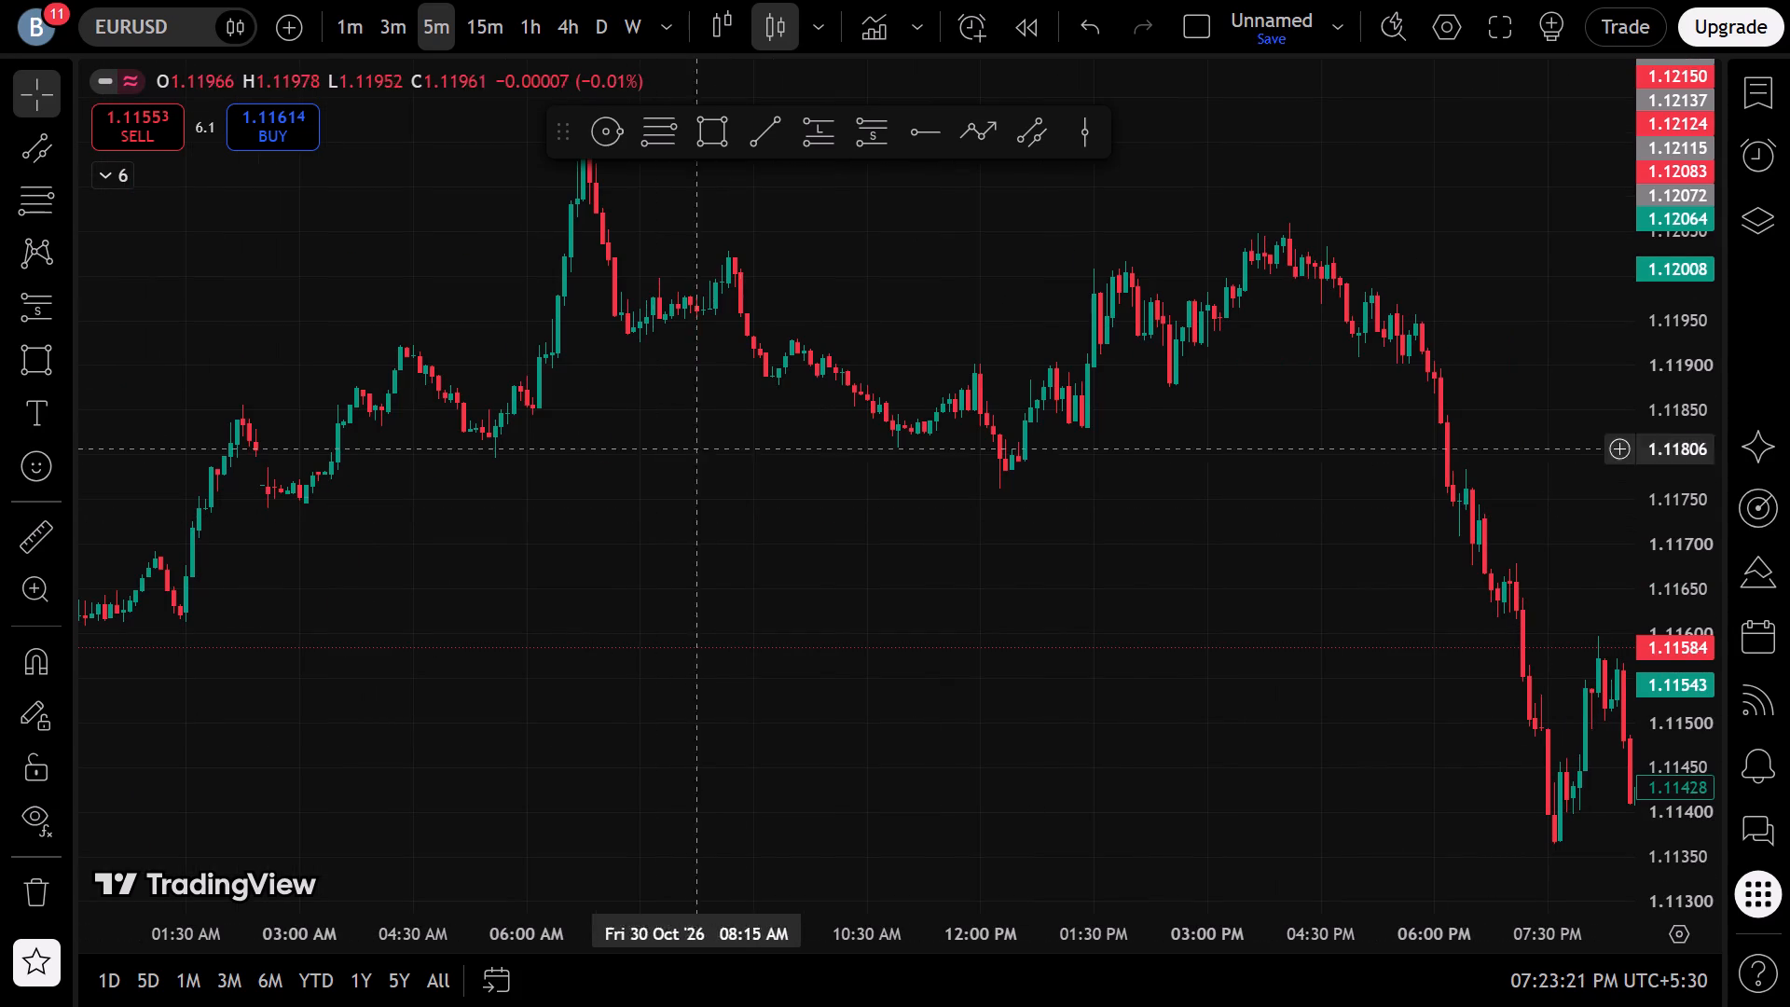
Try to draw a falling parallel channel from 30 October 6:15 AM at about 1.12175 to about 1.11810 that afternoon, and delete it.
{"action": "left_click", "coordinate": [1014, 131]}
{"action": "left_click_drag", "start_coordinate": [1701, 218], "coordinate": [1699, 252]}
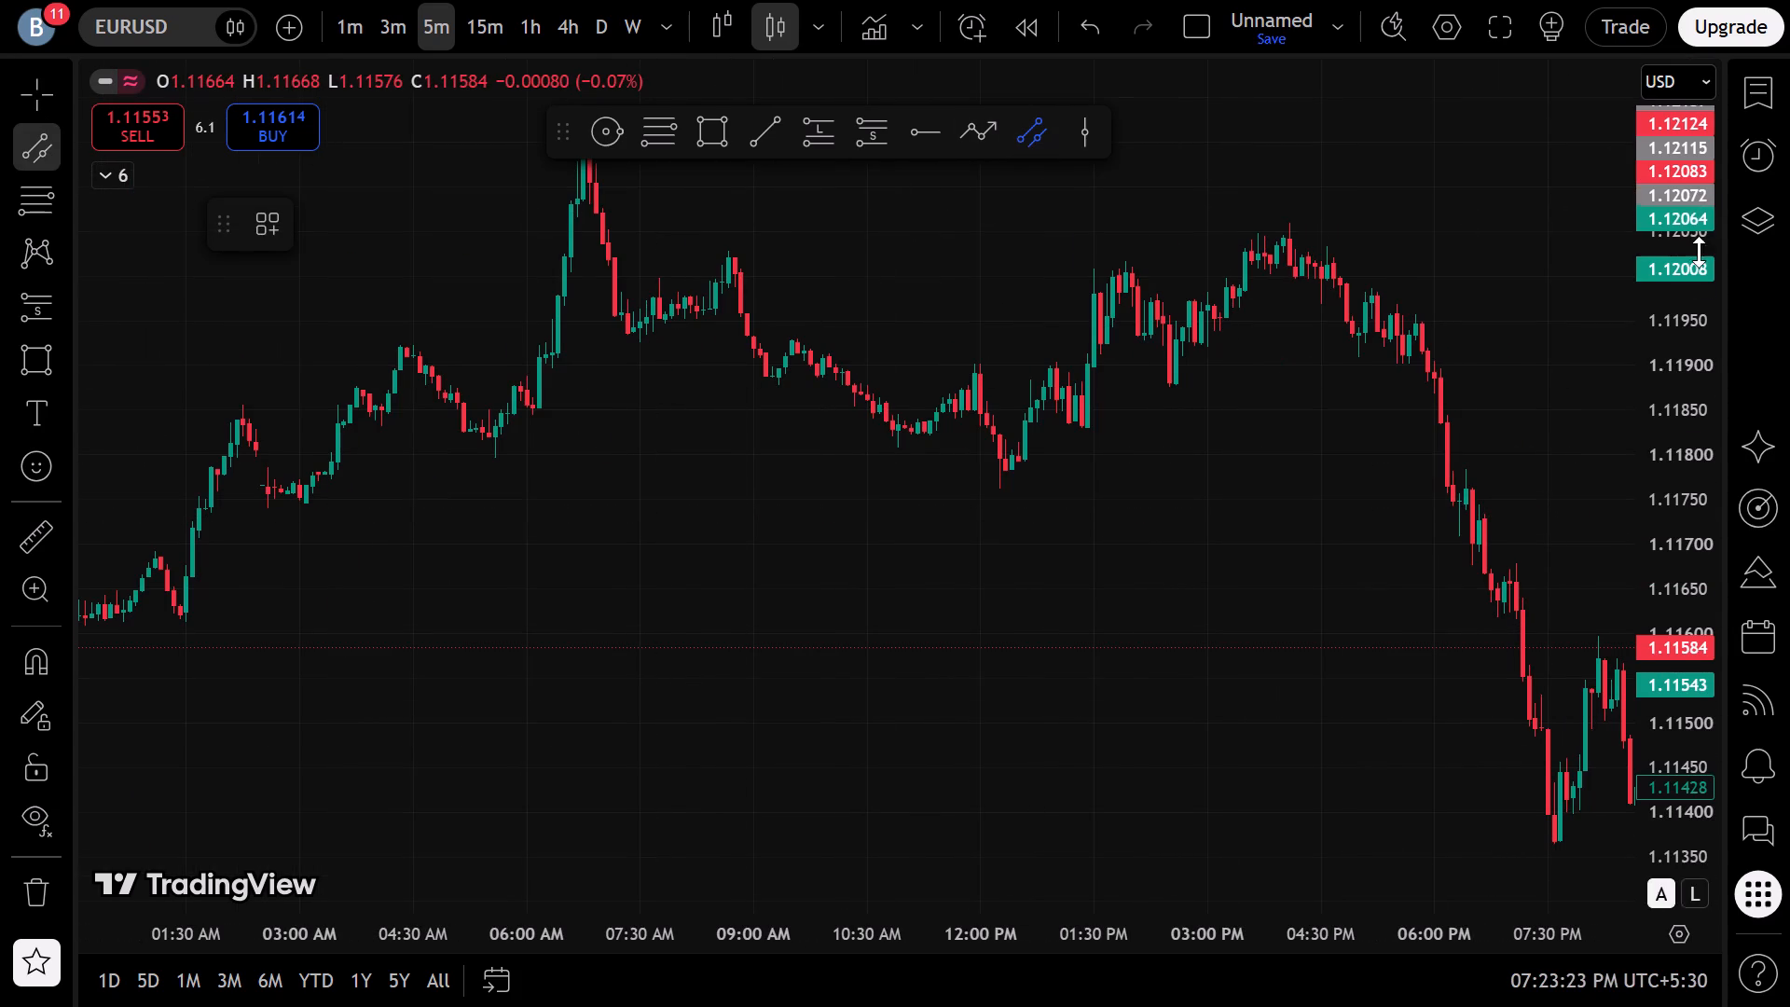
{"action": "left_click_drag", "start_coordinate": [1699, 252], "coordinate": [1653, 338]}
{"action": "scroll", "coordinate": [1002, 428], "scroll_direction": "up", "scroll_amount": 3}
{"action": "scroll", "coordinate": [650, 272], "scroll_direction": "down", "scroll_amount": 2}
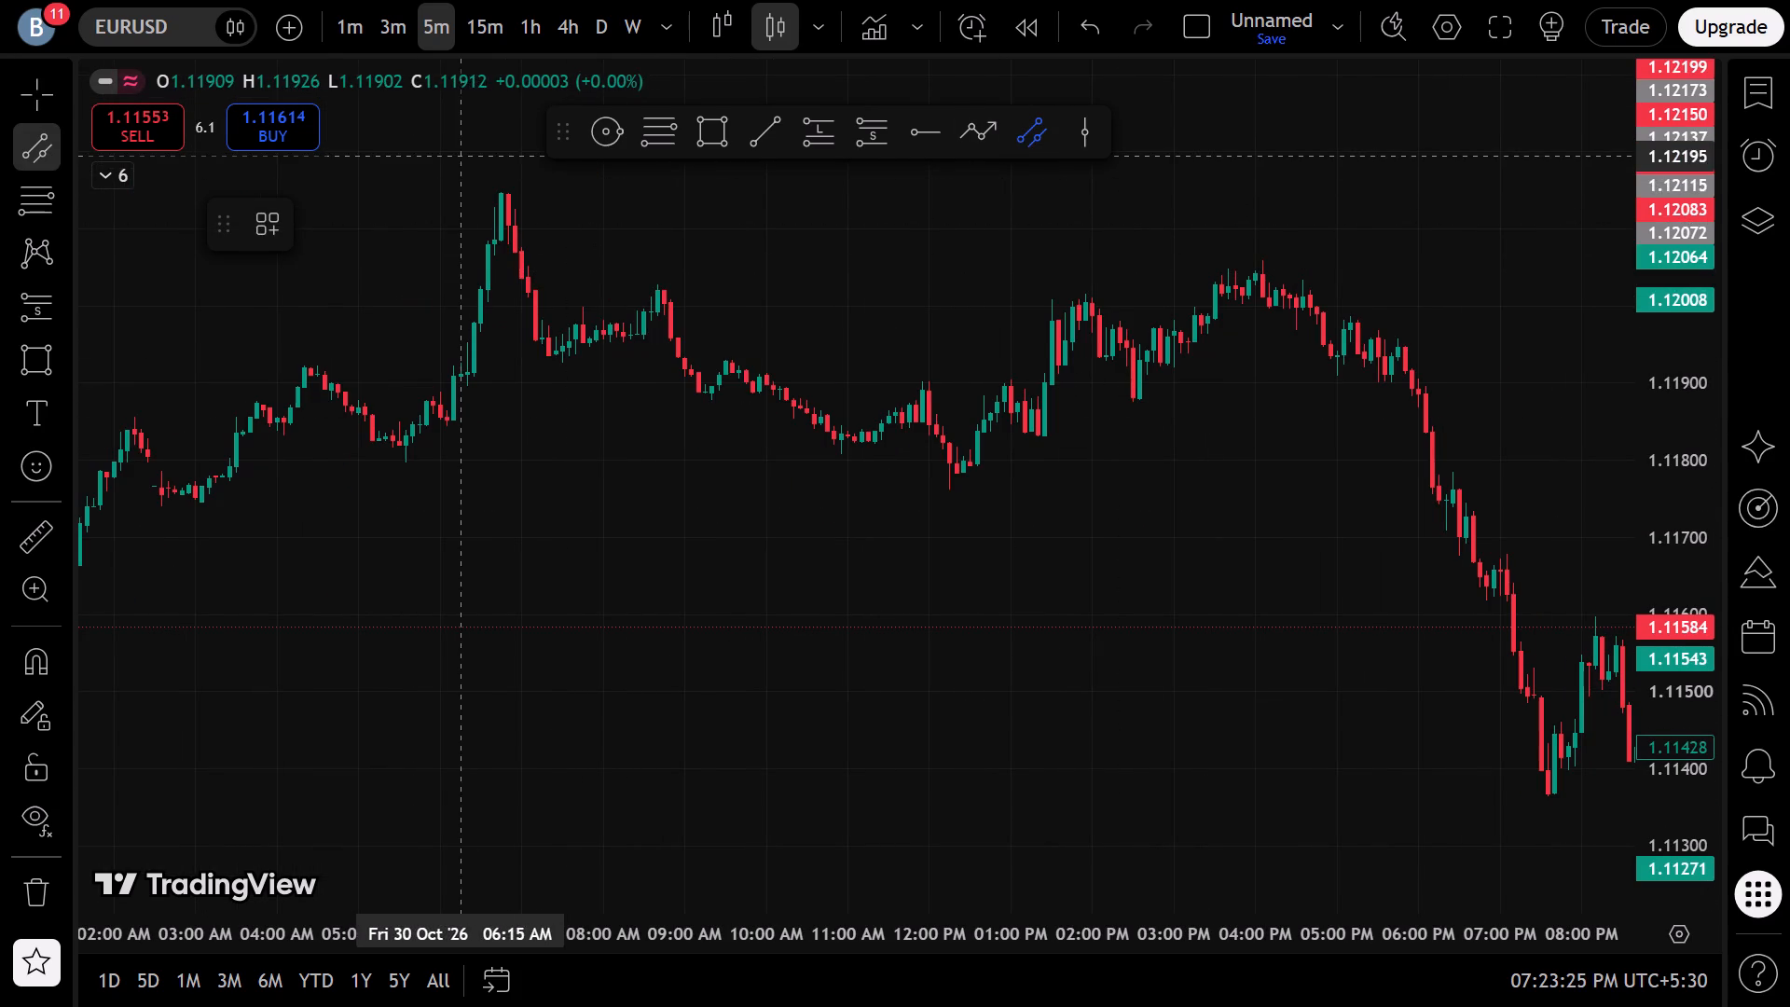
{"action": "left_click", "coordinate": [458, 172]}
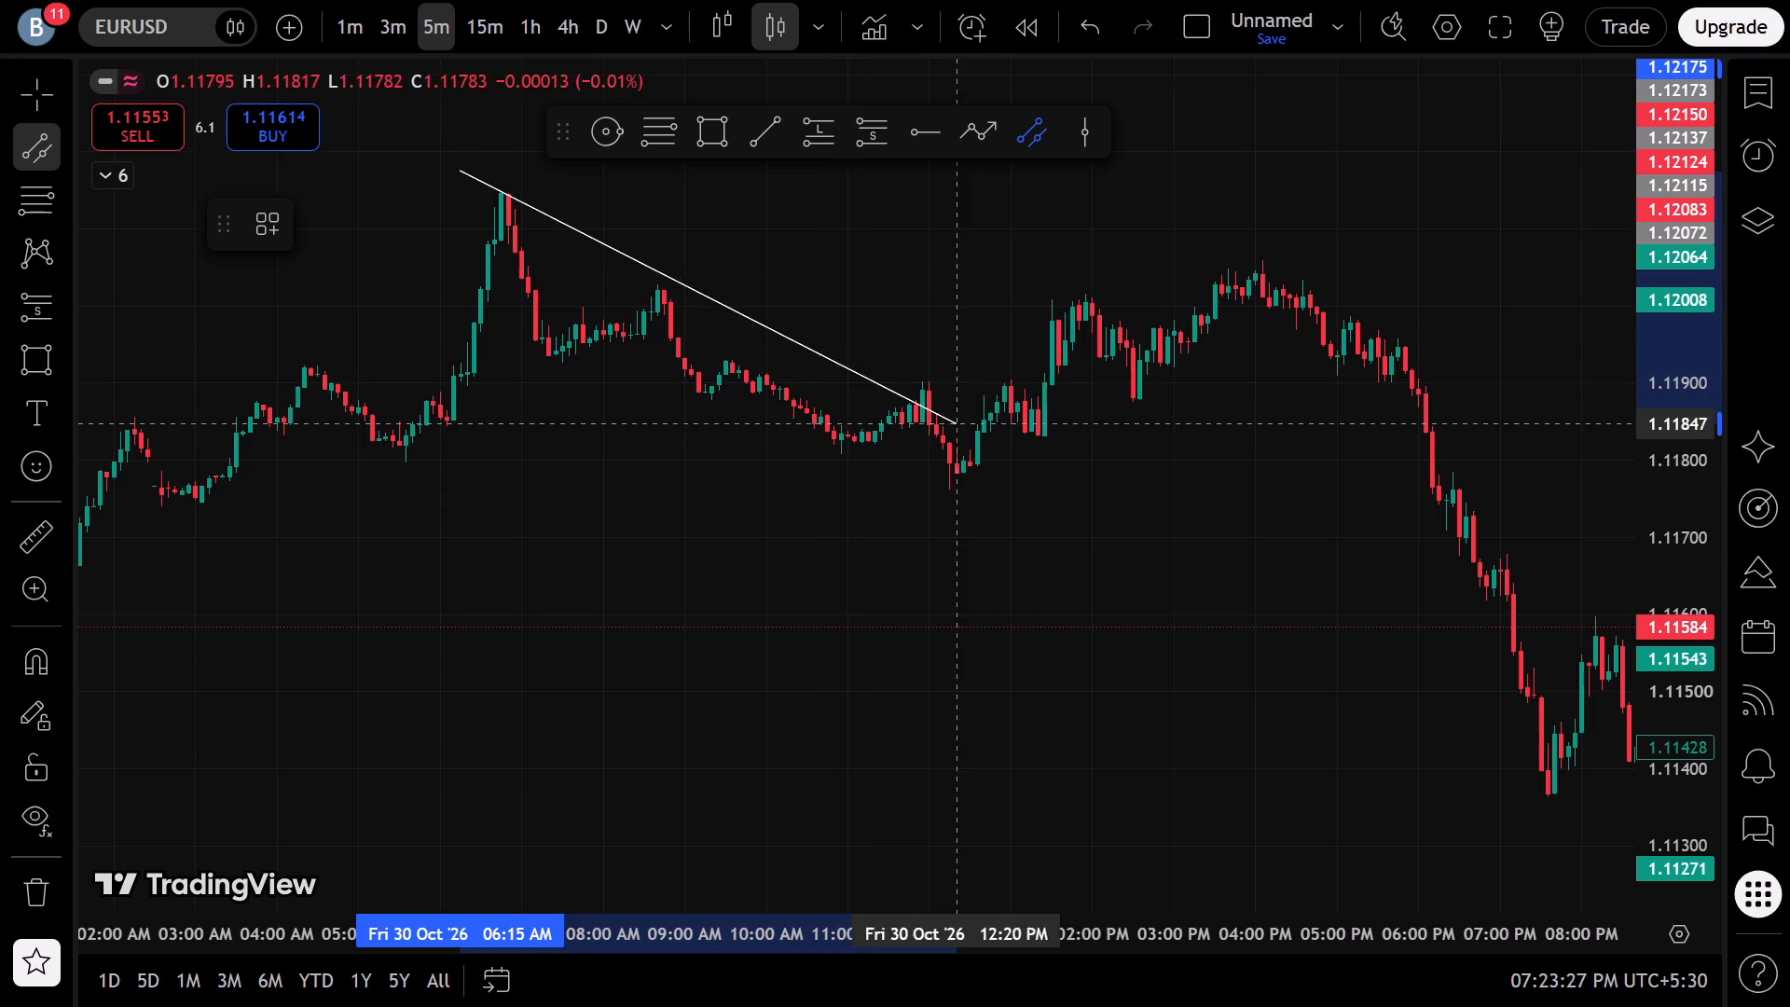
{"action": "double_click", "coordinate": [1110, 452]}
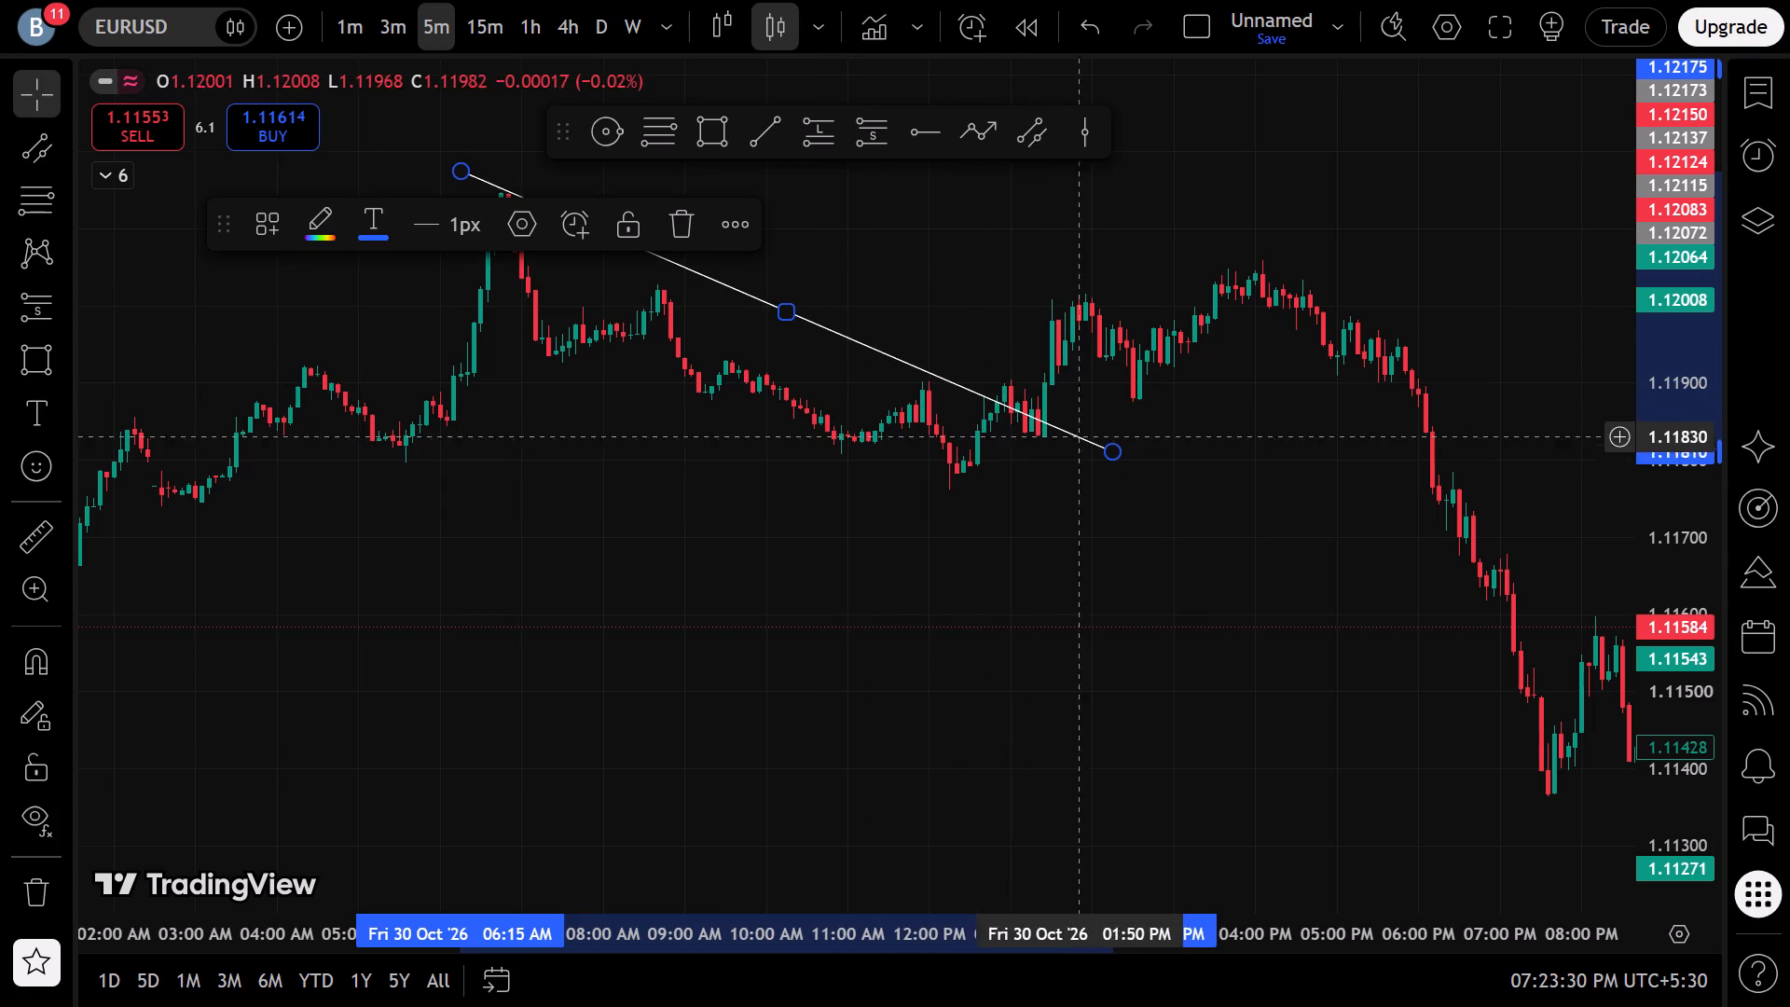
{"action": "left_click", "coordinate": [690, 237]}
Examine the 5-minute price action around the rising channel and Fibonacci retracement between 28 and 30 October.
{"action": "left_click_drag", "start_coordinate": [479, 530], "coordinate": [888, 594]}
{"action": "scroll", "coordinate": [890, 592], "scroll_direction": "down", "scroll_amount": 3}
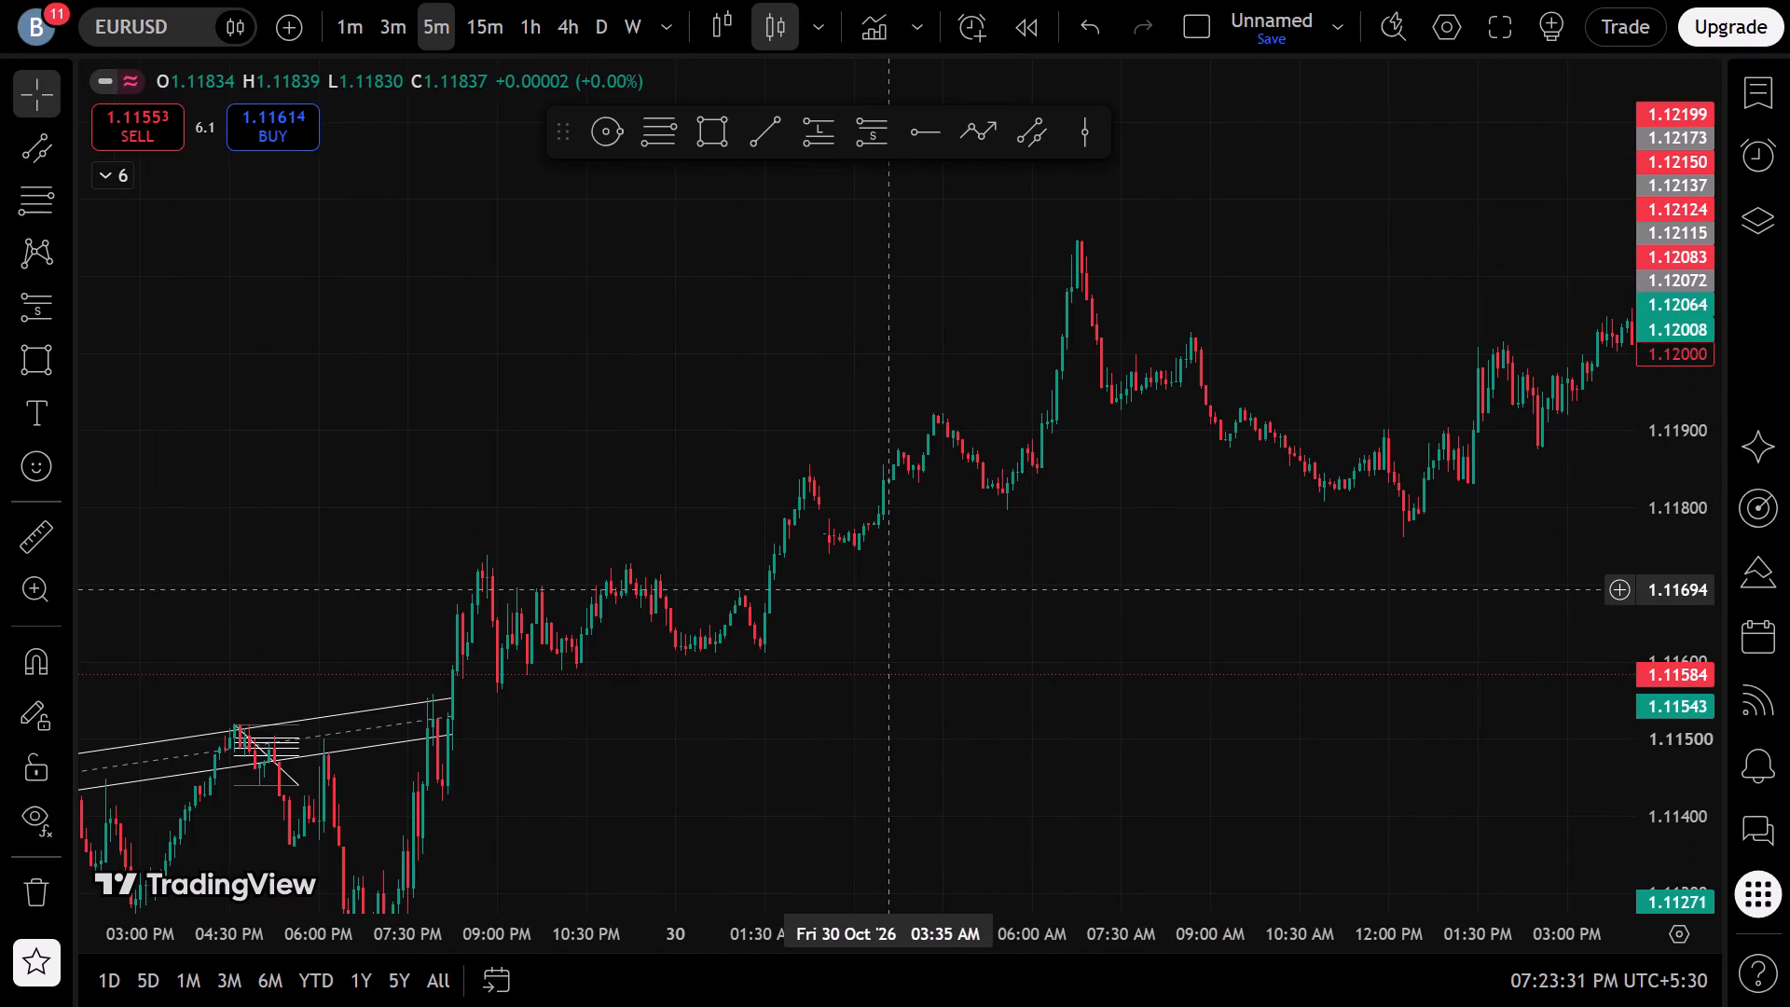
{"action": "scroll", "coordinate": [895, 586], "scroll_direction": "down", "scroll_amount": 4}
{"action": "left_click_drag", "start_coordinate": [644, 628], "coordinate": [981, 513]}
{"action": "left_click_drag", "start_coordinate": [1223, 454], "coordinate": [970, 450]}
{"action": "scroll", "coordinate": [1063, 554], "scroll_direction": "down", "scroll_amount": 2}
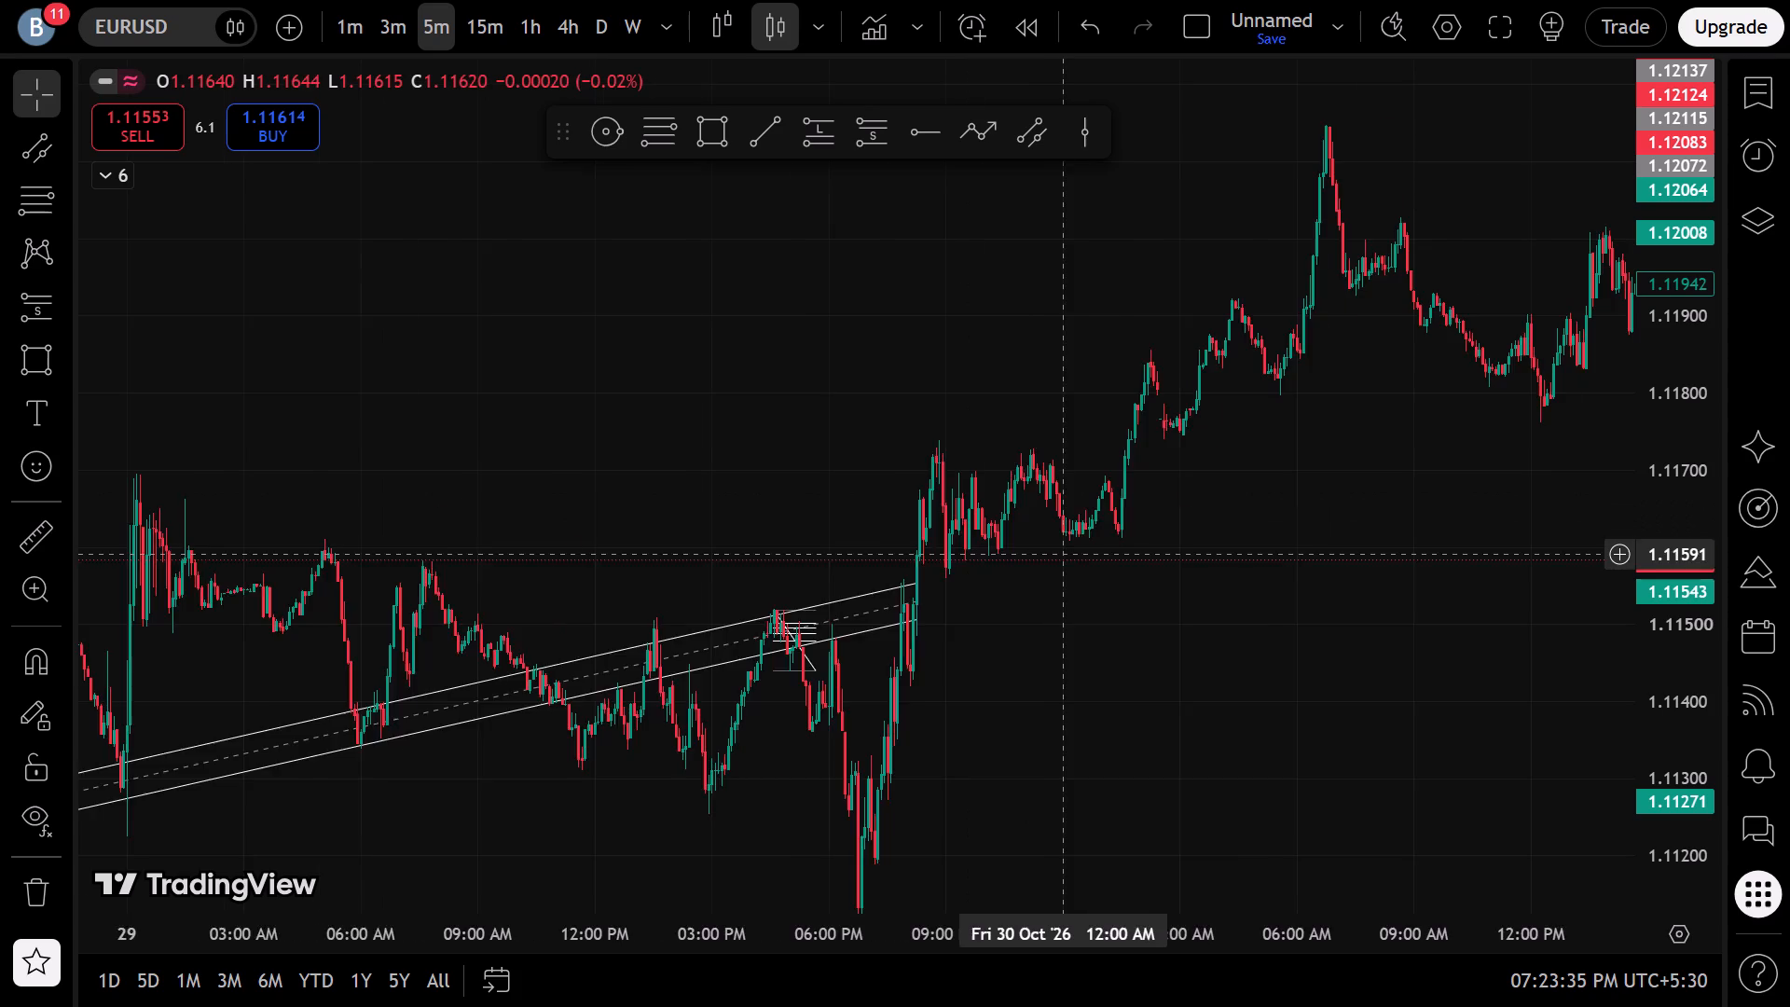
{"action": "scroll", "coordinate": [1068, 565], "scroll_direction": "down", "scroll_amount": 2}
{"action": "left_click_drag", "start_coordinate": [486, 656], "coordinate": [913, 396]}
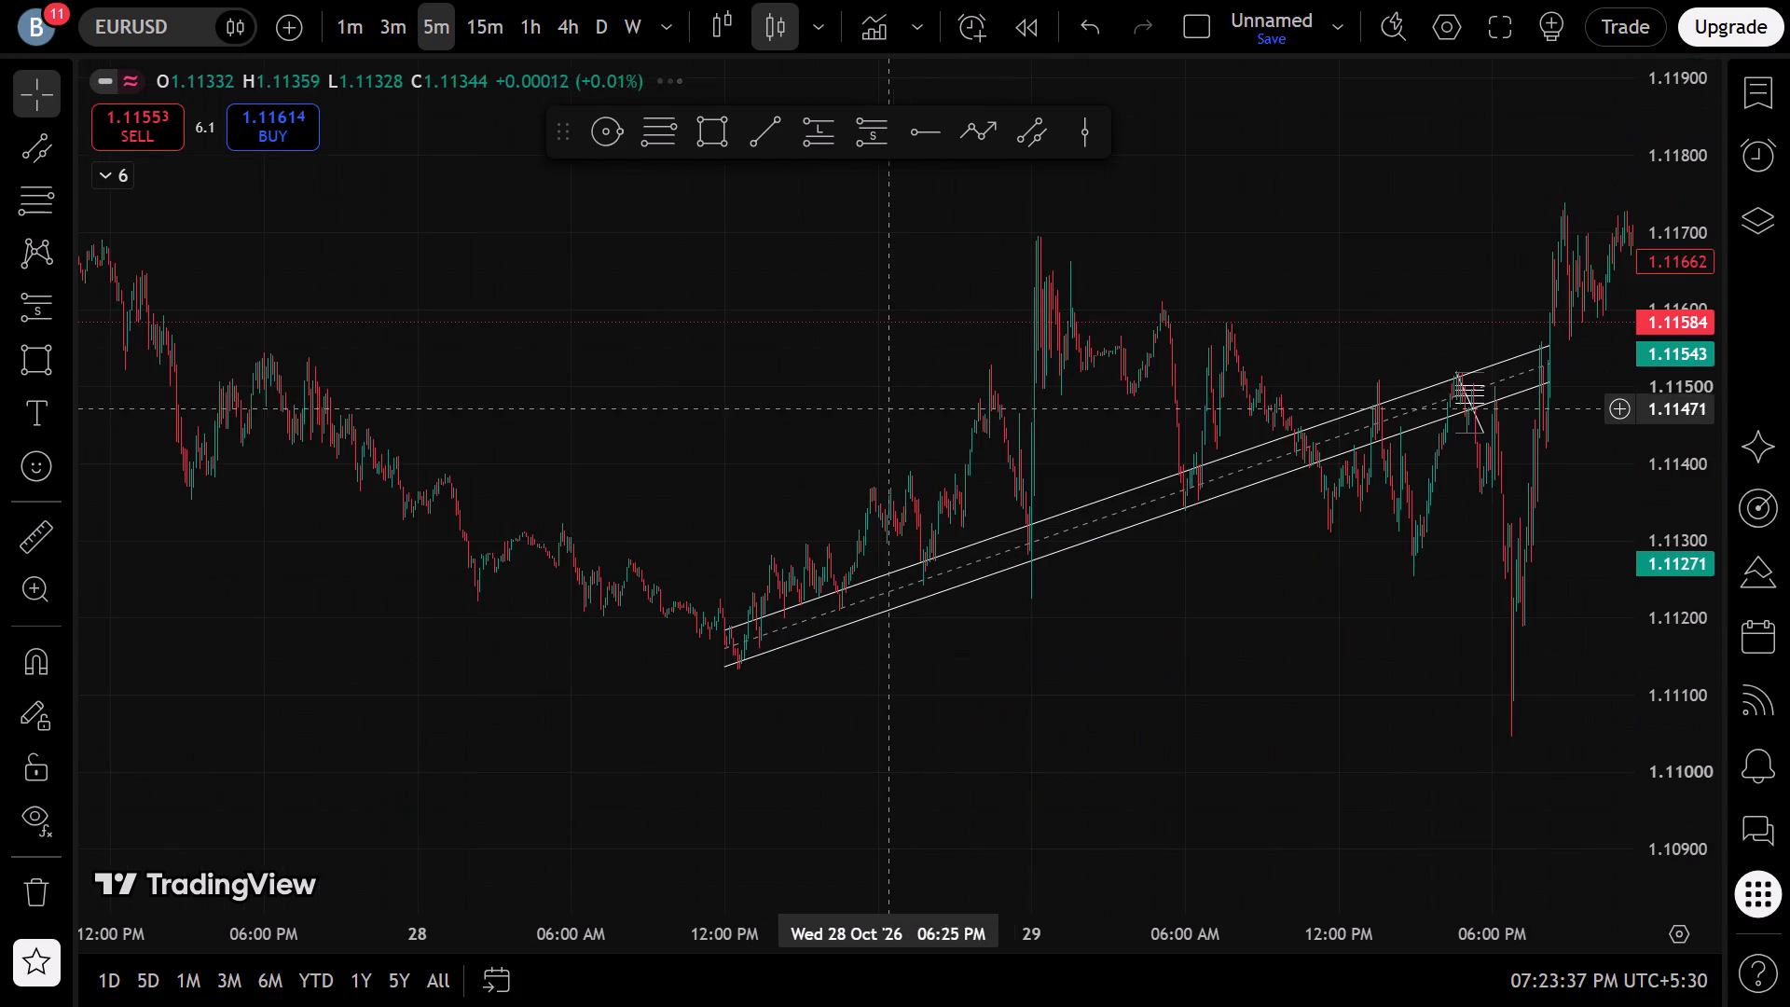
Delete the rising parallel channel that starts on 28 October at 12:00 PM.
{"action": "left_click_drag", "start_coordinate": [696, 403], "coordinate": [1230, 329]}
{"action": "scroll", "coordinate": [1129, 402], "scroll_direction": "up", "scroll_amount": 5}
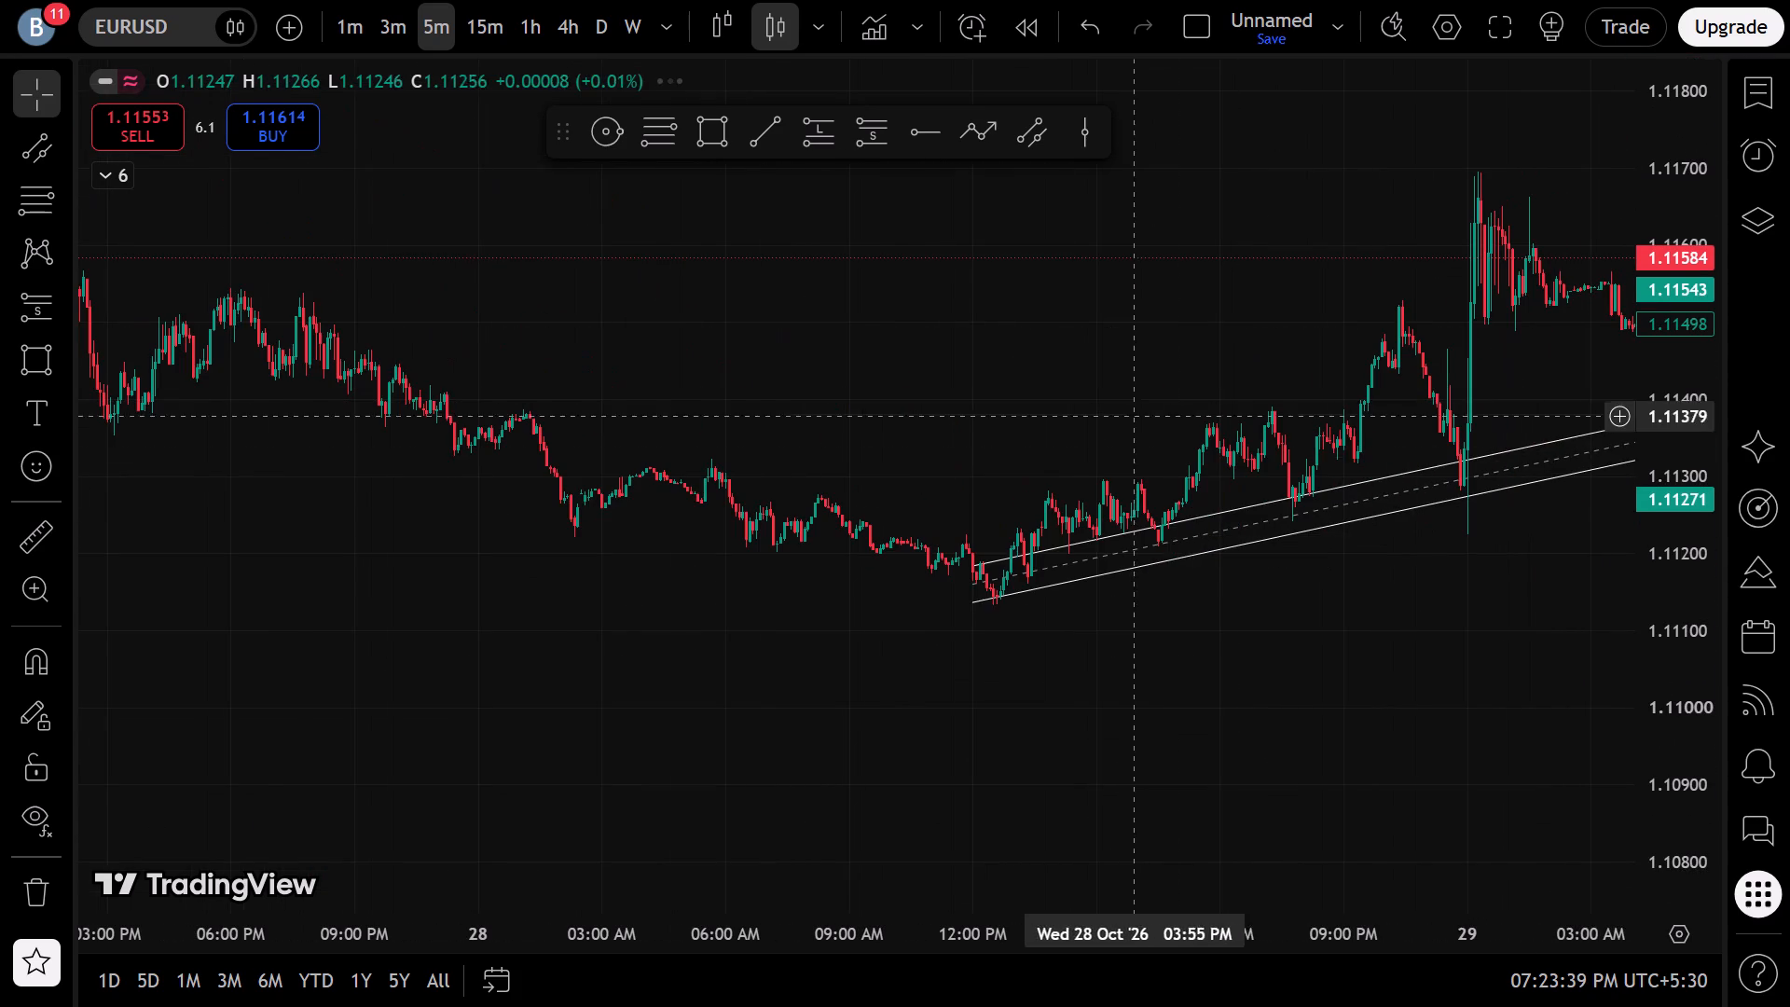
{"action": "left_click", "coordinate": [1367, 521]}
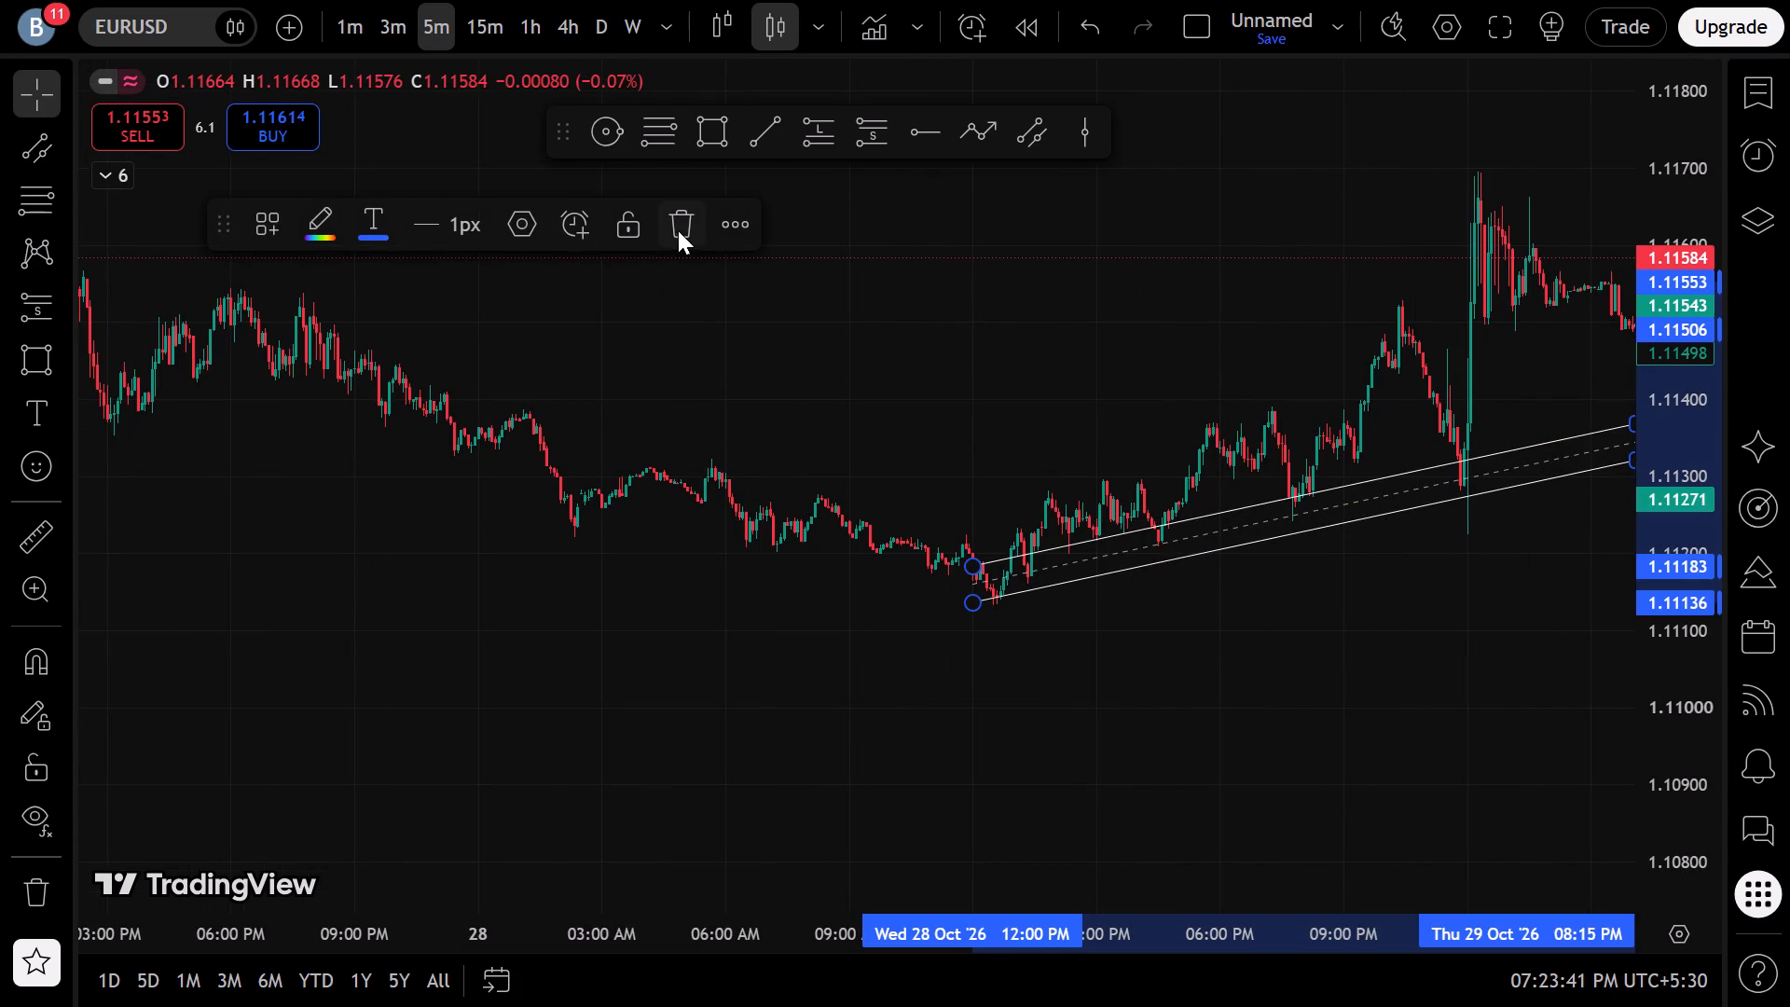
{"action": "left_click", "coordinate": [678, 230]}
Draw a narrow falling parallel channel from 28 October 12:35 AM at about 1.11393 to 4:40 PM at about 1.11155.
{"action": "left_click_drag", "start_coordinate": [1654, 699], "coordinate": [1575, 410]}
{"action": "scroll", "coordinate": [1079, 596], "scroll_direction": "up", "scroll_amount": 3}
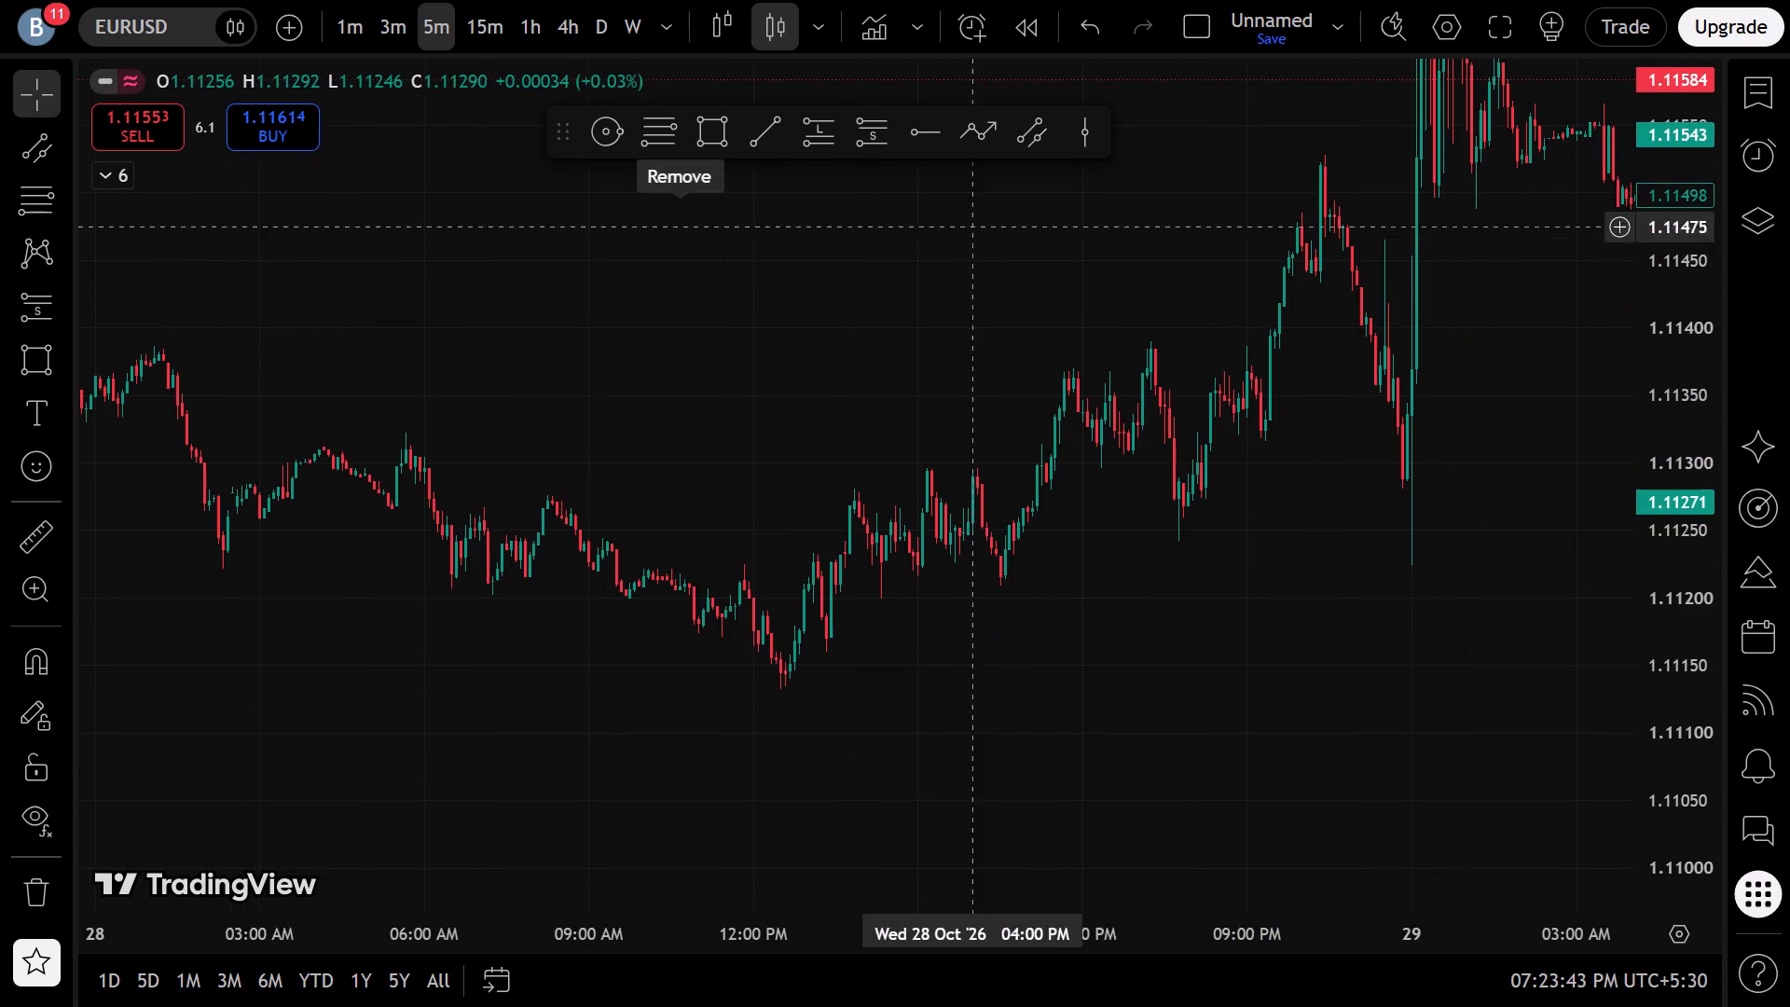
{"action": "left_click", "coordinate": [1035, 135]}
{"action": "scroll", "coordinate": [771, 277], "scroll_direction": "down", "scroll_amount": 1}
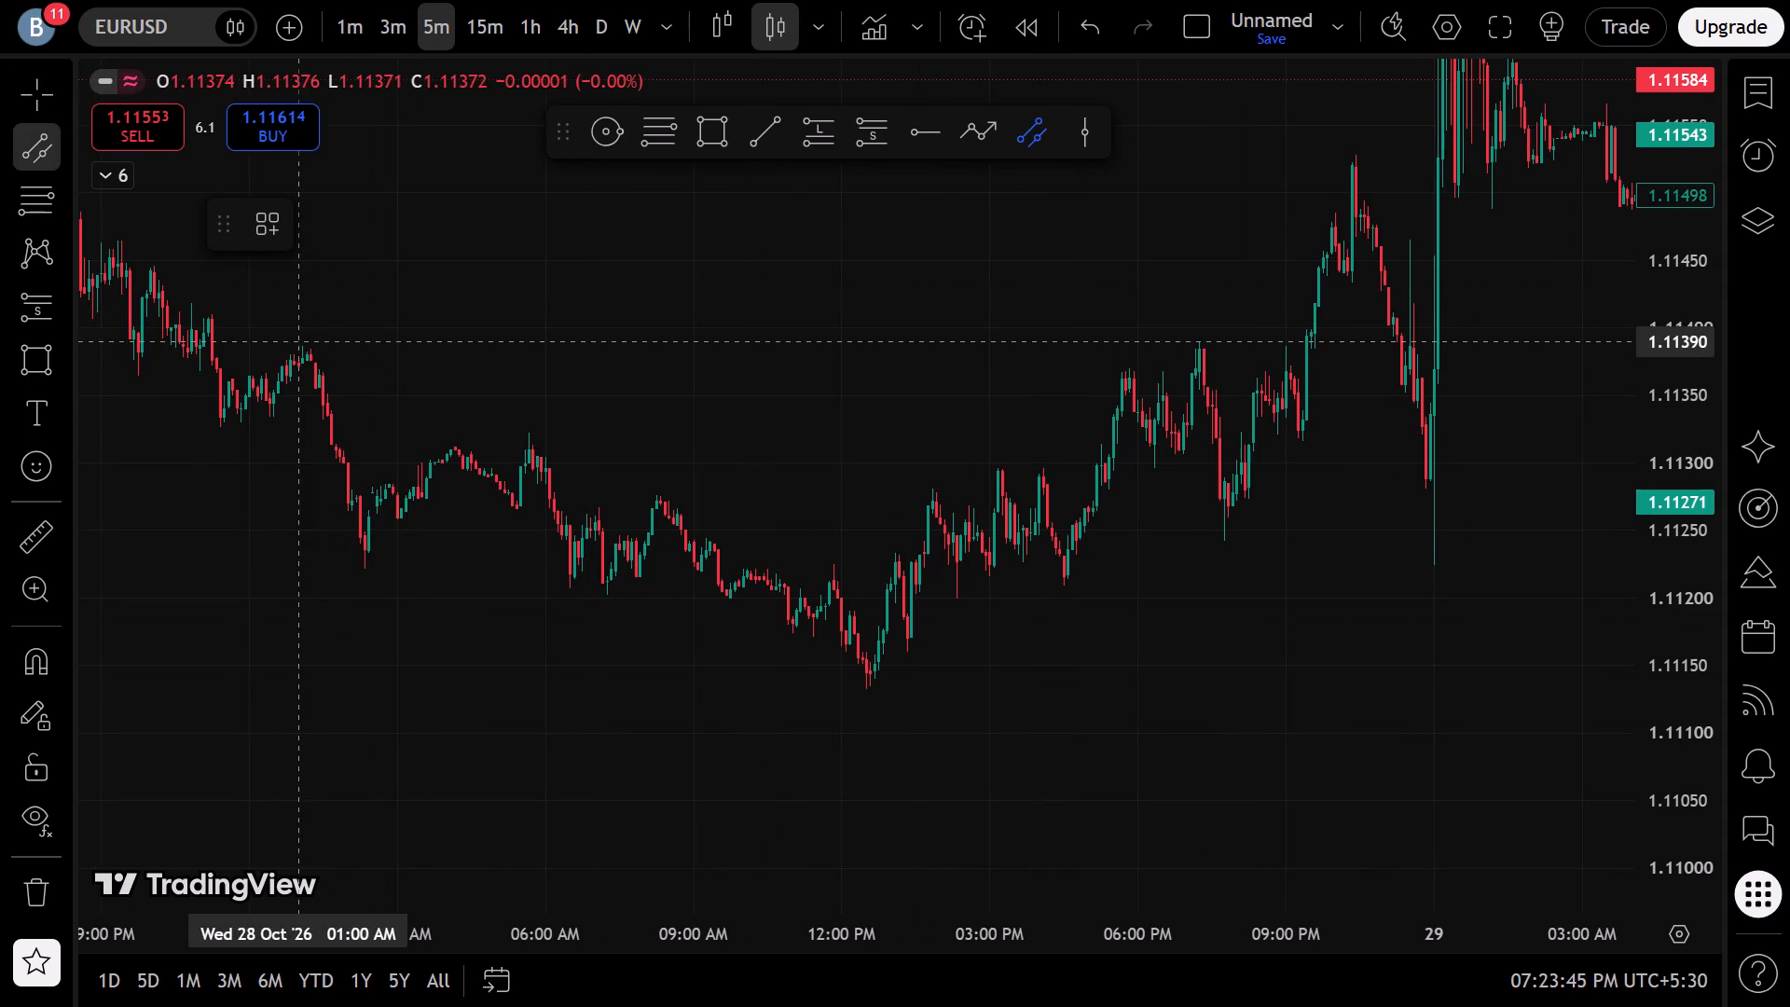
{"action": "left_click", "coordinate": [277, 338]}
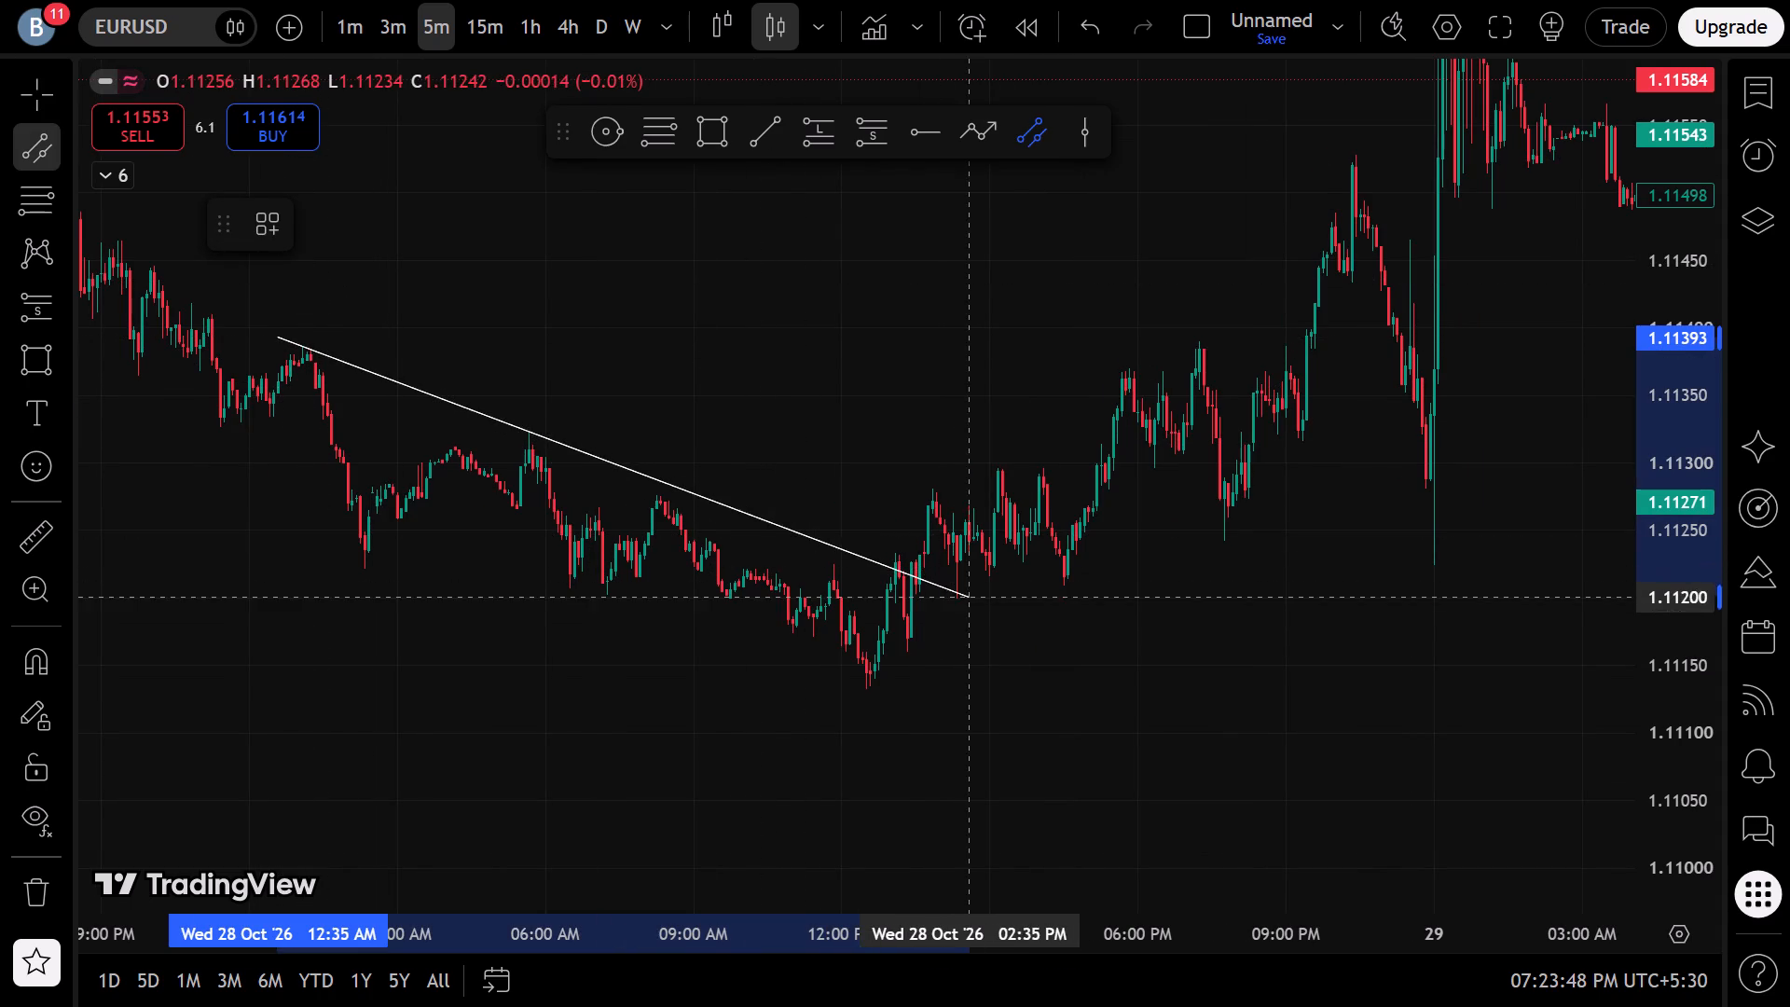
{"action": "left_click", "coordinate": [1073, 659]}
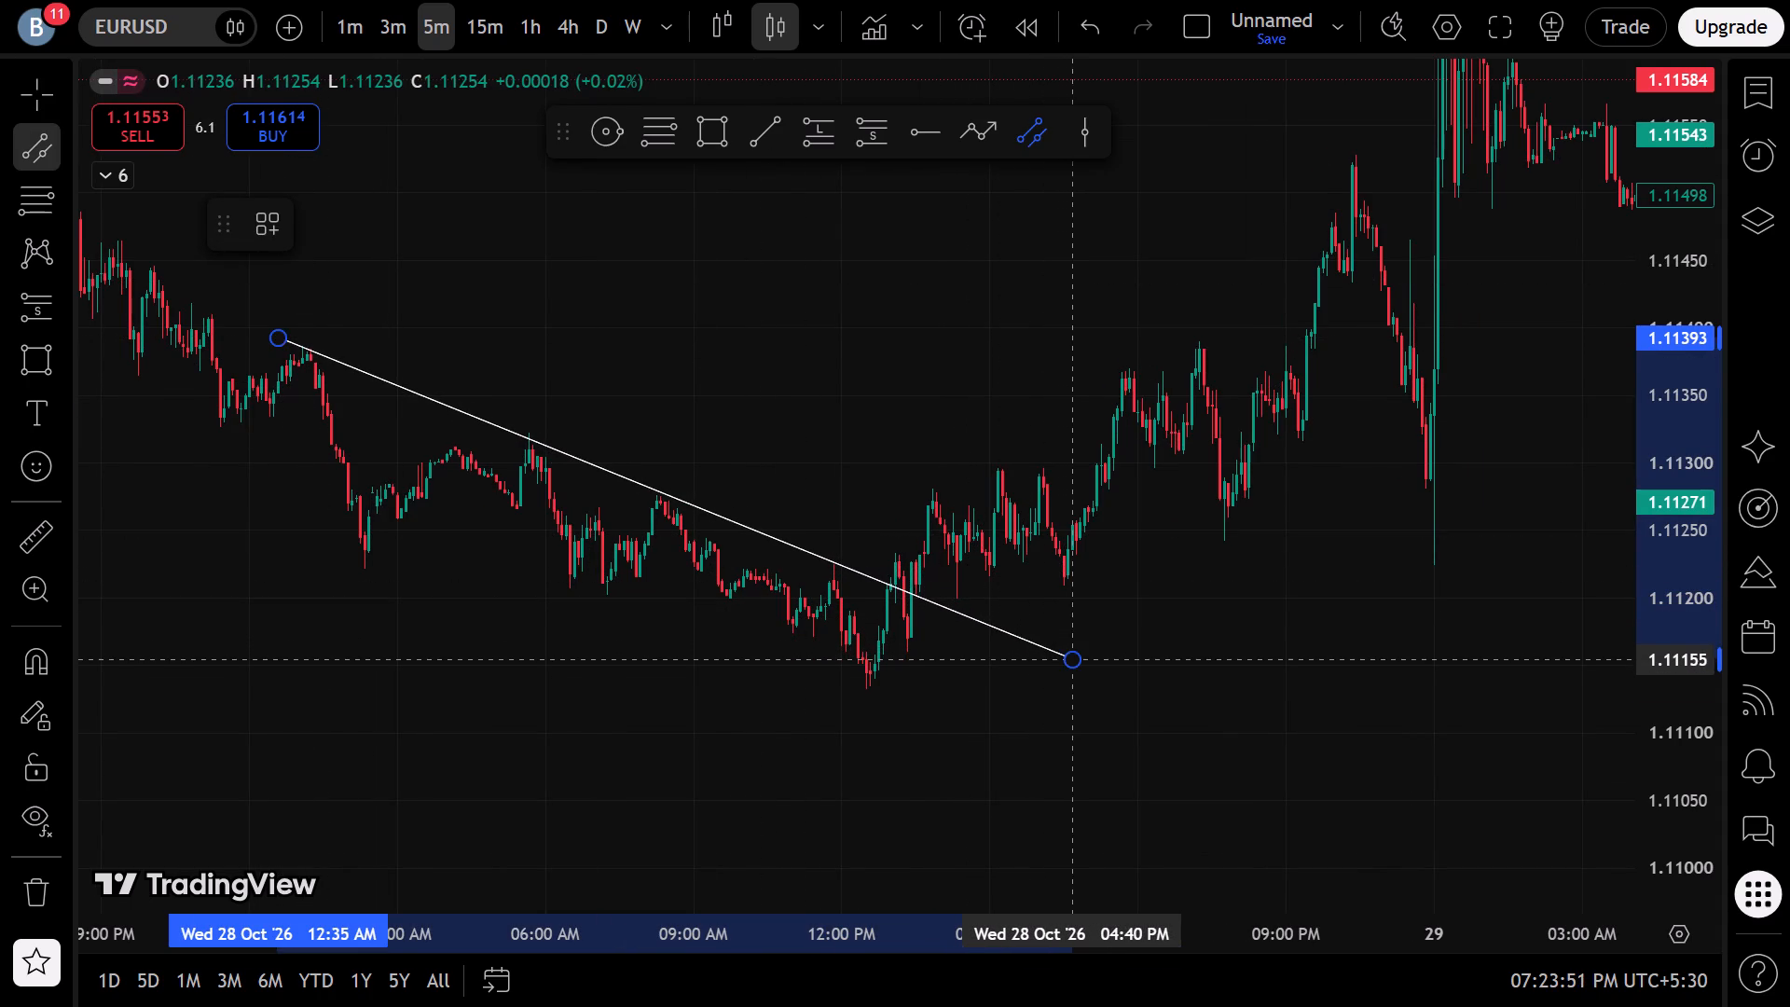
{"action": "left_click", "coordinate": [1081, 680]}
{"action": "left_click", "coordinate": [882, 726]}
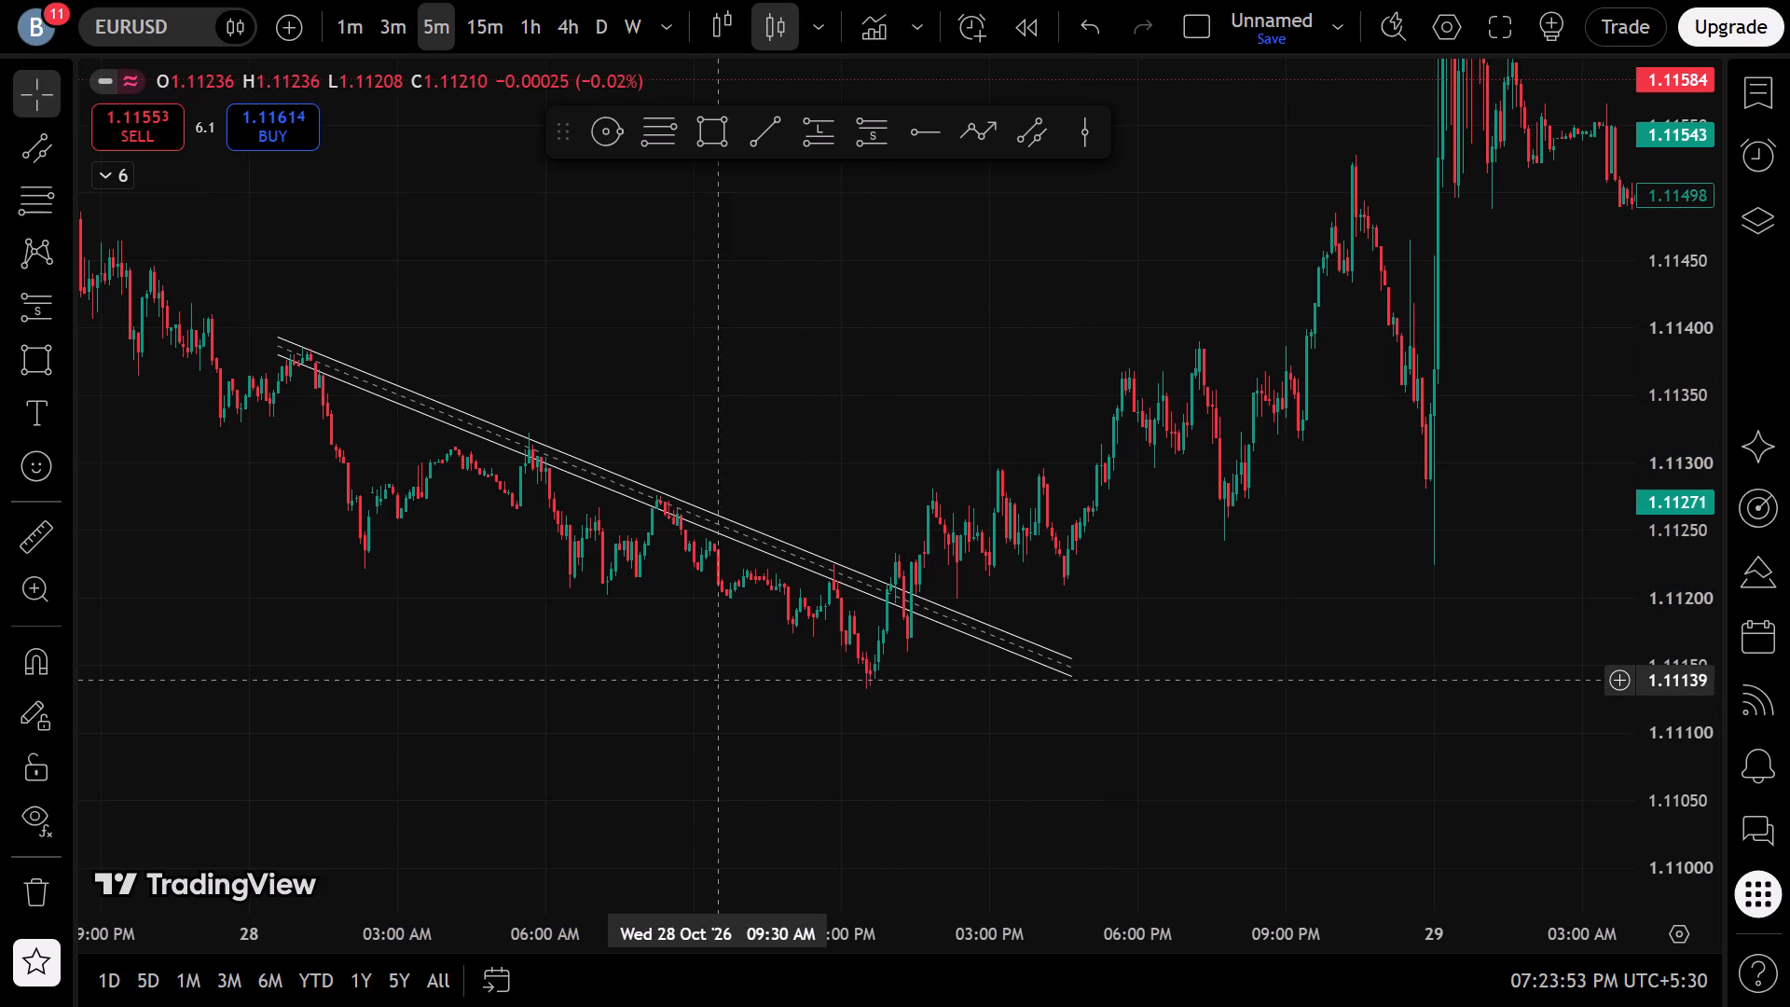
{"action": "scroll", "coordinate": [747, 664], "scroll_direction": "up", "scroll_amount": 1}
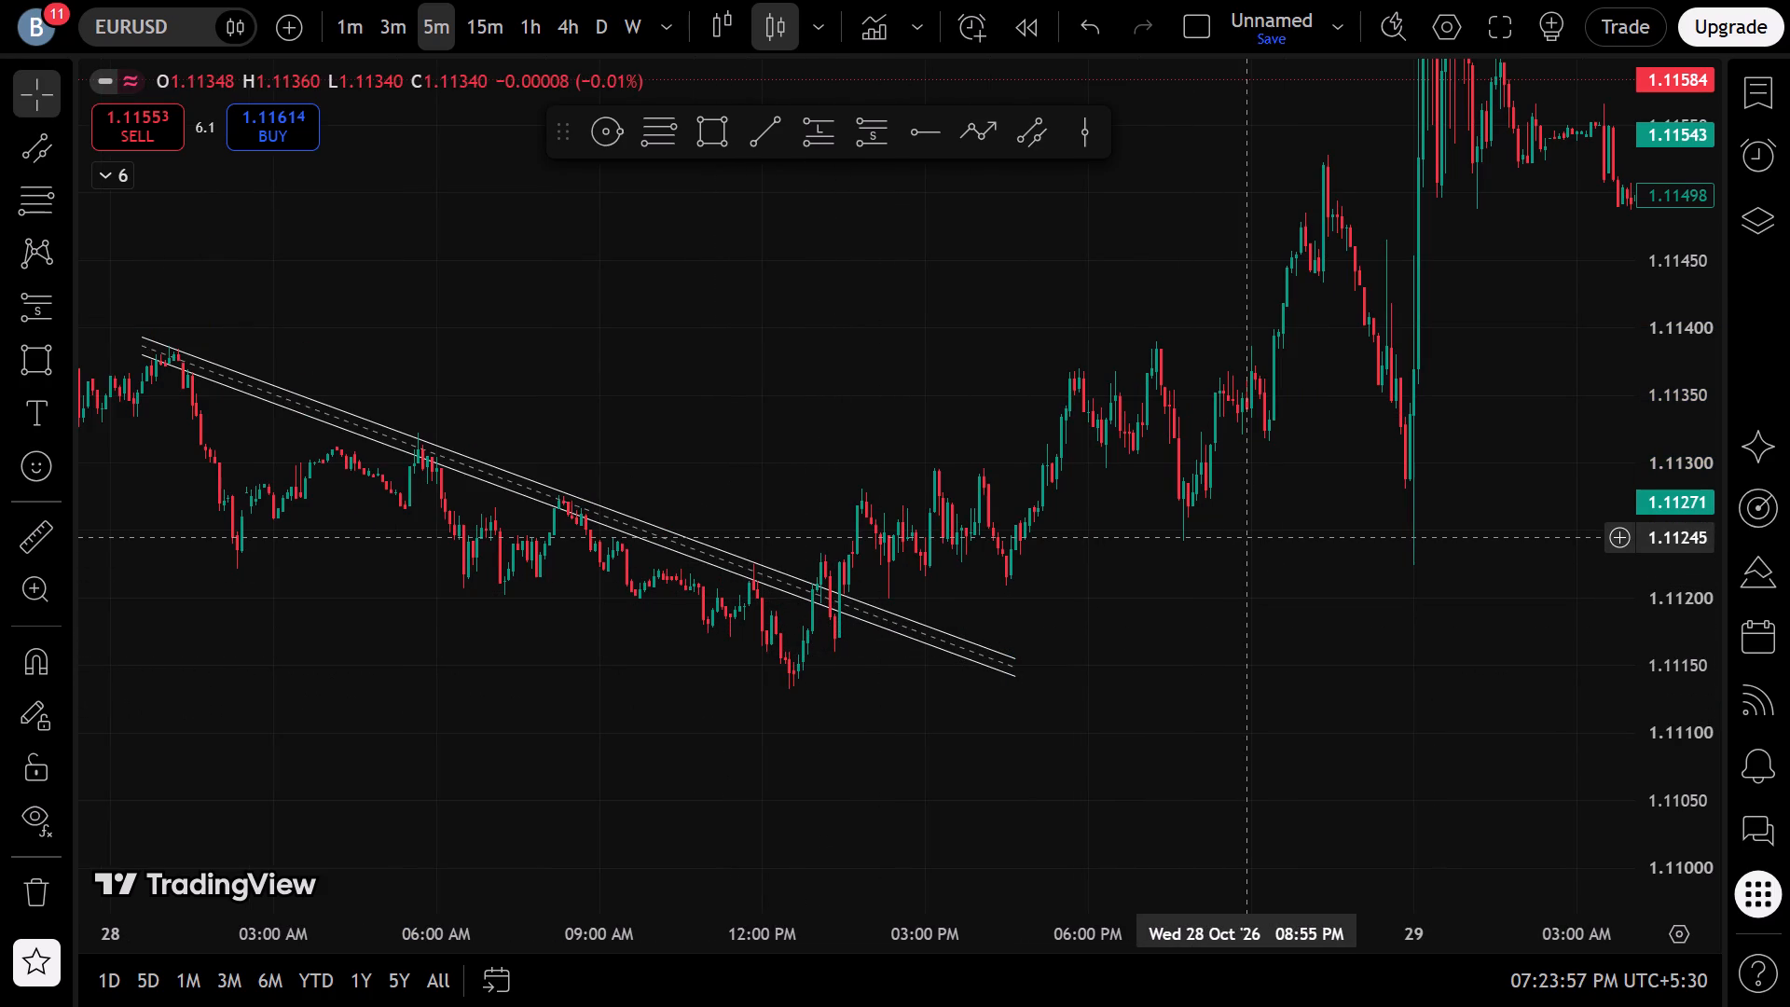
Show the watchlist, switch EURUSD to the 1-minute timeframe and examine price around the 28 October falling channel.
{"action": "left_click", "coordinate": [1769, 83]}
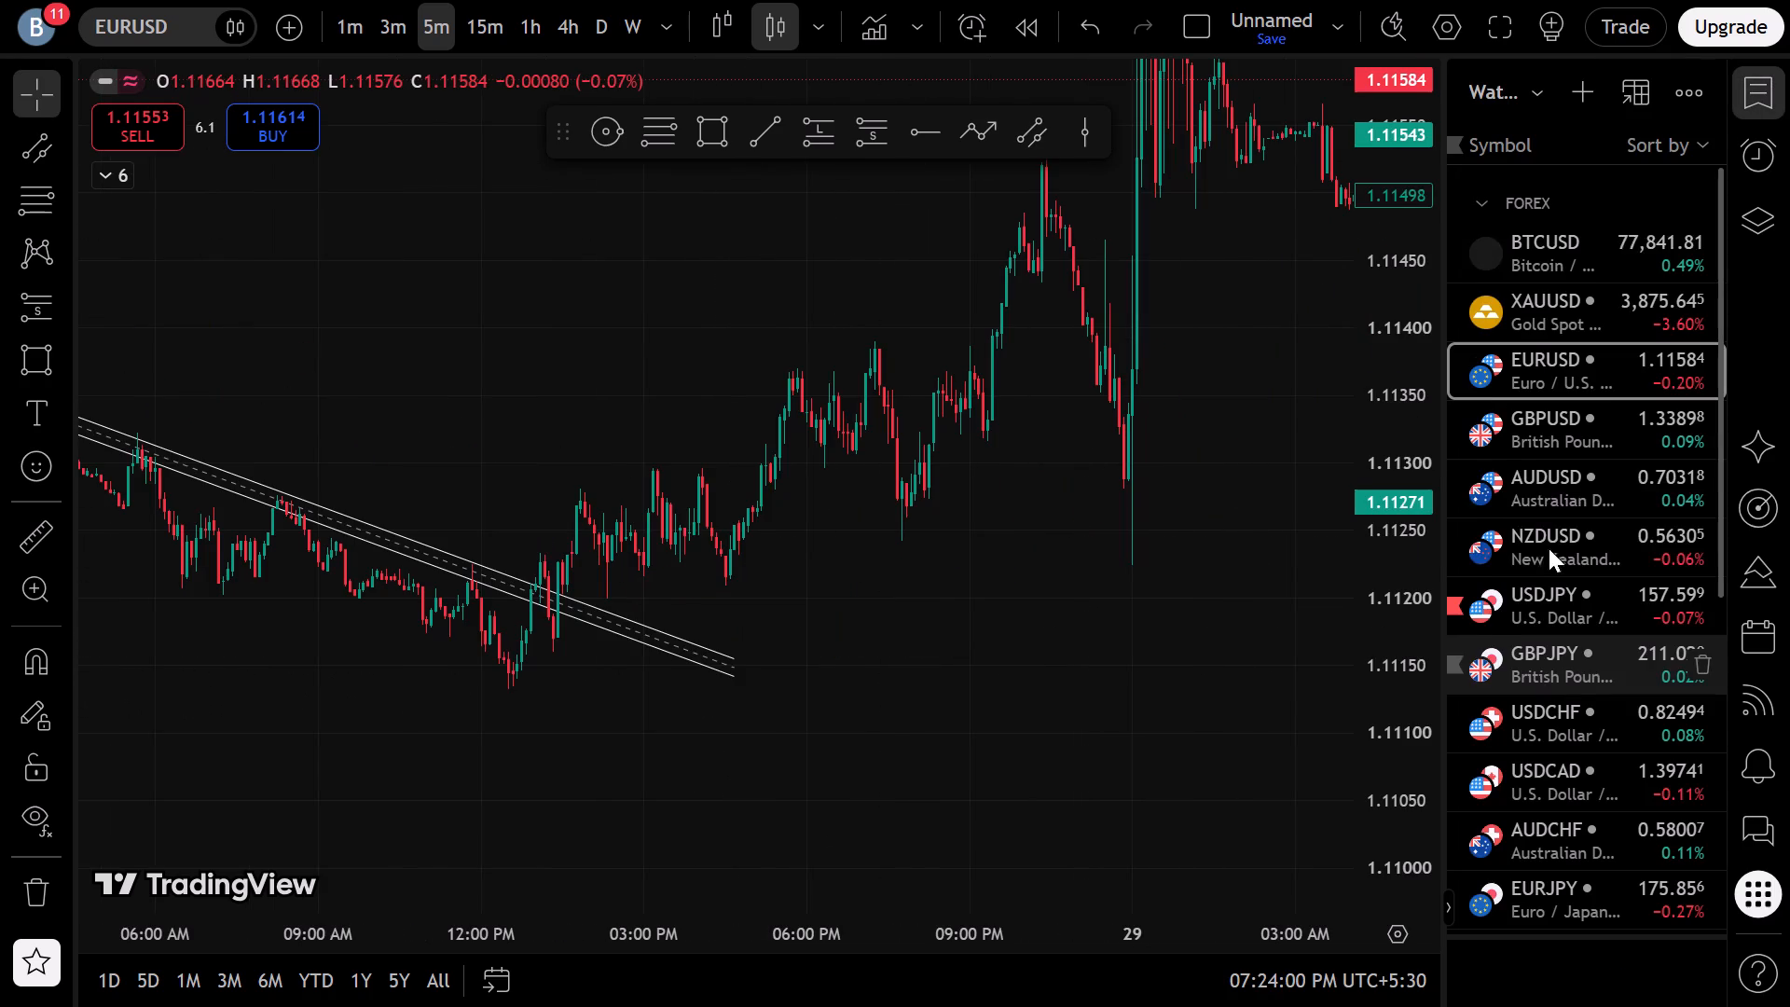
{"action": "left_click", "coordinate": [336, 32]}
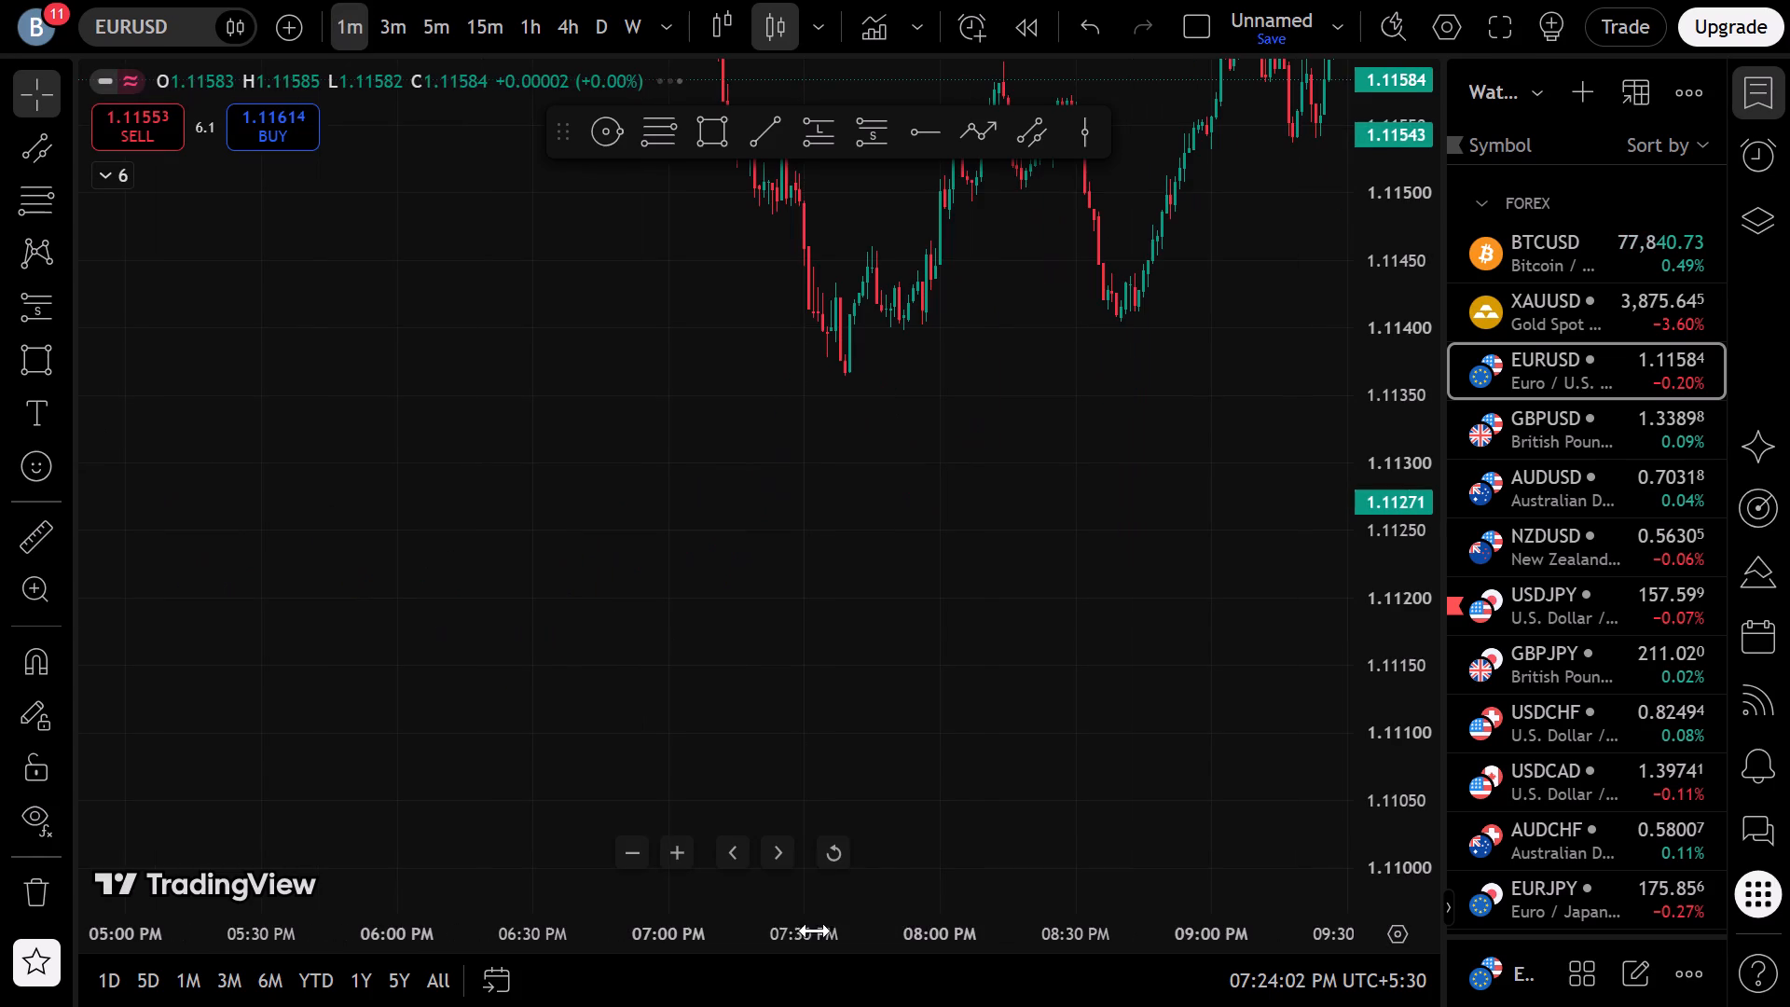
{"action": "left_click", "coordinate": [840, 846]}
{"action": "scroll", "coordinate": [614, 378], "scroll_direction": "down", "scroll_amount": 20}
{"action": "scroll", "coordinate": [614, 378], "scroll_direction": "down", "scroll_amount": 6}
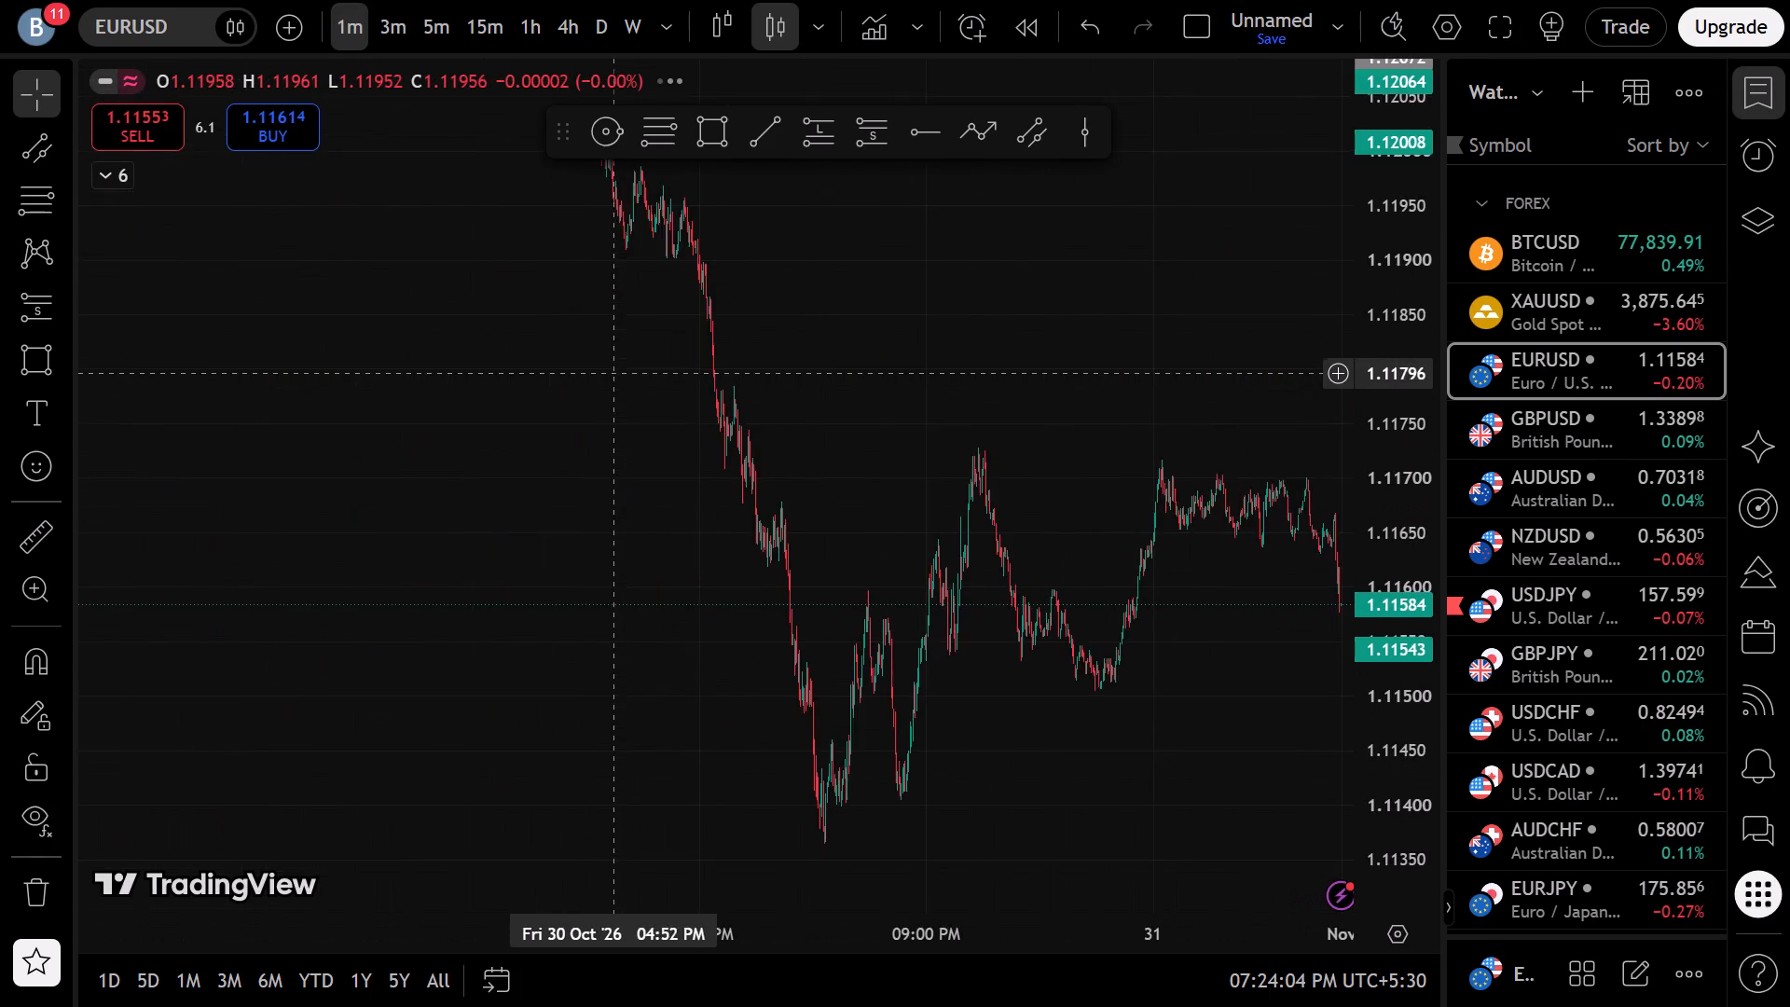
{"action": "scroll", "coordinate": [614, 374], "scroll_direction": "down", "scroll_amount": 19}
{"action": "left_click_drag", "start_coordinate": [313, 540], "coordinate": [1380, 322]}
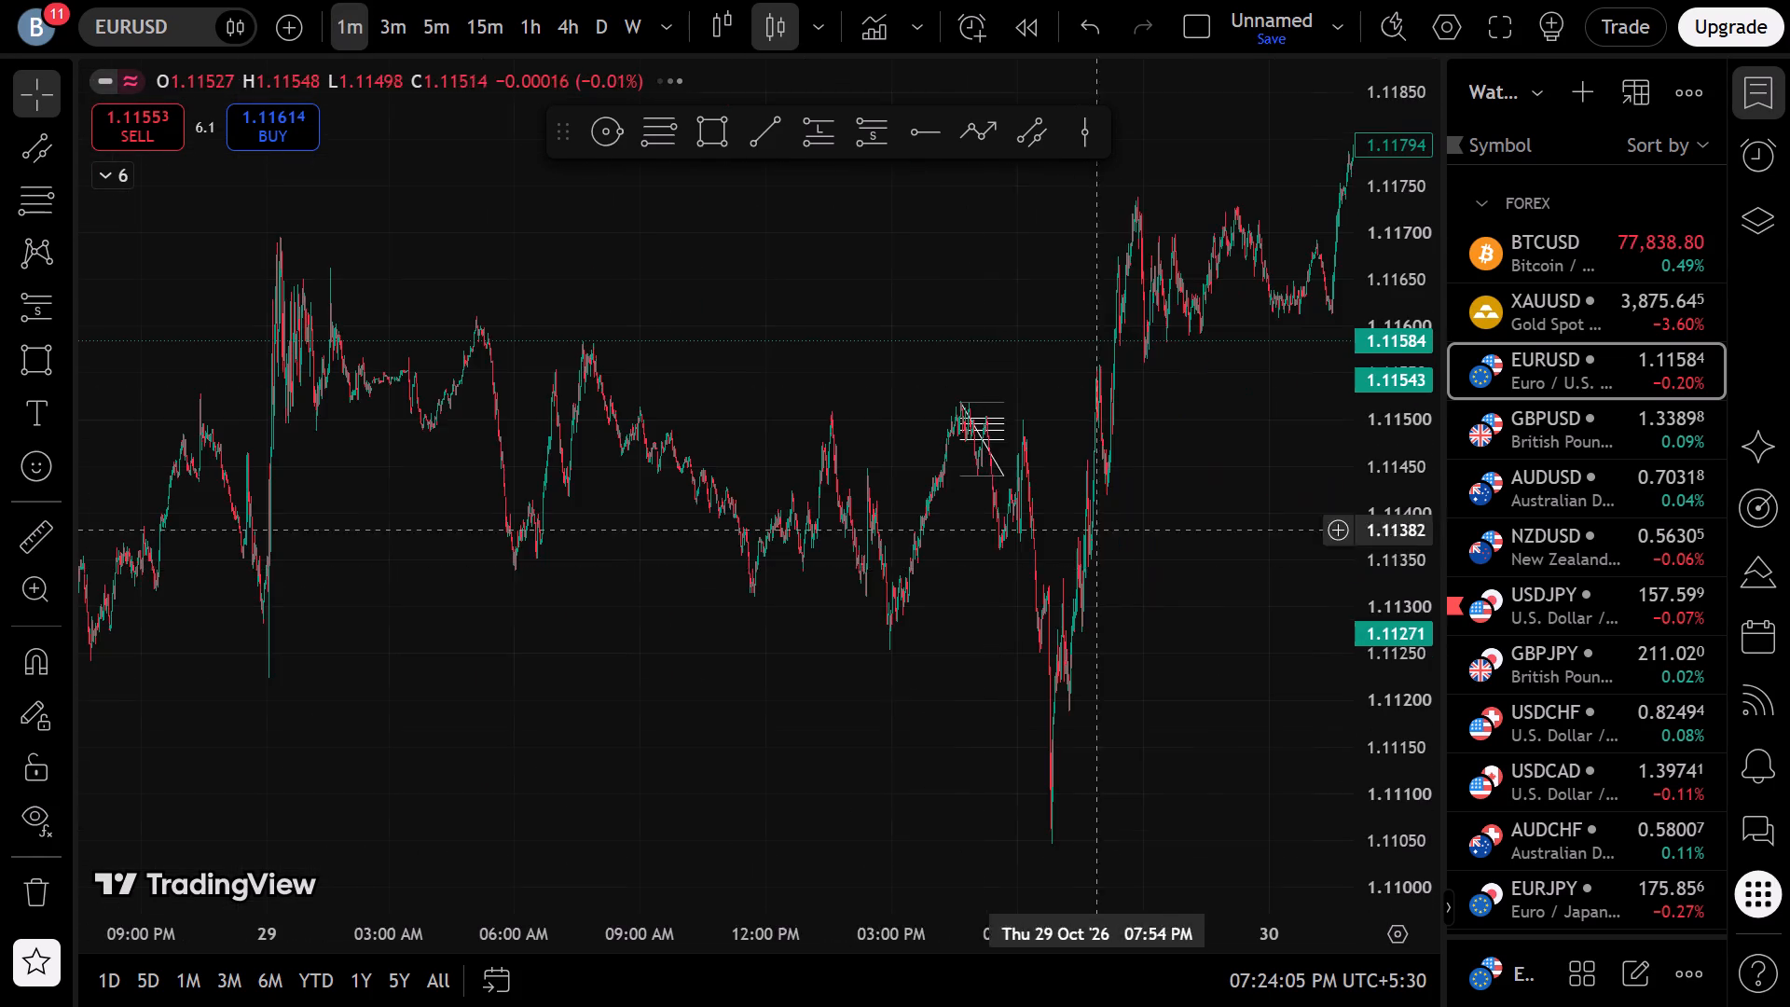
{"action": "left_click_drag", "start_coordinate": [516, 537], "coordinate": [1247, 371]}
{"action": "left_click_drag", "start_coordinate": [337, 521], "coordinate": [1067, 299]}
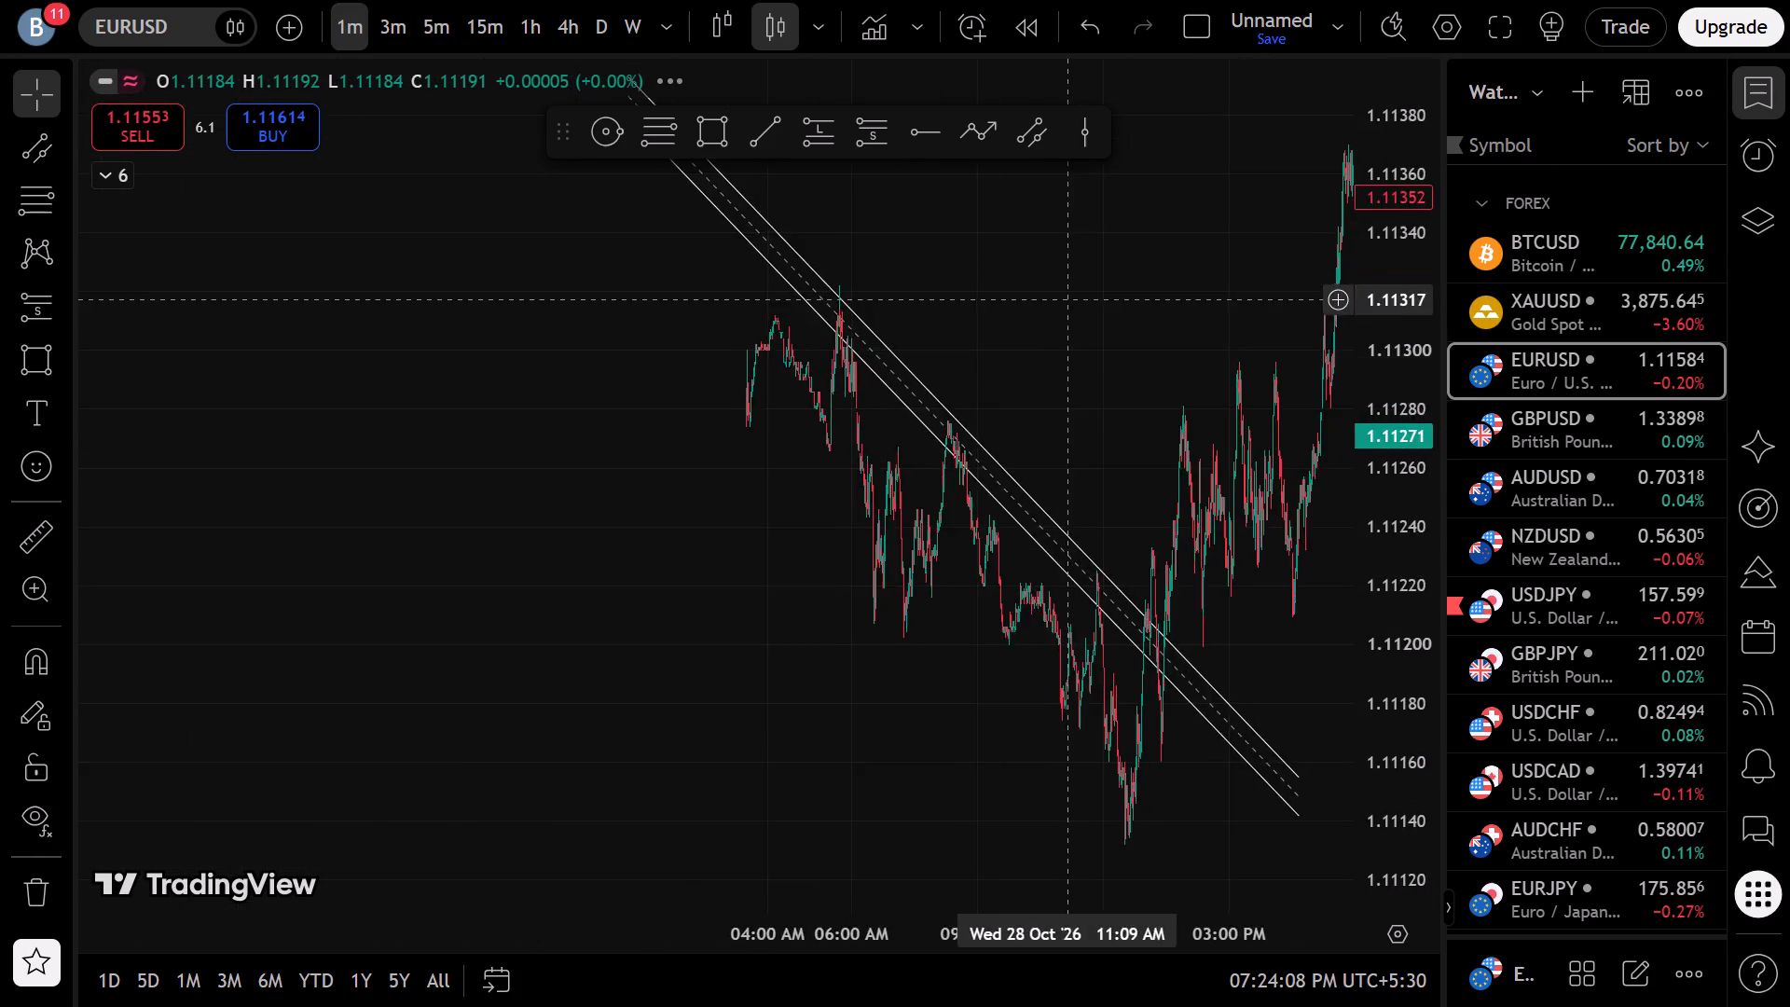
{"action": "scroll", "coordinate": [857, 429], "scroll_direction": "up", "scroll_amount": 8}
{"action": "scroll", "coordinate": [854, 428], "scroll_direction": "down", "scroll_amount": 6}
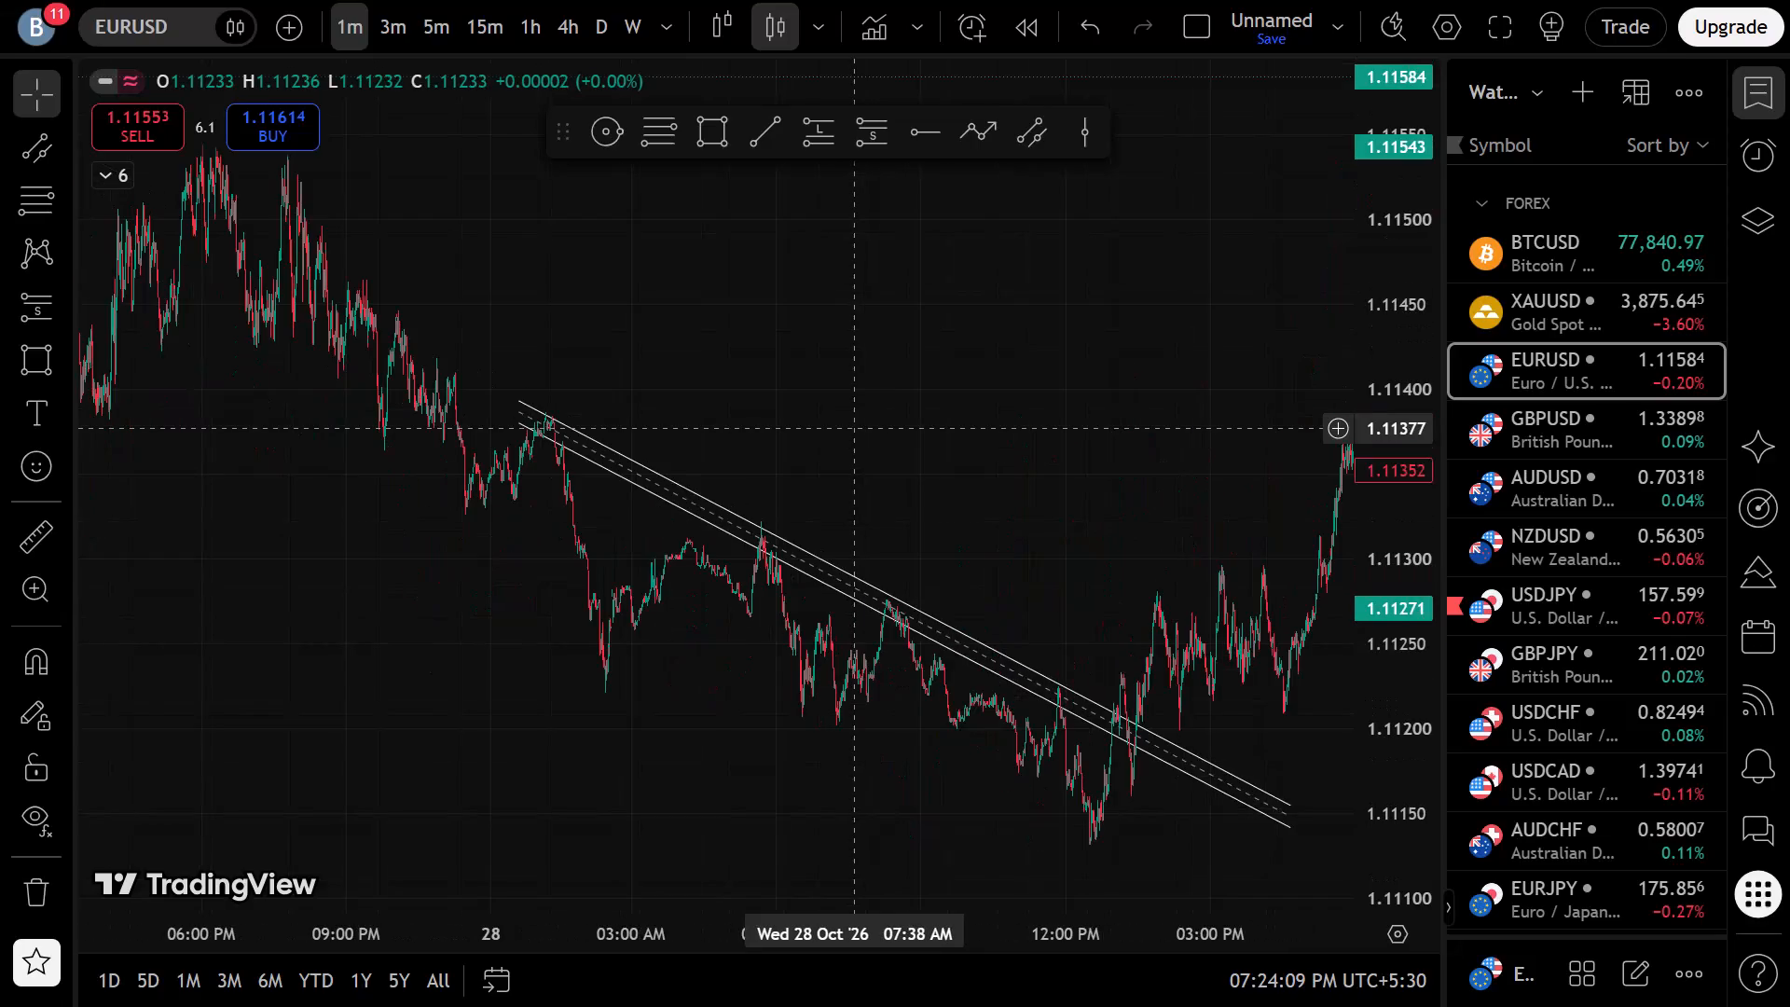
{"action": "scroll", "coordinate": [855, 428], "scroll_direction": "up", "scroll_amount": 17}
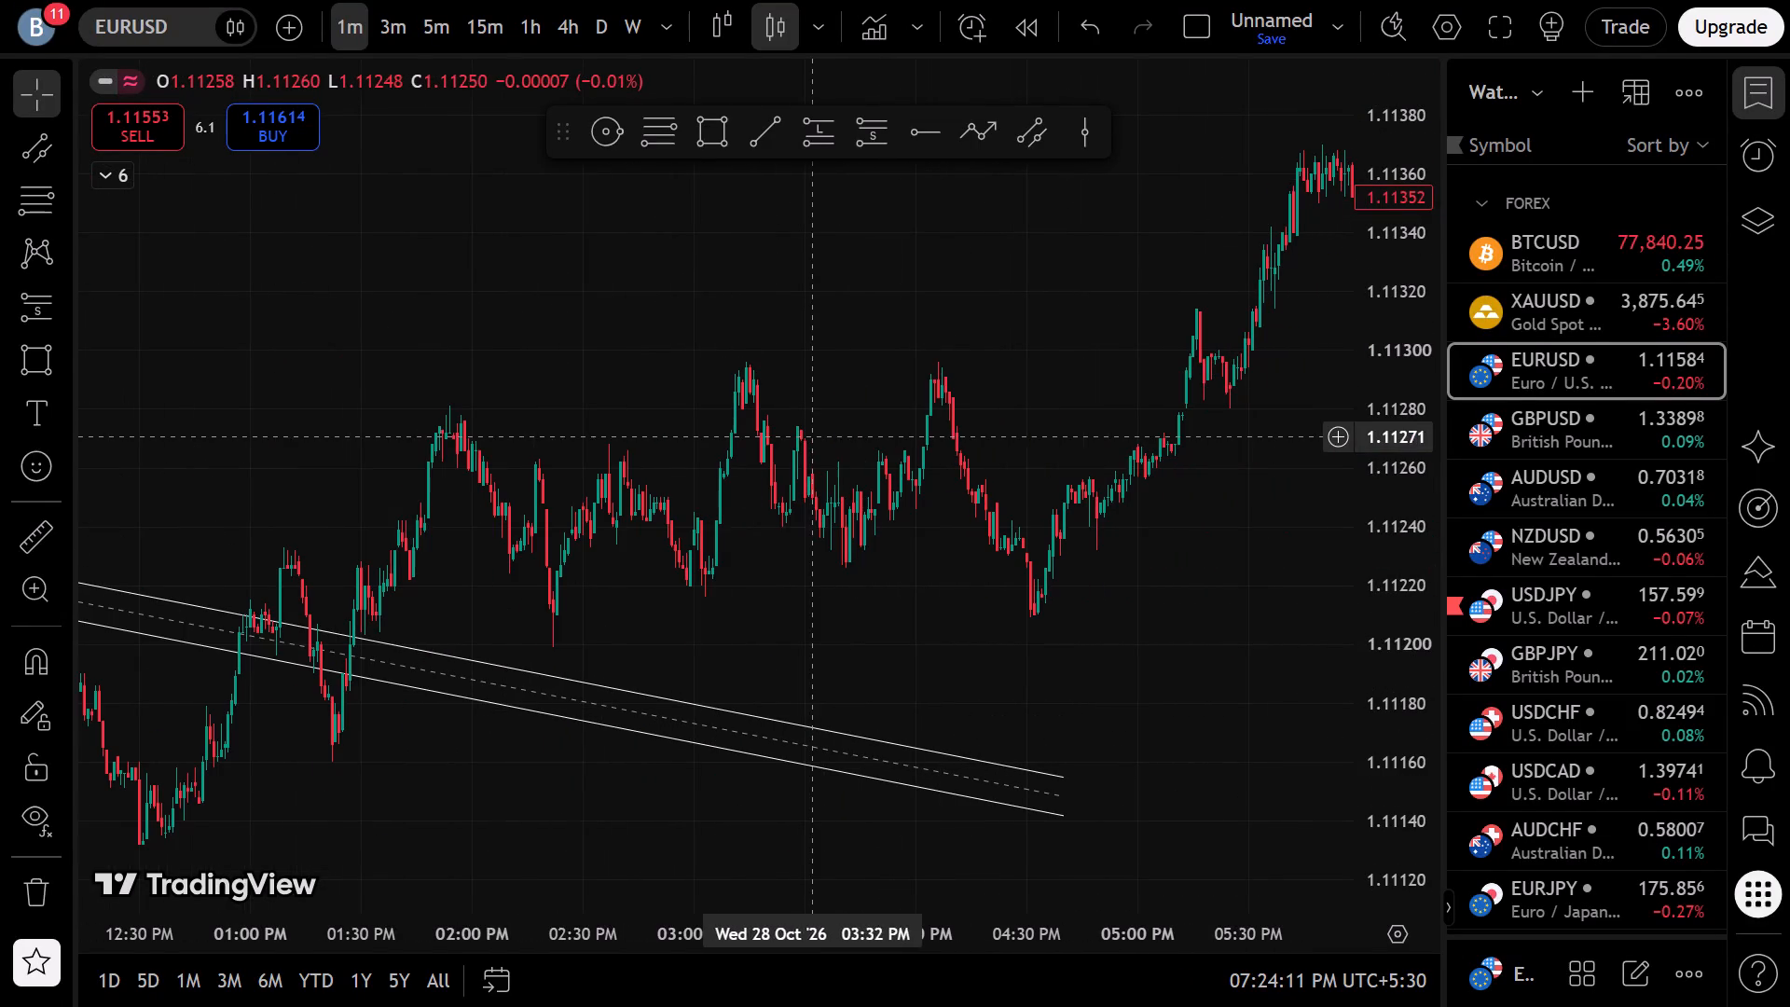
Draw a Fibonacci retracement from 28 October 1:14 PM at about 1.11159 up to about 1.11283 near 2:45 PM.
{"action": "left_click", "coordinate": [49, 204]}
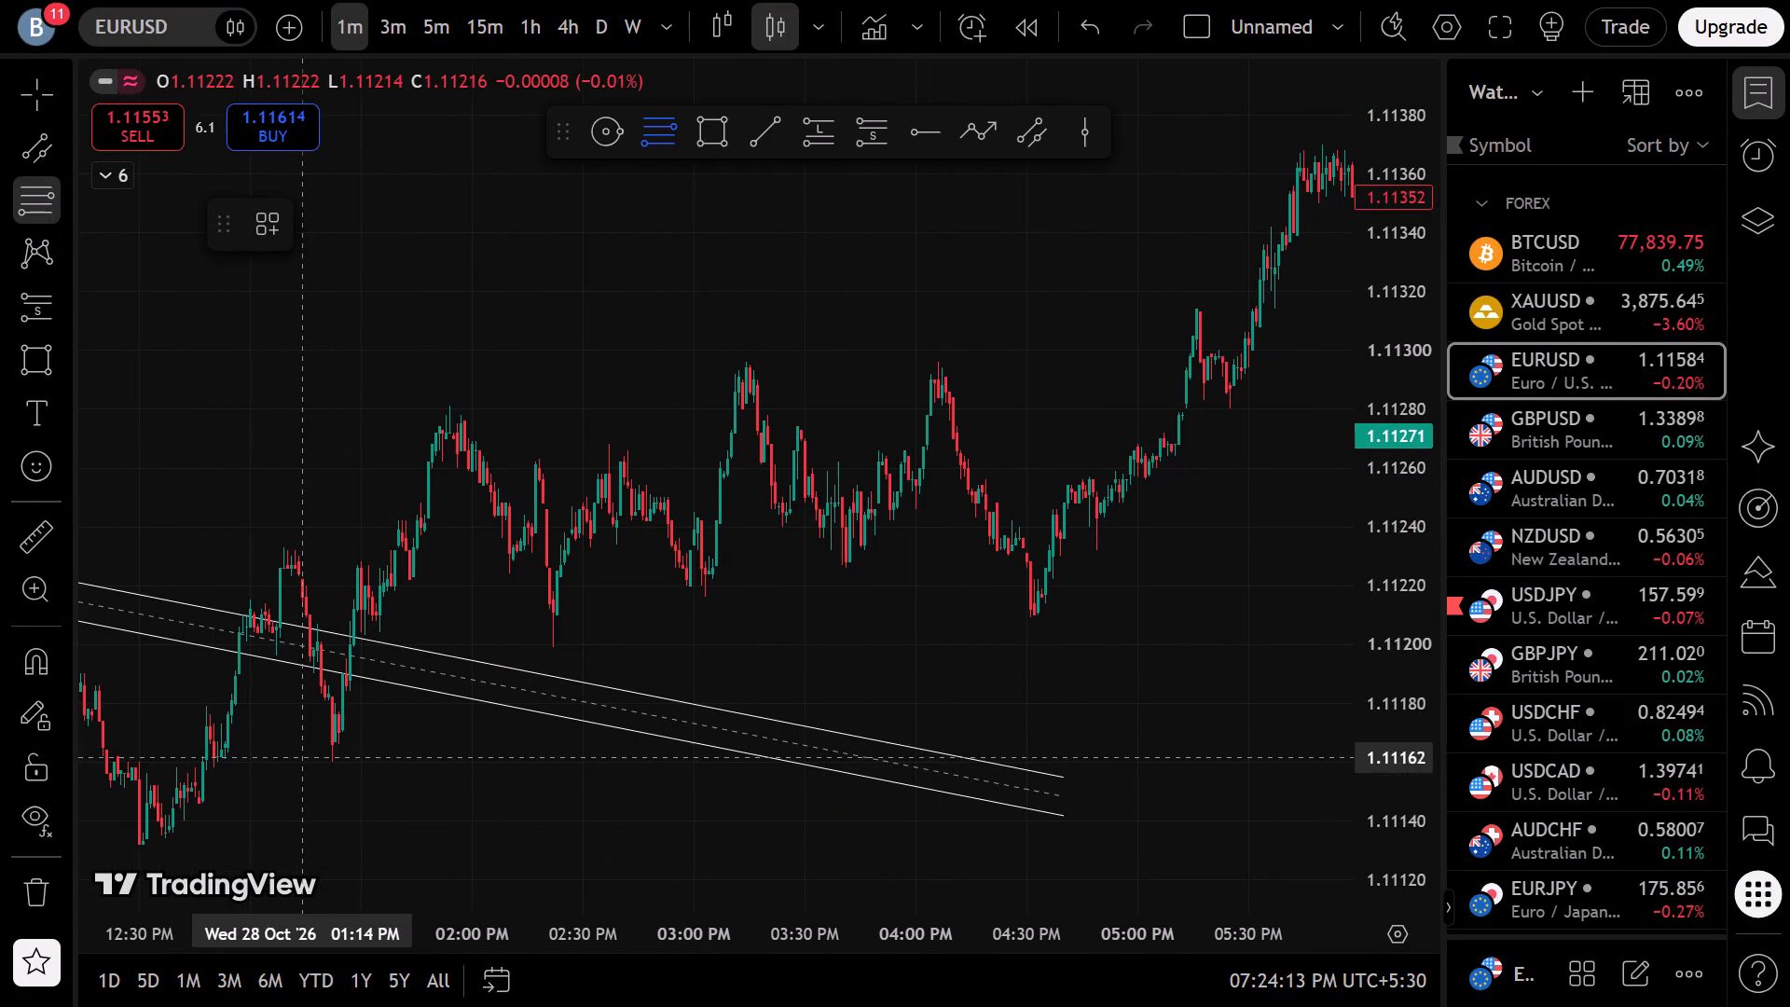
{"action": "left_click", "coordinate": [303, 765]}
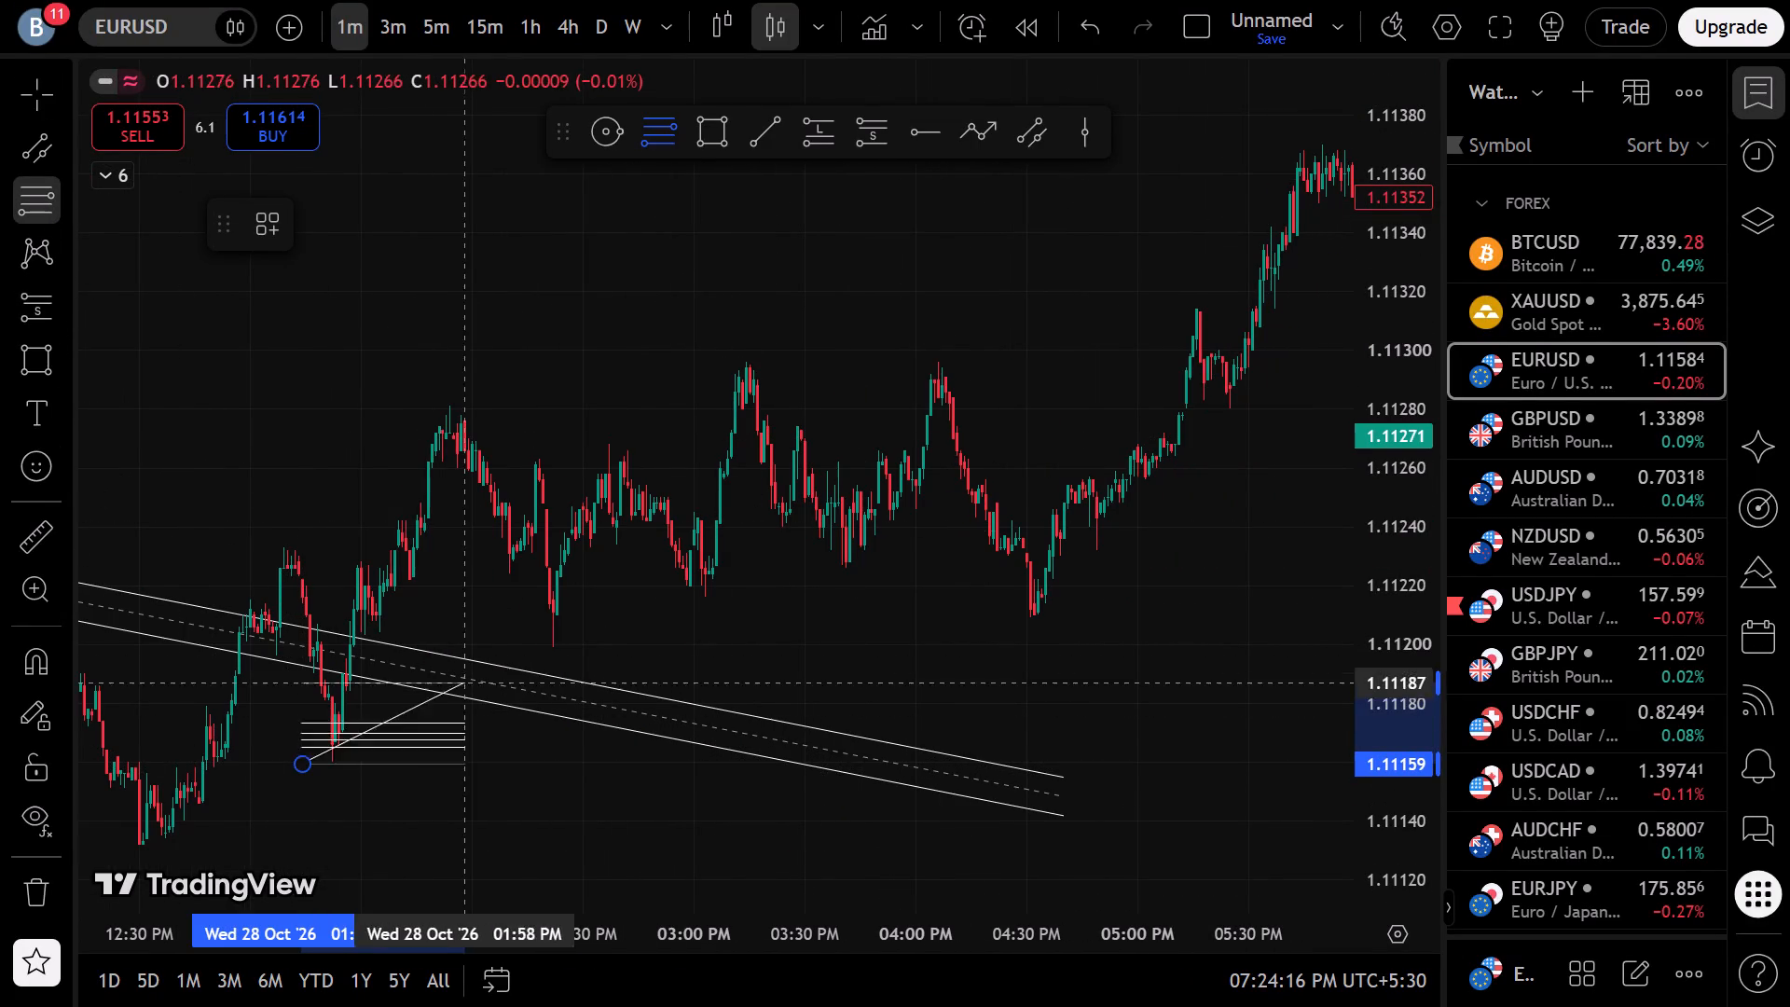
{"action": "left_click", "coordinate": [640, 400]}
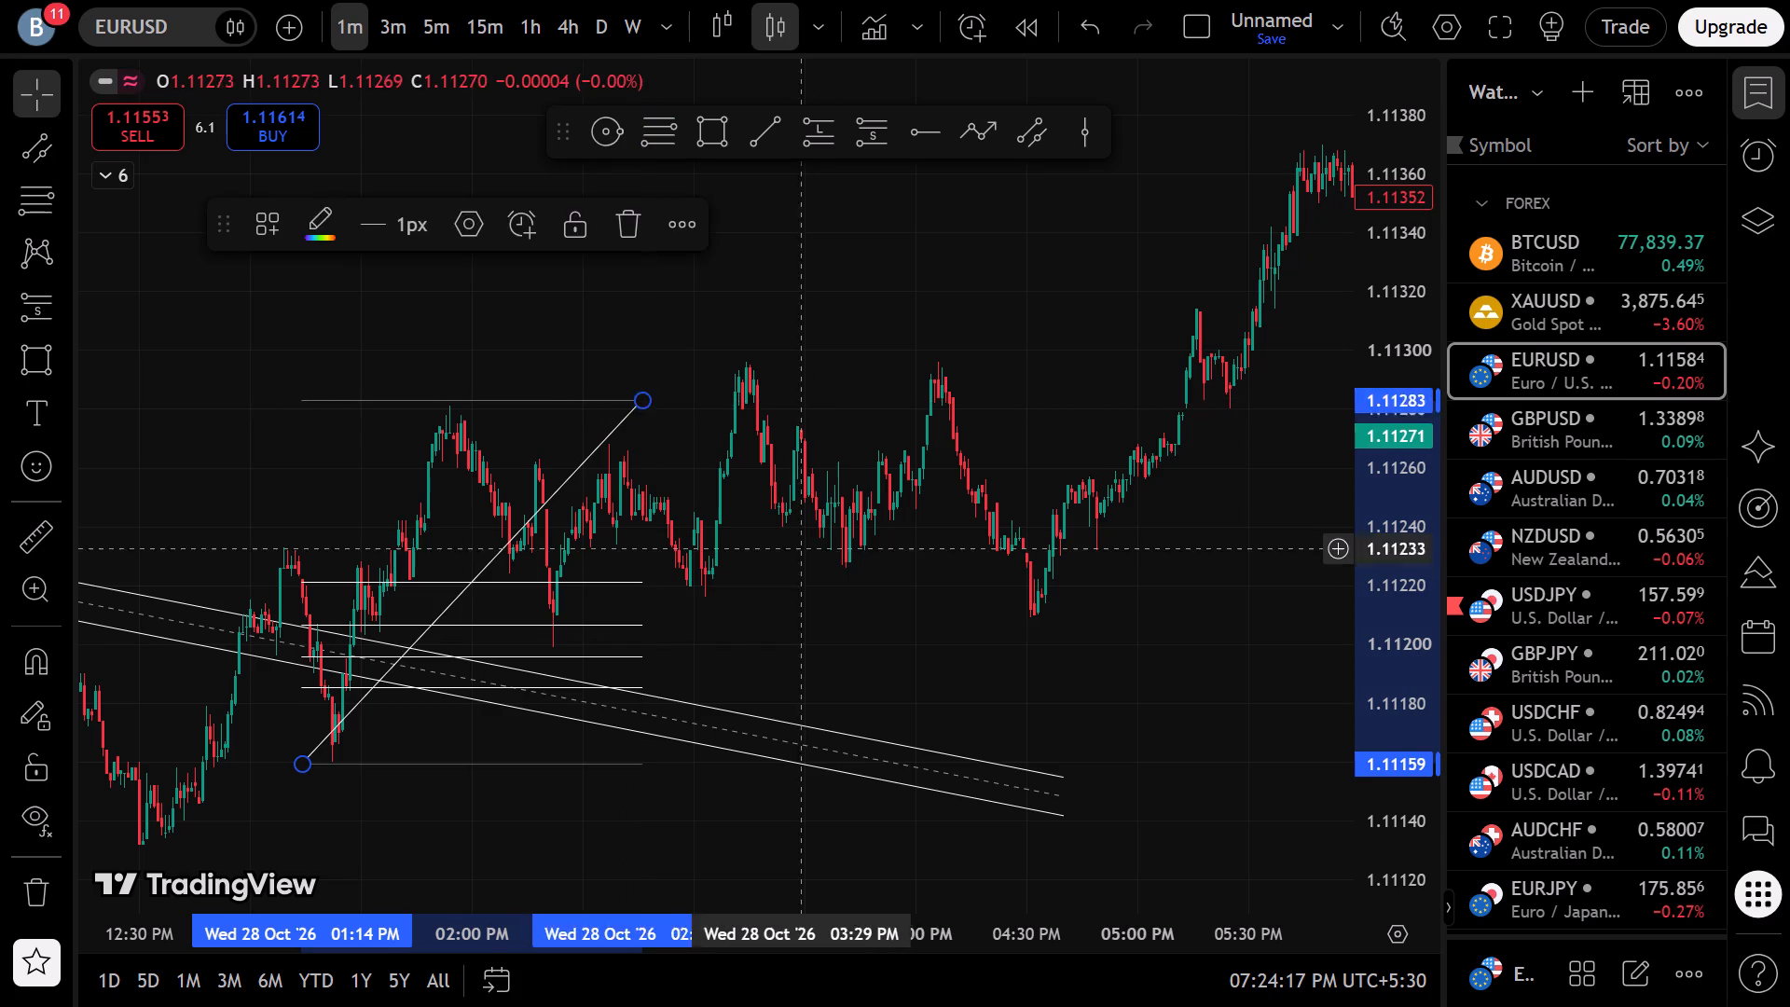
{"action": "left_click", "coordinate": [823, 562]}
{"action": "scroll", "coordinate": [836, 570], "scroll_direction": "down", "scroll_amount": 16}
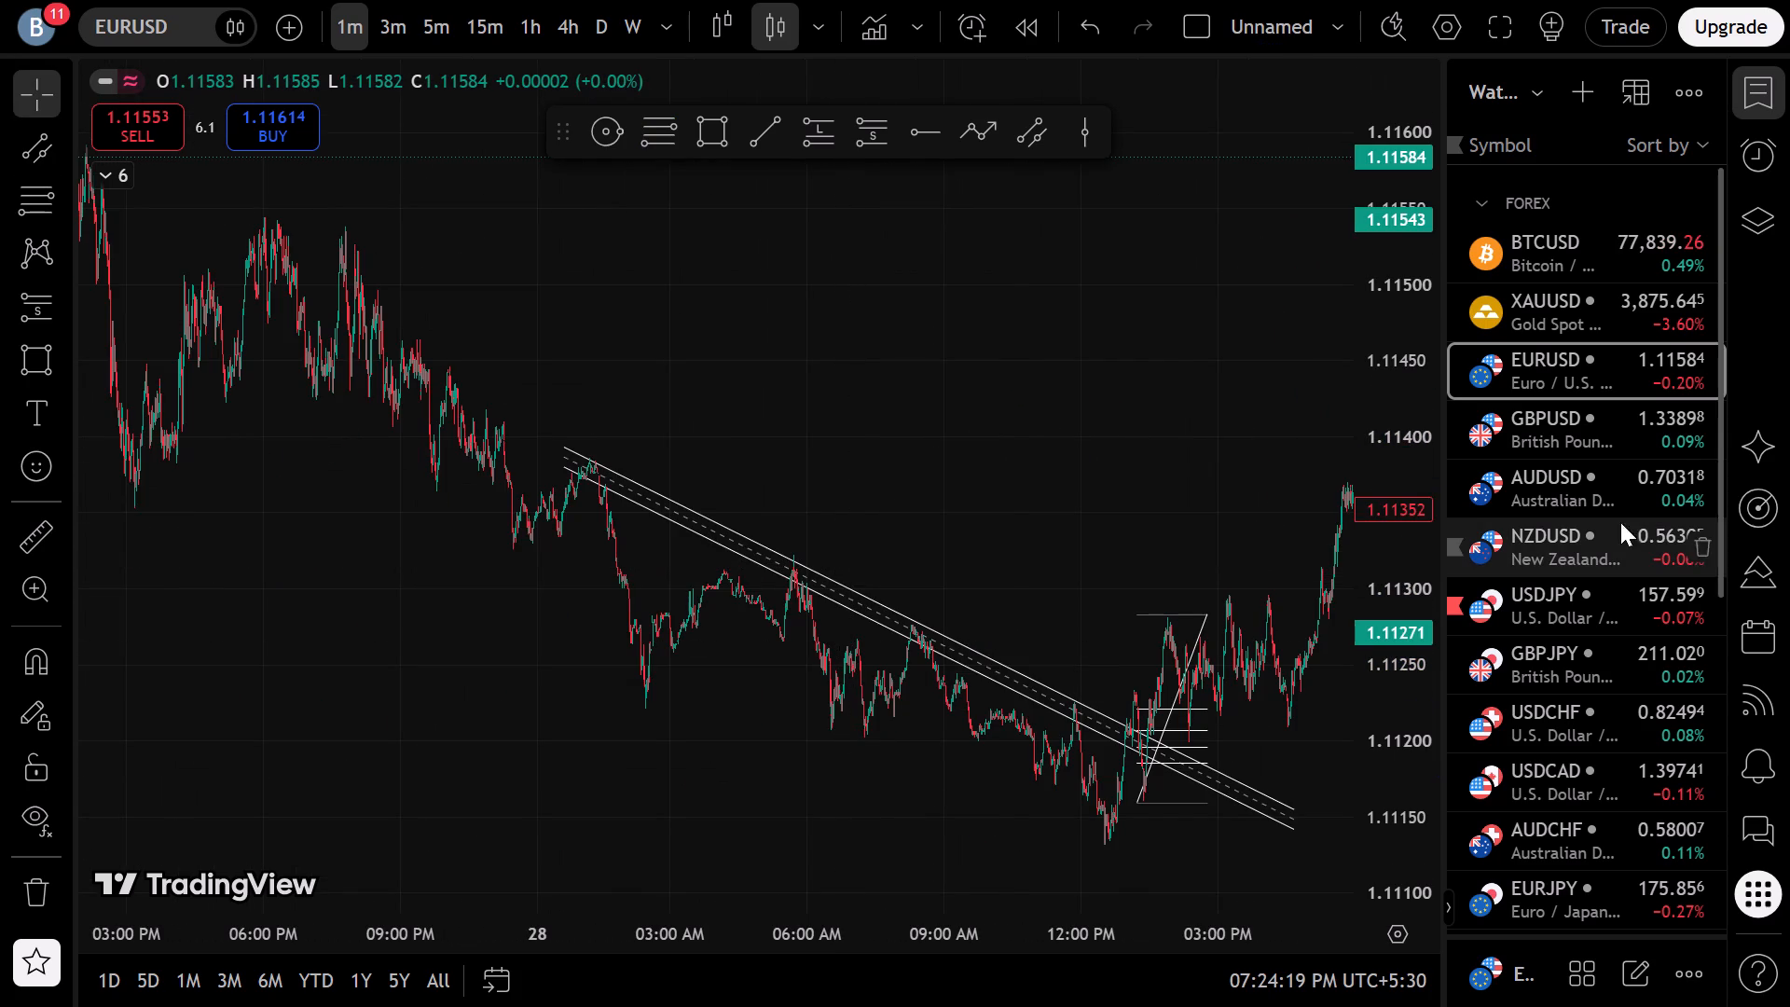
Load GBPUSD from the watchlist on the 15-minute timeframe with the default chart view, and hide the watchlist.
{"action": "left_click", "coordinate": [1580, 448]}
{"action": "left_click", "coordinate": [480, 21]}
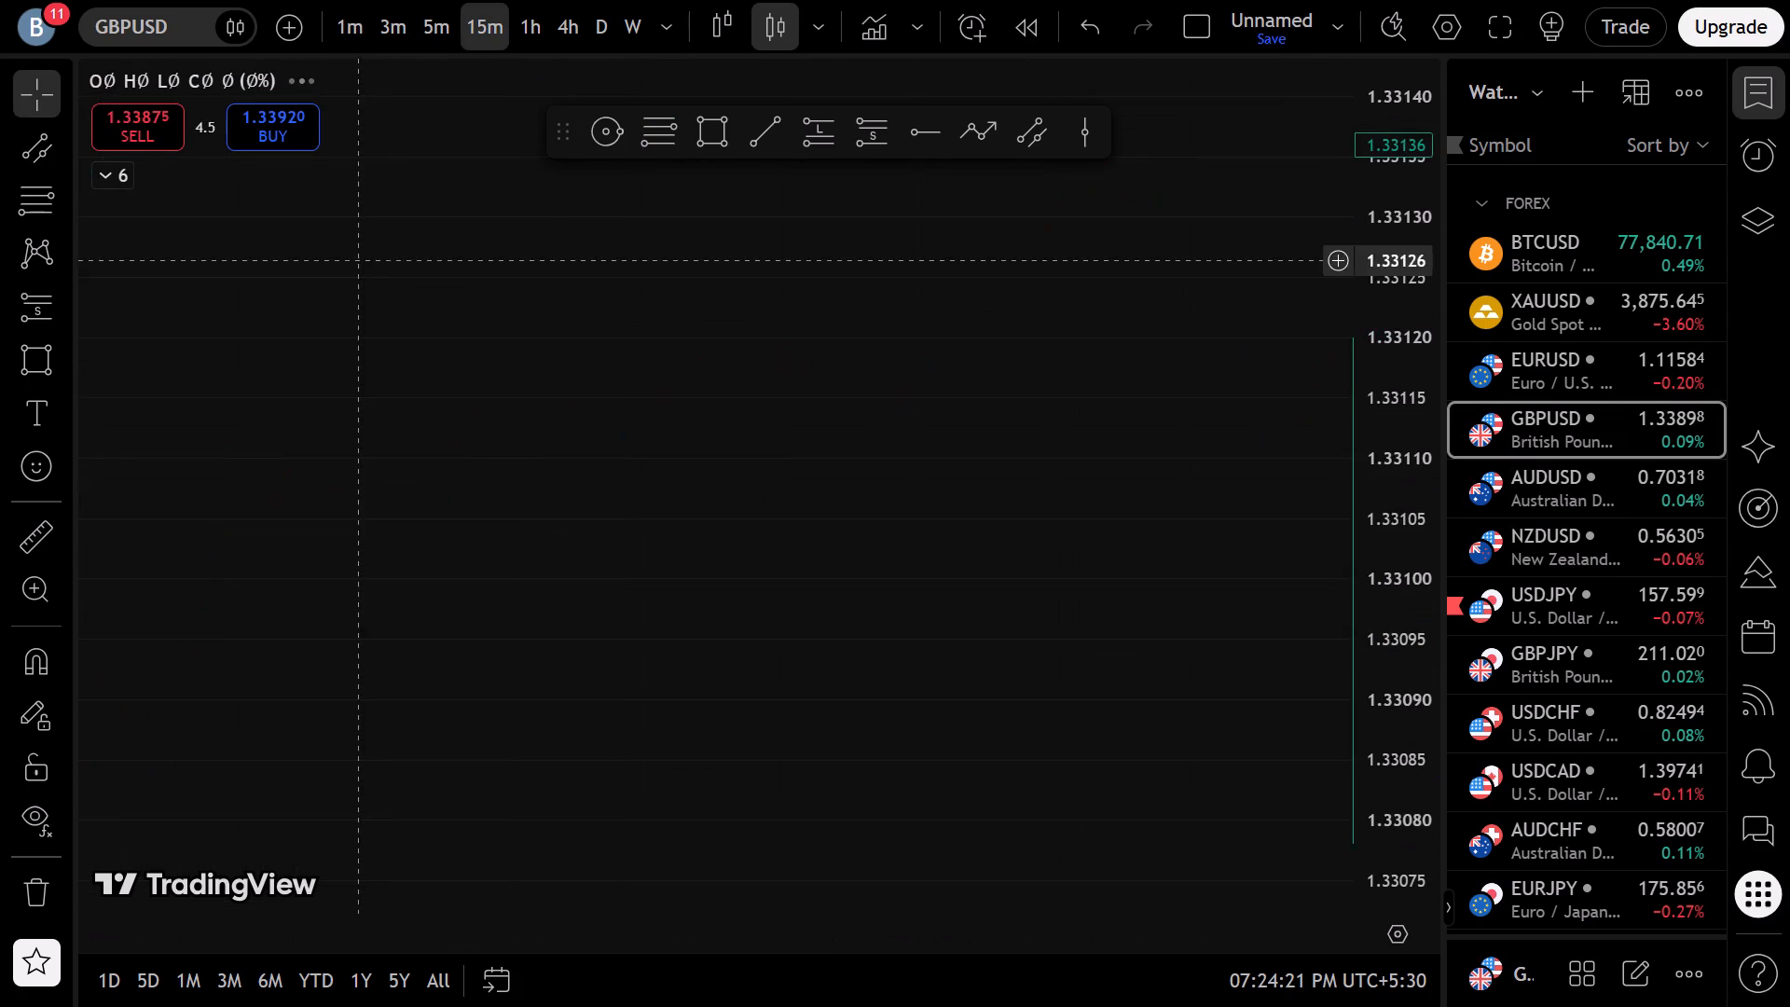
{"action": "left_click", "coordinate": [845, 837]}
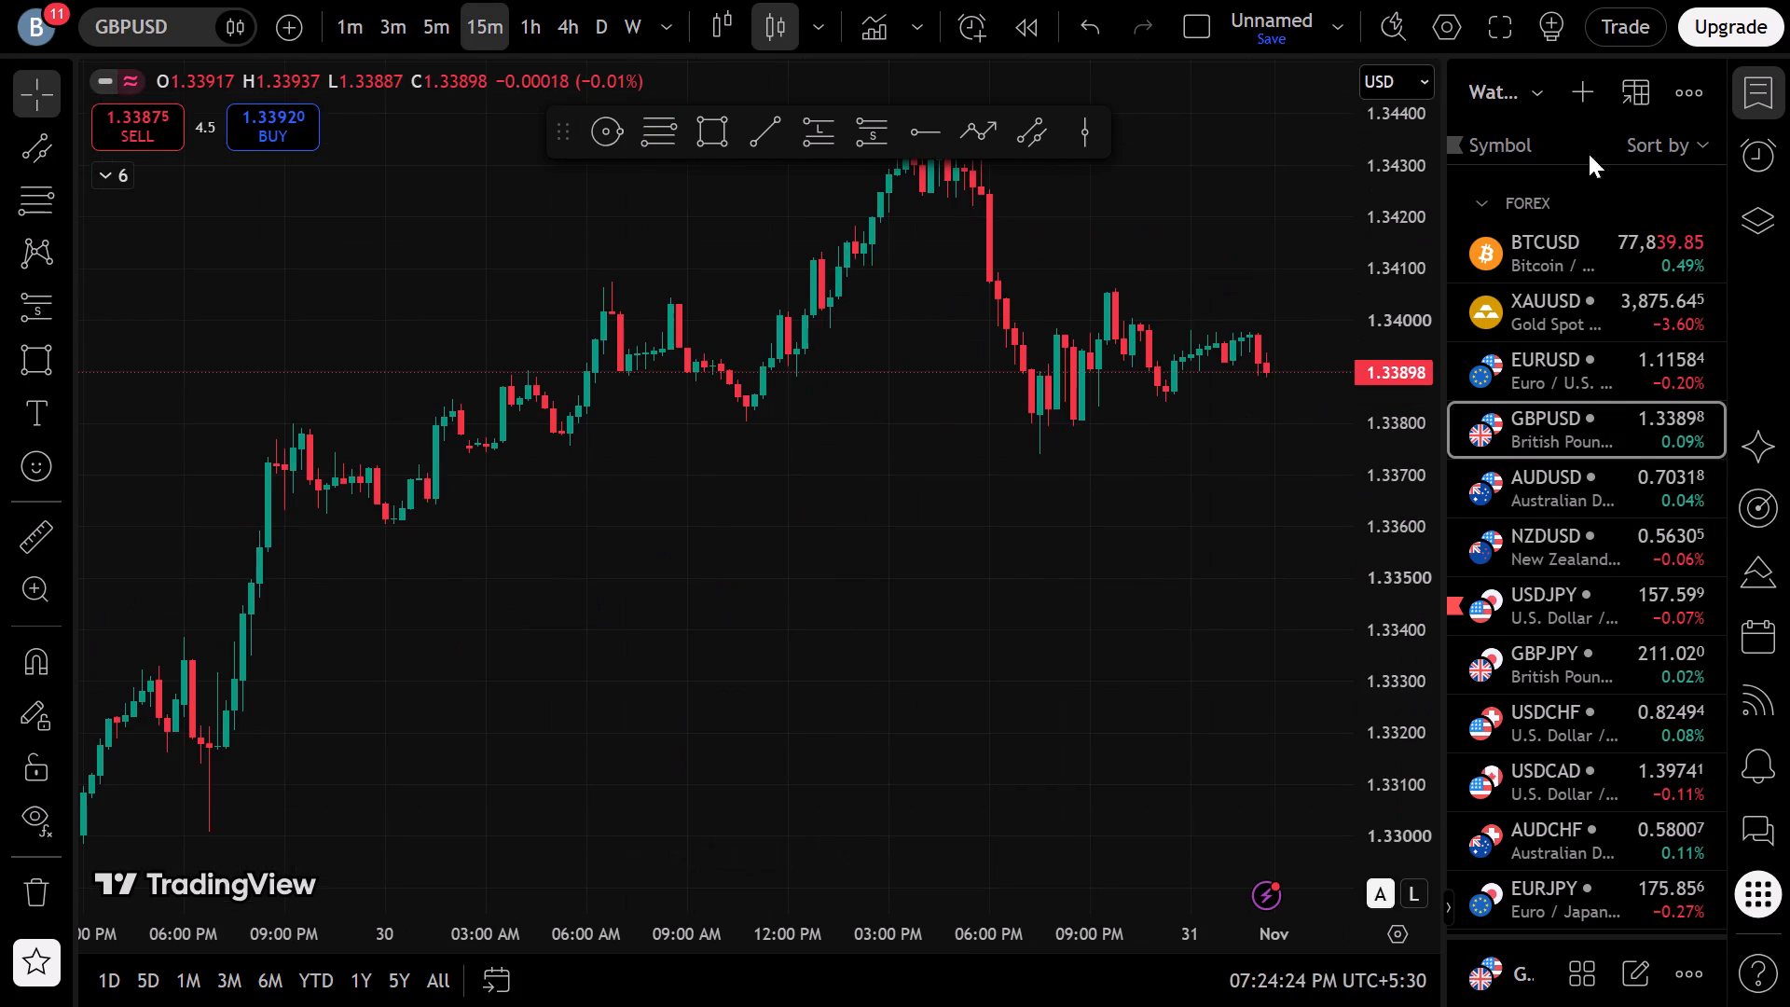
{"action": "left_click", "coordinate": [1769, 76]}
Draw a rectangle zone on GBPUSD between about 1.33552 and 1.3364, from the 20 October rise to 27 October.
{"action": "scroll", "coordinate": [1175, 382], "scroll_direction": "down", "scroll_amount": 7}
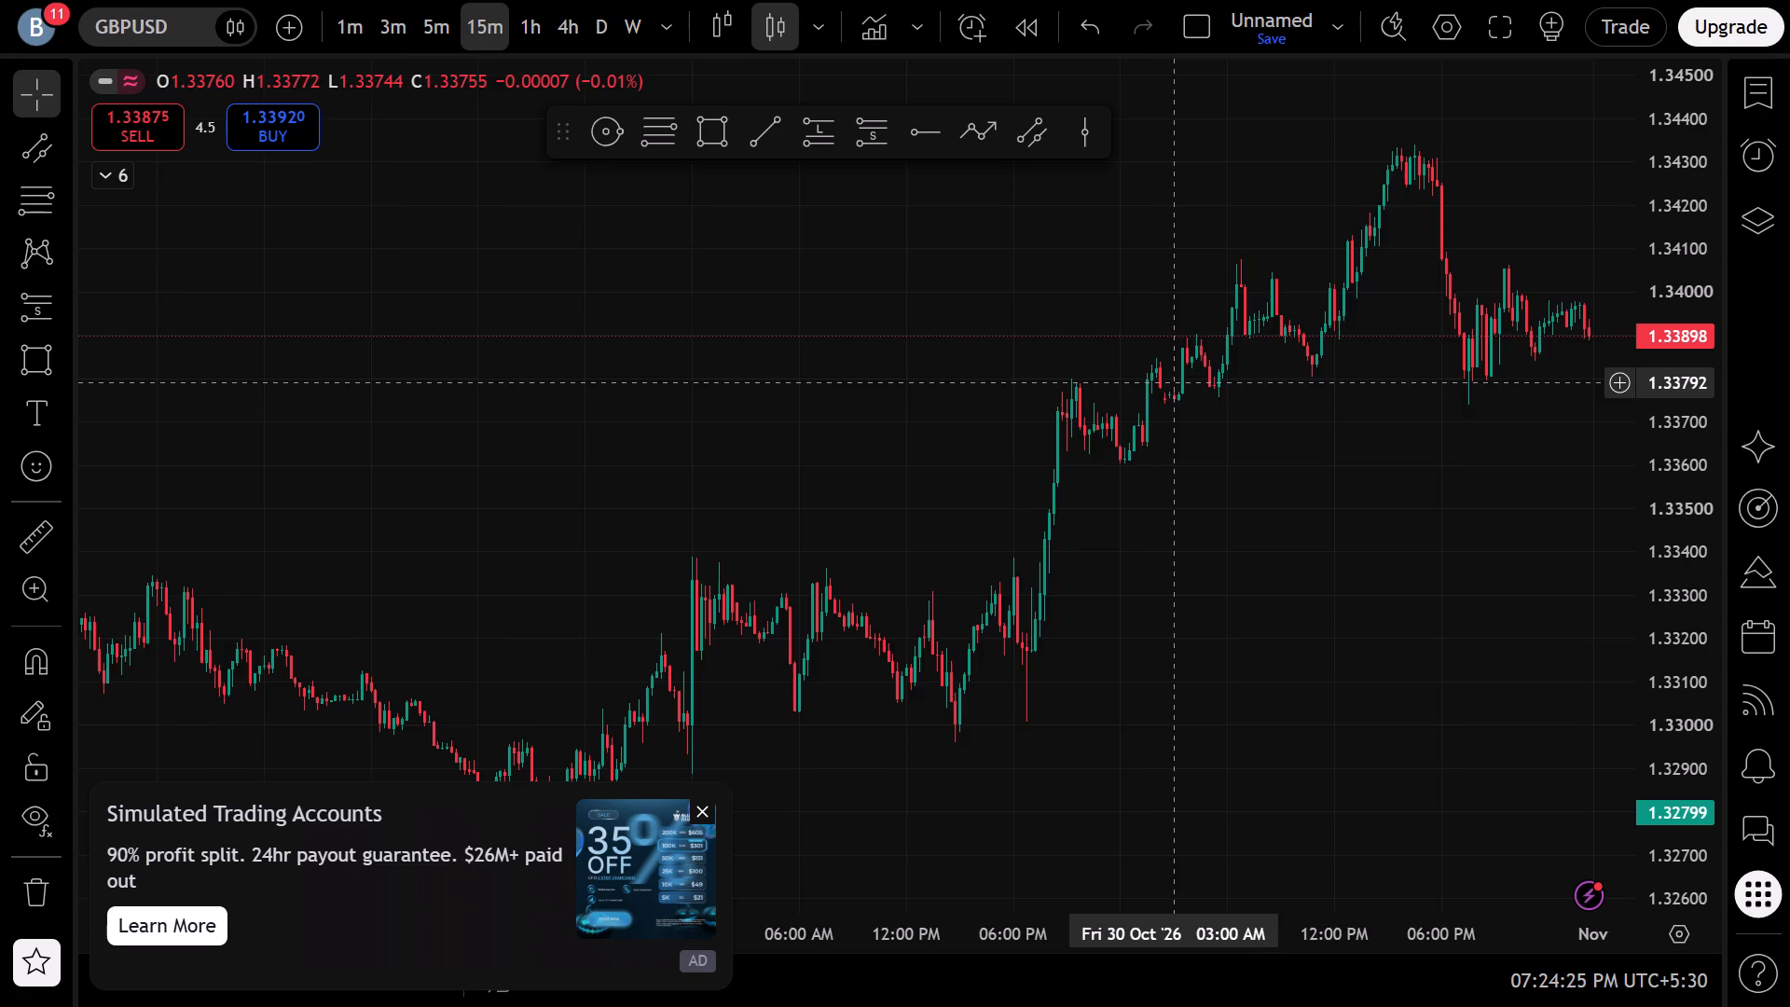
{"action": "scroll", "coordinate": [1175, 382], "scroll_direction": "down", "scroll_amount": 4}
{"action": "scroll", "coordinate": [1240, 571], "scroll_direction": "down", "scroll_amount": 6}
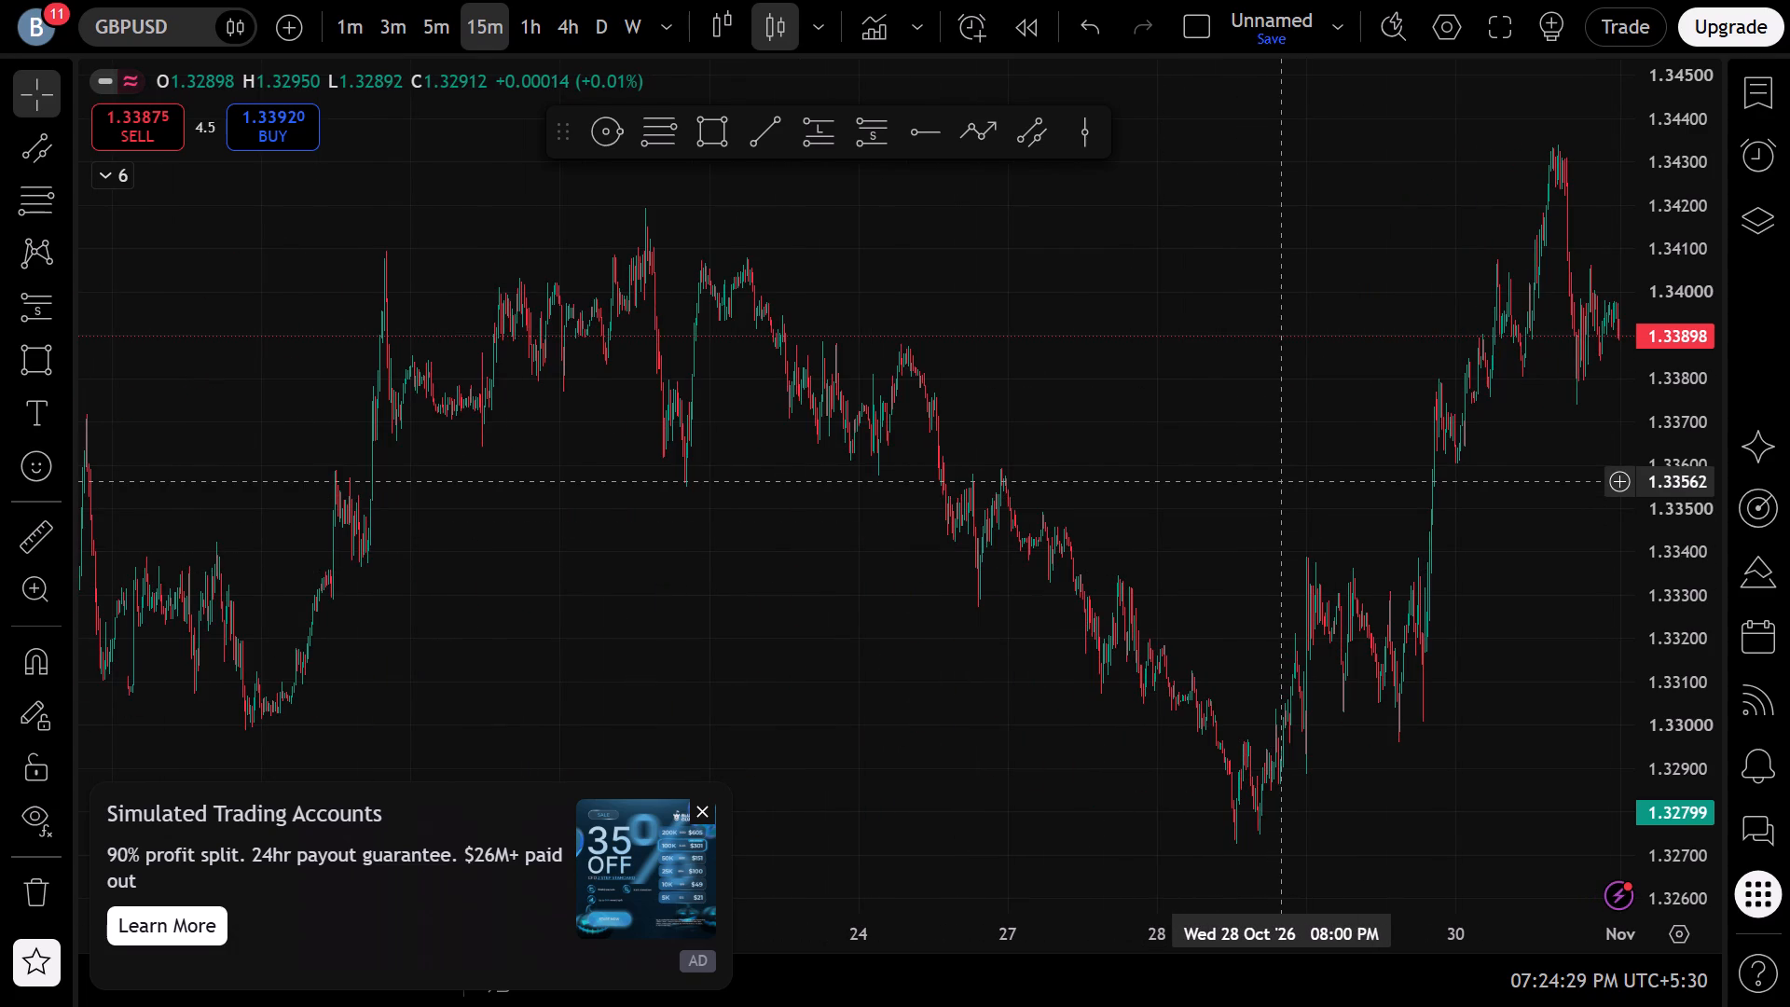
{"action": "left_click_drag", "start_coordinate": [864, 575], "coordinate": [1189, 531]}
{"action": "scroll", "coordinate": [1067, 549], "scroll_direction": "up", "scroll_amount": 4}
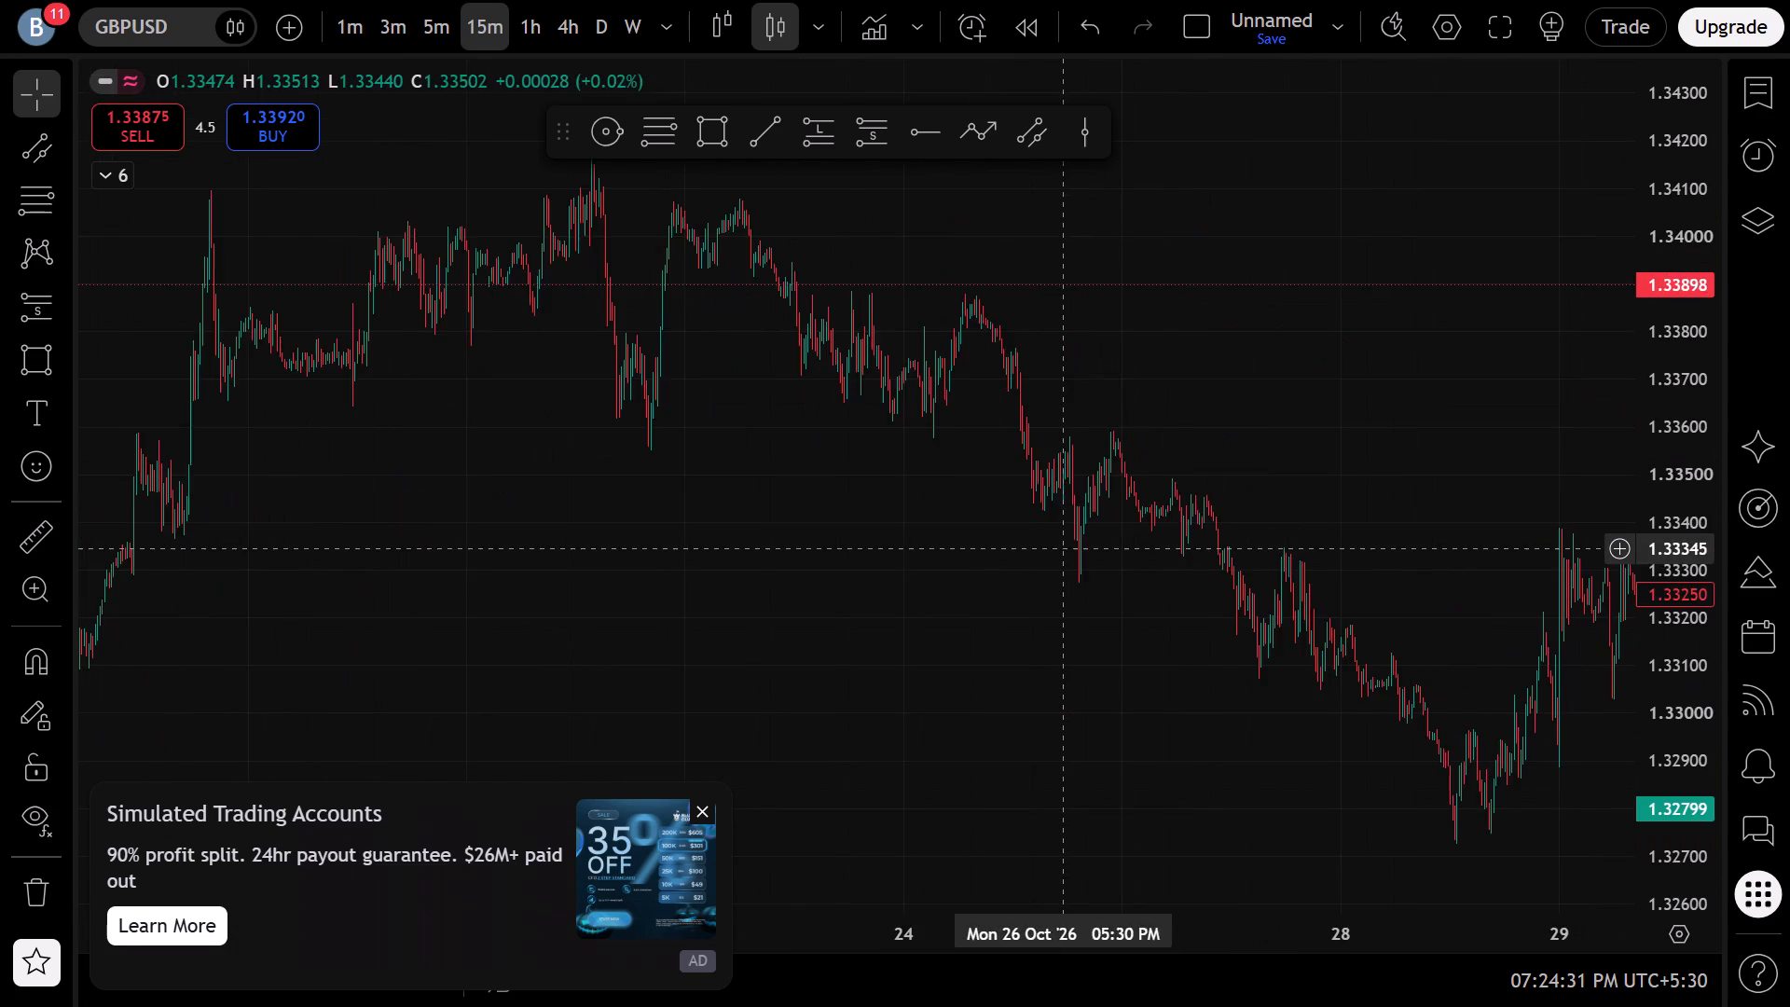
{"action": "scroll", "coordinate": [1066, 549], "scroll_direction": "down", "scroll_amount": 1}
{"action": "left_click_drag", "start_coordinate": [1662, 668], "coordinate": [1573, 410]}
{"action": "left_click_drag", "start_coordinate": [1235, 393], "coordinate": [1242, 504]}
{"action": "scroll", "coordinate": [1242, 534], "scroll_direction": "up", "scroll_amount": 2}
{"action": "left_click", "coordinate": [701, 127]}
{"action": "scroll", "coordinate": [691, 199], "scroll_direction": "down", "scroll_amount": 2}
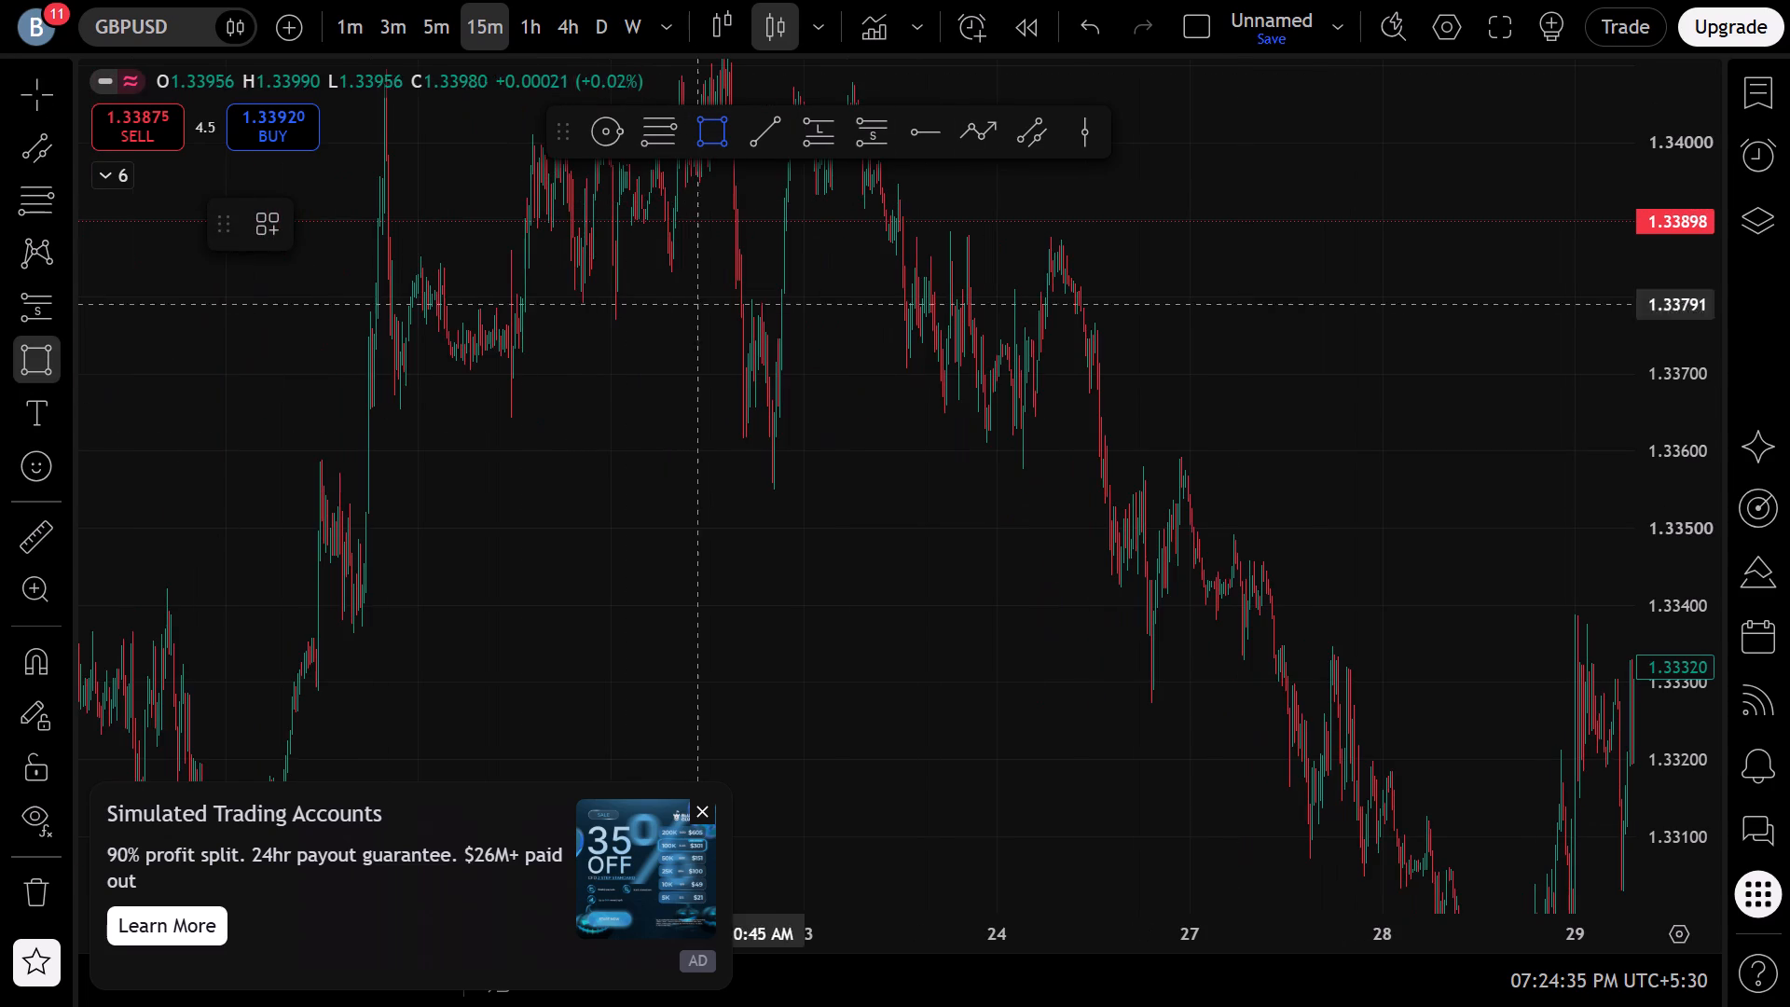
{"action": "left_click", "coordinate": [366, 489]}
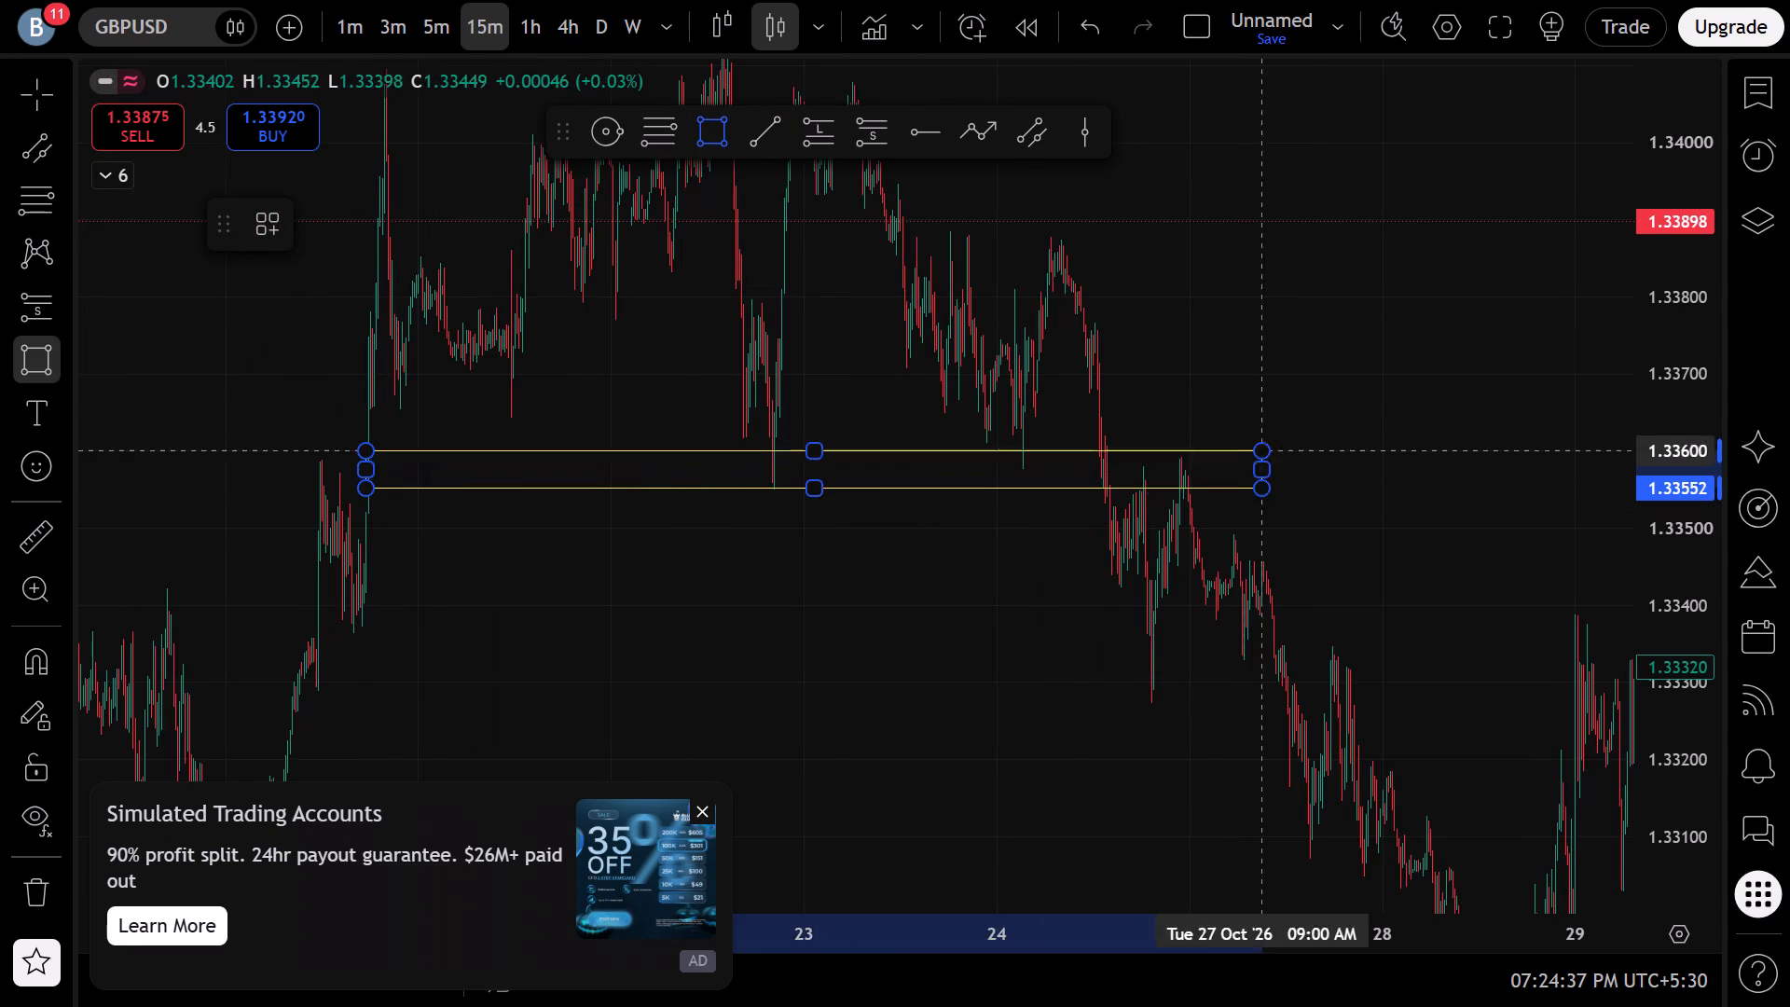
{"action": "left_click", "coordinate": [1329, 421]}
Examine the GBPUSD decline below the rectangle zone between 26 and 30 October, and dismiss the advertisement.
{"action": "left_click_drag", "start_coordinate": [1072, 521], "coordinate": [1066, 532]}
{"action": "left_click_drag", "start_coordinate": [819, 600], "coordinate": [1090, 568]}
{"action": "scroll", "coordinate": [1112, 557], "scroll_direction": "up", "scroll_amount": 10}
{"action": "left_click_drag", "start_coordinate": [1272, 610], "coordinate": [720, 630]}
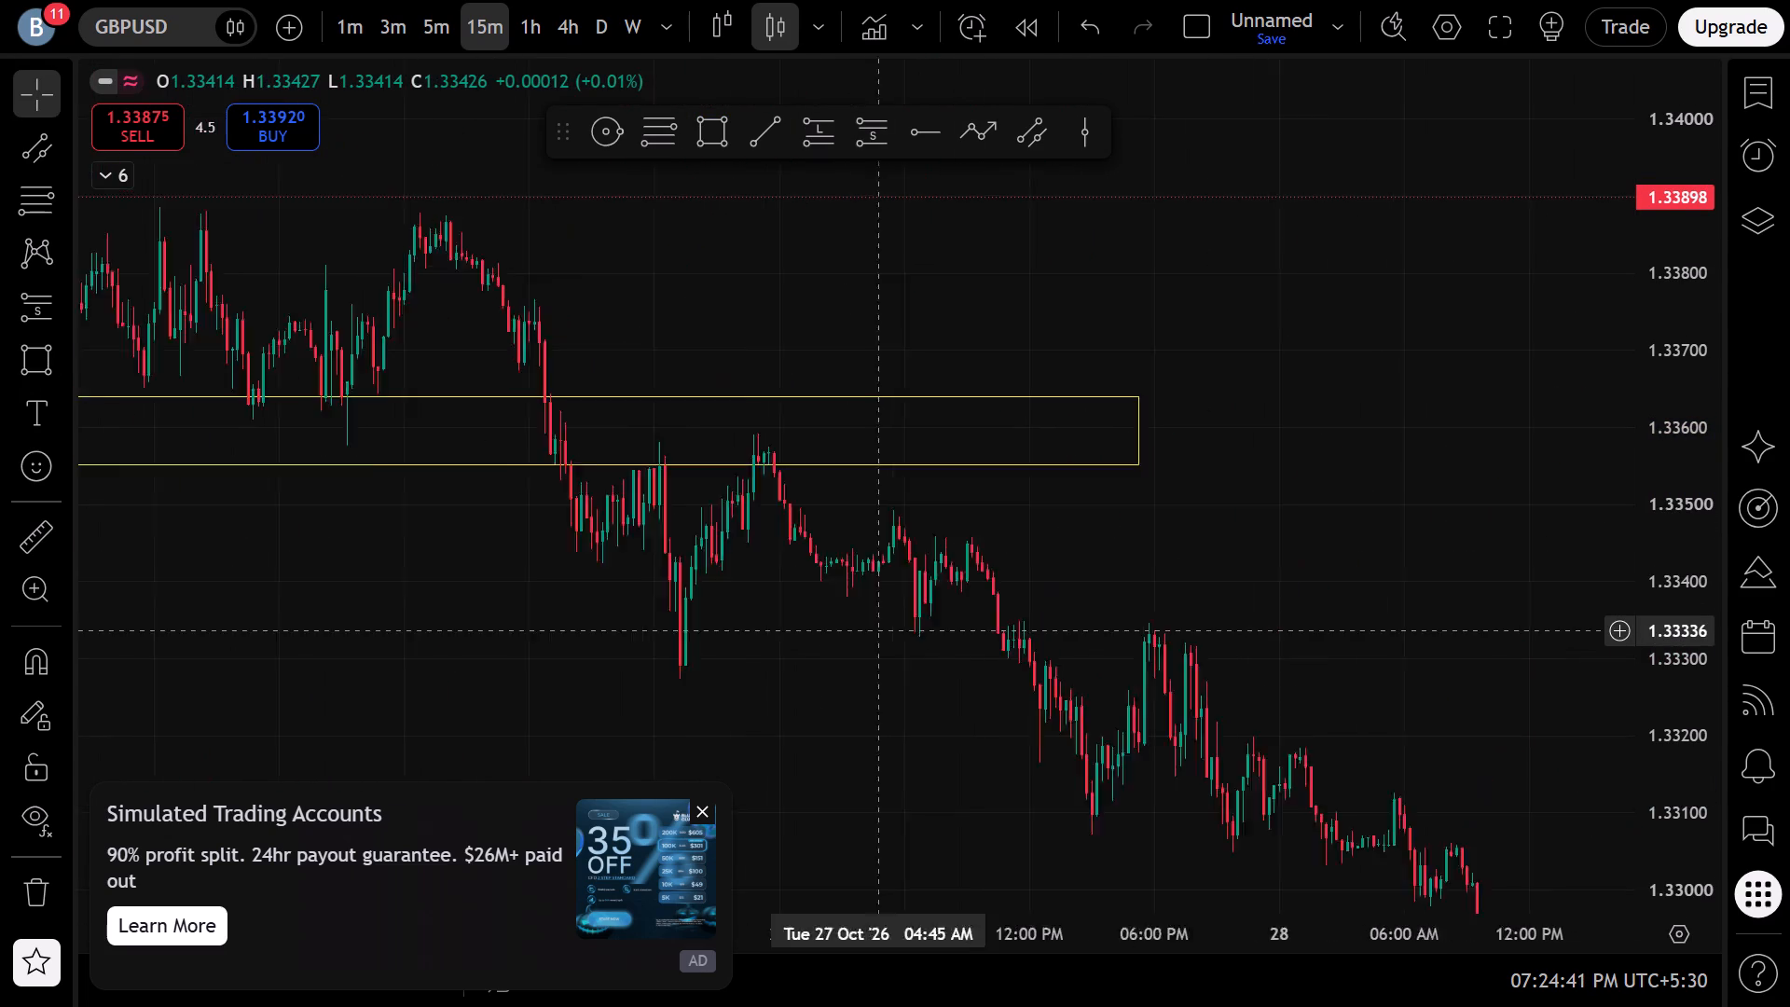
{"action": "left_click_drag", "start_coordinate": [720, 630], "coordinate": [700, 626]}
{"action": "scroll", "coordinate": [717, 613], "scroll_direction": "down", "scroll_amount": 5}
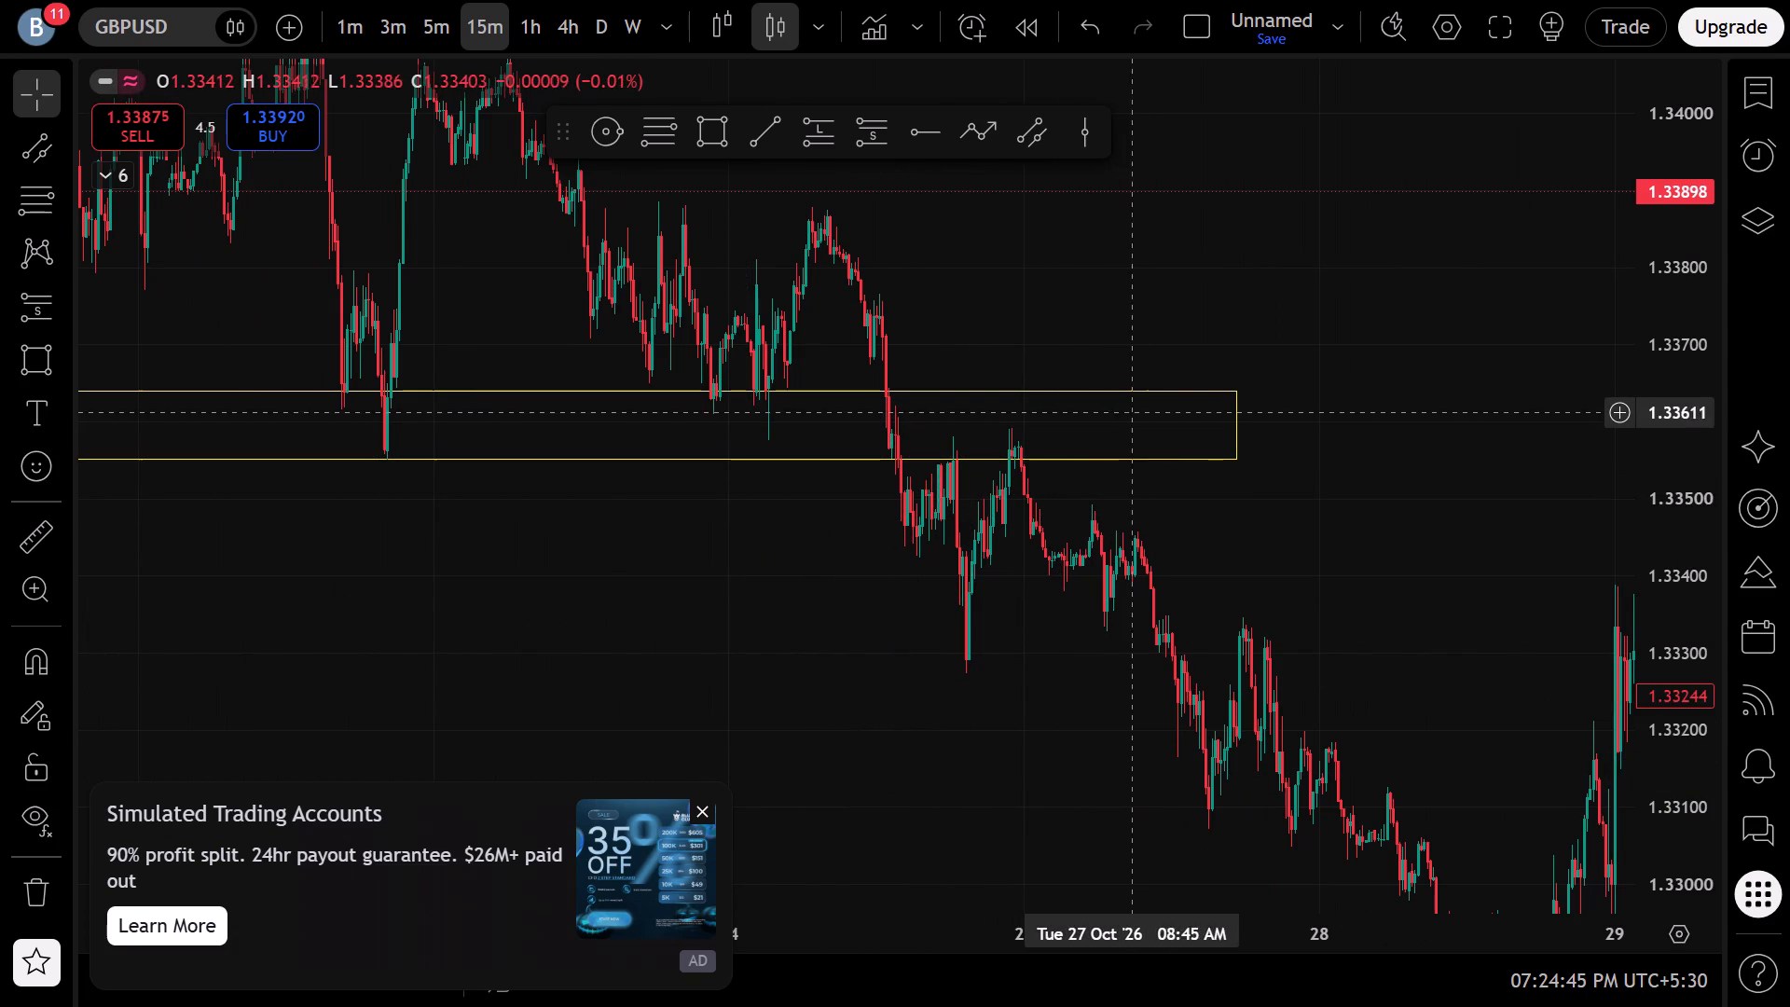
{"action": "left_click_drag", "start_coordinate": [1387, 733], "coordinate": [1037, 534]}
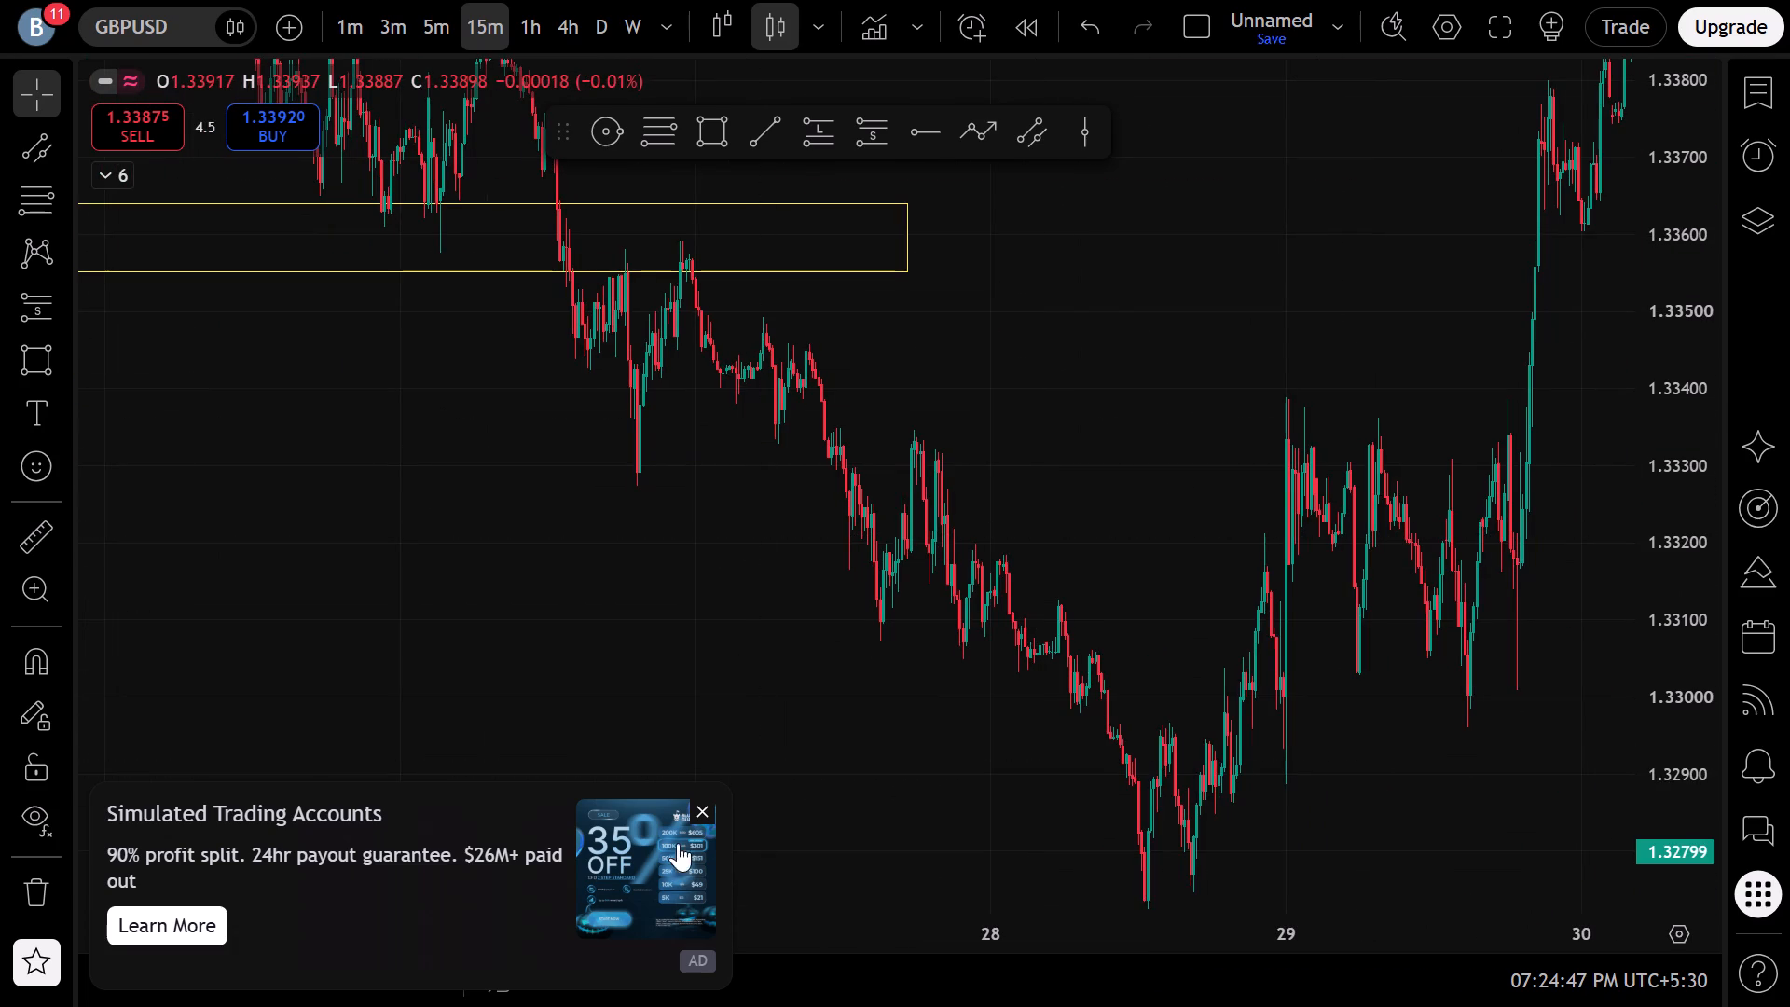
{"action": "left_click", "coordinate": [704, 817]}
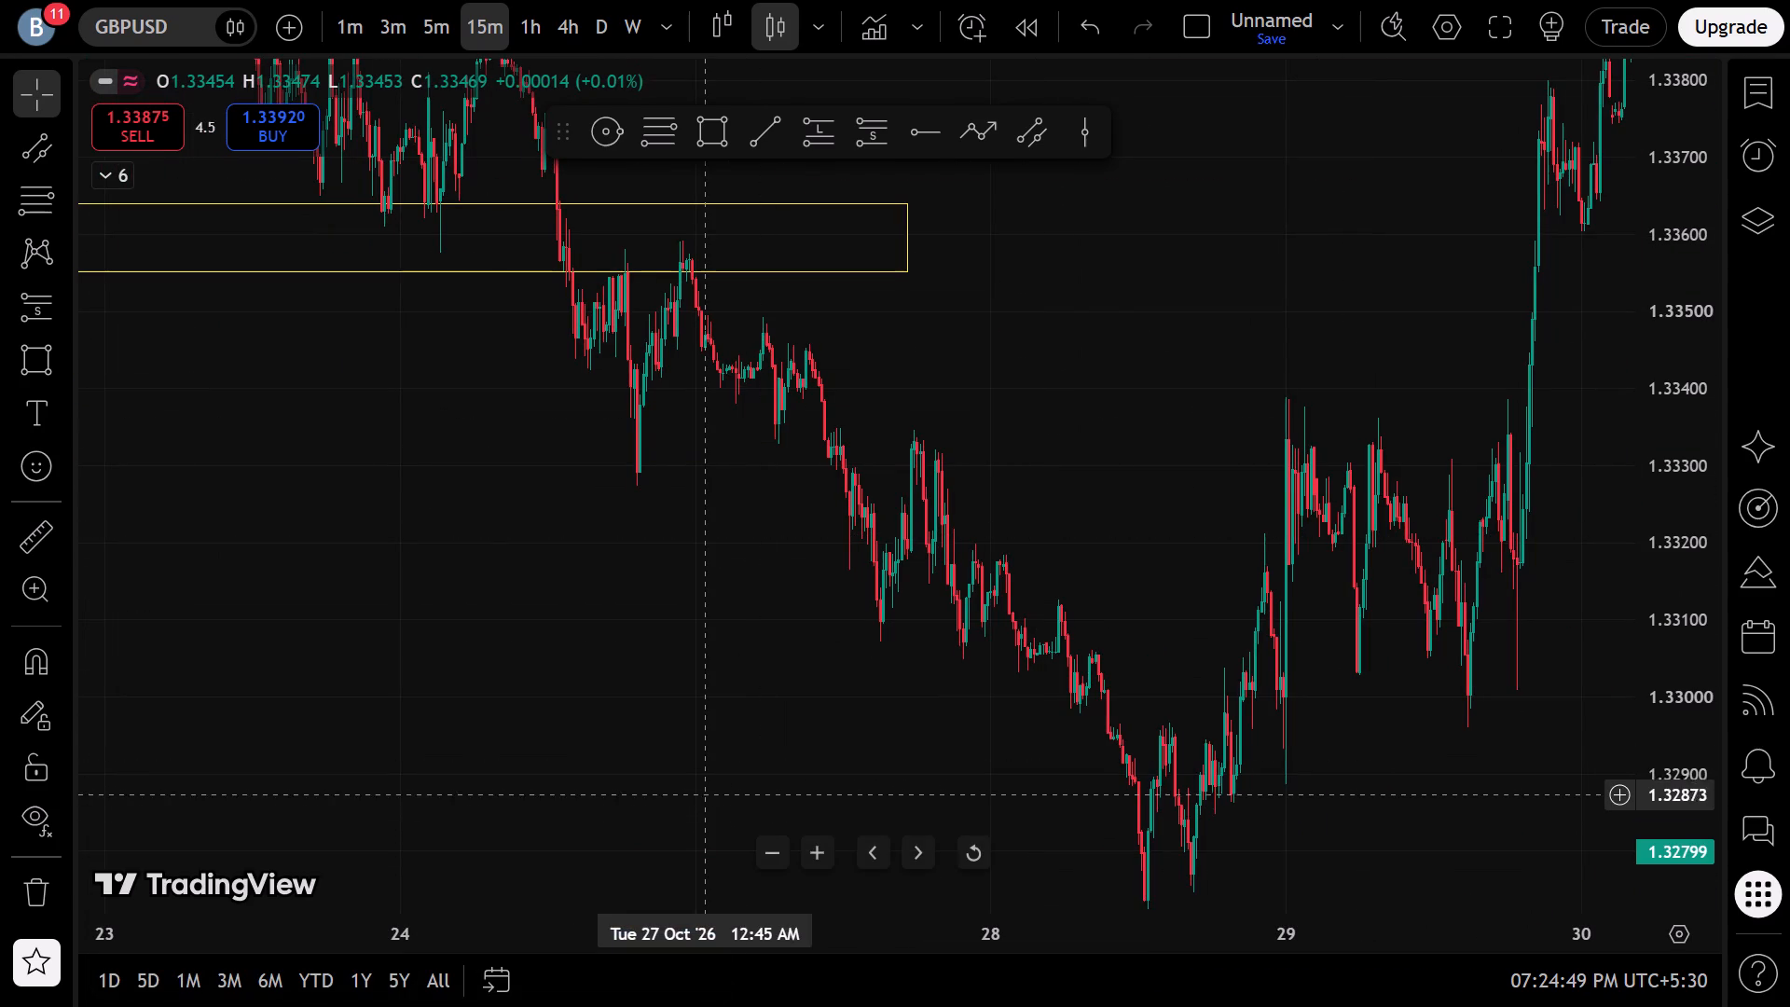
Draw a second rectangle zone from 16 October 9:00 PM at about 1.33419 to 21 October 4:00 AM at about 1.33345.
{"action": "left_click_drag", "start_coordinate": [608, 612], "coordinate": [1207, 650]}
{"action": "scroll", "coordinate": [1040, 594], "scroll_direction": "down", "scroll_amount": 6}
{"action": "left_click_drag", "start_coordinate": [773, 540], "coordinate": [1251, 679]}
{"action": "scroll", "coordinate": [1122, 667], "scroll_direction": "up", "scroll_amount": 6}
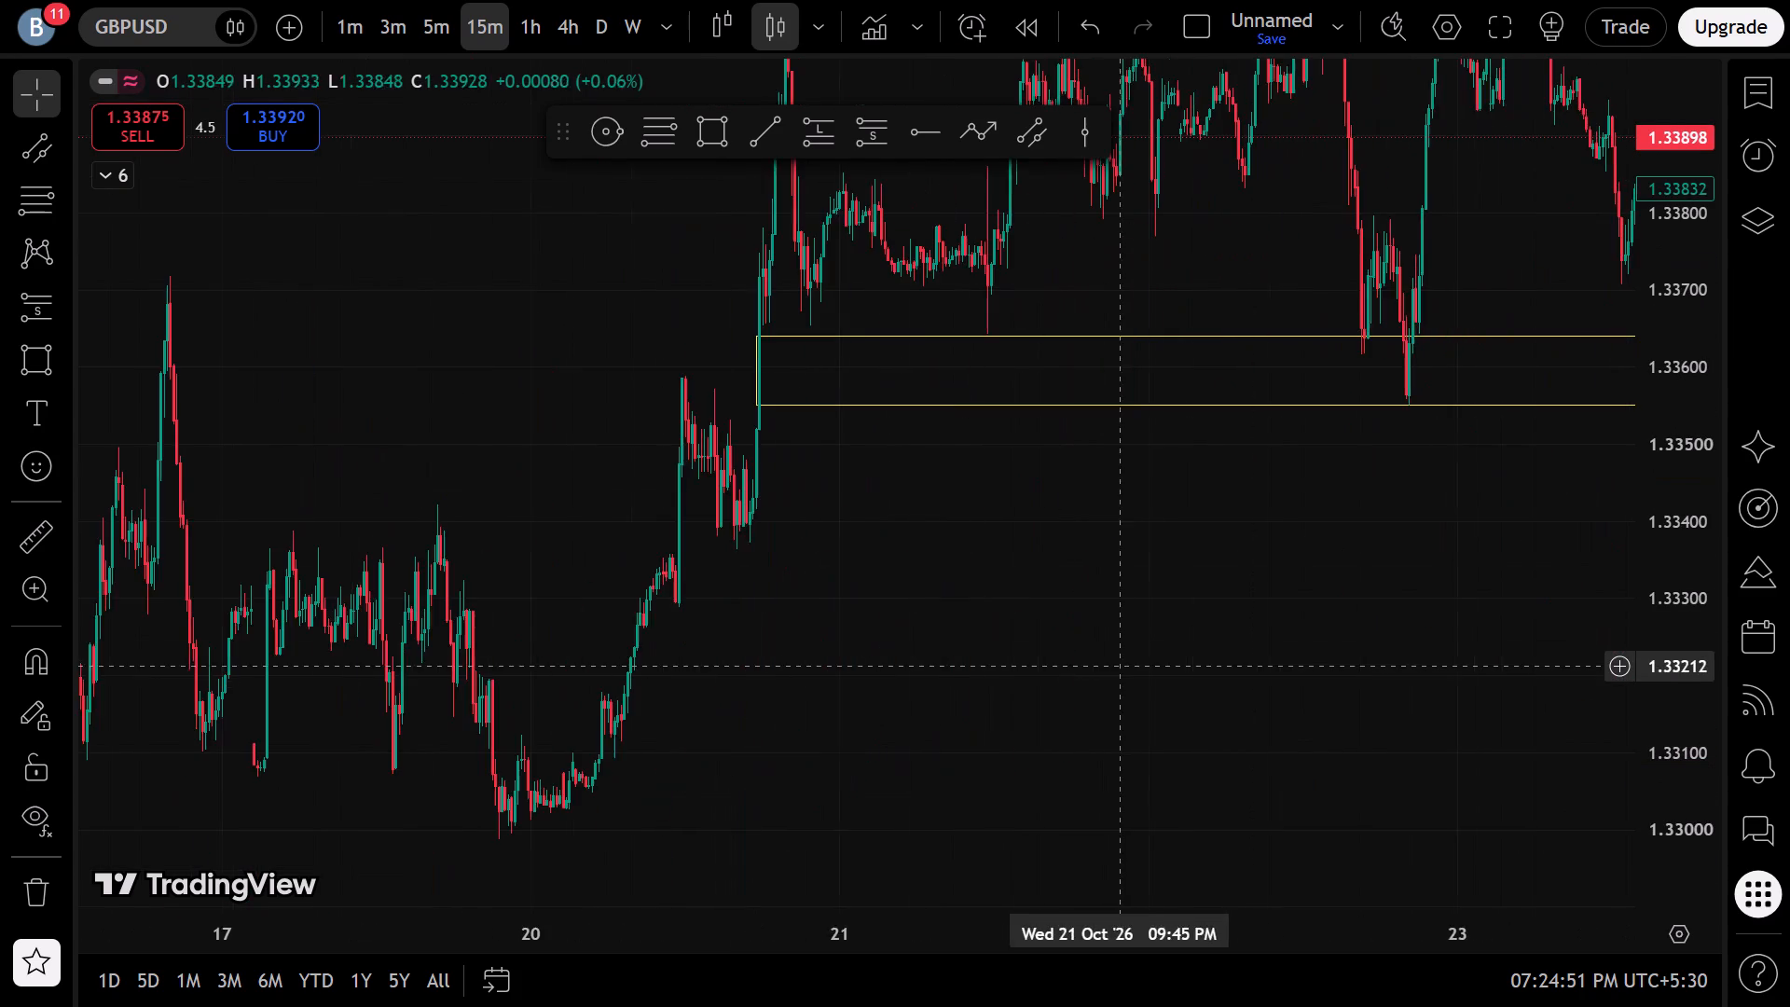
{"action": "left_click_drag", "start_coordinate": [828, 595], "coordinate": [1095, 577]}
{"action": "scroll", "coordinate": [1109, 571], "scroll_direction": "up", "scroll_amount": 1}
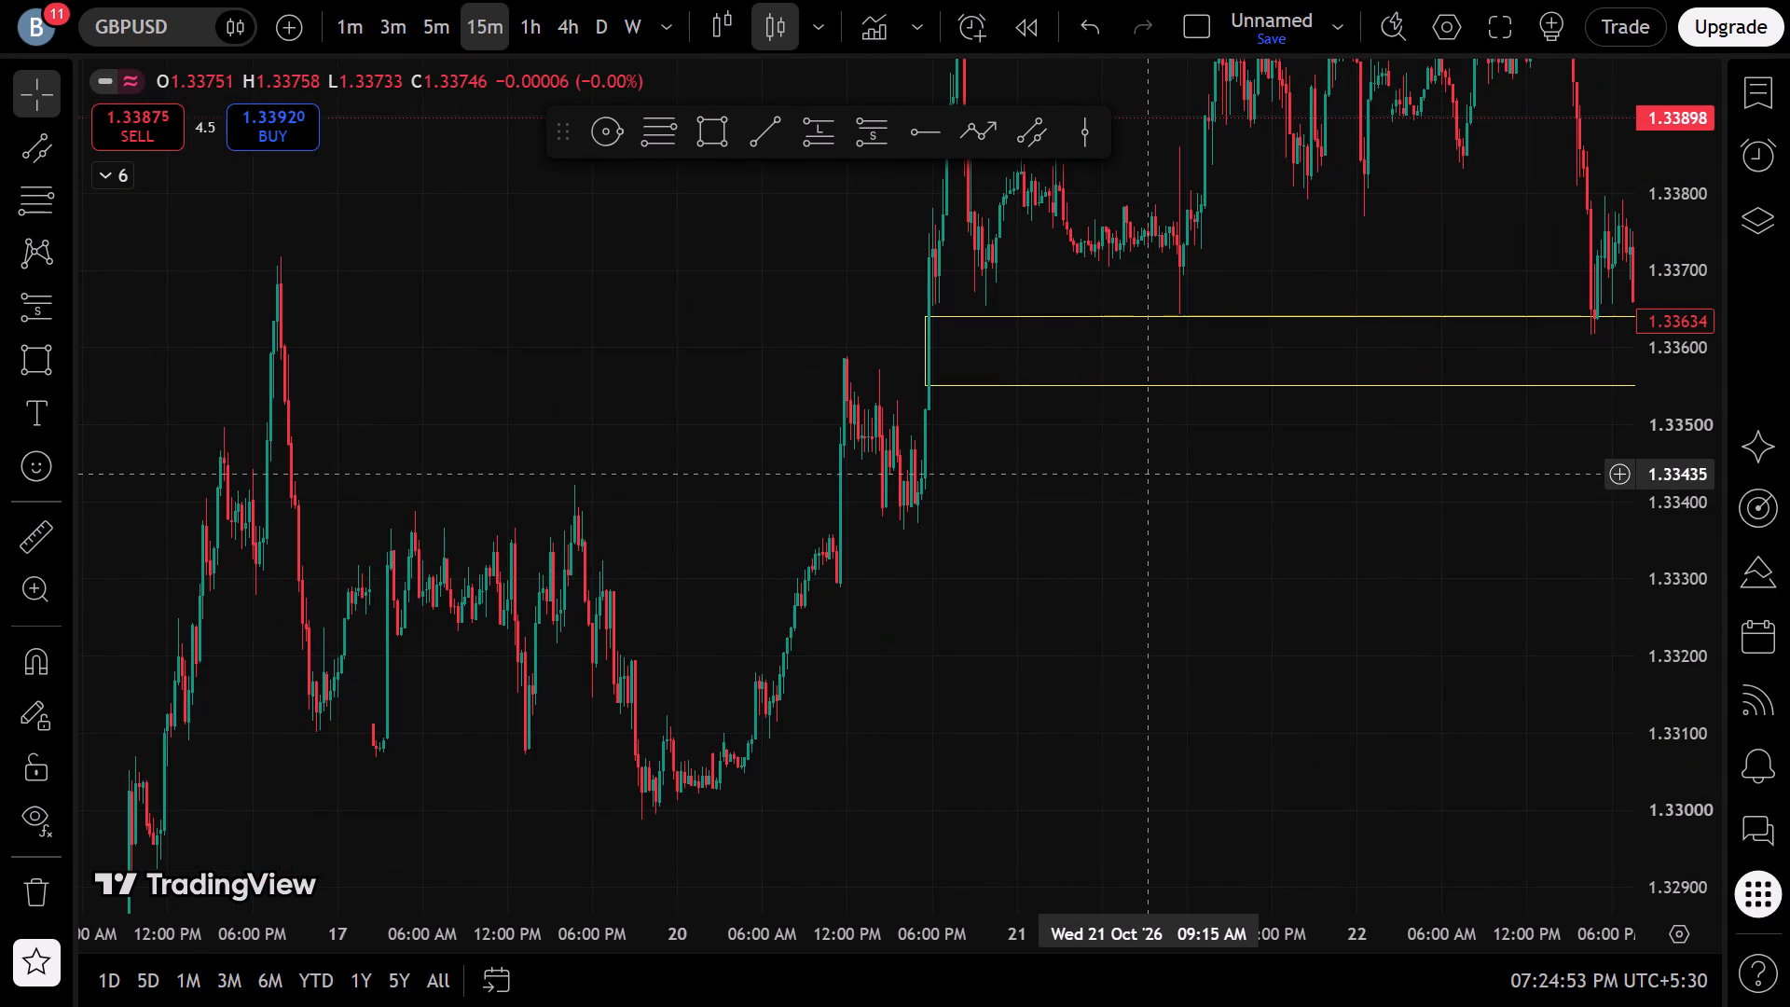
{"action": "left_click", "coordinate": [712, 145]}
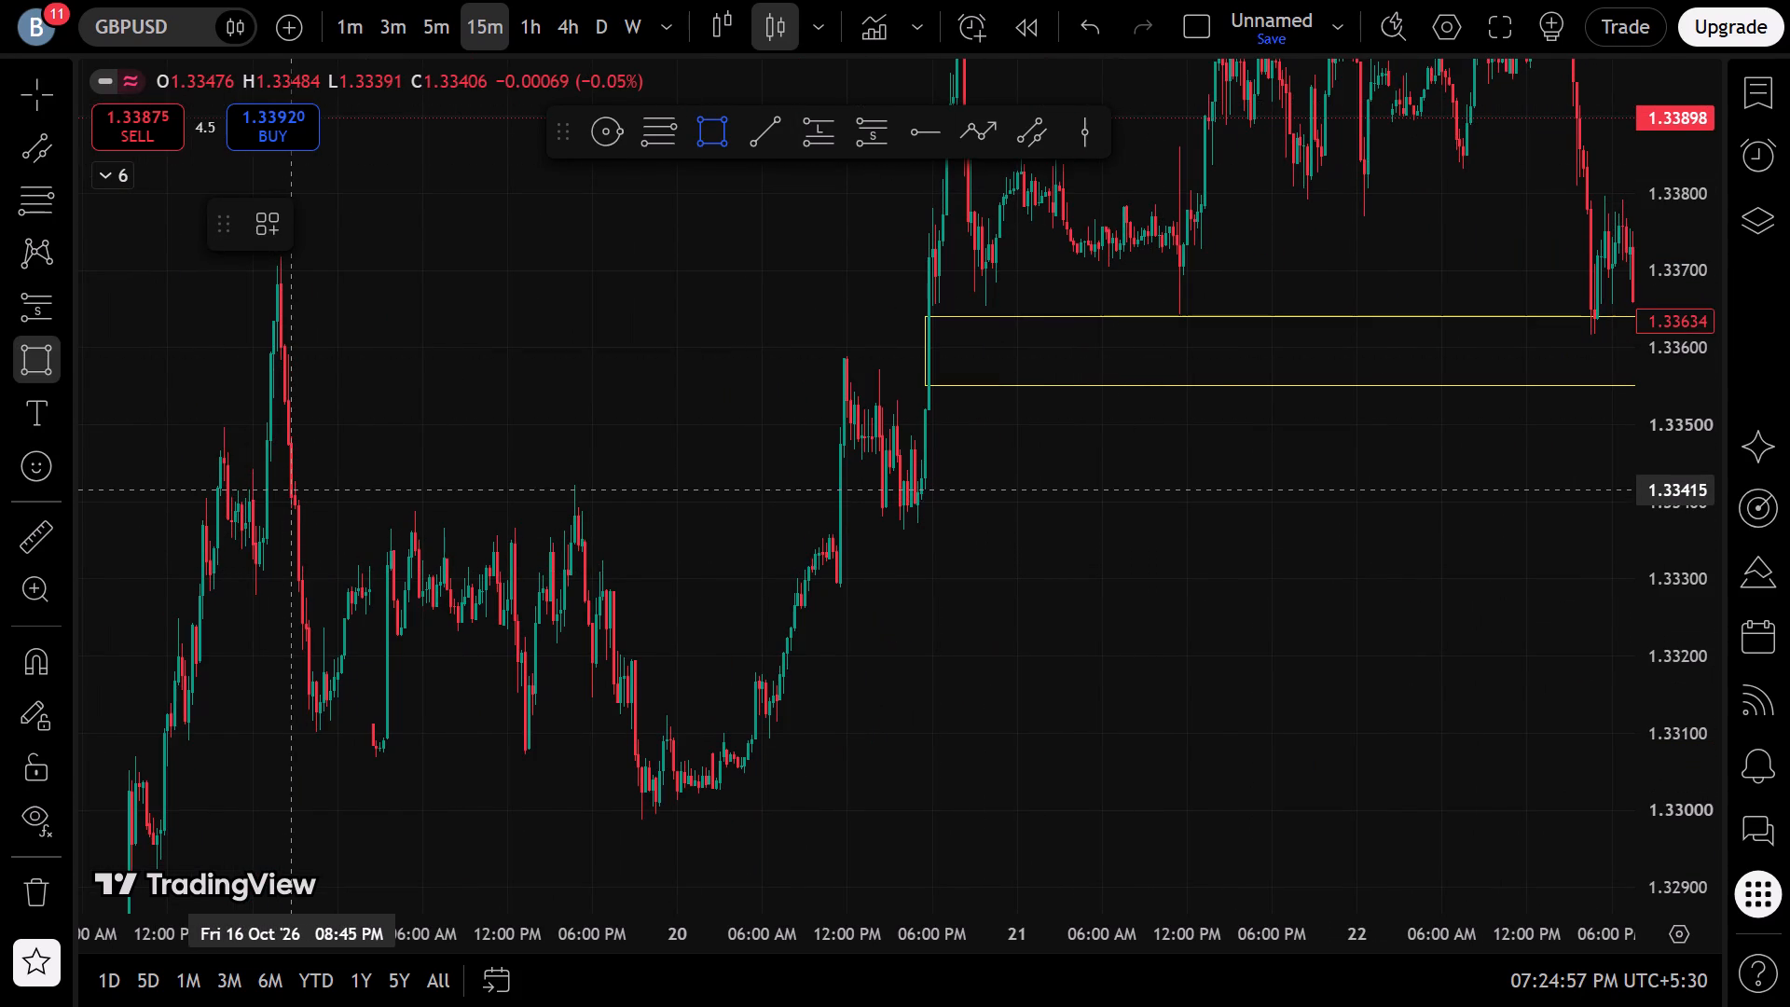
{"action": "left_click", "coordinate": [295, 487]}
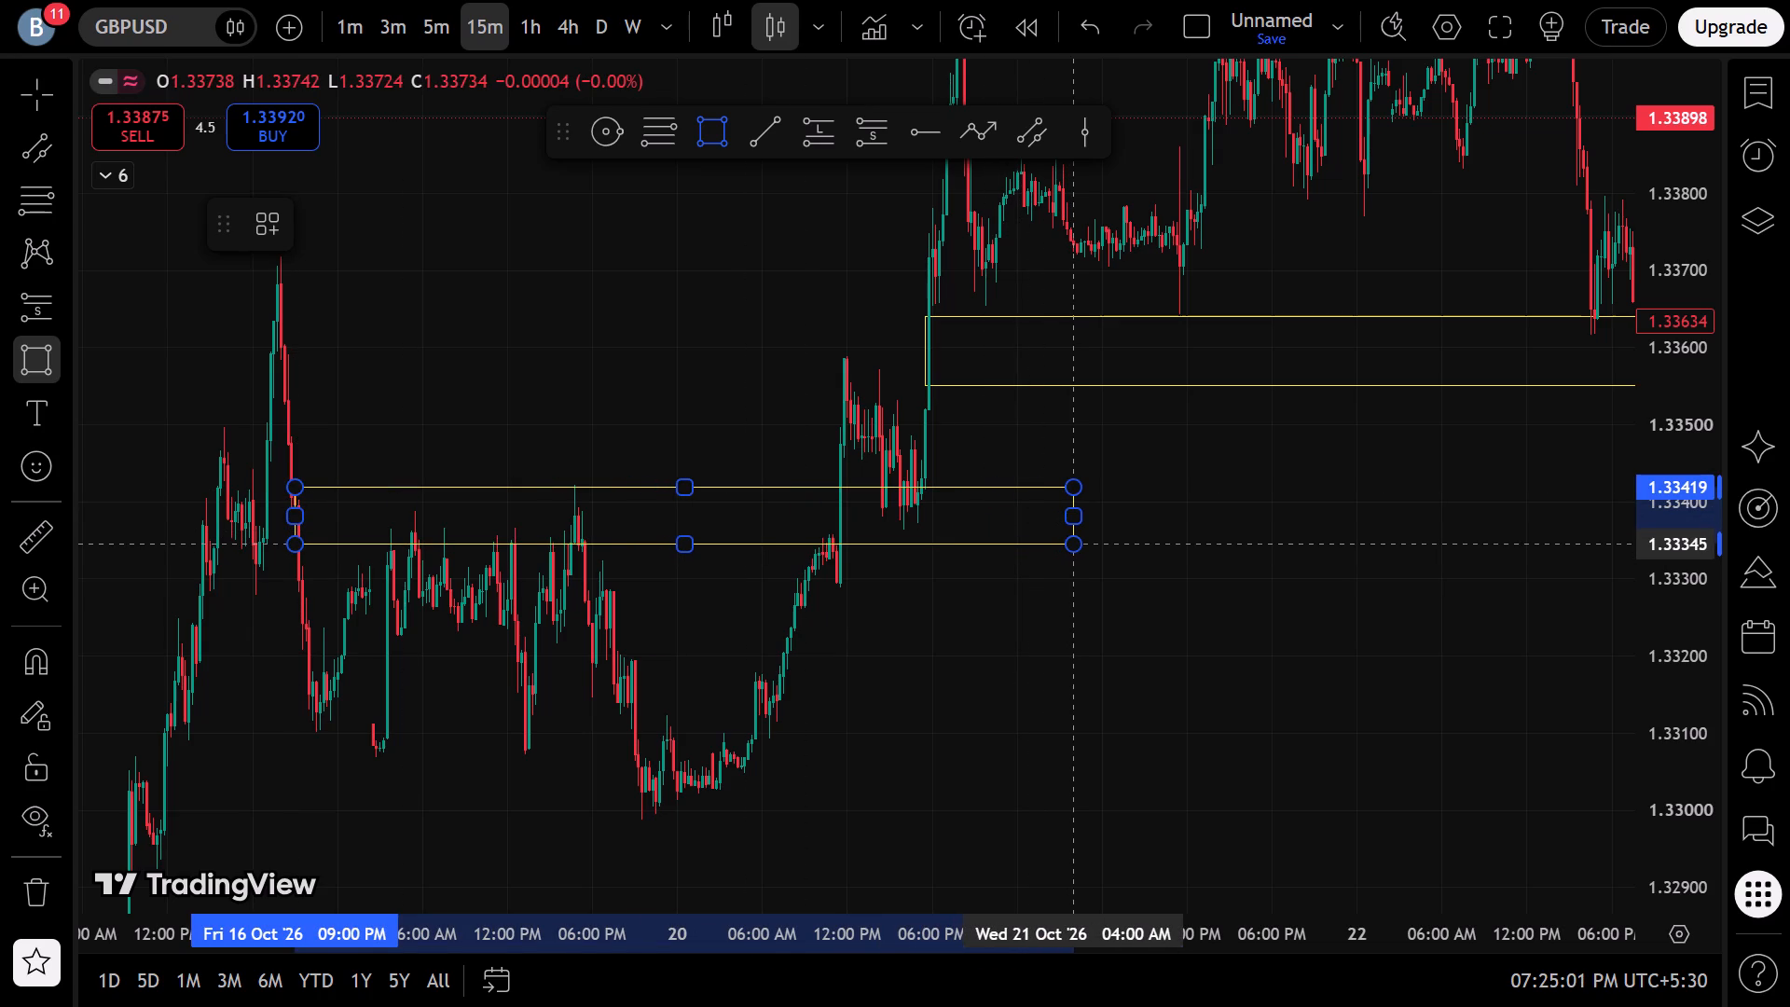
{"action": "left_click", "coordinate": [1074, 543]}
{"action": "left_click", "coordinate": [1011, 627]}
Examine the GBPUSD 15-minute price action from the rectangle zones through November, then back to the descending channel and short position around 9–14 October.
{"action": "scroll", "coordinate": [1003, 639], "scroll_direction": "down", "scroll_amount": 6}
{"action": "left_click_drag", "start_coordinate": [1402, 487], "coordinate": [459, 526]}
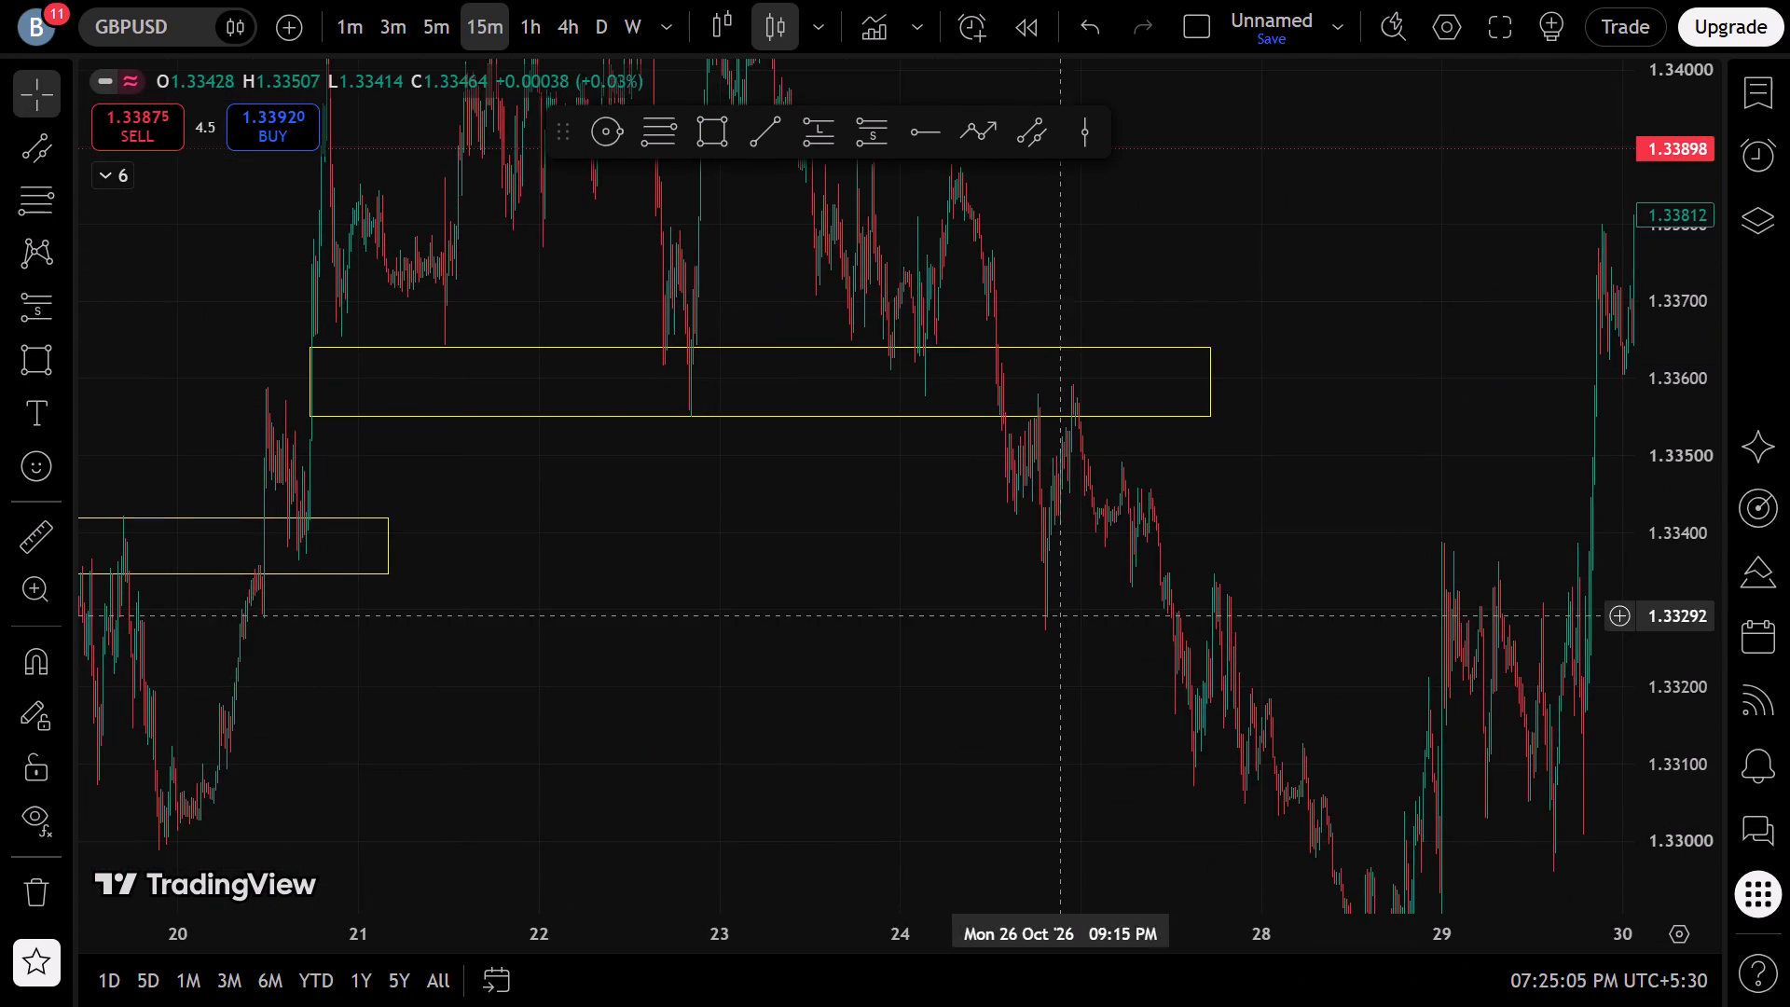
{"action": "left_click_drag", "start_coordinate": [1096, 749], "coordinate": [506, 890]}
{"action": "left_click_drag", "start_coordinate": [1068, 490], "coordinate": [1068, 555]}
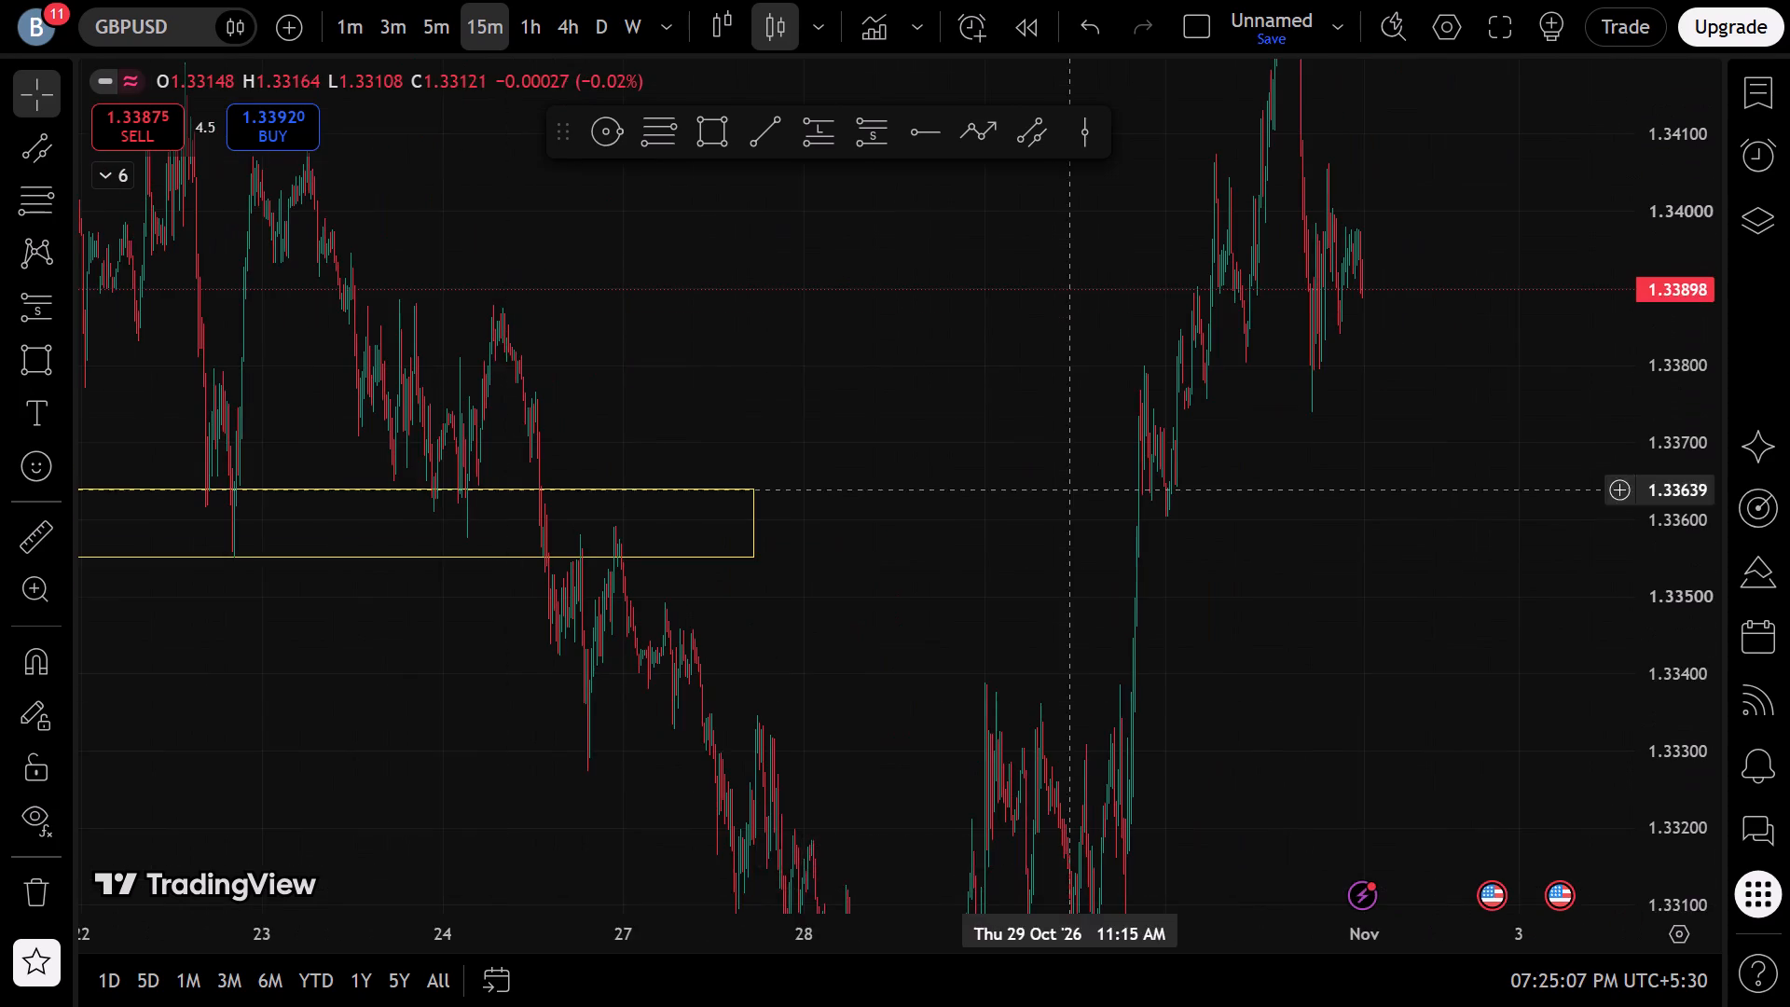
{"action": "left_click_drag", "start_coordinate": [1068, 555], "coordinate": [1590, 302]}
{"action": "scroll", "coordinate": [1155, 587], "scroll_direction": "down", "scroll_amount": 3}
{"action": "left_click_drag", "start_coordinate": [1134, 591], "coordinate": [1789, 416]}
{"action": "left_click_drag", "start_coordinate": [736, 677], "coordinate": [778, 628]}
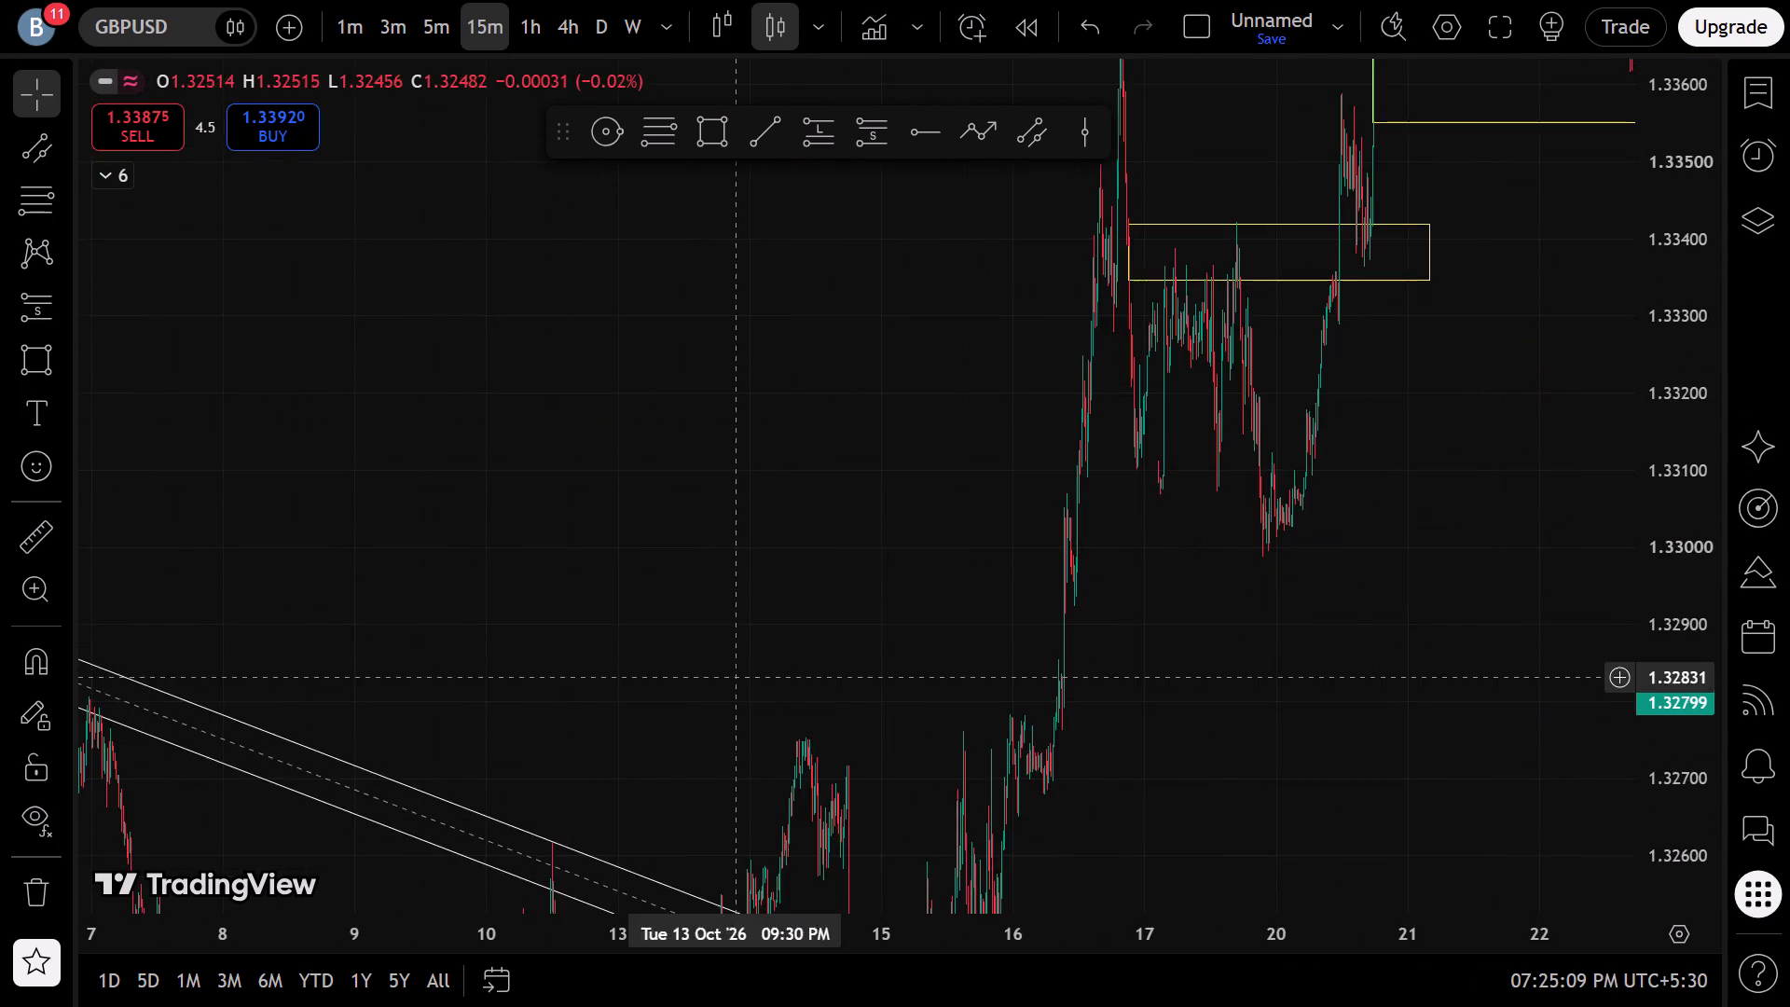
{"action": "left_click_drag", "start_coordinate": [778, 628], "coordinate": [1205, 335]}
{"action": "scroll", "coordinate": [935, 491], "scroll_direction": "up", "scroll_amount": 6}
{"action": "left_click_drag", "start_coordinate": [203, 626], "coordinate": [310, 577]}
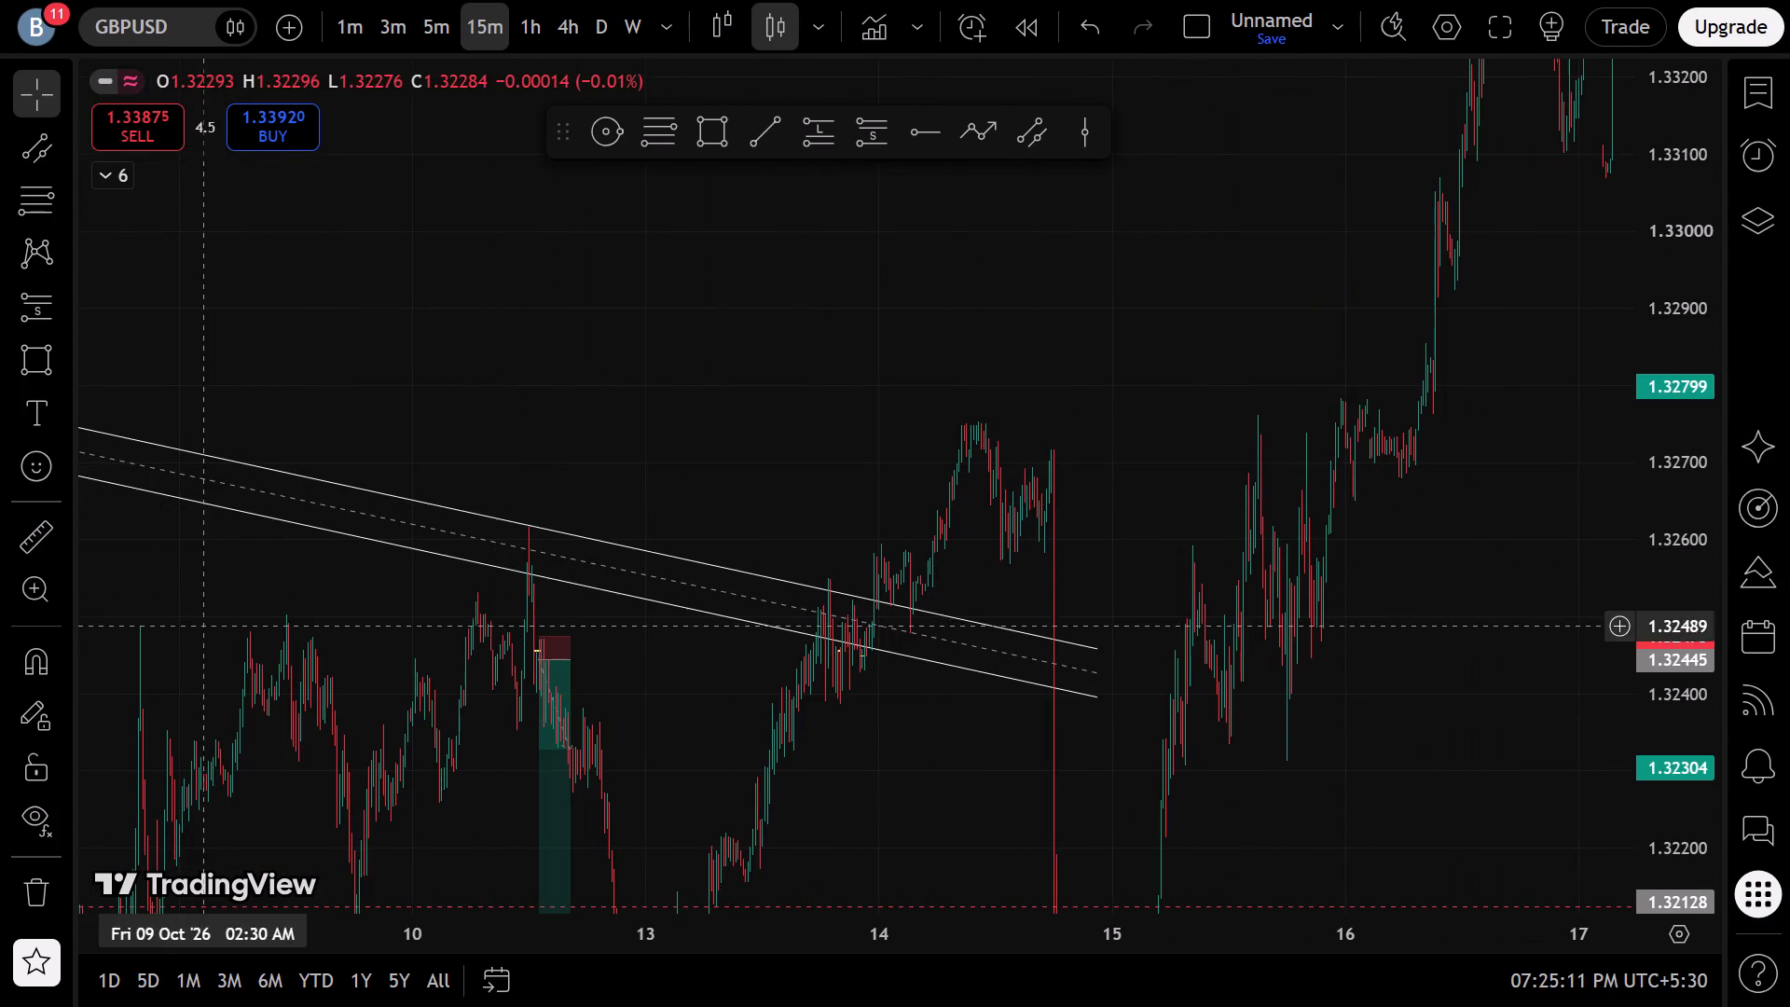
{"action": "left_click_drag", "start_coordinate": [310, 577], "coordinate": [764, 400]}
{"action": "scroll", "coordinate": [727, 416], "scroll_direction": "up", "scroll_amount": 5}
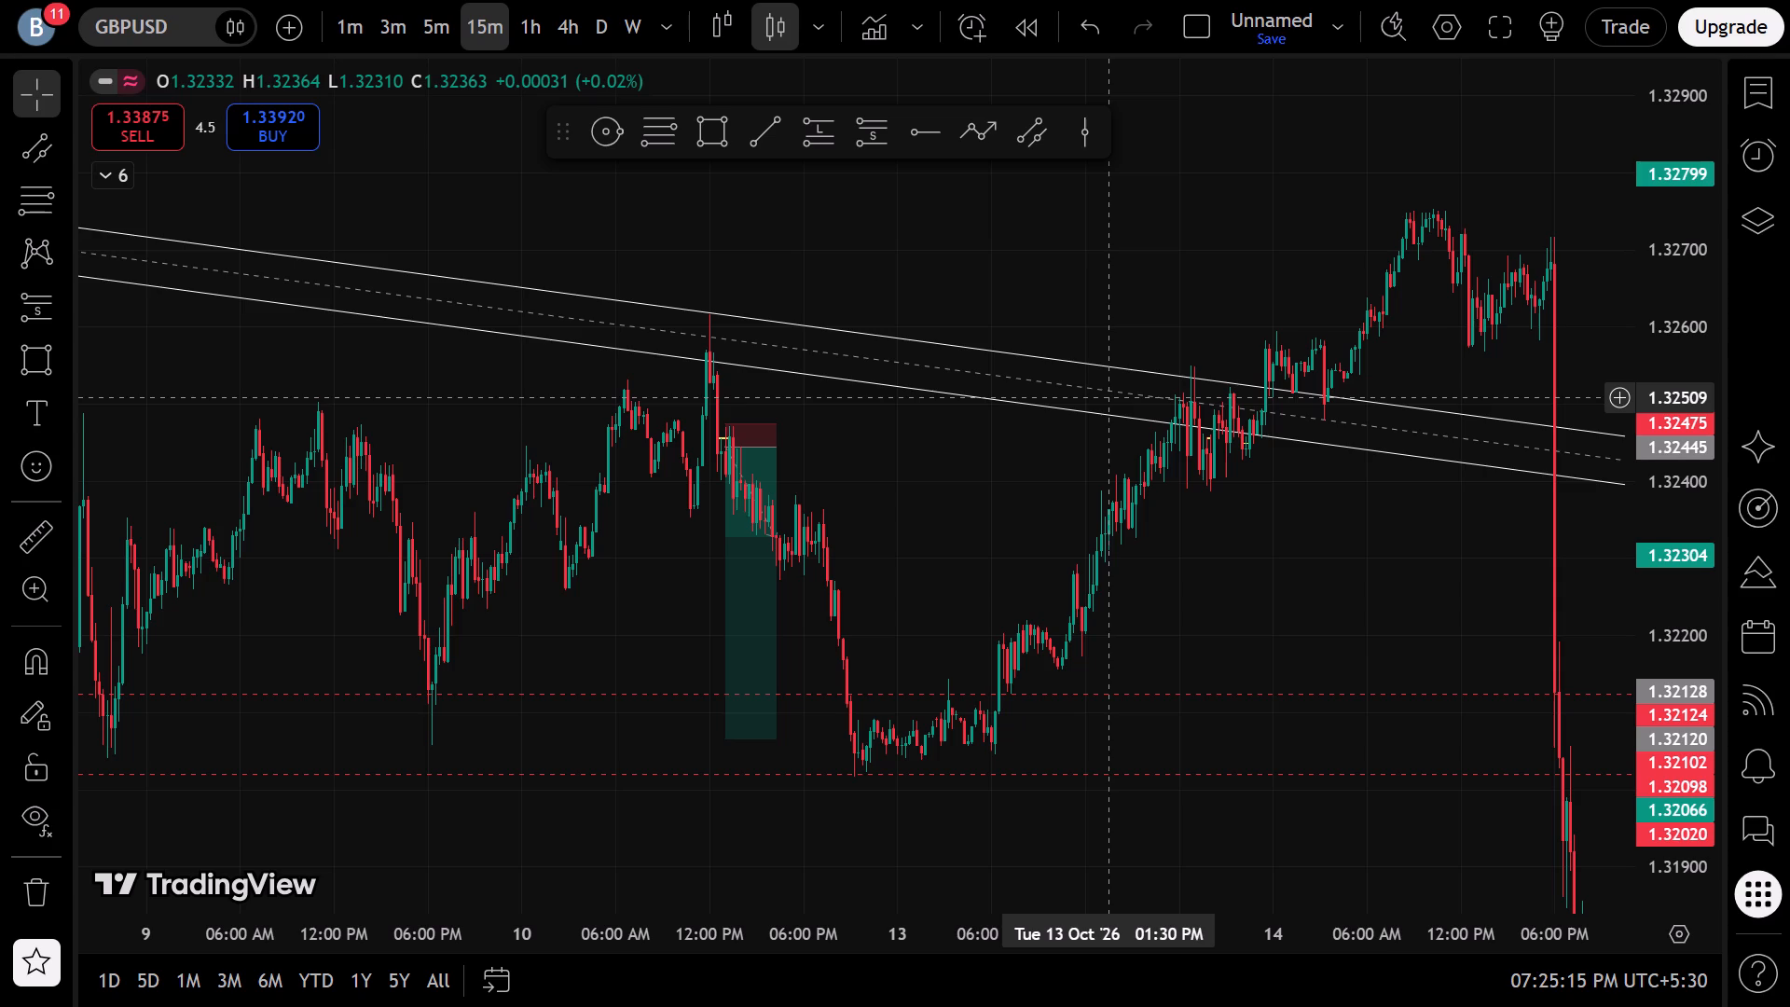
{"action": "left_click_drag", "start_coordinate": [1195, 295], "coordinate": [1238, 61]}
{"action": "scroll", "coordinate": [517, 471], "scroll_direction": "down", "scroll_amount": 3}
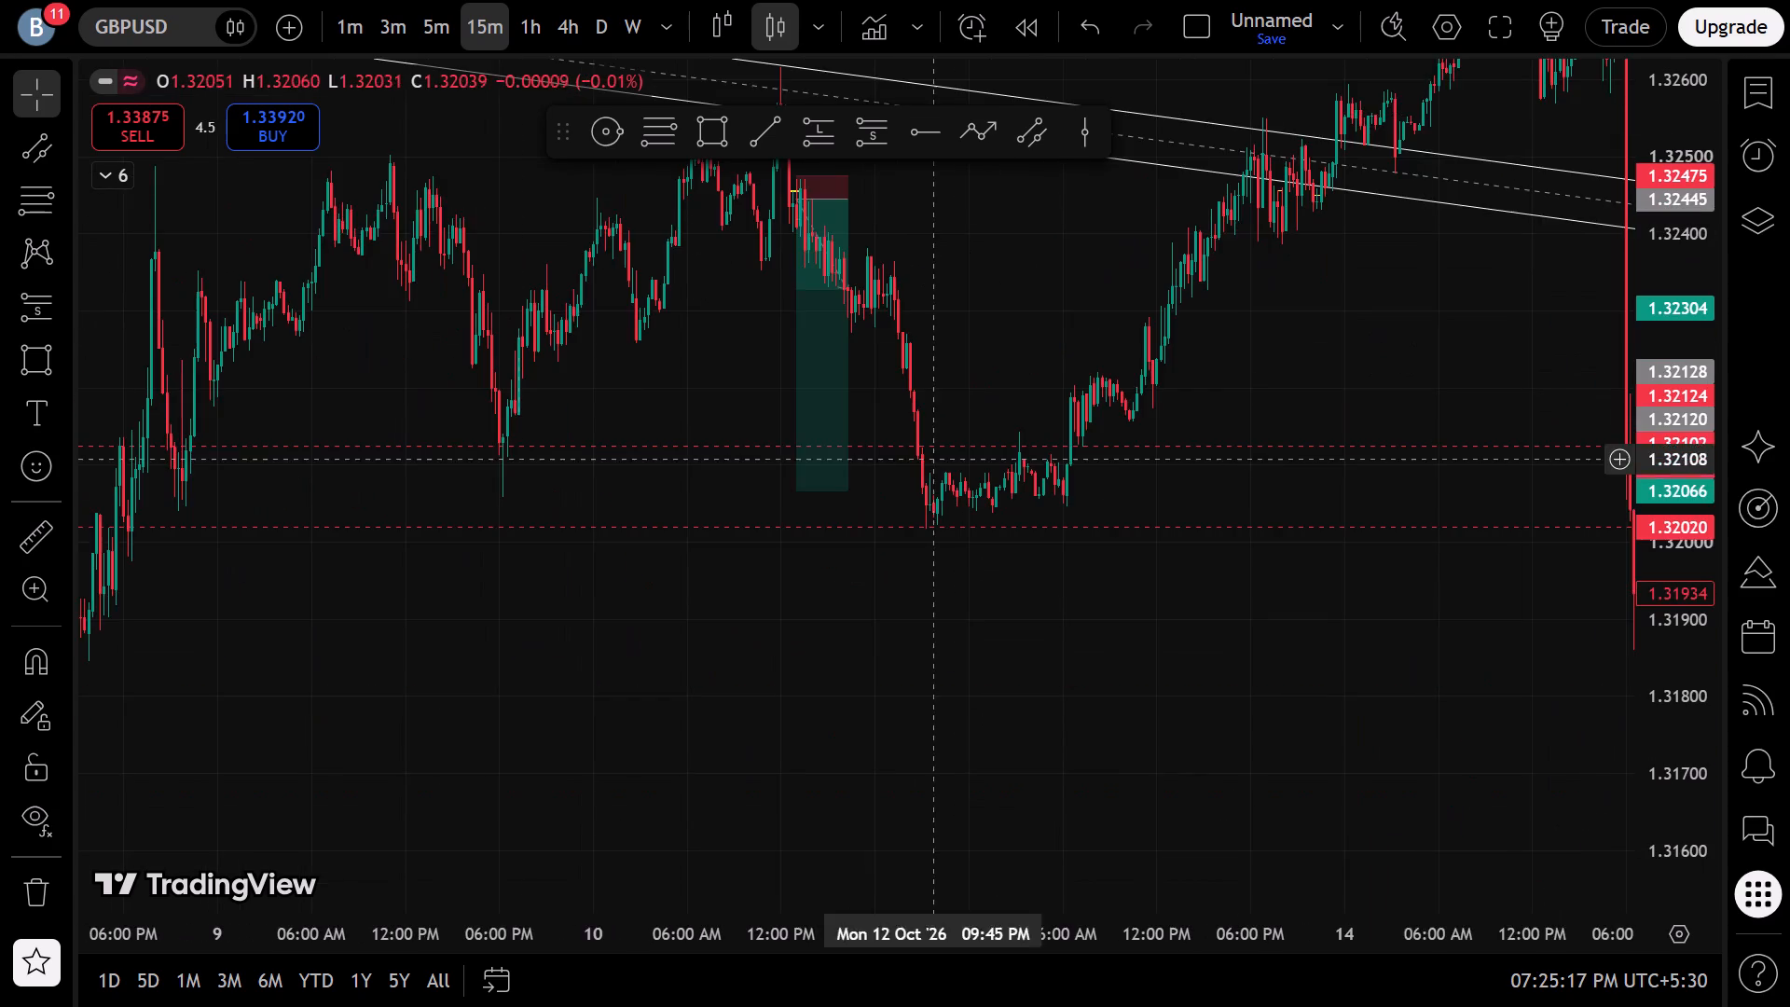
Examine the earlier GBPUSD price action from 8 October back to 26 September, around the ascending channel and long positions.
{"action": "scroll", "coordinate": [517, 471], "scroll_direction": "down", "scroll_amount": 2}
{"action": "left_click_drag", "start_coordinate": [441, 331], "coordinate": [1205, 441]}
{"action": "left_click_drag", "start_coordinate": [575, 298], "coordinate": [664, 517]}
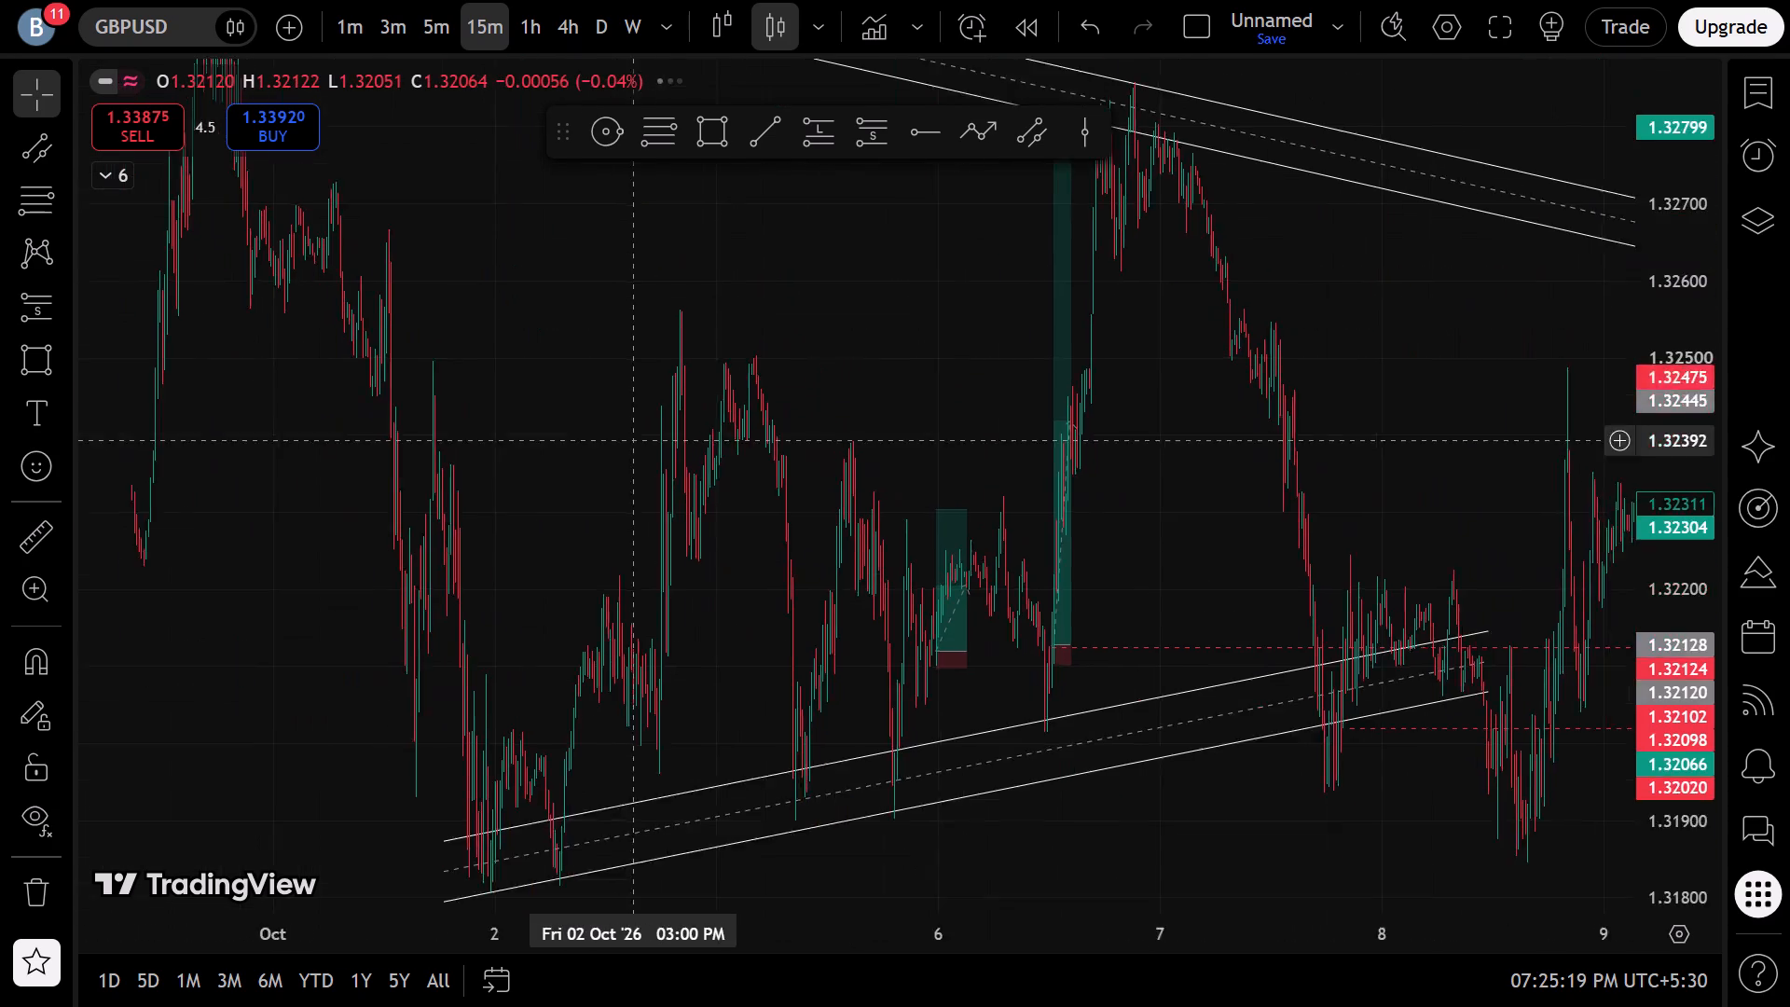
{"action": "left_click_drag", "start_coordinate": [664, 517], "coordinate": [668, 521]}
{"action": "left_click_drag", "start_coordinate": [602, 598], "coordinate": [1278, 642]}
{"action": "scroll", "coordinate": [511, 642], "scroll_direction": "up", "scroll_amount": 6}
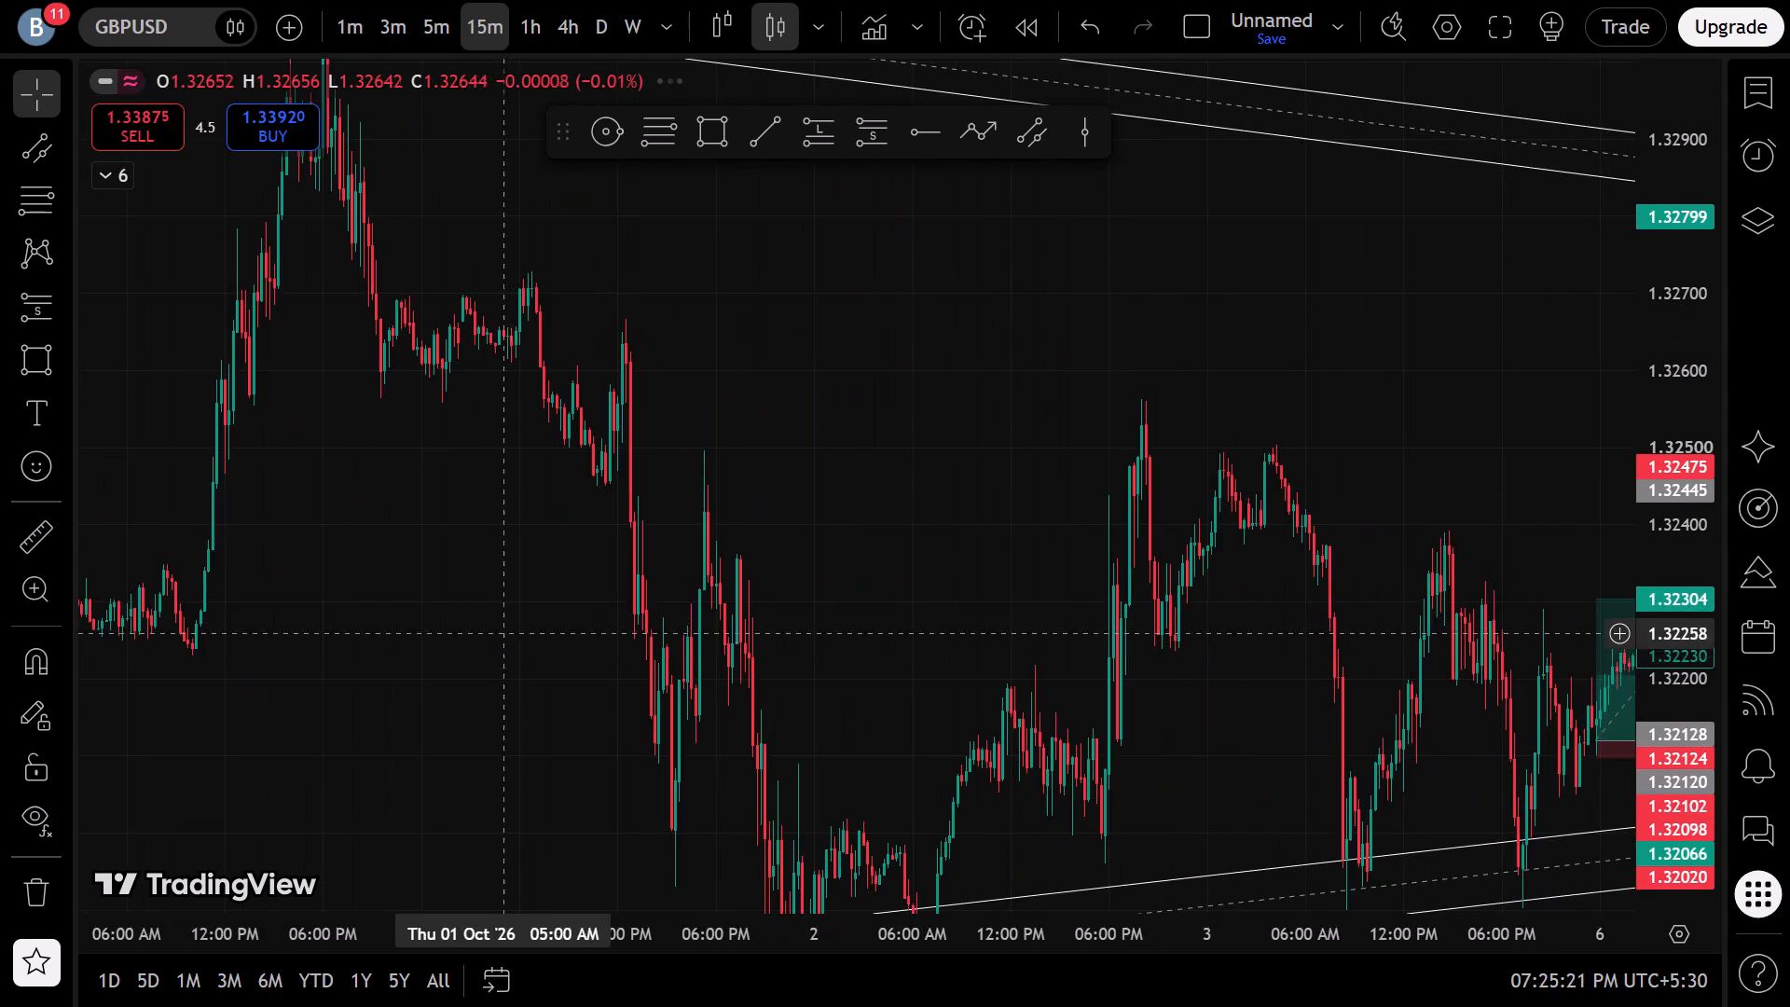
{"action": "left_click_drag", "start_coordinate": [498, 601], "coordinate": [1031, 594]}
{"action": "scroll", "coordinate": [1019, 593], "scroll_direction": "up", "scroll_amount": 3}
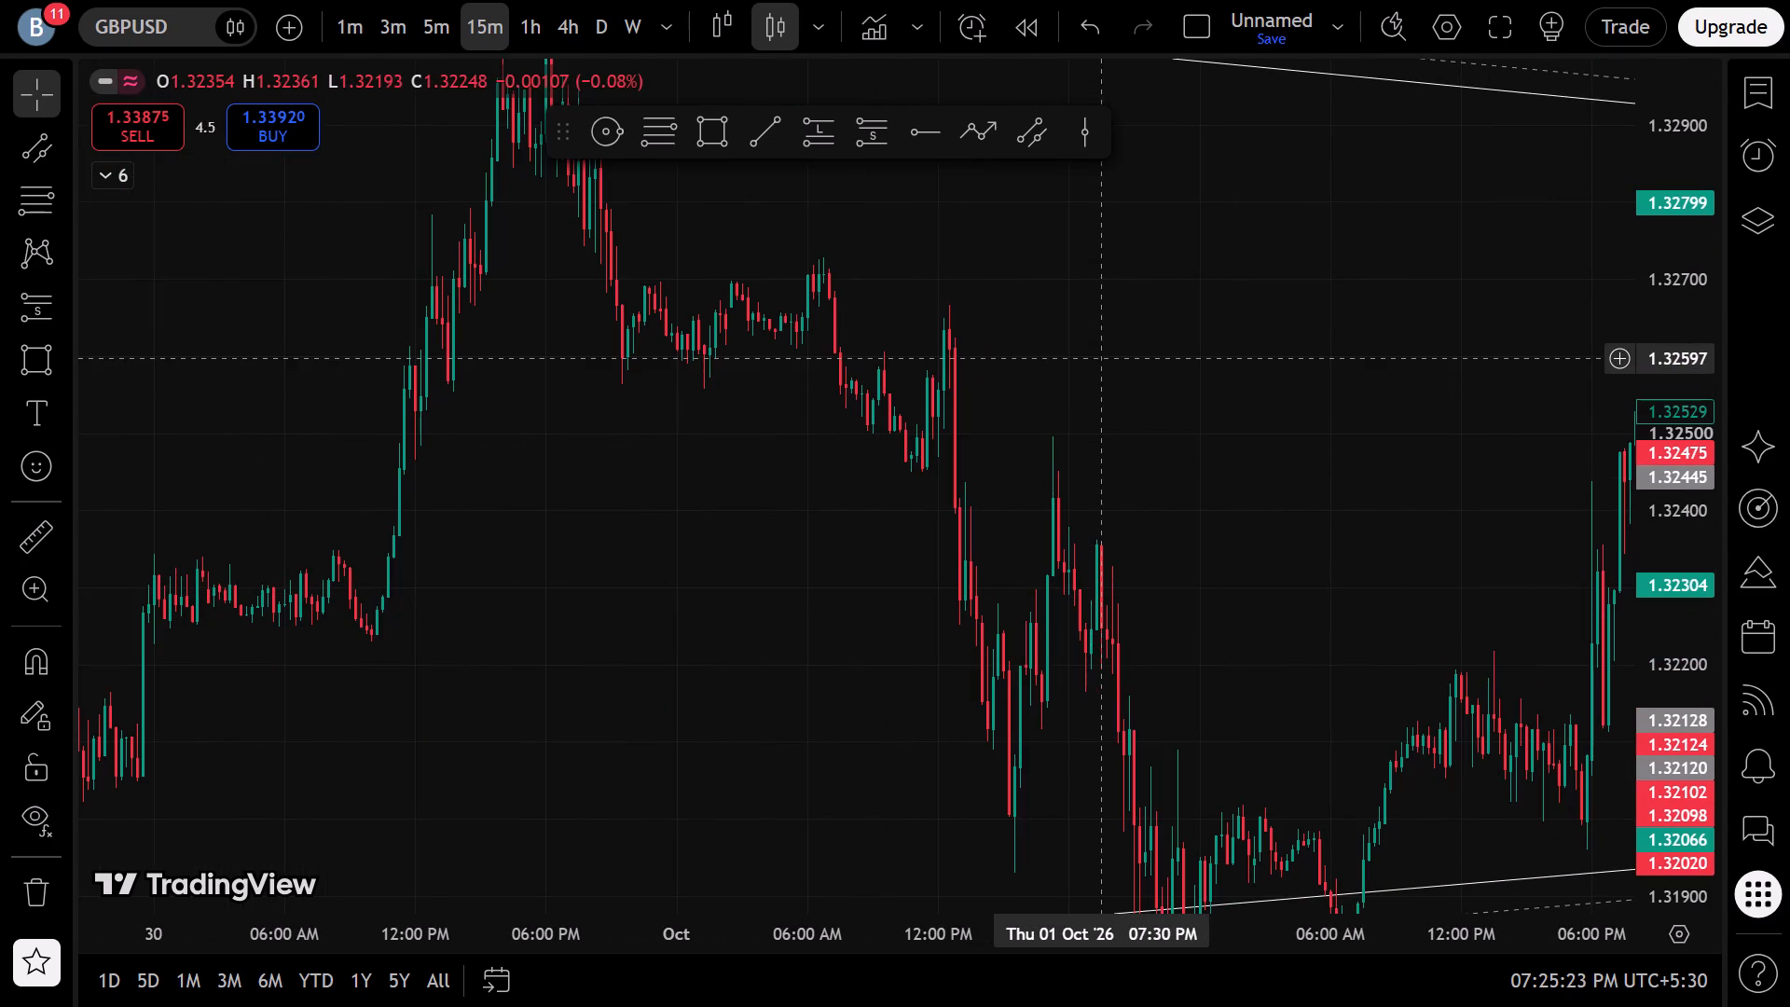
{"action": "left_click_drag", "start_coordinate": [478, 642], "coordinate": [784, 476]}
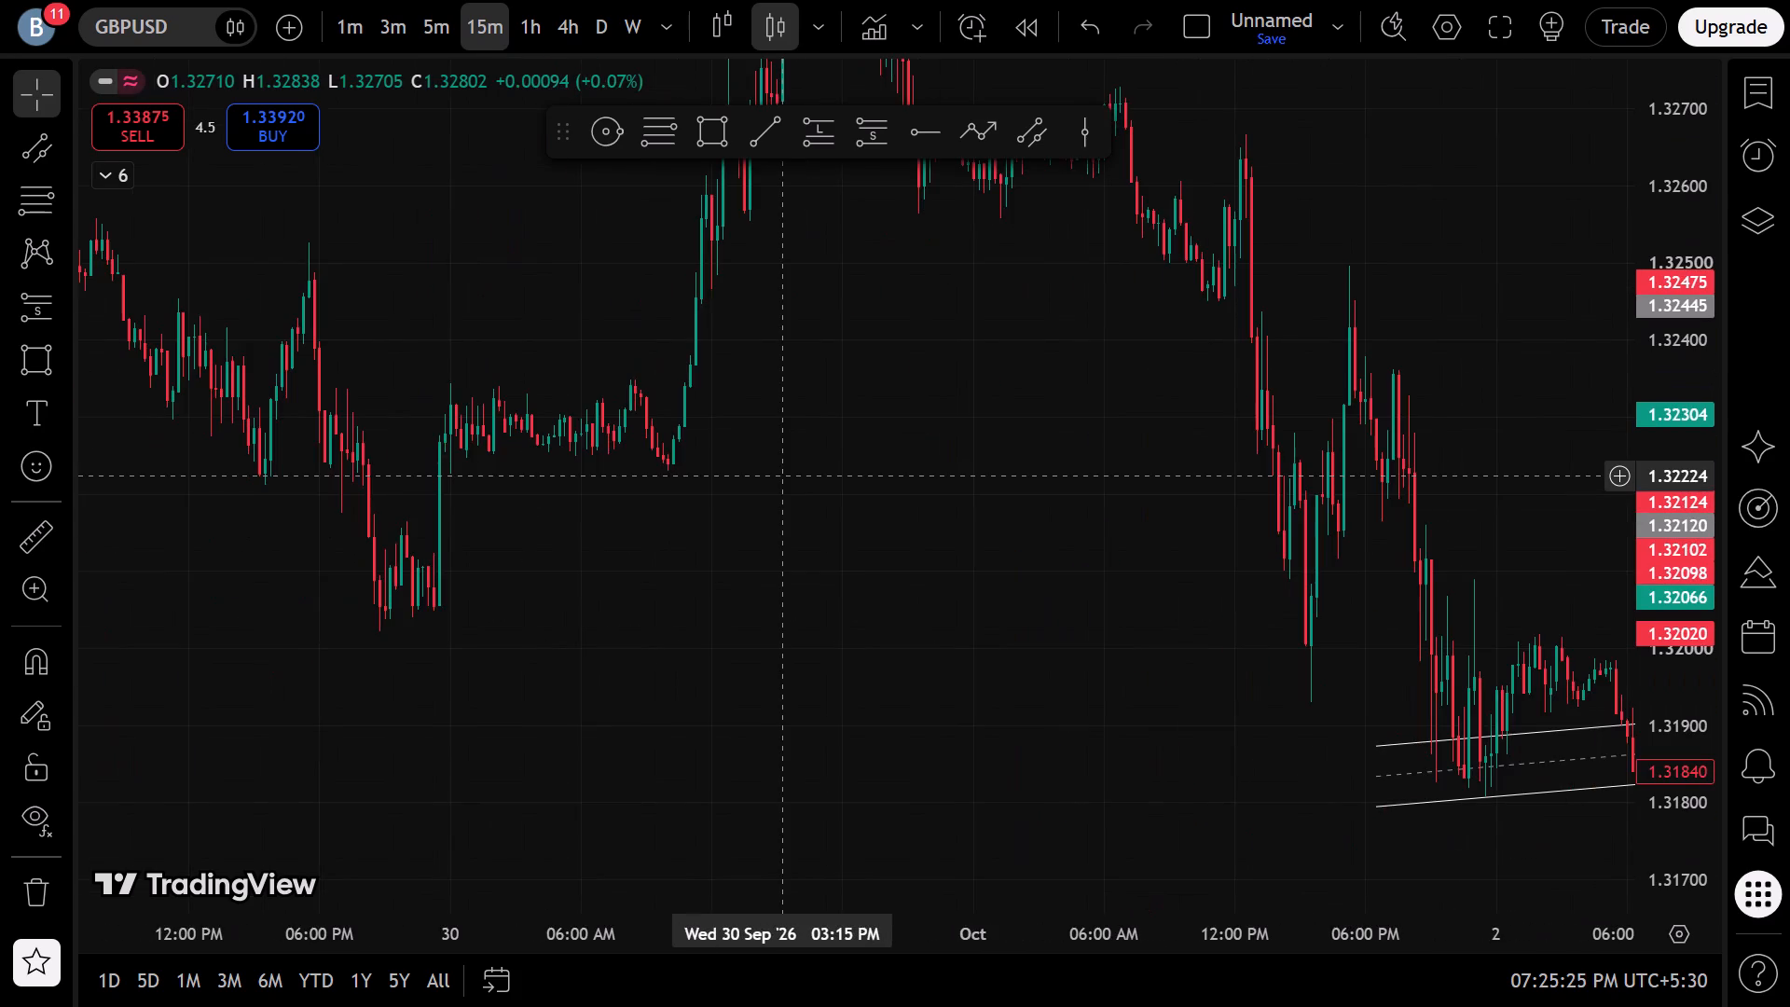
{"action": "scroll", "coordinate": [784, 475], "scroll_direction": "down", "scroll_amount": 4}
{"action": "left_click_drag", "start_coordinate": [471, 477], "coordinate": [449, 561]}
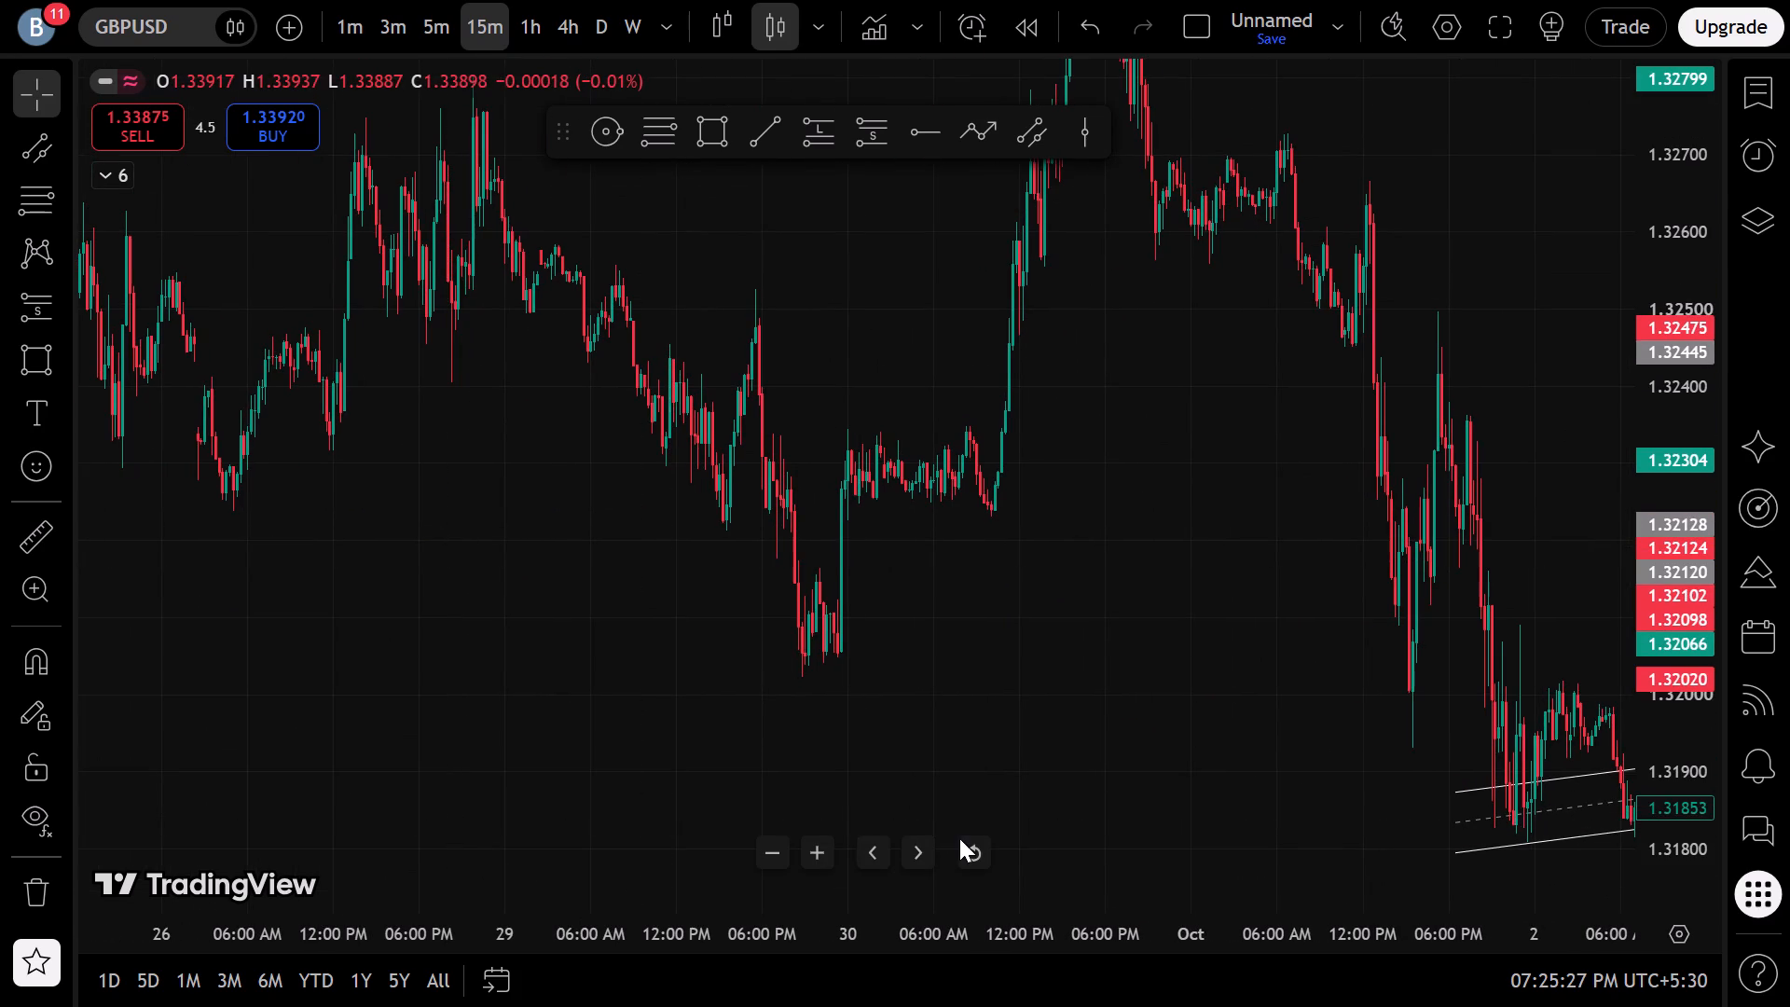
Return to the latest GBPUSD candles and start a parallel channel under the rise, from 29 October 9:45 PM at 1.33574 to 31 October 12:45 AM at 1.34114.
{"action": "left_click", "coordinate": [959, 838]}
{"action": "scroll", "coordinate": [704, 626], "scroll_direction": "down", "scroll_amount": 6}
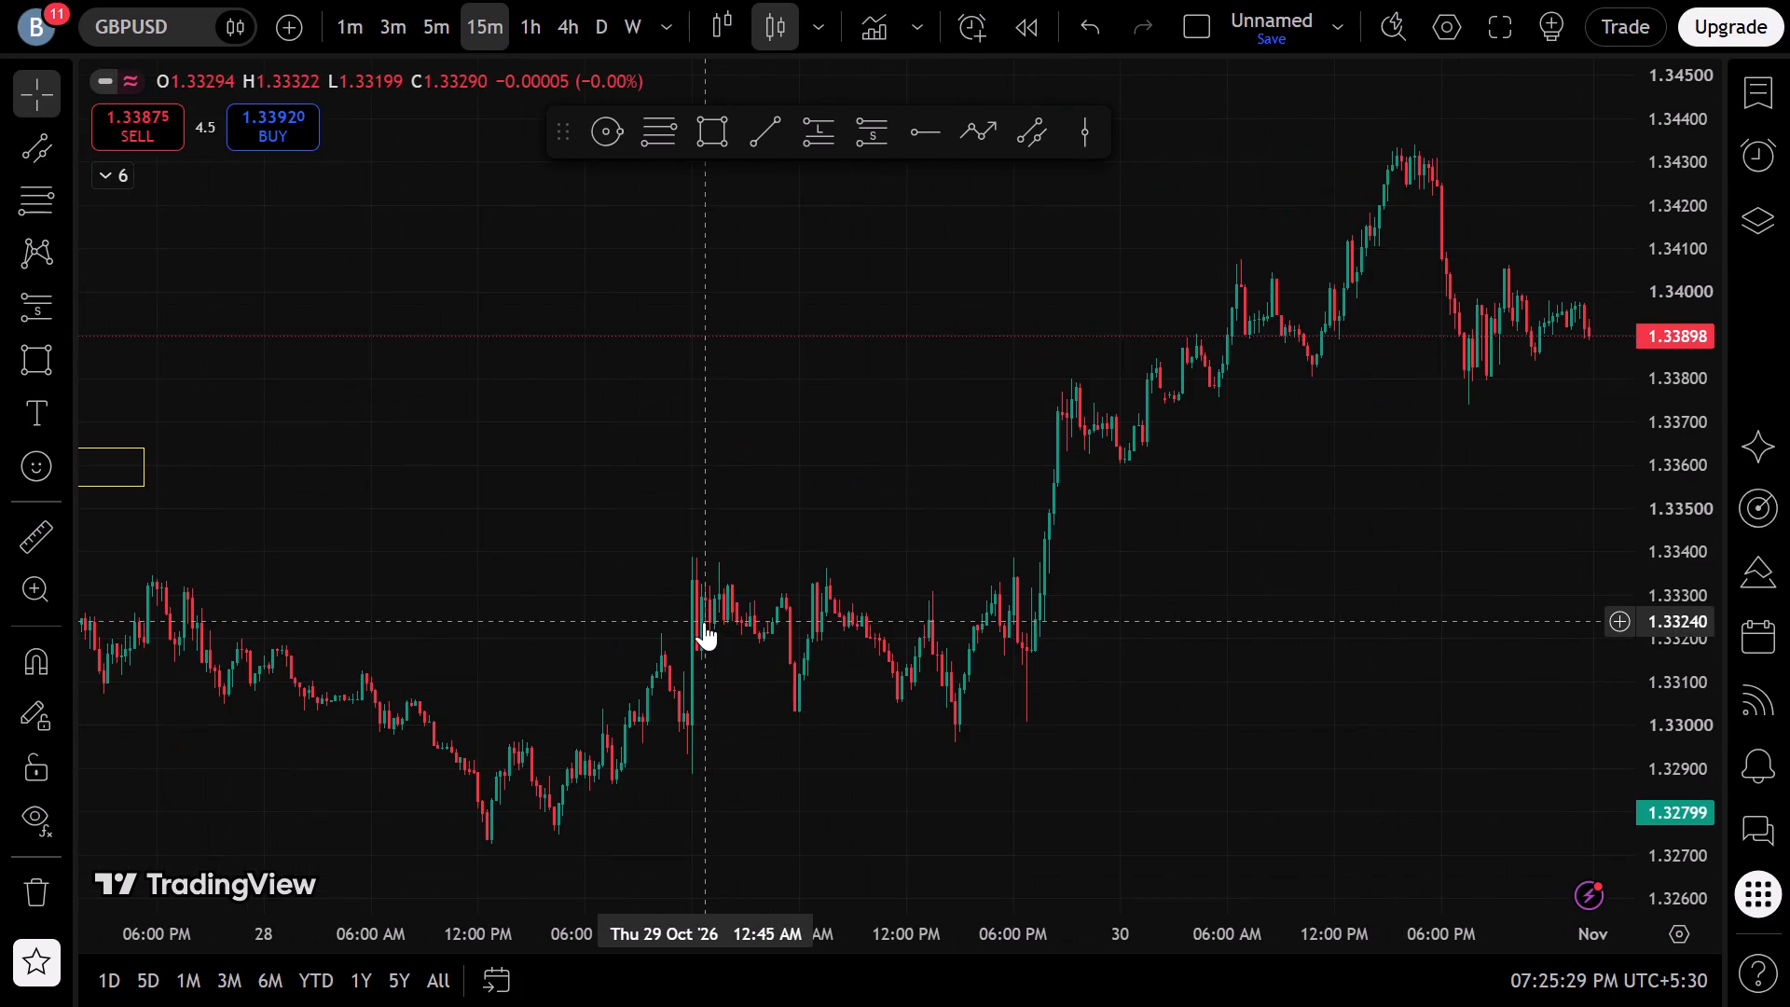
{"action": "scroll", "coordinate": [704, 619], "scroll_direction": "up", "scroll_amount": 6}
{"action": "left_click", "coordinate": [1047, 122]}
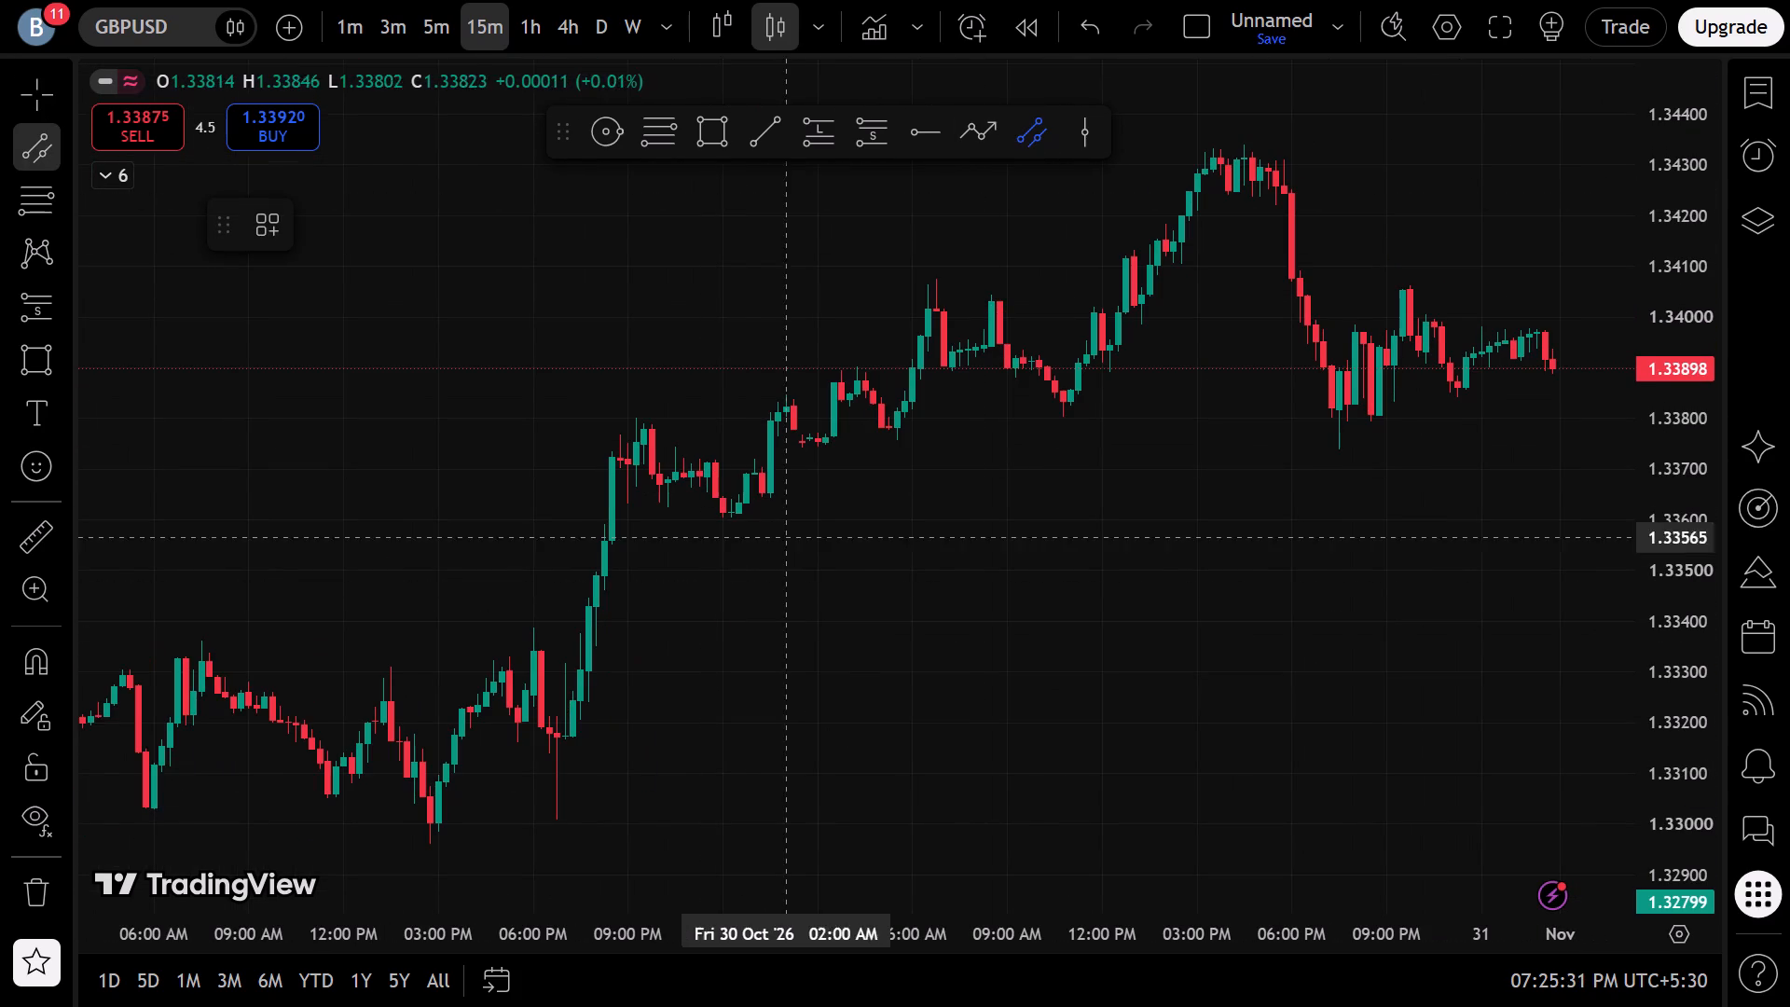
{"action": "left_click", "coordinate": [653, 533]}
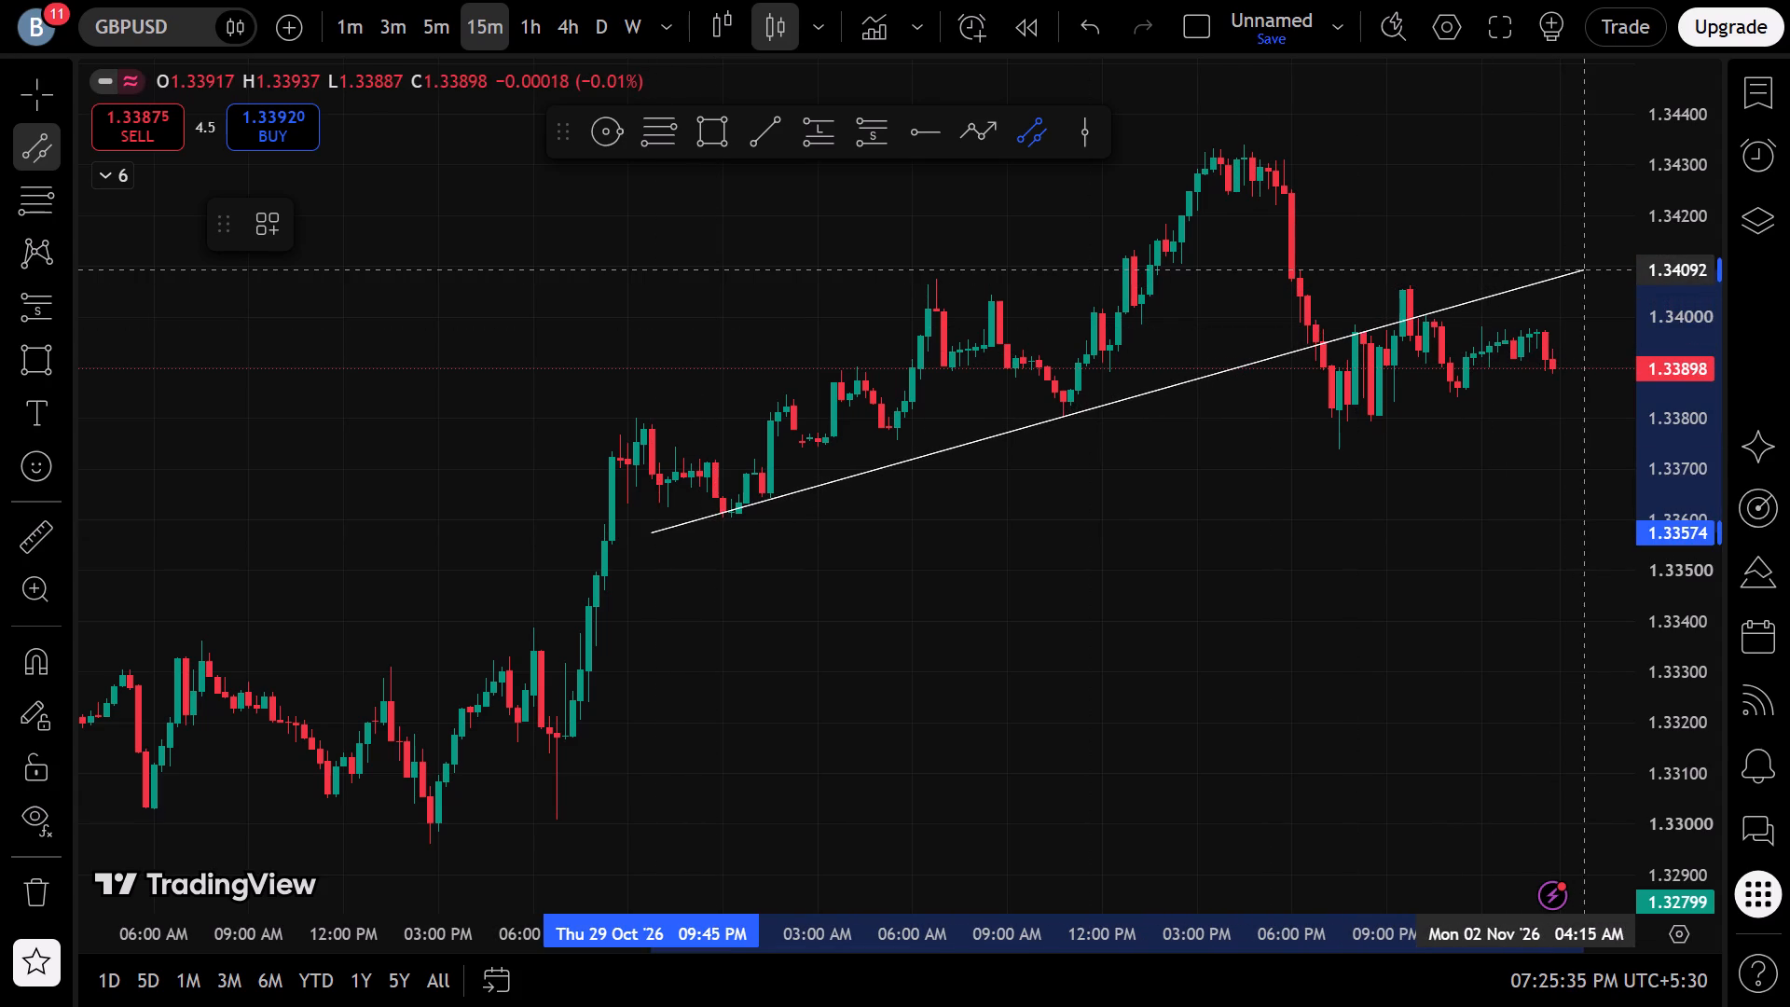
{"action": "double_click", "coordinate": [1508, 259]}
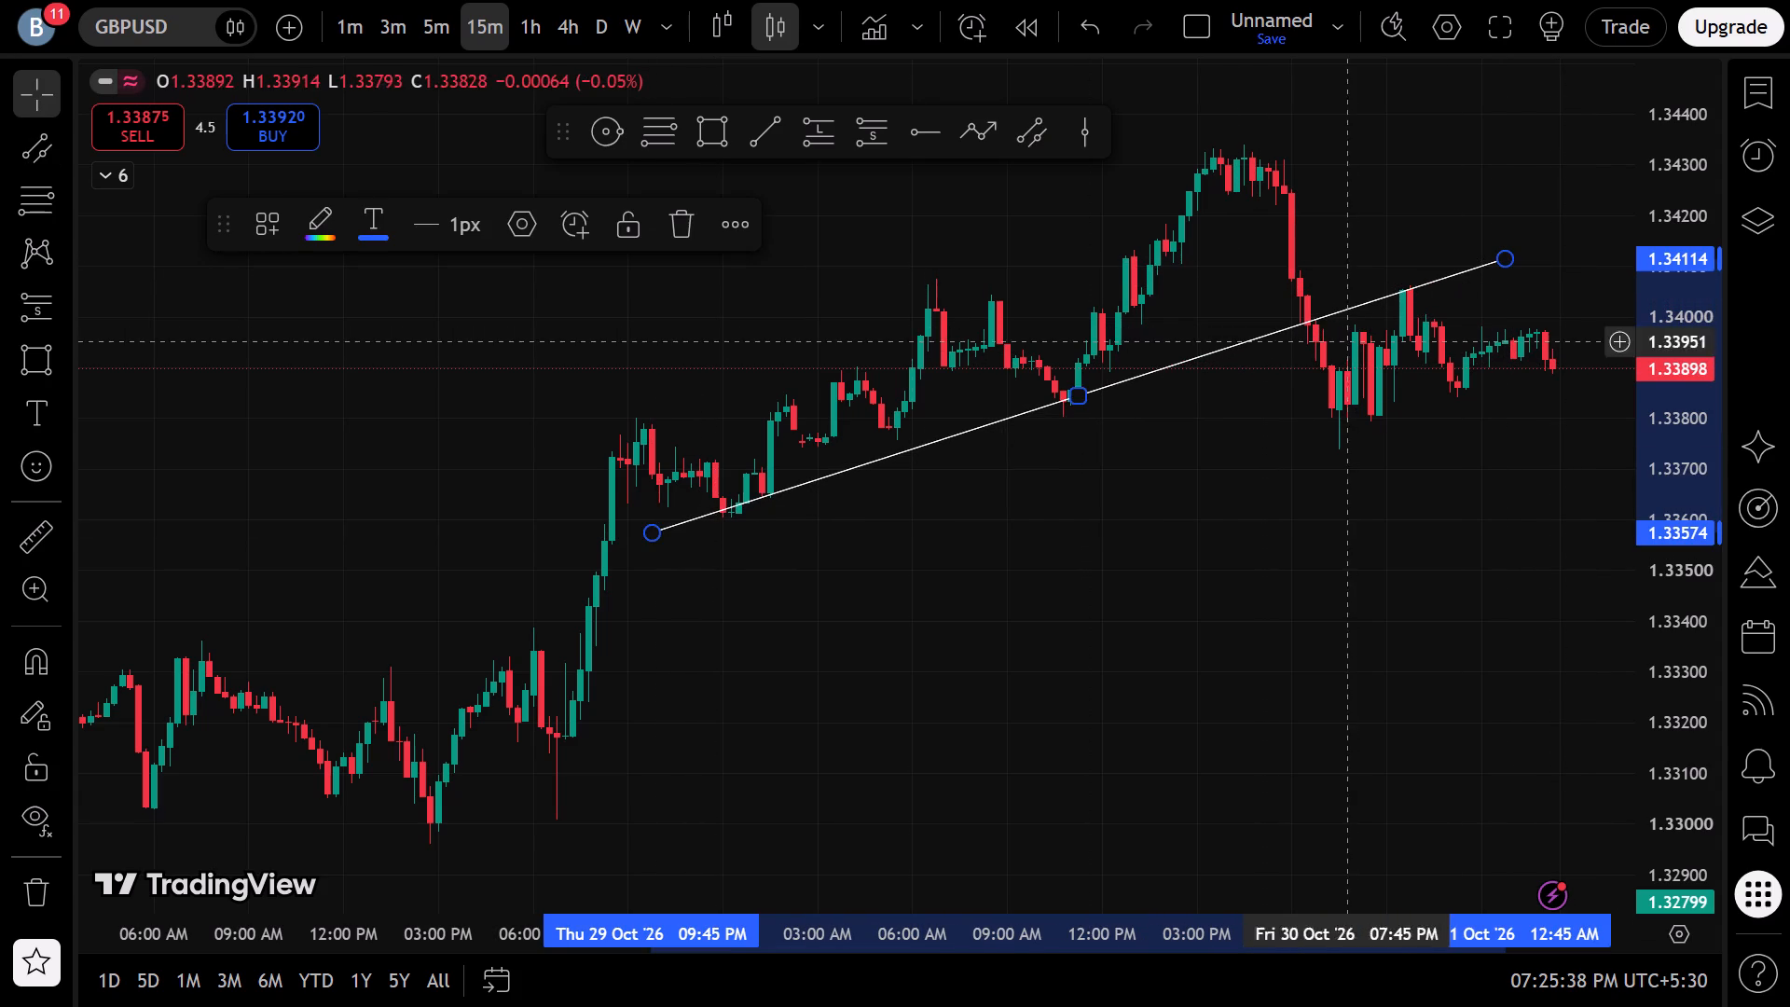
Move the channel's start to 29 October 8:00 PM at 1.33524, extend its end to about 1.3409 at the last candles, and widen it upward.
{"action": "left_click_drag", "start_coordinate": [647, 525], "coordinate": [606, 546]}
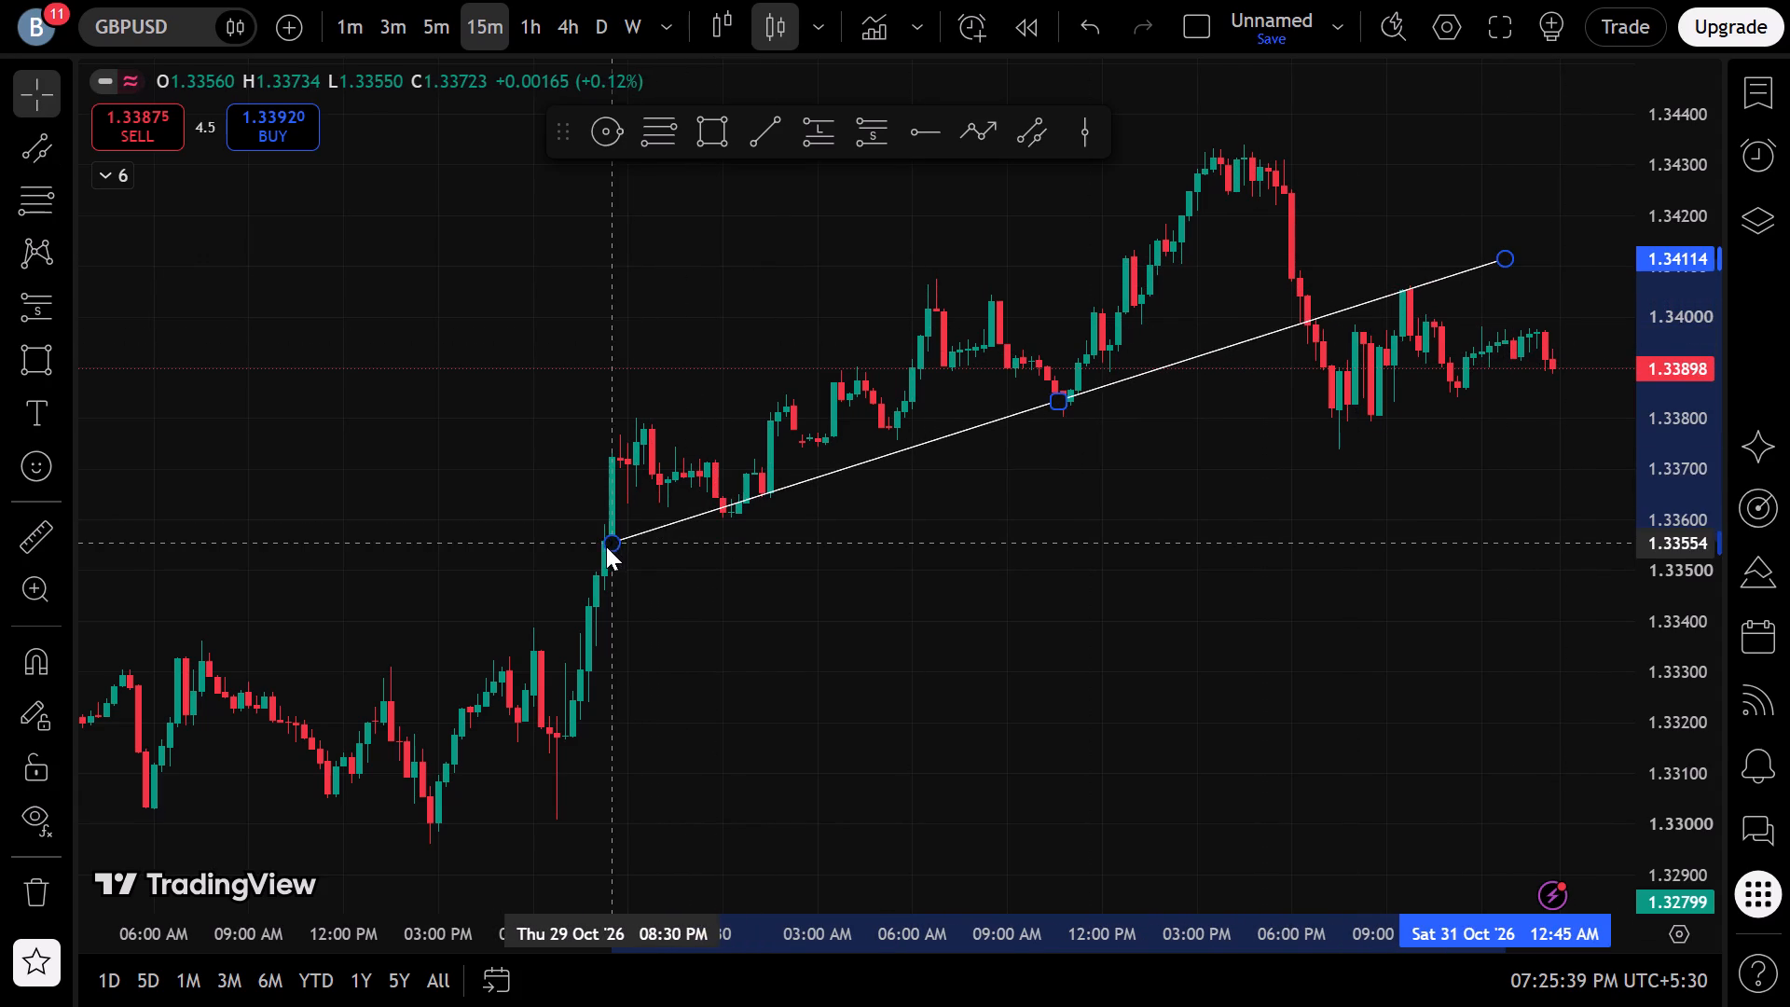
{"action": "left_click_drag", "start_coordinate": [606, 546], "coordinate": [593, 559]}
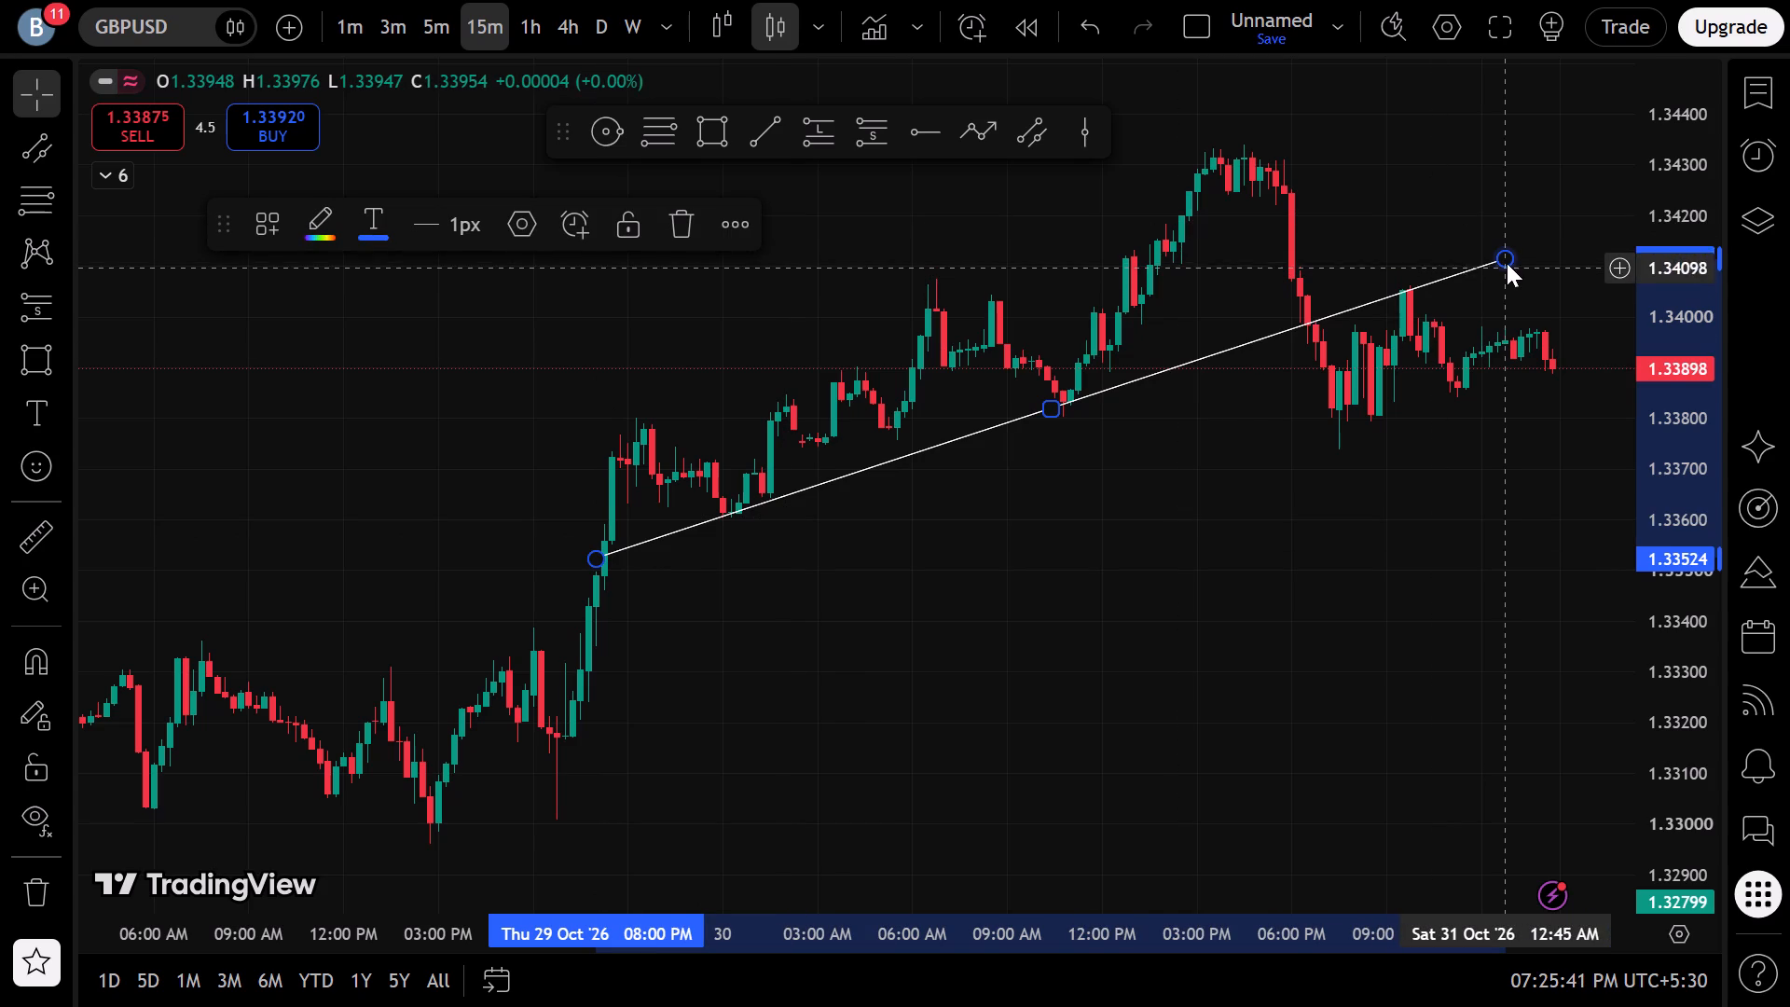
{"action": "left_click_drag", "start_coordinate": [1507, 263], "coordinate": [1516, 267]}
{"action": "left_click", "coordinate": [1120, 583]}
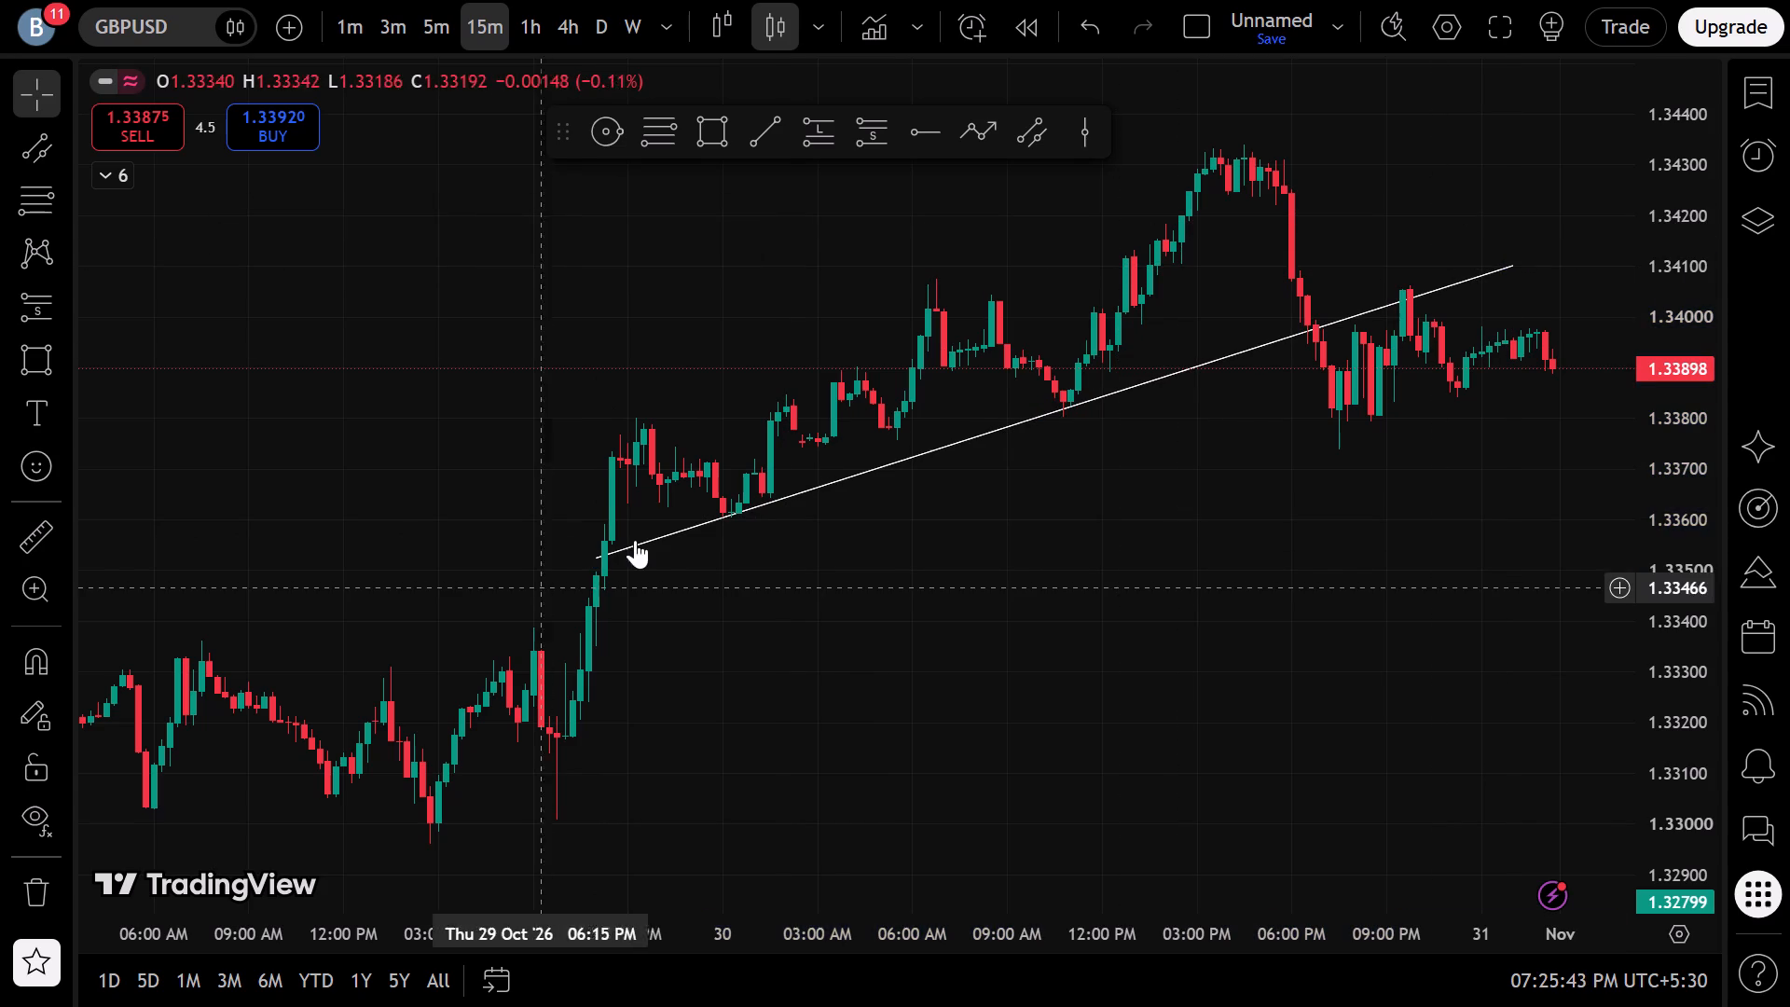
{"action": "left_click_drag", "start_coordinate": [1505, 266], "coordinate": [1546, 278]}
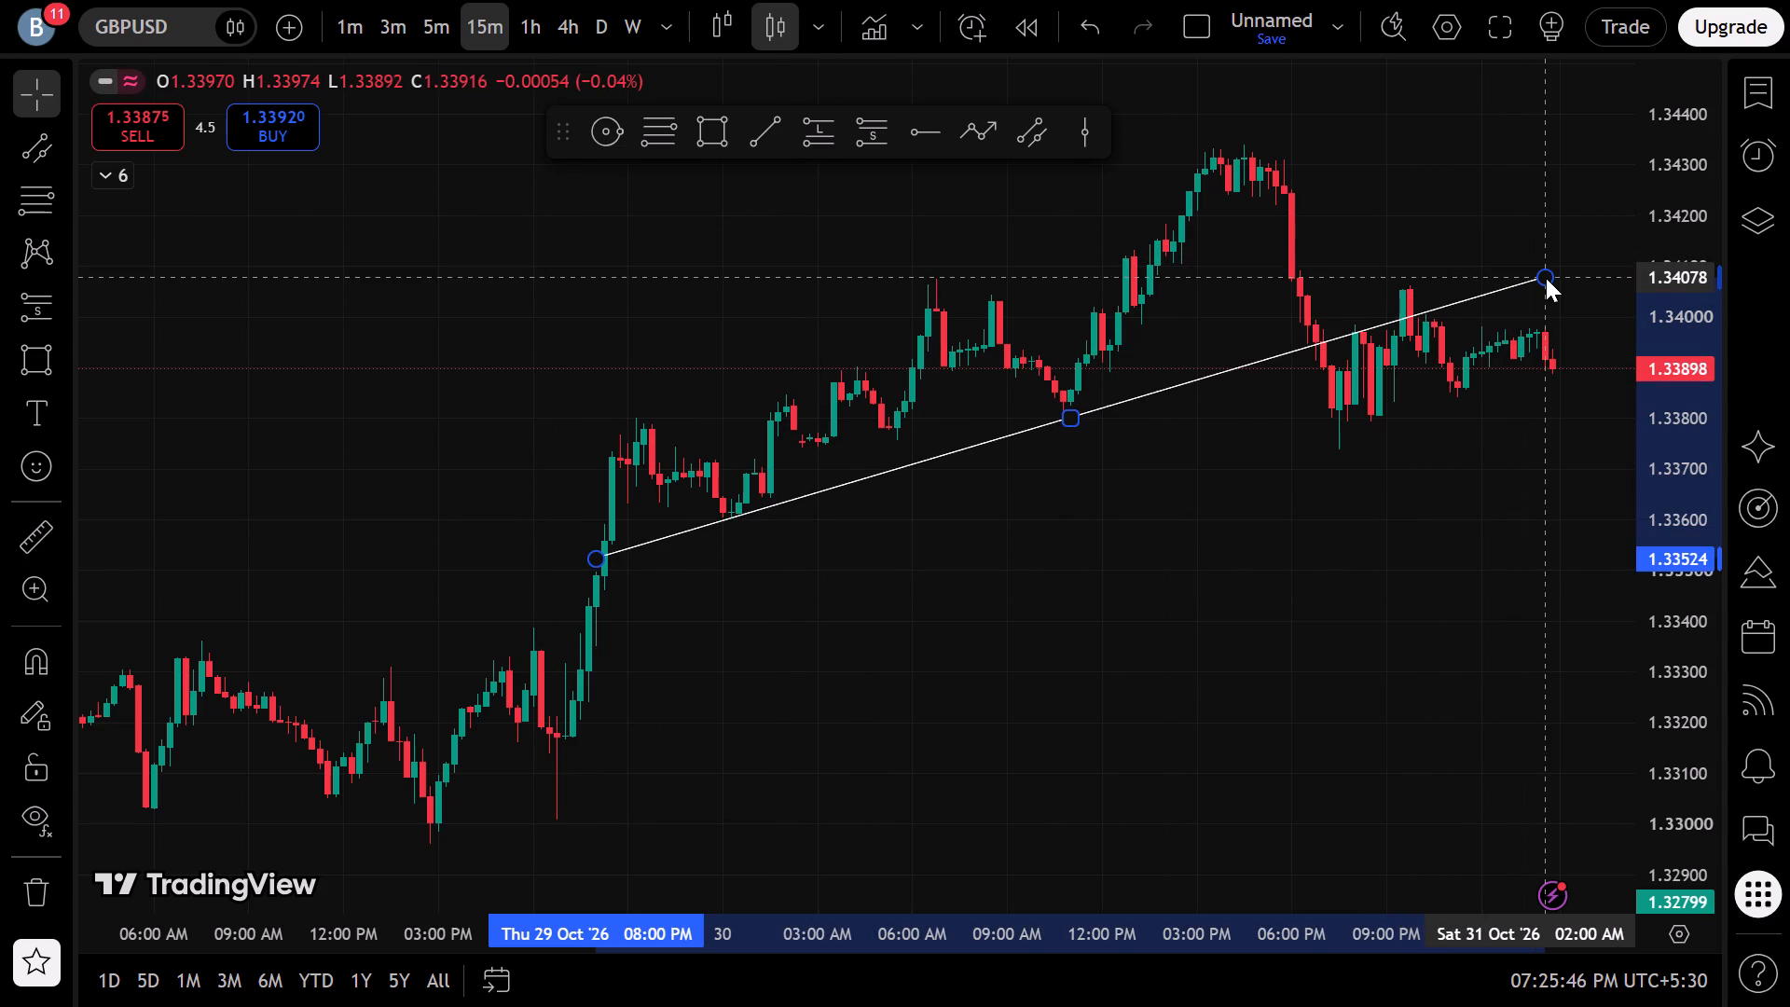
{"action": "left_click_drag", "start_coordinate": [1546, 278], "coordinate": [1549, 270]}
{"action": "left_click_drag", "start_coordinate": [1222, 524], "coordinate": [1214, 529]}
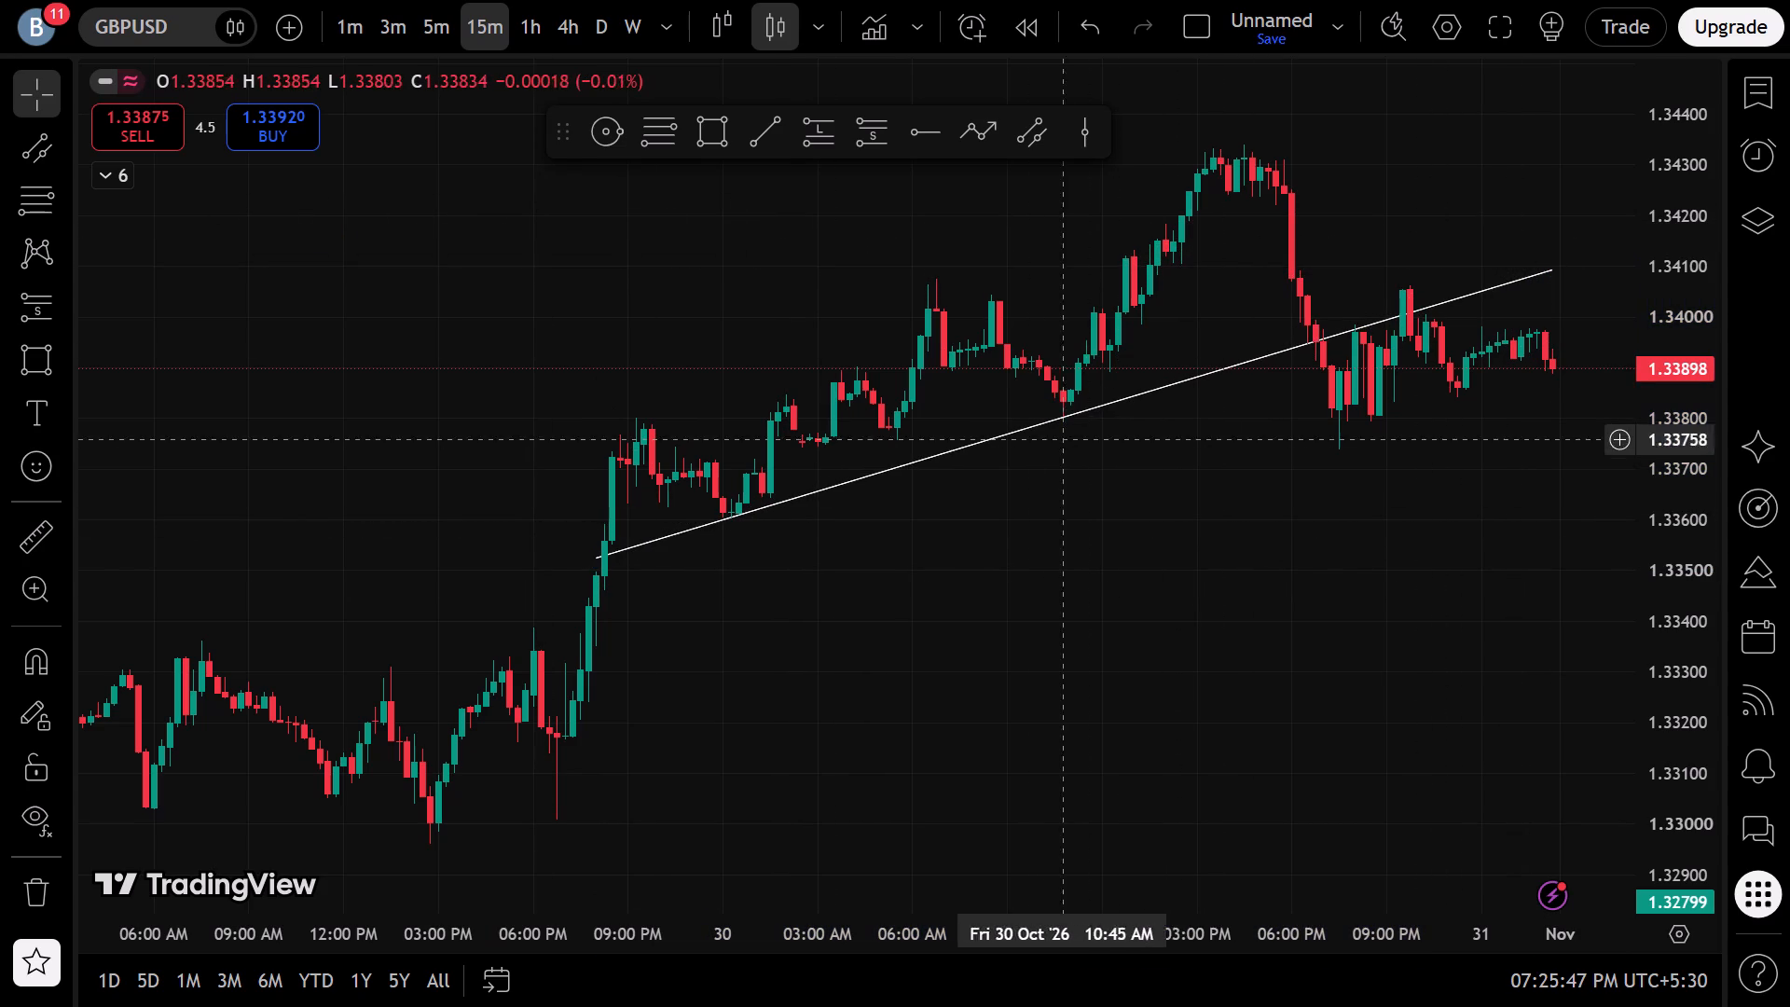
{"action": "left_click_drag", "start_coordinate": [1069, 416], "coordinate": [1111, 376]}
{"action": "left_click", "coordinate": [1004, 594]}
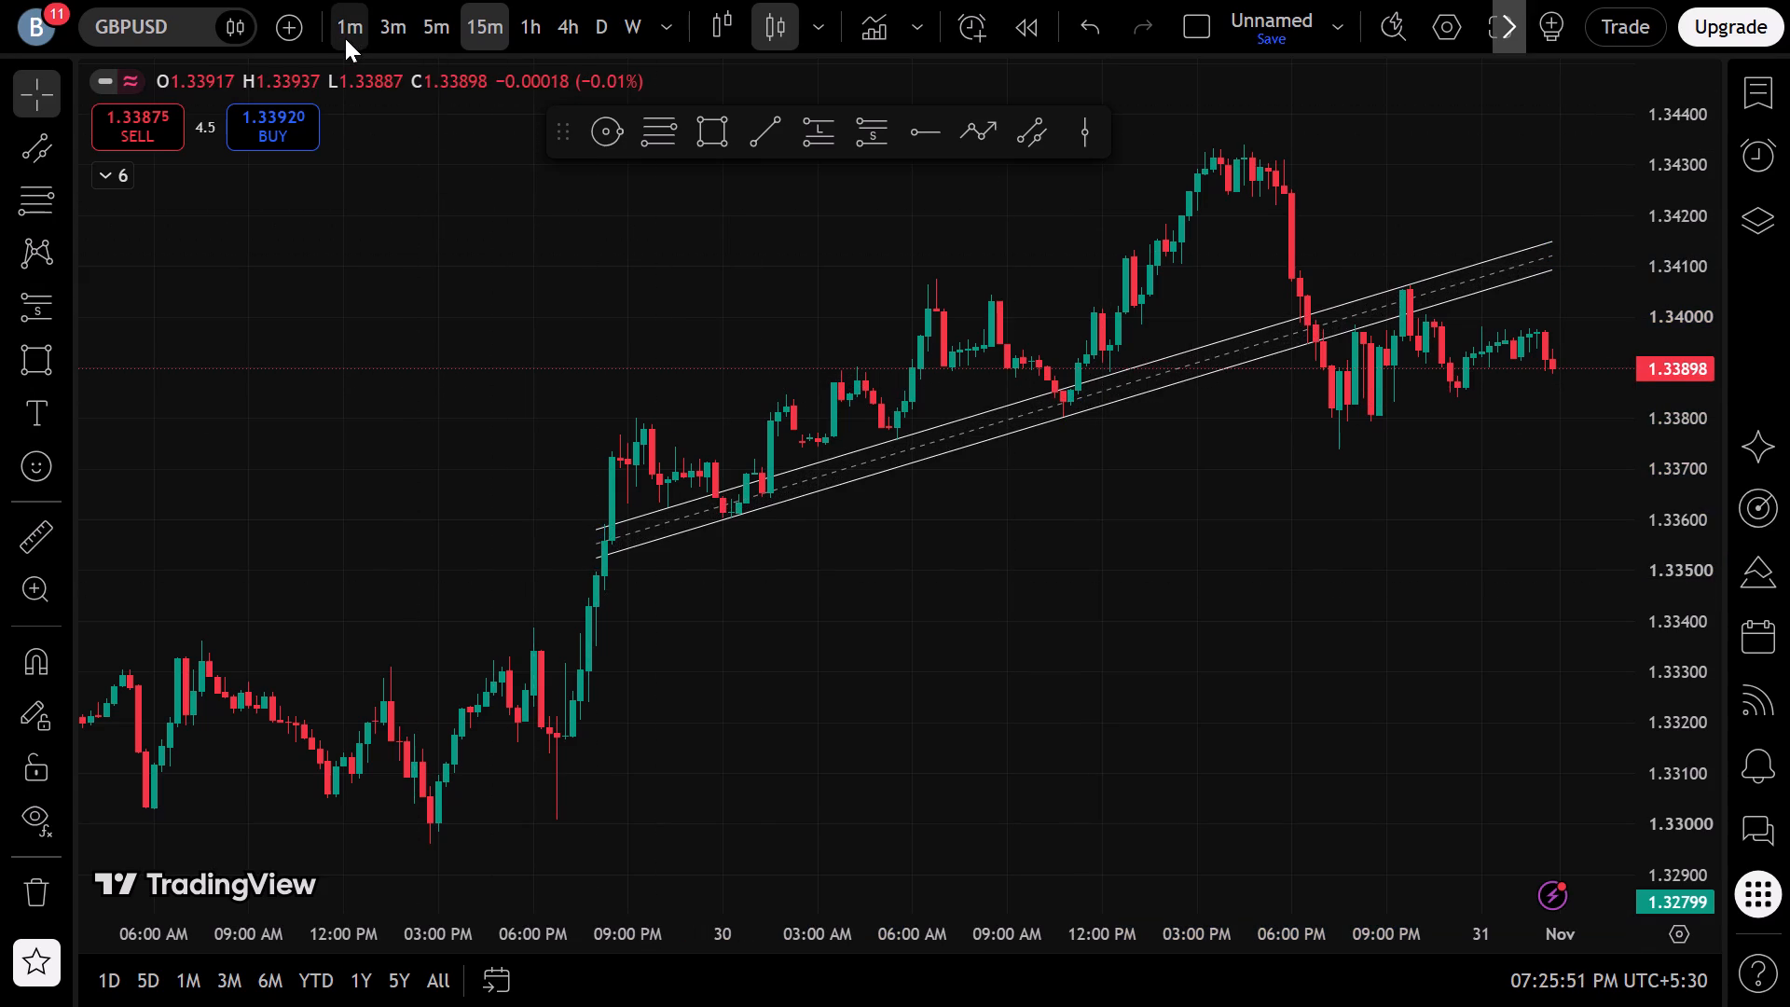
Examine GBPUSD on the 1-minute timeframe around the new channel, from 5:00 PM to 11:15 PM on 30 October.
{"action": "left_click", "coordinate": [345, 38]}
{"action": "scroll", "coordinate": [360, 296], "scroll_direction": "down", "scroll_amount": 11}
{"action": "left_click_drag", "start_coordinate": [492, 554], "coordinate": [1005, 594]}
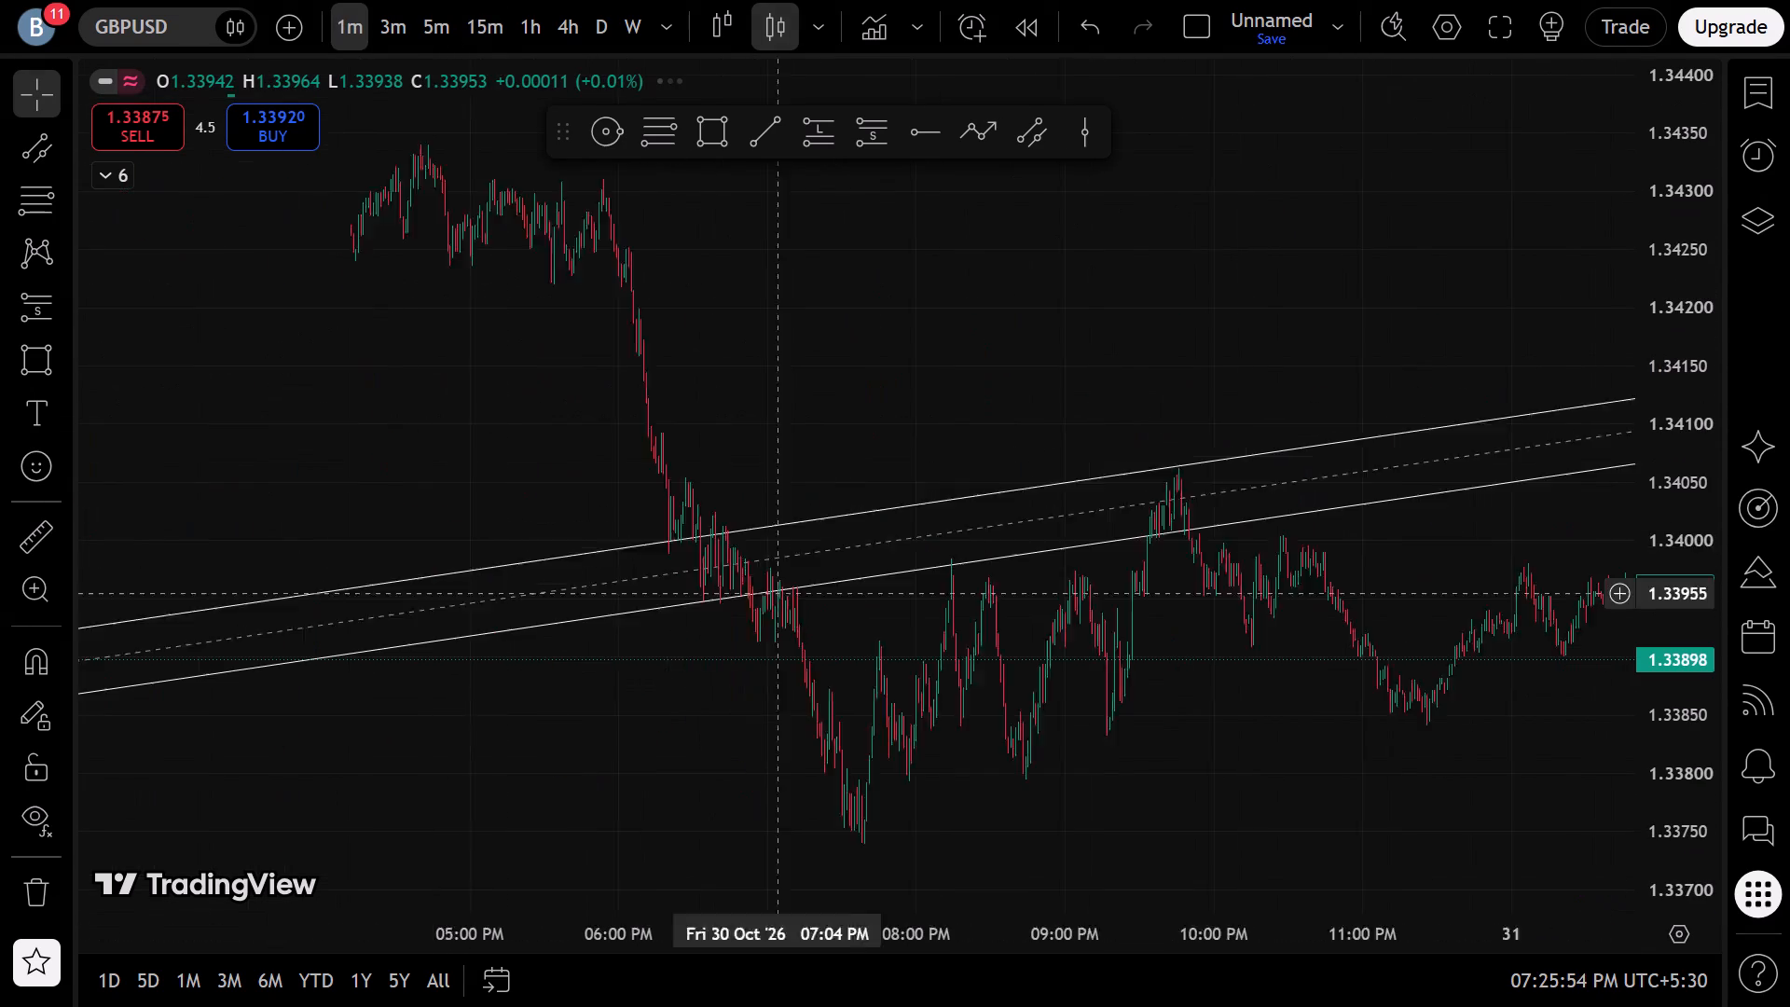
{"action": "left_click_drag", "start_coordinate": [1005, 594], "coordinate": [1128, 584]}
{"action": "scroll", "coordinate": [1071, 588], "scroll_direction": "up", "scroll_amount": 14}
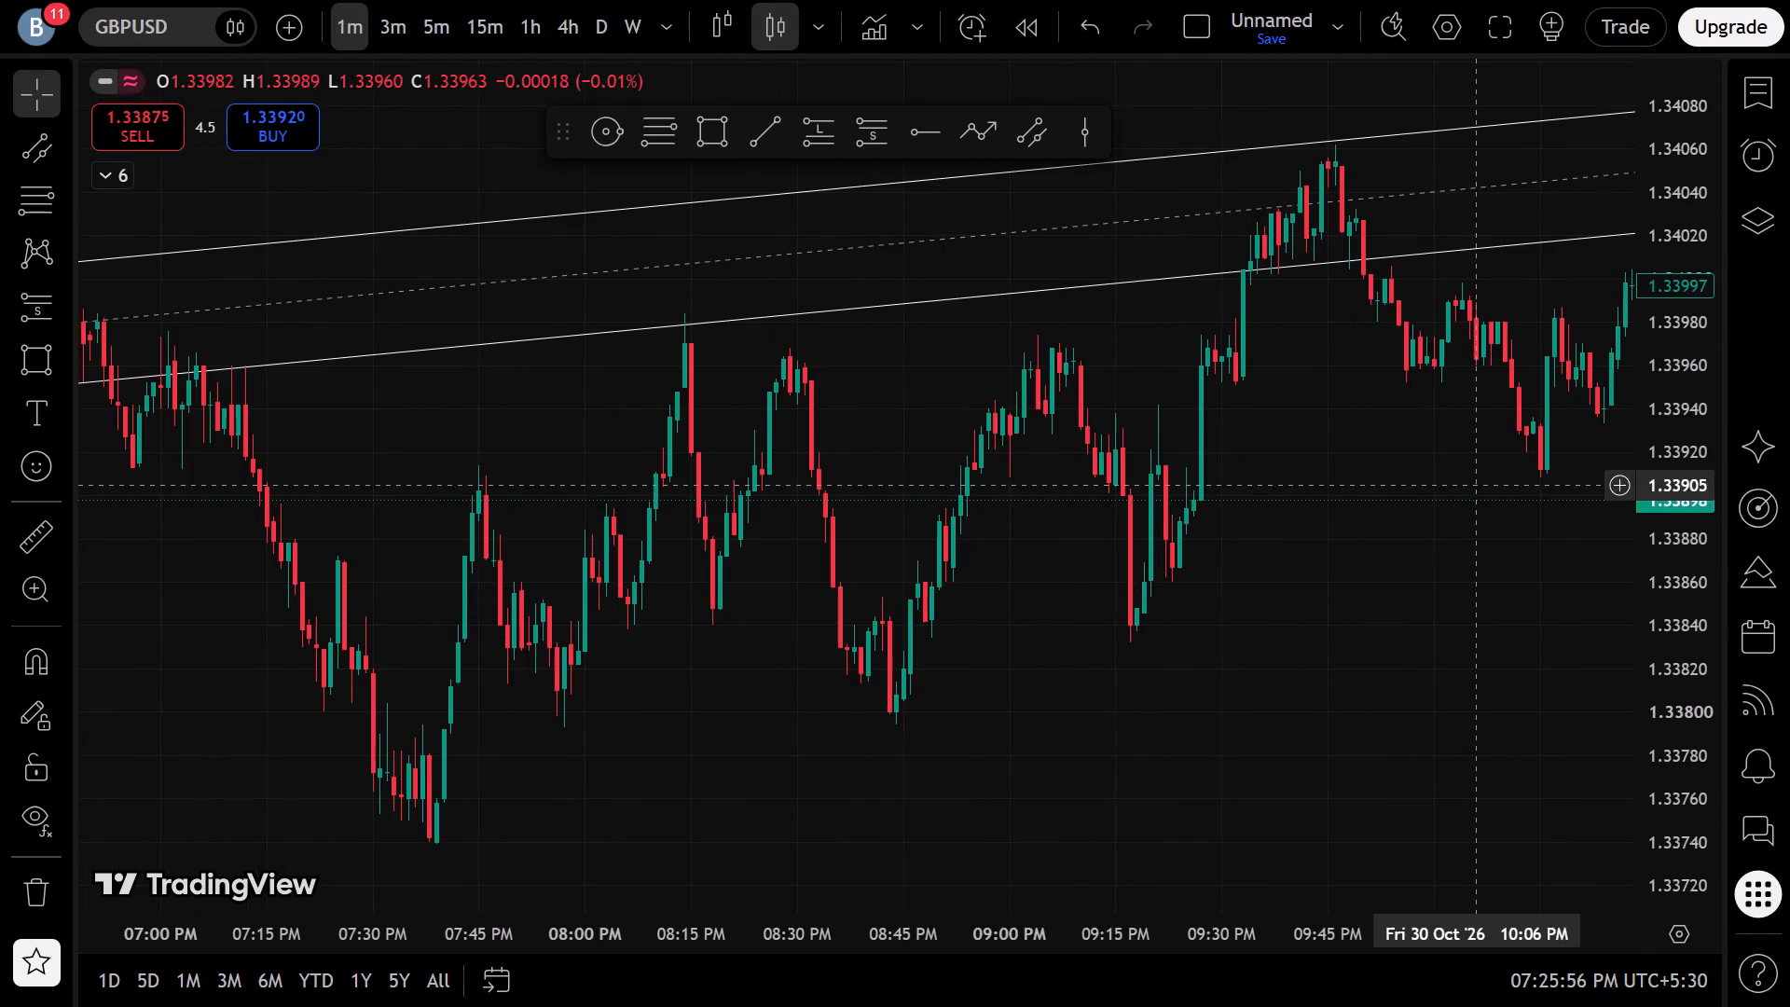
{"action": "left_click_drag", "start_coordinate": [1474, 493], "coordinate": [1043, 589]}
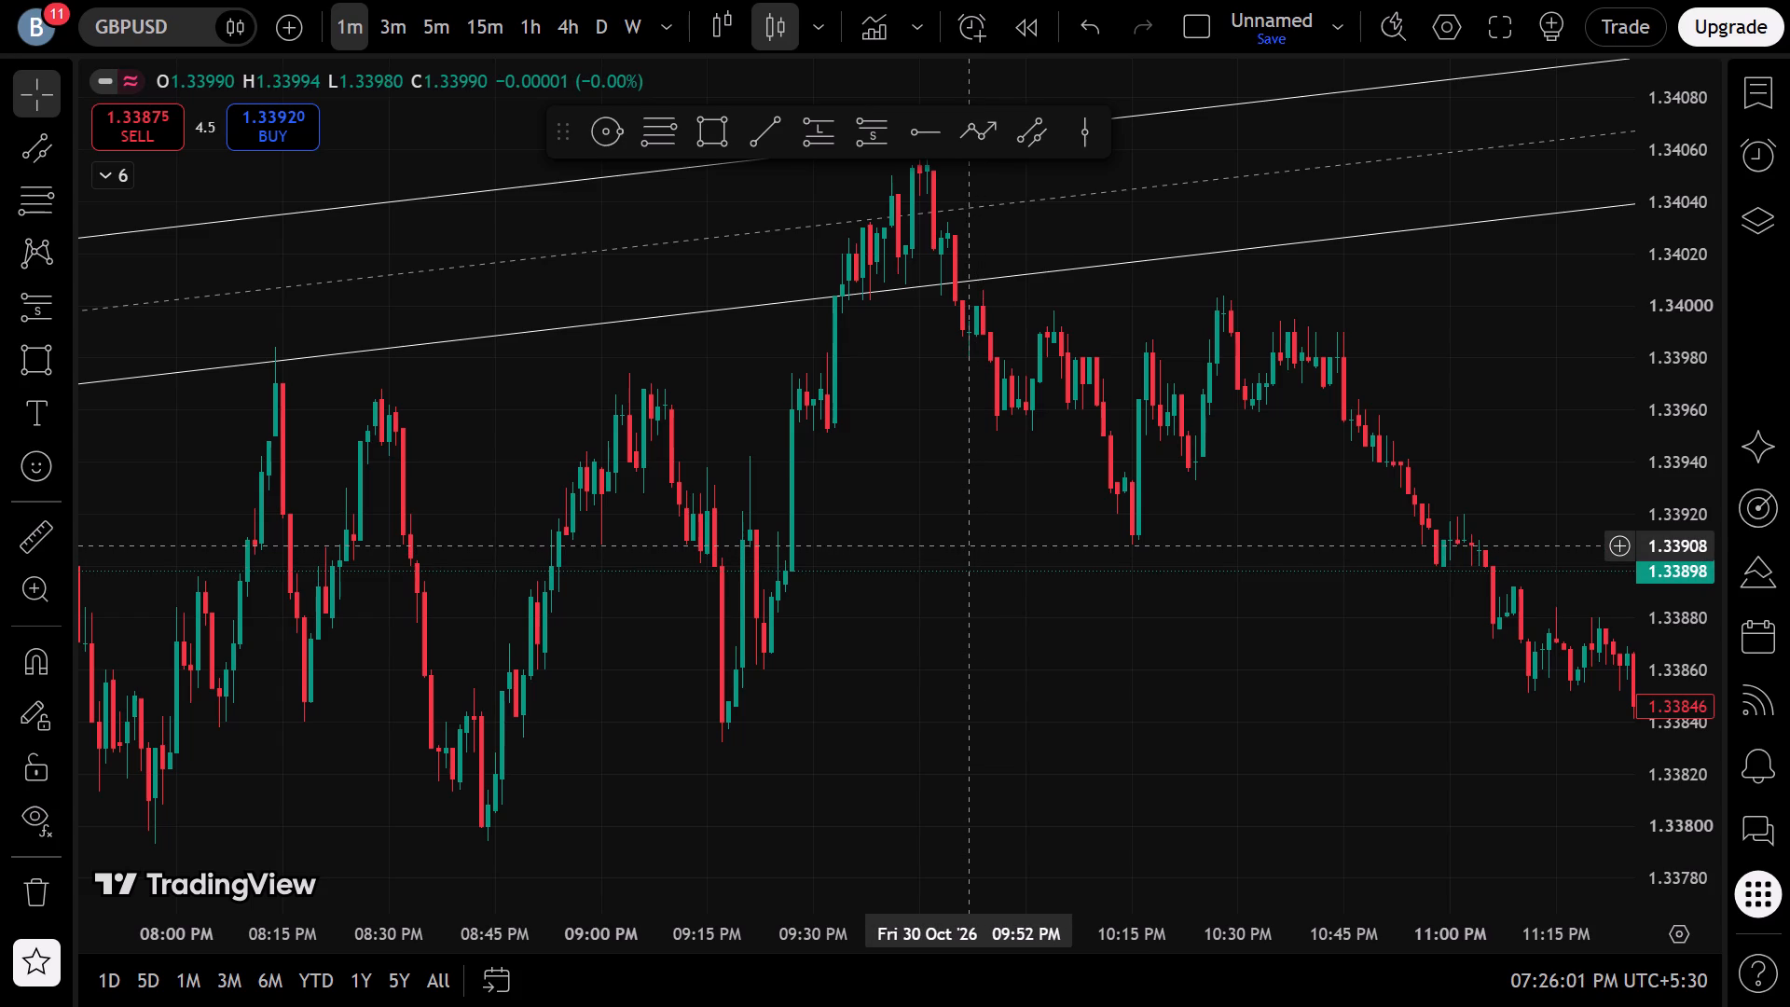
{"action": "scroll", "coordinate": [967, 546], "scroll_direction": "down", "scroll_amount": 6}
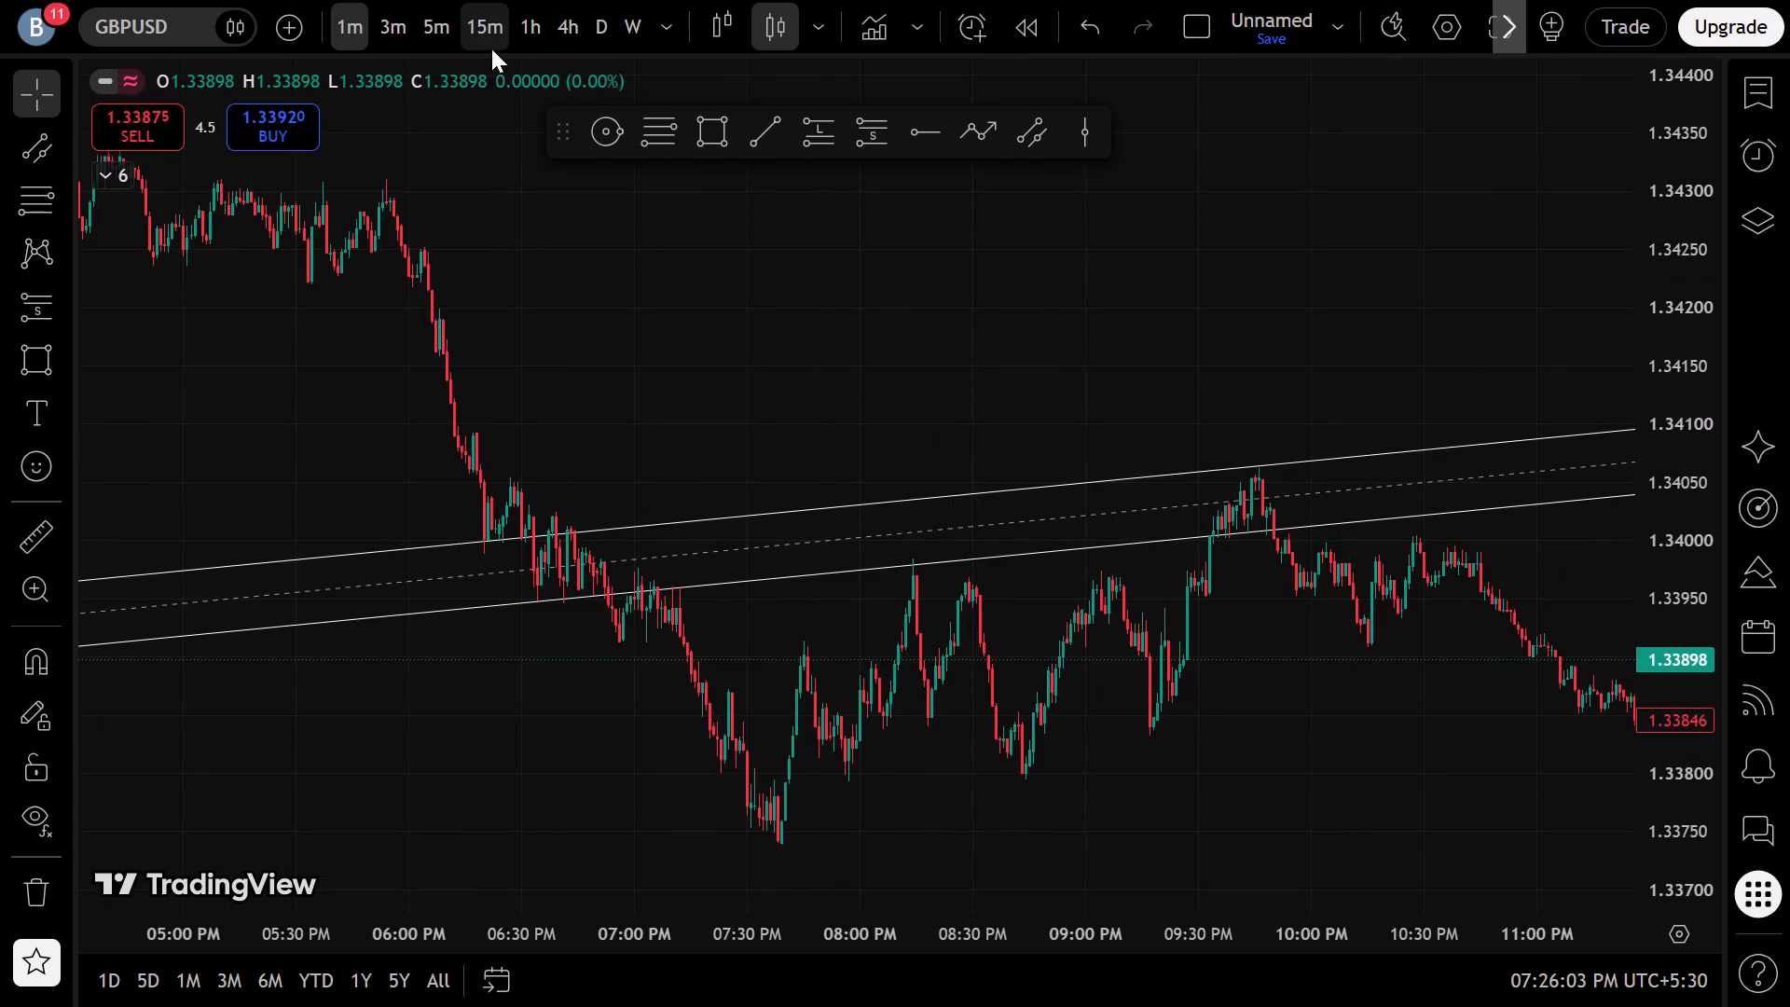
Check GBPUSD on the 5-minute timeframe, and examine the channels and rectangle zones on the 1-hour timeframe.
{"action": "left_click", "coordinate": [453, 18]}
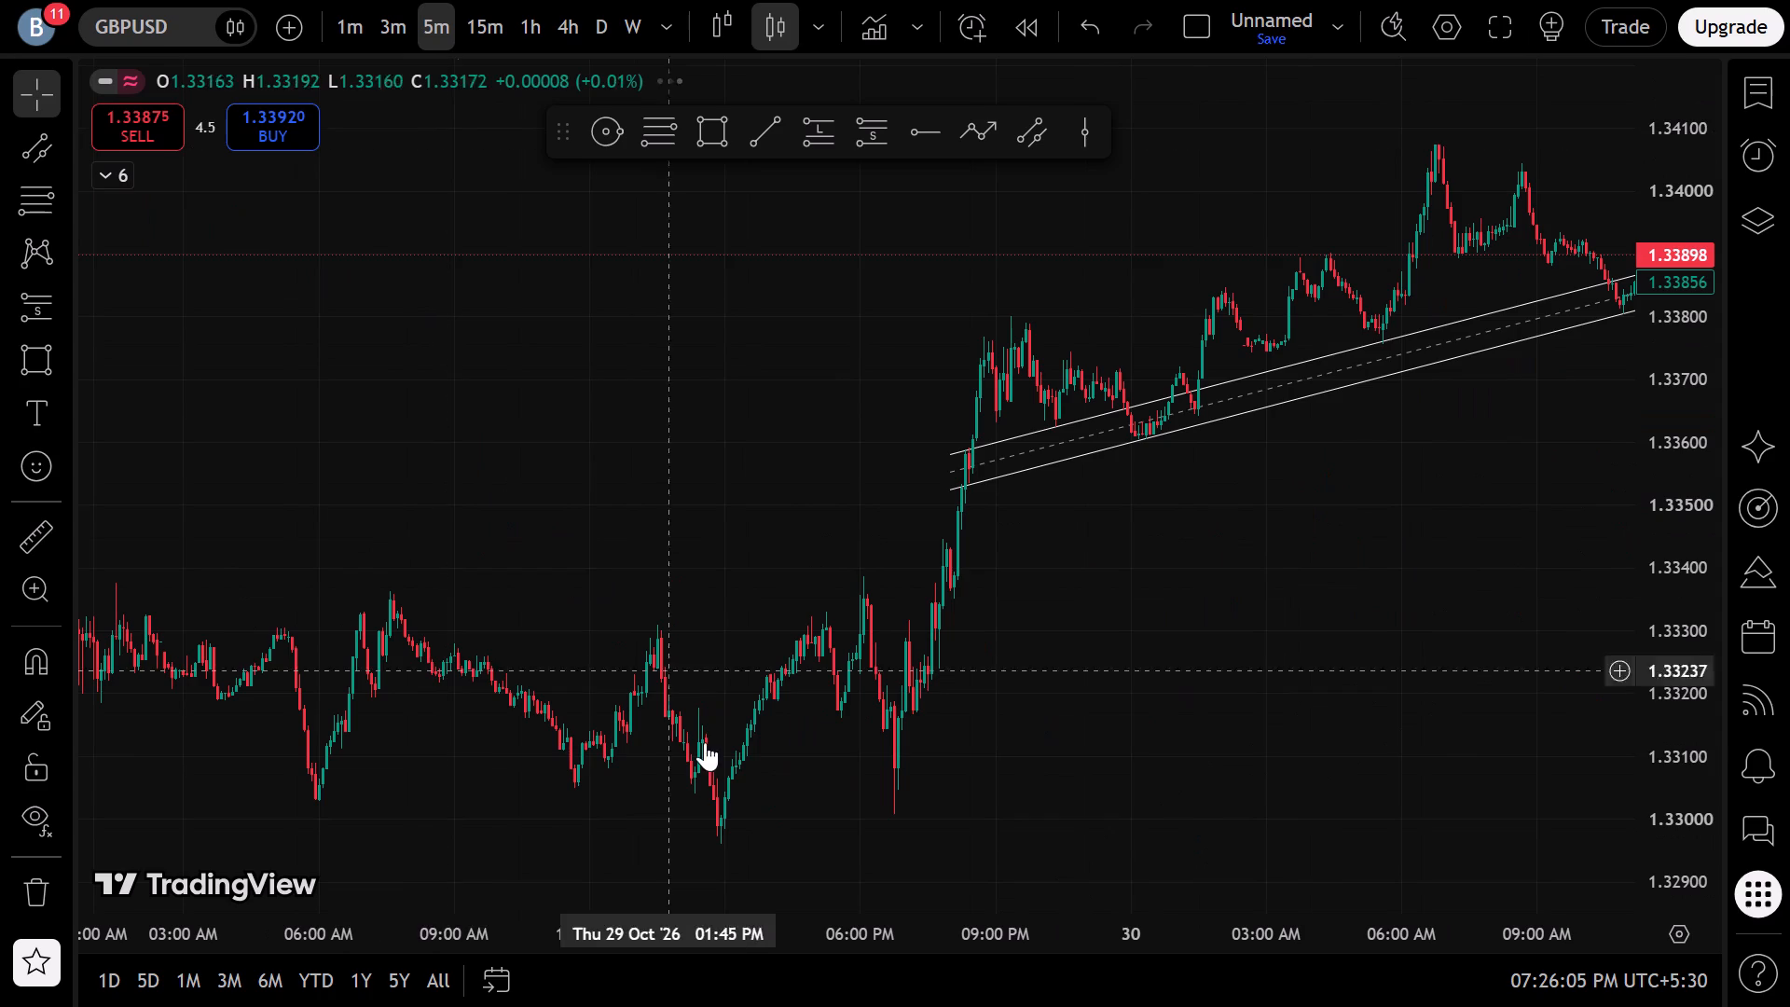
{"action": "left_click", "coordinate": [529, 19]}
{"action": "scroll", "coordinate": [435, 368], "scroll_direction": "down", "scroll_amount": 5}
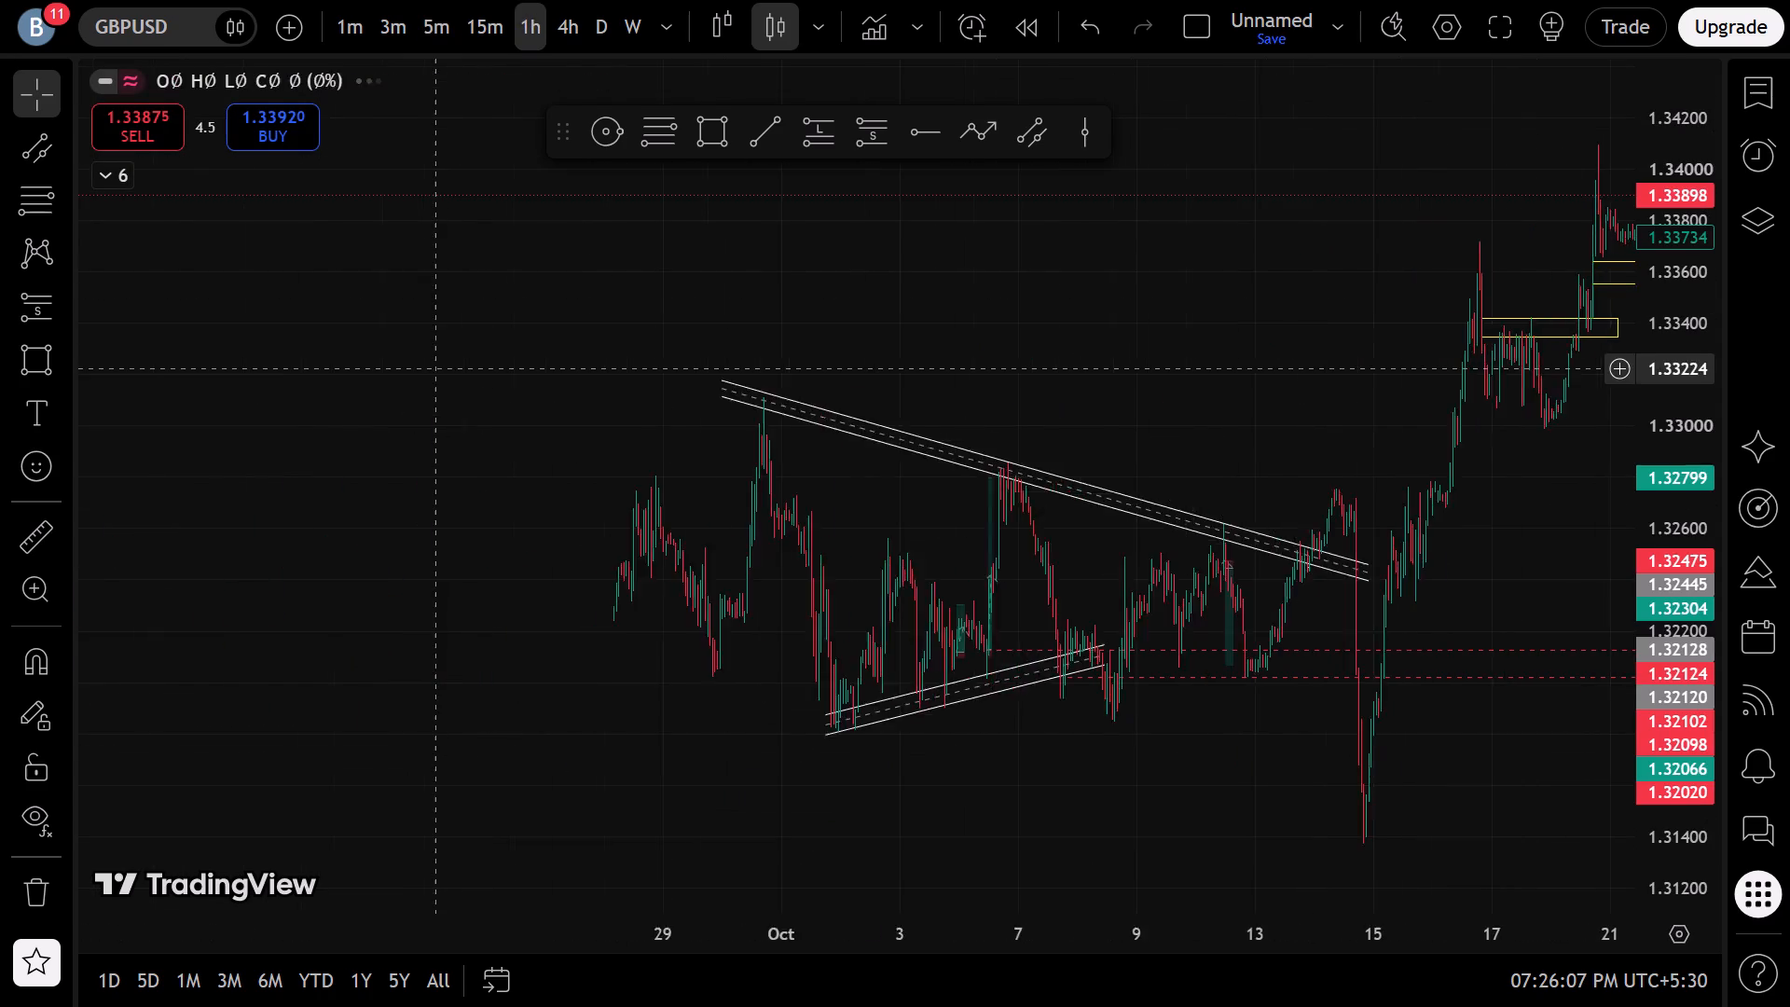
{"action": "scroll", "coordinate": [949, 421], "scroll_direction": "up", "scroll_amount": 6}
{"action": "left_click_drag", "start_coordinate": [923, 422], "coordinate": [64, 537]}
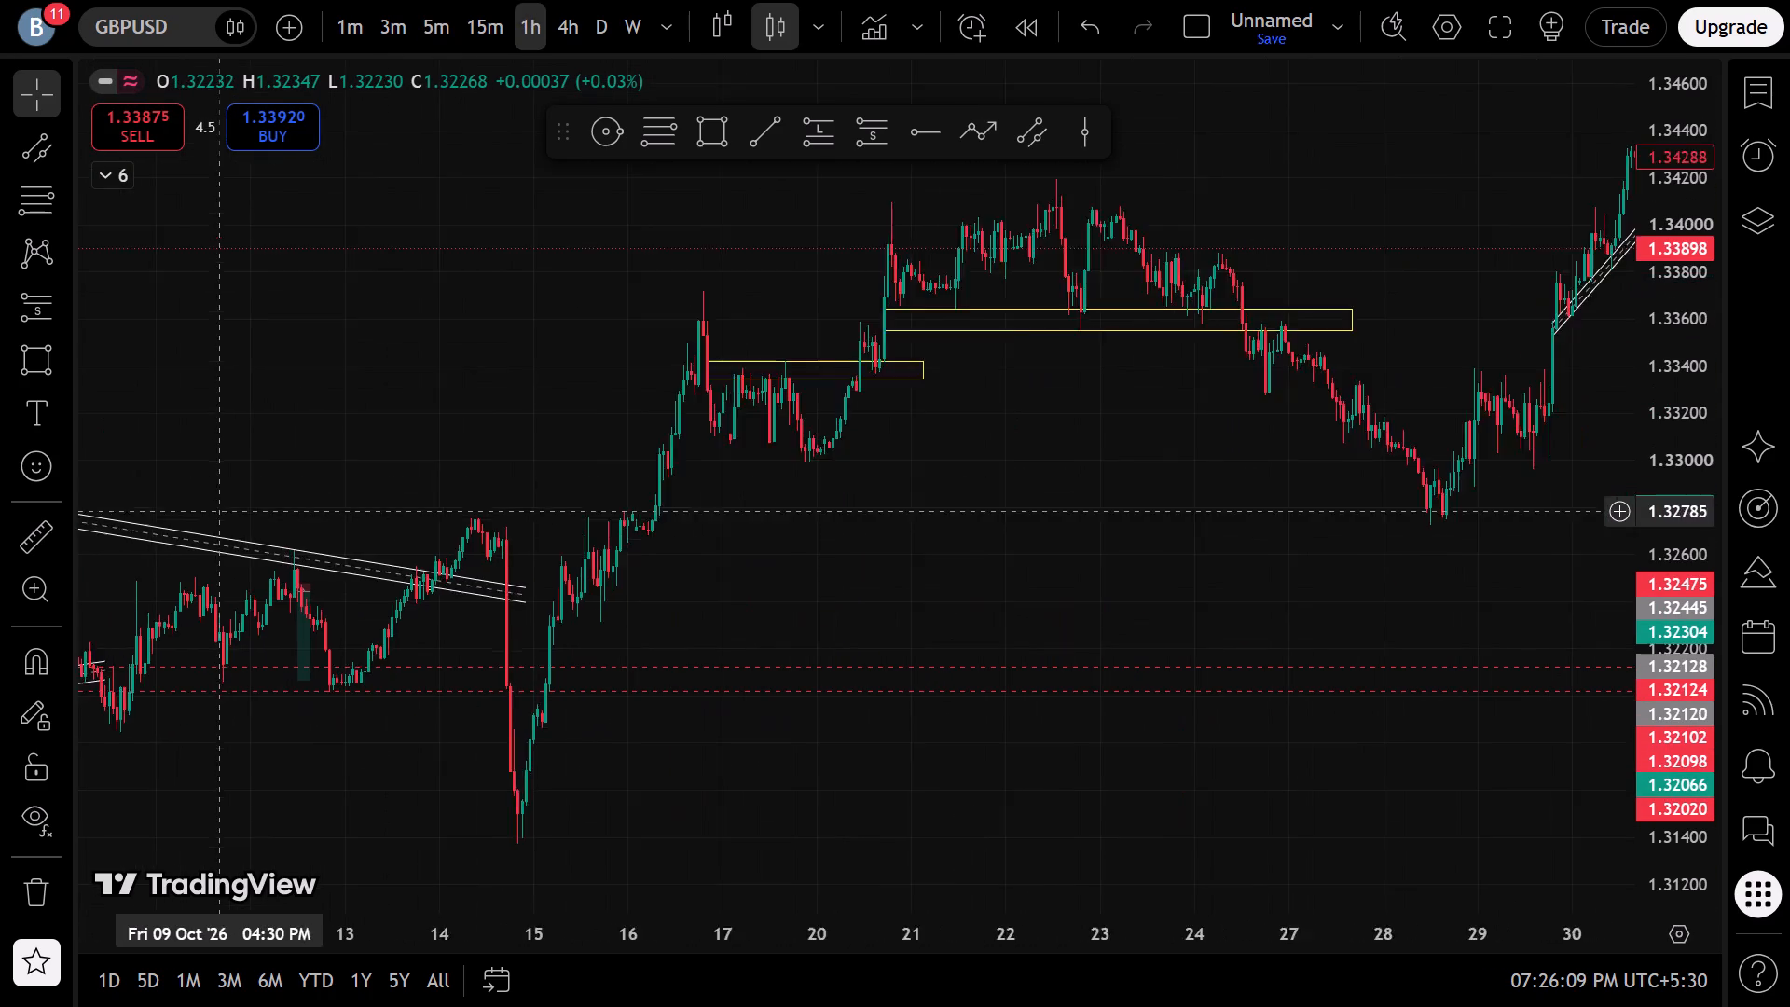
{"action": "left_click_drag", "start_coordinate": [64, 537], "coordinate": [253, 565]}
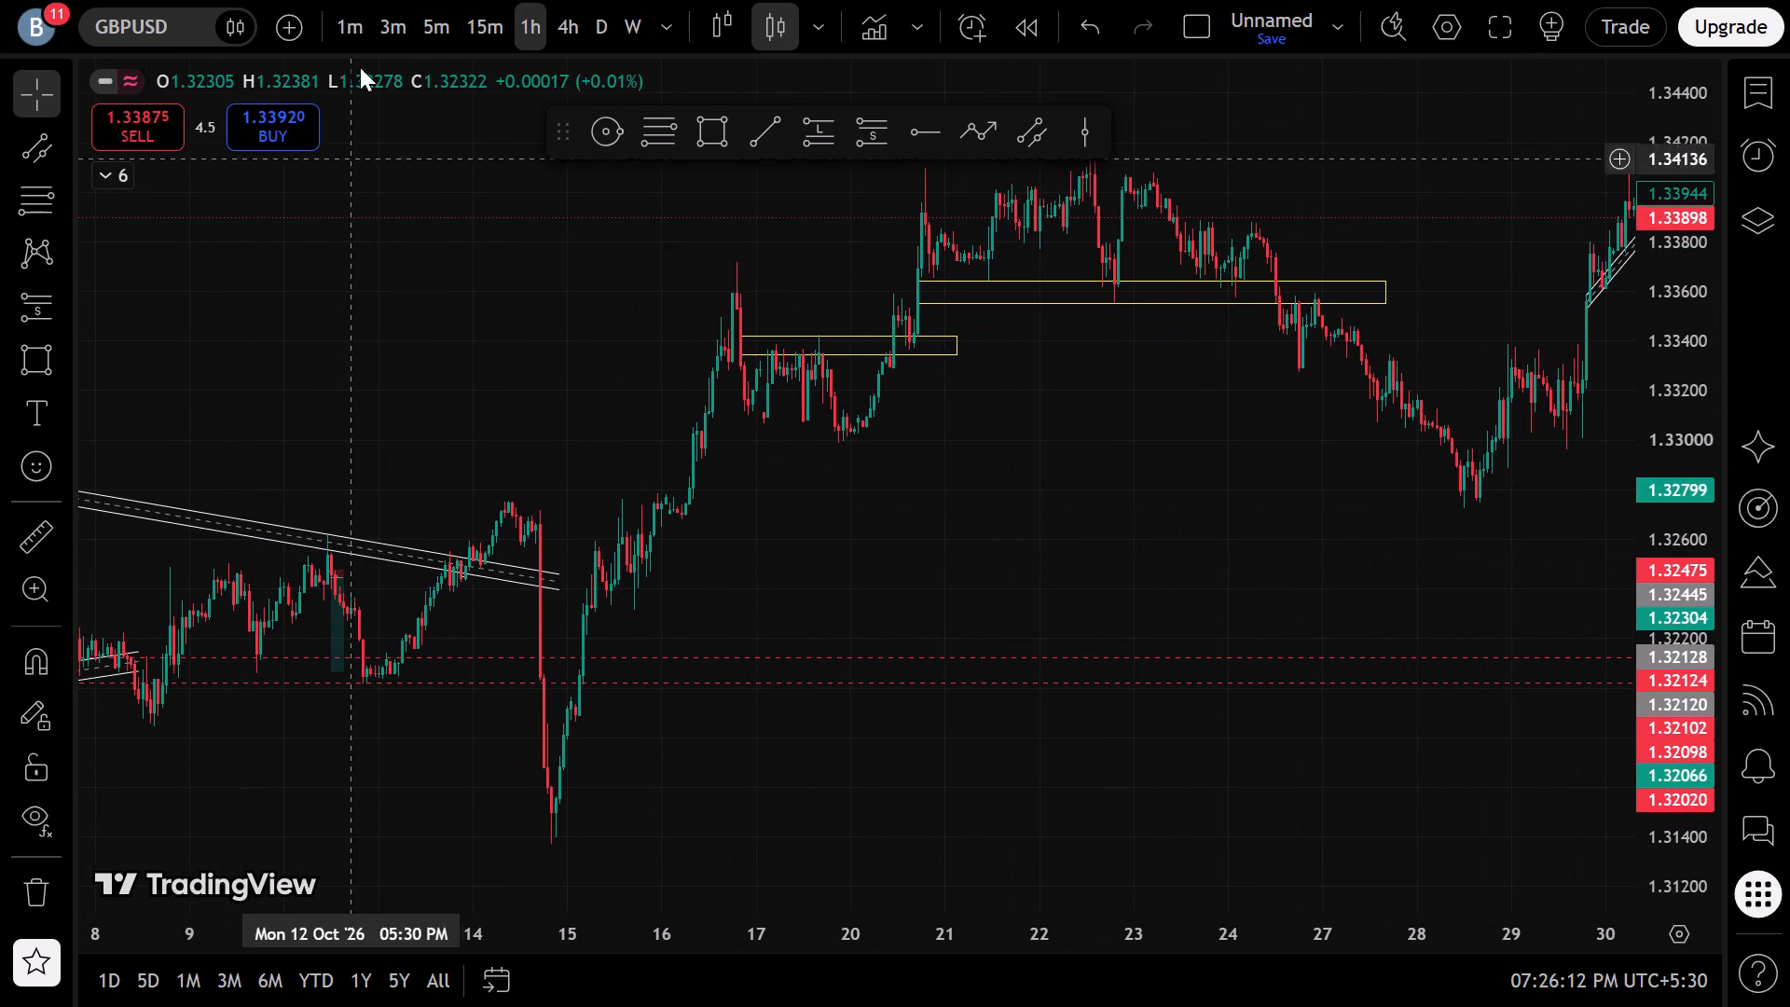
Examine GBPUSD on the 5-minute timeframe, from the new channel back to the price action of 28 October.
{"action": "left_click", "coordinate": [455, 15]}
{"action": "scroll", "coordinate": [463, 351], "scroll_direction": "down", "scroll_amount": 1}
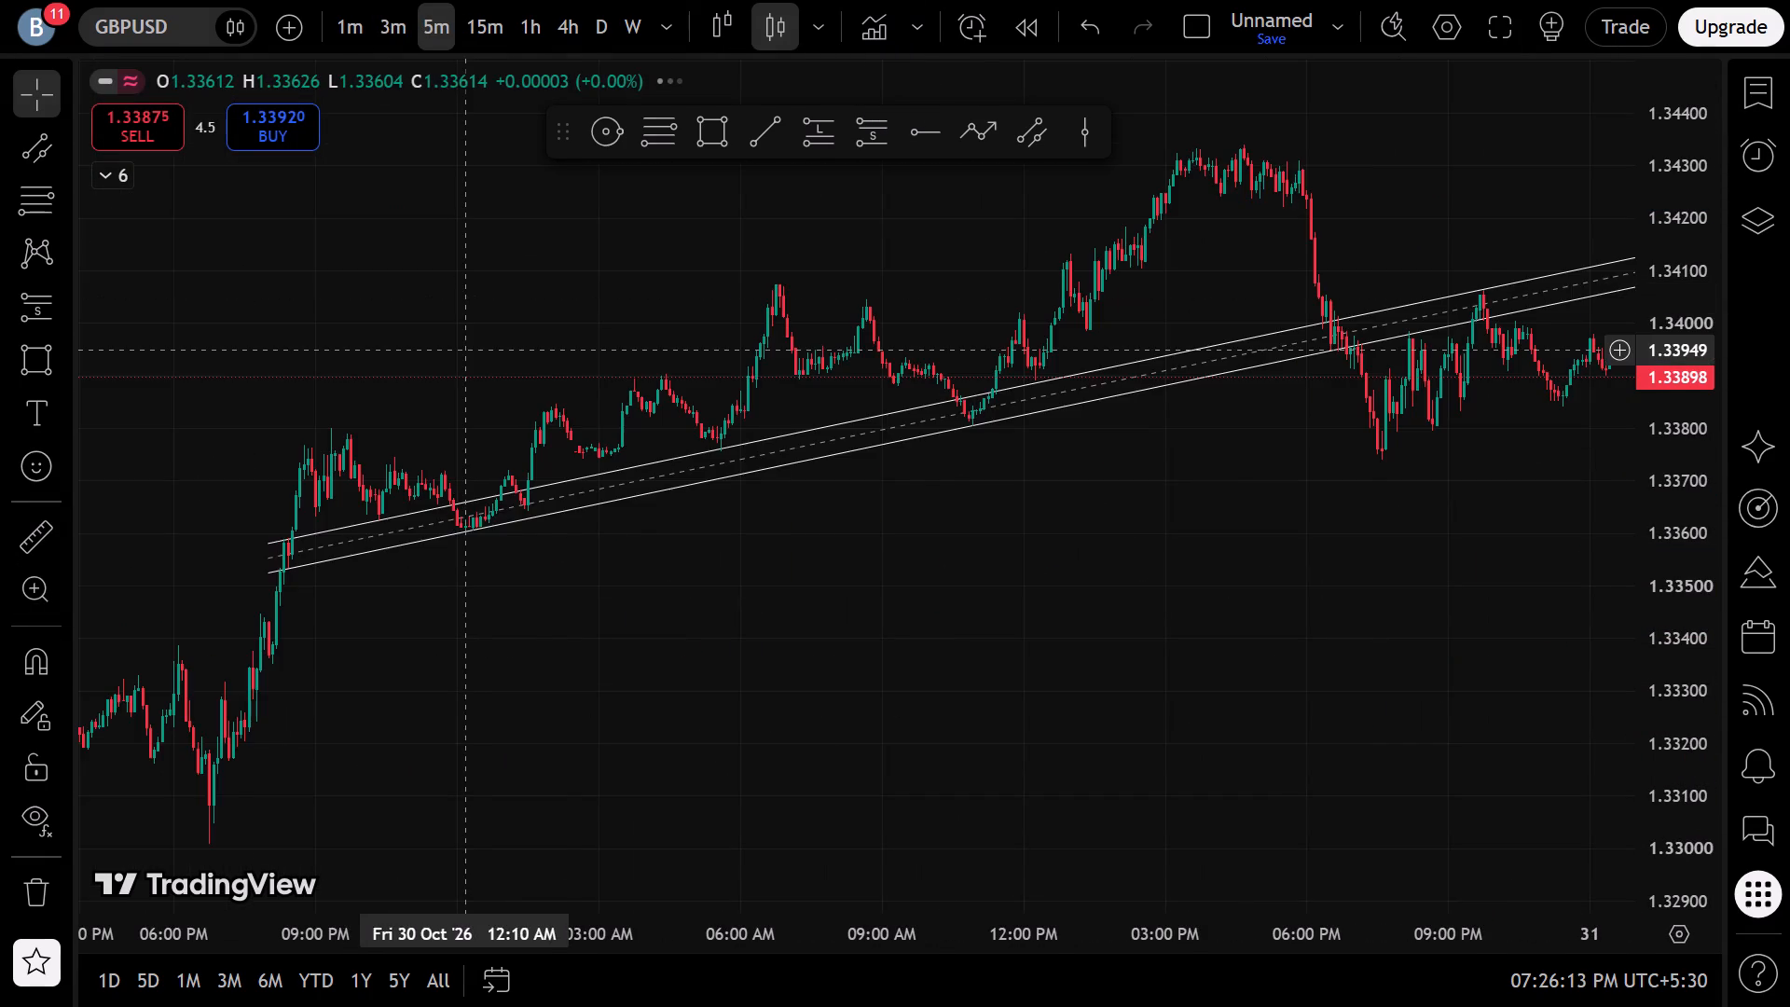
{"action": "scroll", "coordinate": [463, 351], "scroll_direction": "down", "scroll_amount": 4}
{"action": "left_click_drag", "start_coordinate": [284, 540], "coordinate": [892, 515]}
{"action": "scroll", "coordinate": [728, 583], "scroll_direction": "up", "scroll_amount": 6}
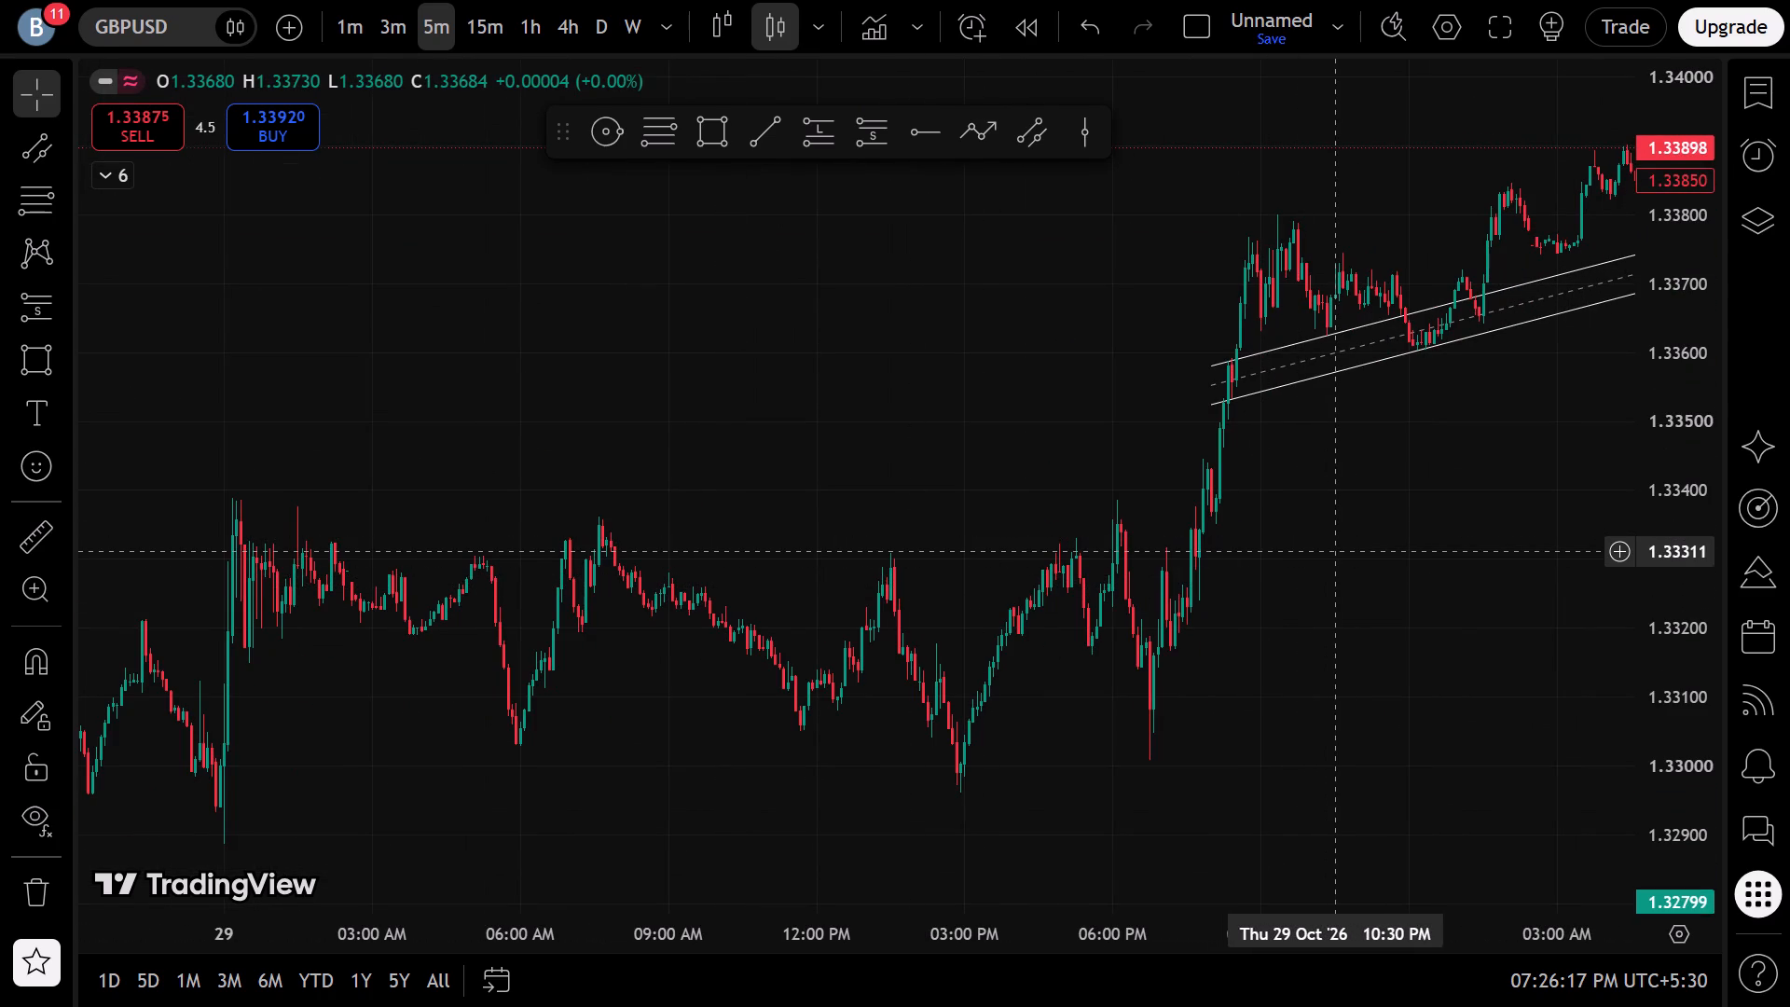
{"action": "scroll", "coordinate": [1336, 552], "scroll_direction": "down", "scroll_amount": 4}
{"action": "left_click_drag", "start_coordinate": [511, 697], "coordinate": [1274, 485]}
{"action": "scroll", "coordinate": [1034, 609], "scroll_direction": "up", "scroll_amount": 3}
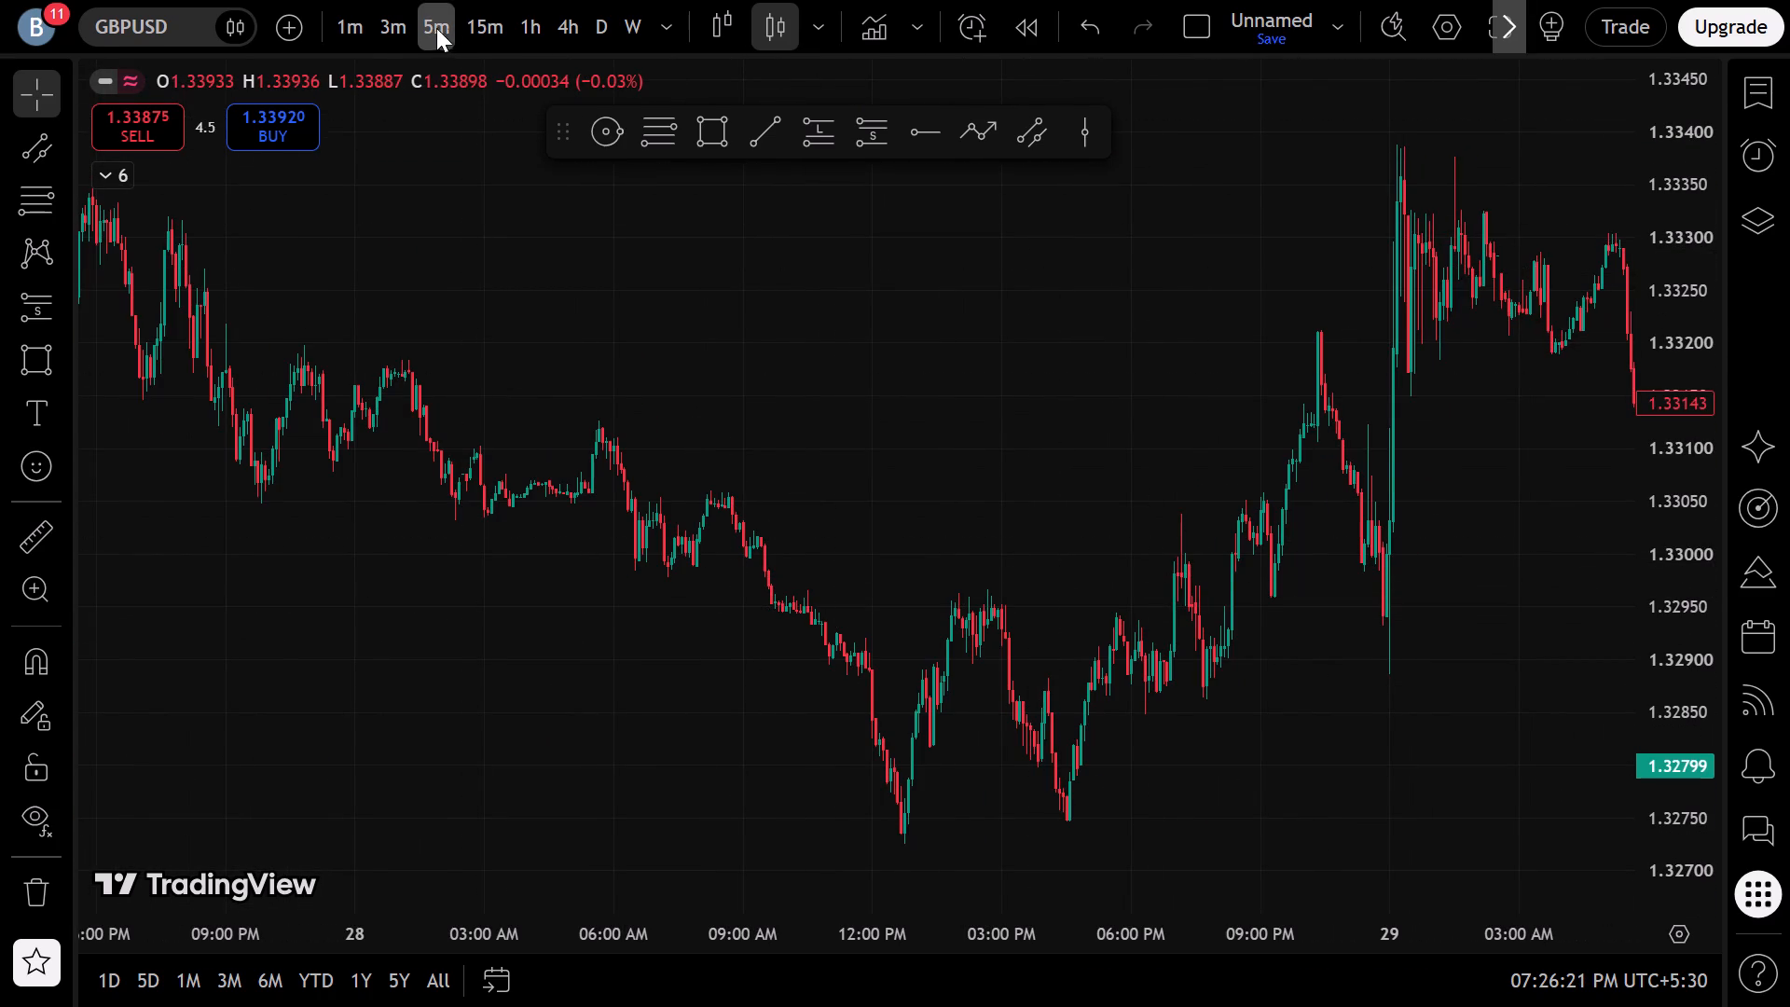
Review the 1-hour GBPUSD chart from 8 October to the latest candles with the default chart view.
{"action": "left_click", "coordinate": [538, 31]}
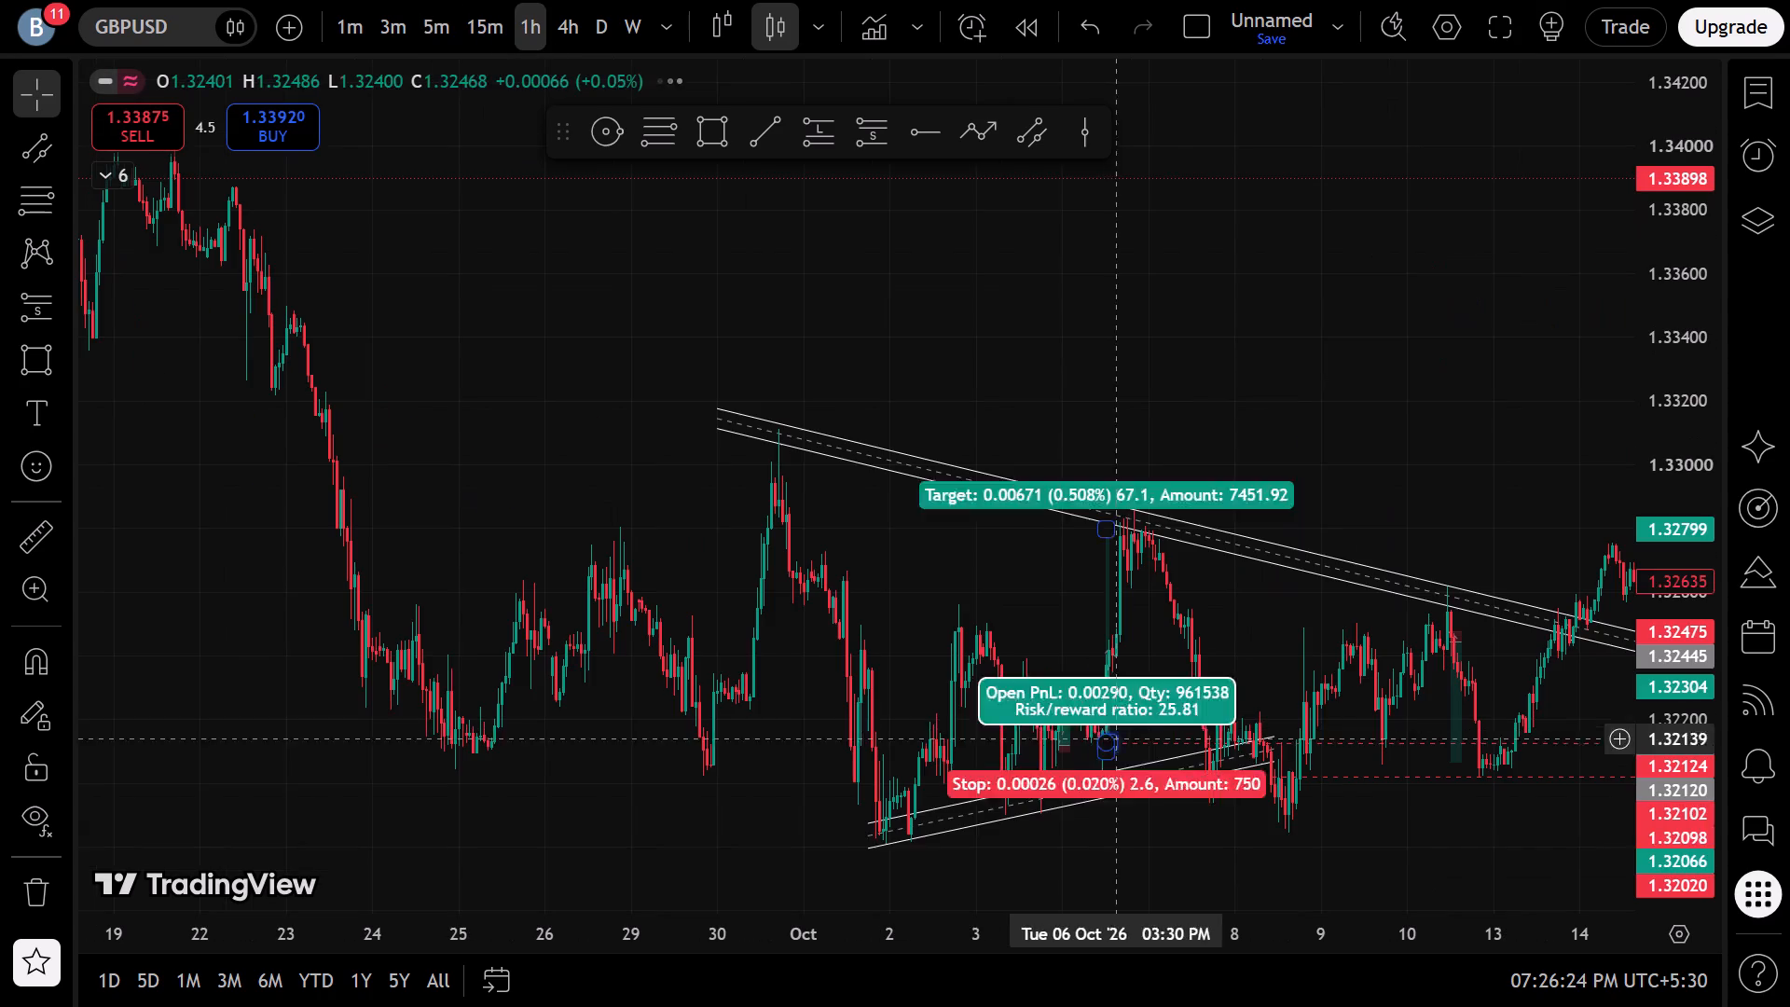
{"action": "left_click", "coordinate": [984, 857]}
{"action": "scroll", "coordinate": [847, 772], "scroll_direction": "down", "scroll_amount": 5}
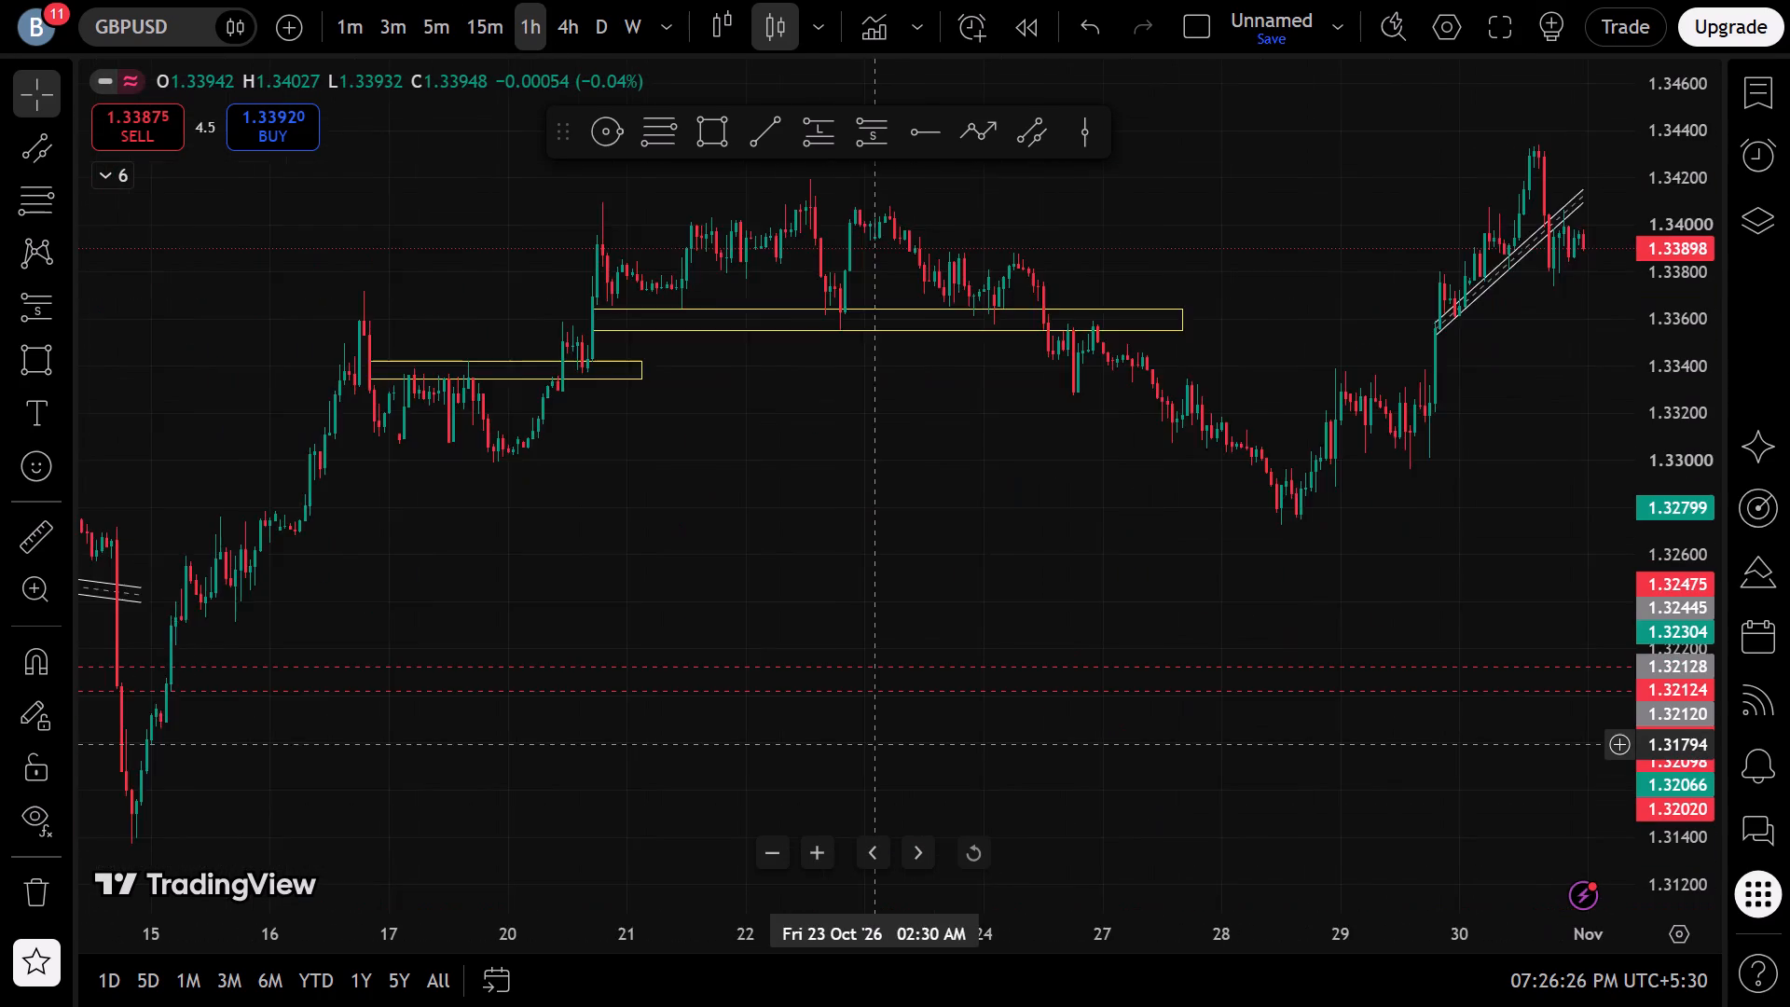
{"action": "scroll", "coordinate": [873, 744], "scroll_direction": "down", "scroll_amount": 3}
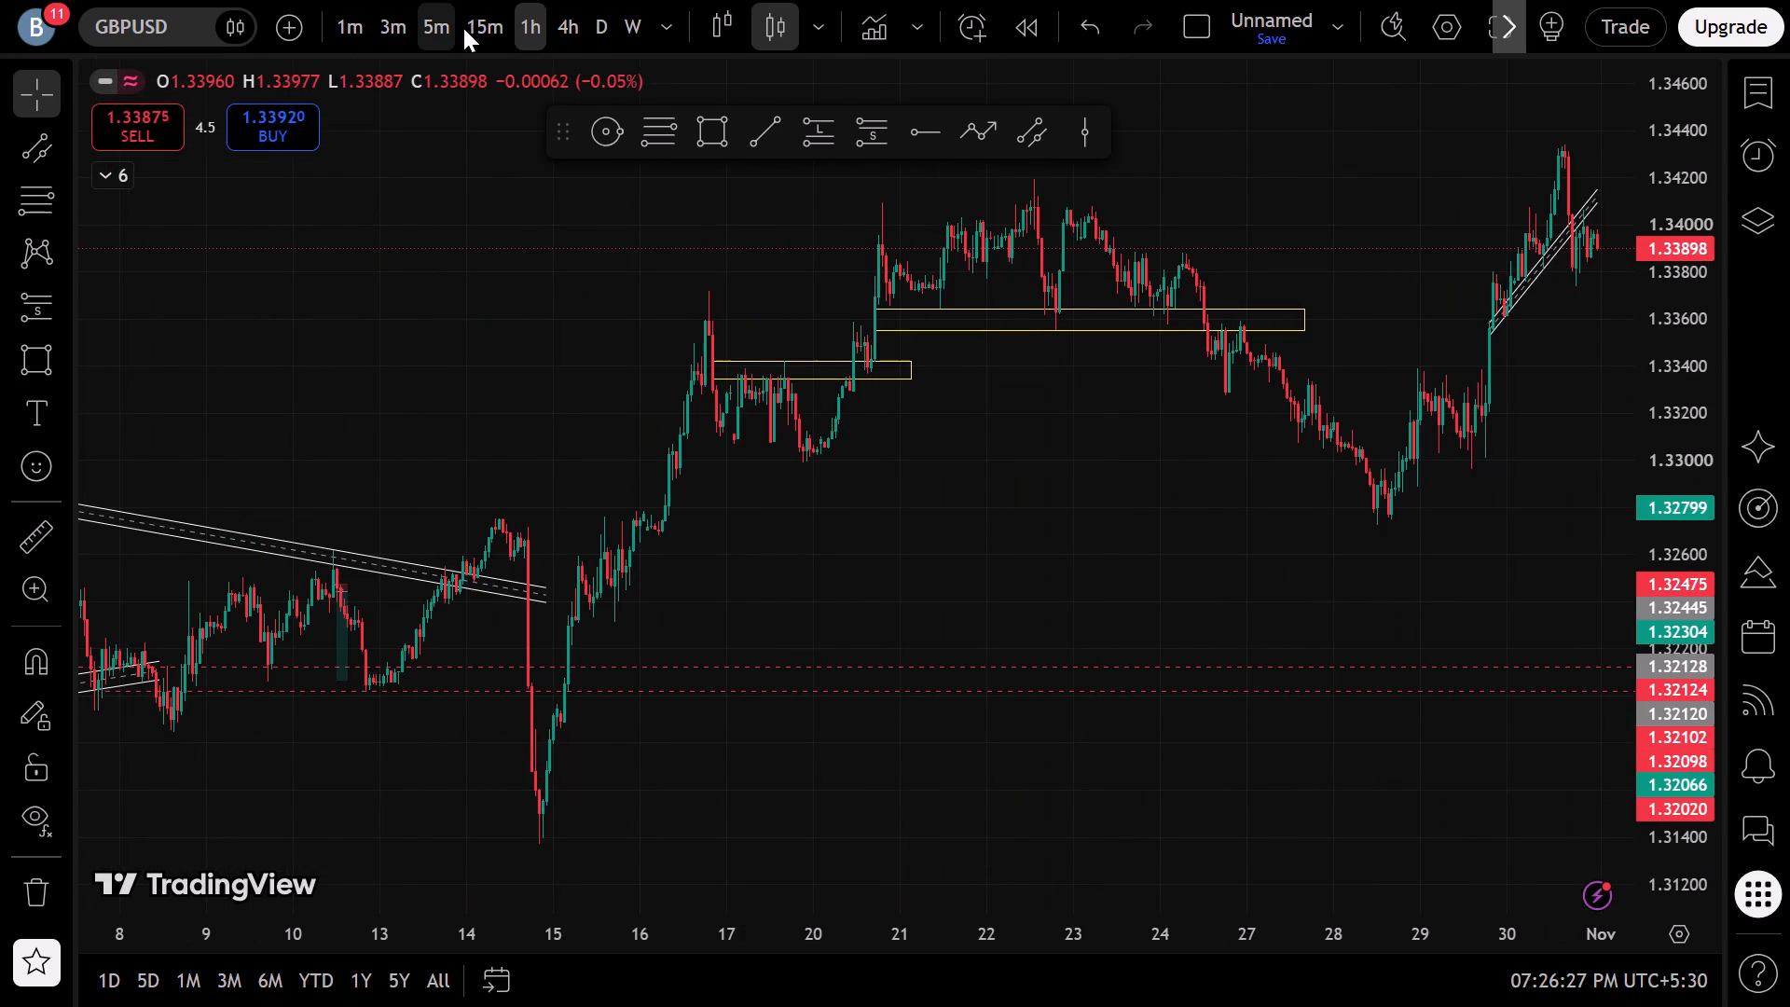
Switch GBPUSD to the 15-minute timeframe and bring the decline of 26 to 28 October into view.
{"action": "left_click", "coordinate": [464, 27]}
{"action": "scroll", "coordinate": [464, 27], "scroll_direction": "down", "scroll_amount": 6}
{"action": "scroll", "coordinate": [503, 421], "scroll_direction": "down", "scroll_amount": 3}
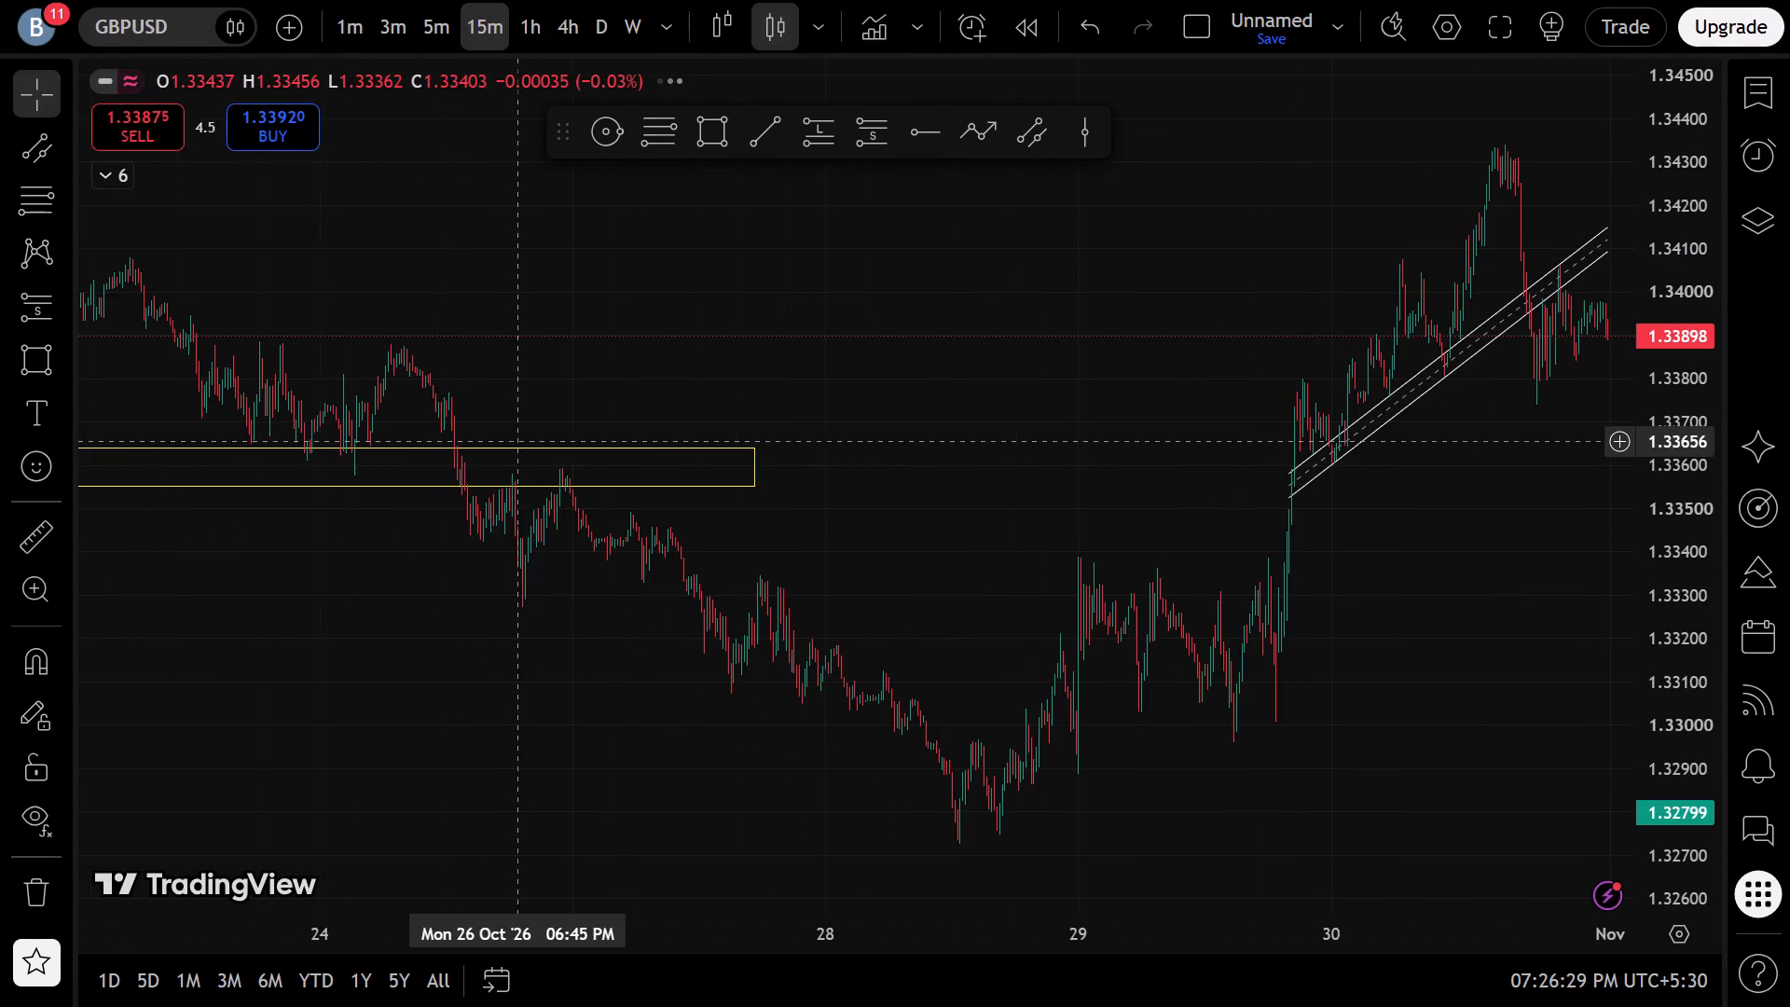
{"action": "left_click_drag", "start_coordinate": [970, 719], "coordinate": [1311, 732]}
{"action": "scroll", "coordinate": [1295, 736], "scroll_direction": "up", "scroll_amount": 5}
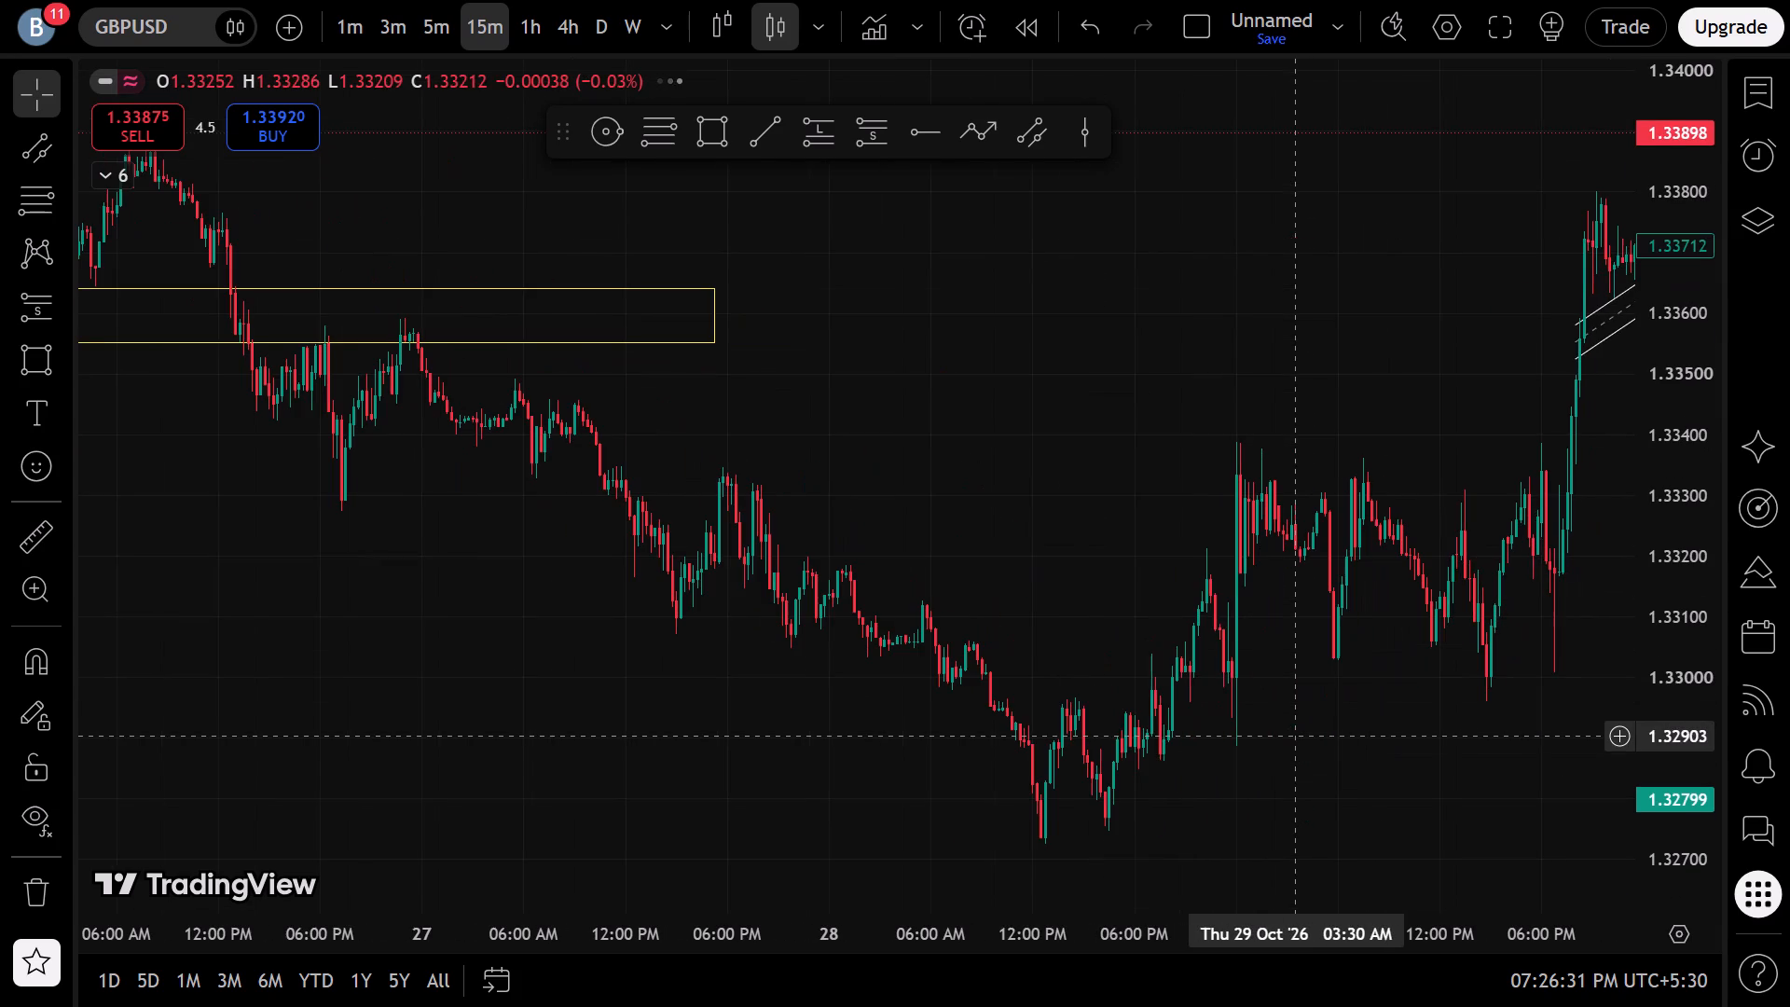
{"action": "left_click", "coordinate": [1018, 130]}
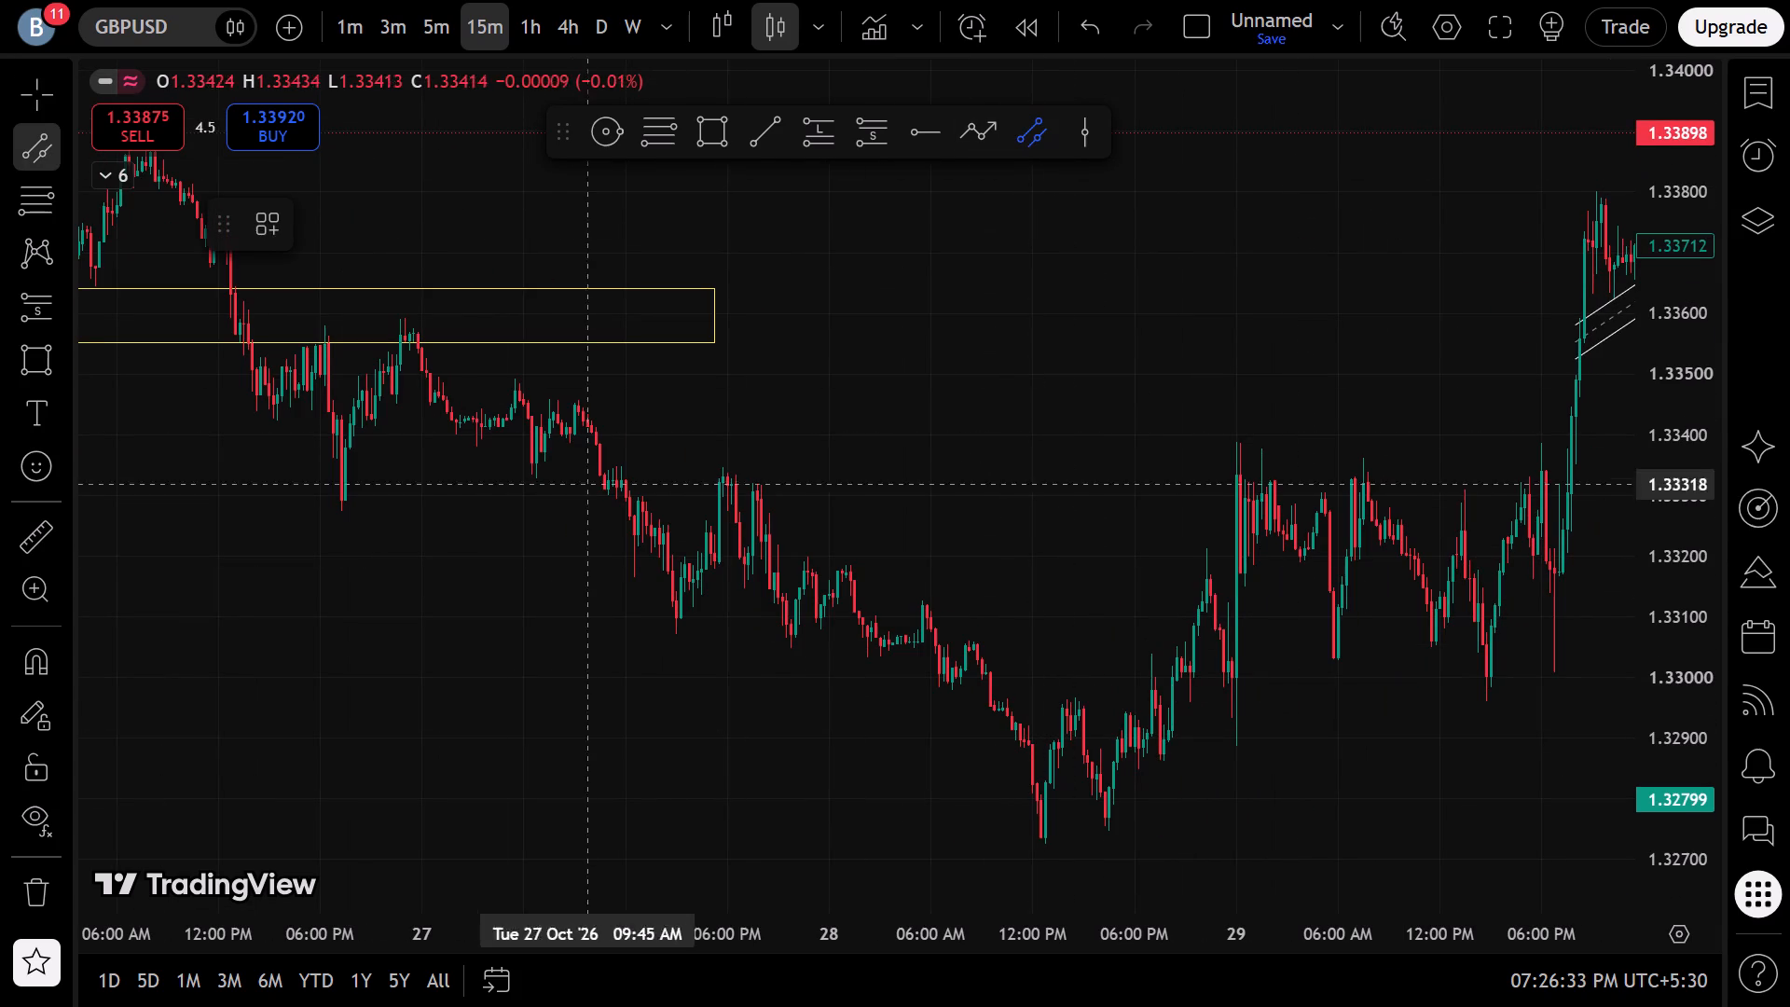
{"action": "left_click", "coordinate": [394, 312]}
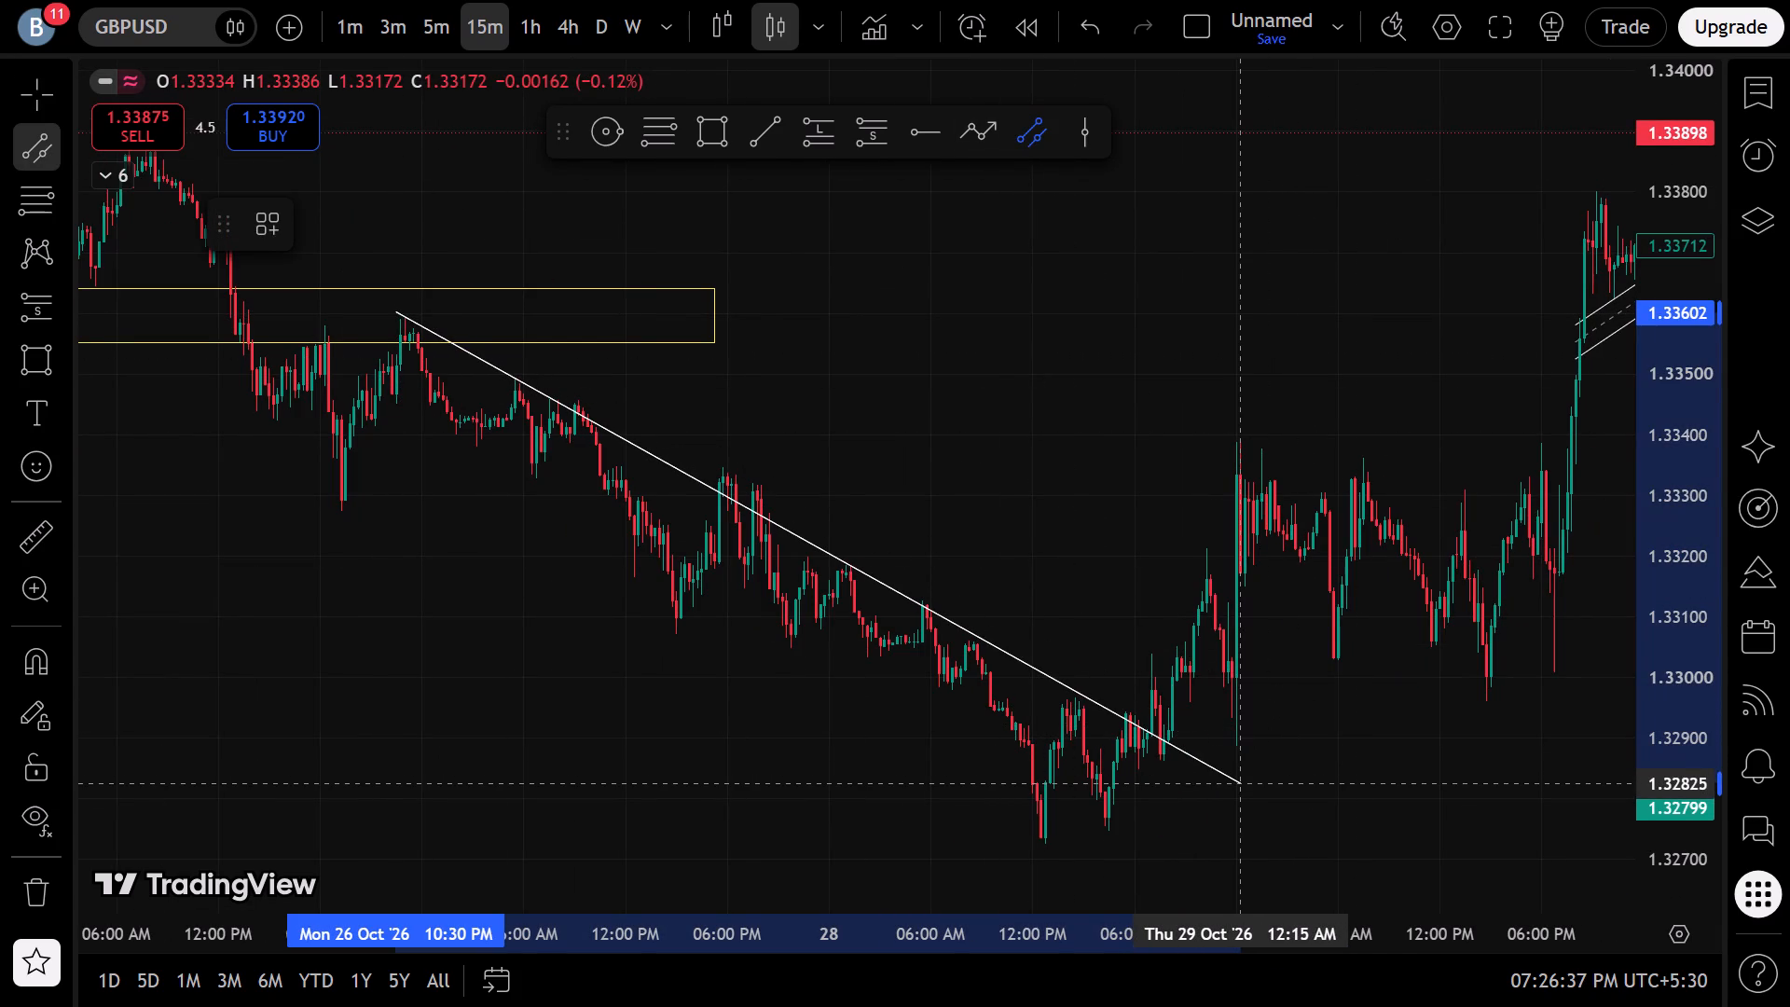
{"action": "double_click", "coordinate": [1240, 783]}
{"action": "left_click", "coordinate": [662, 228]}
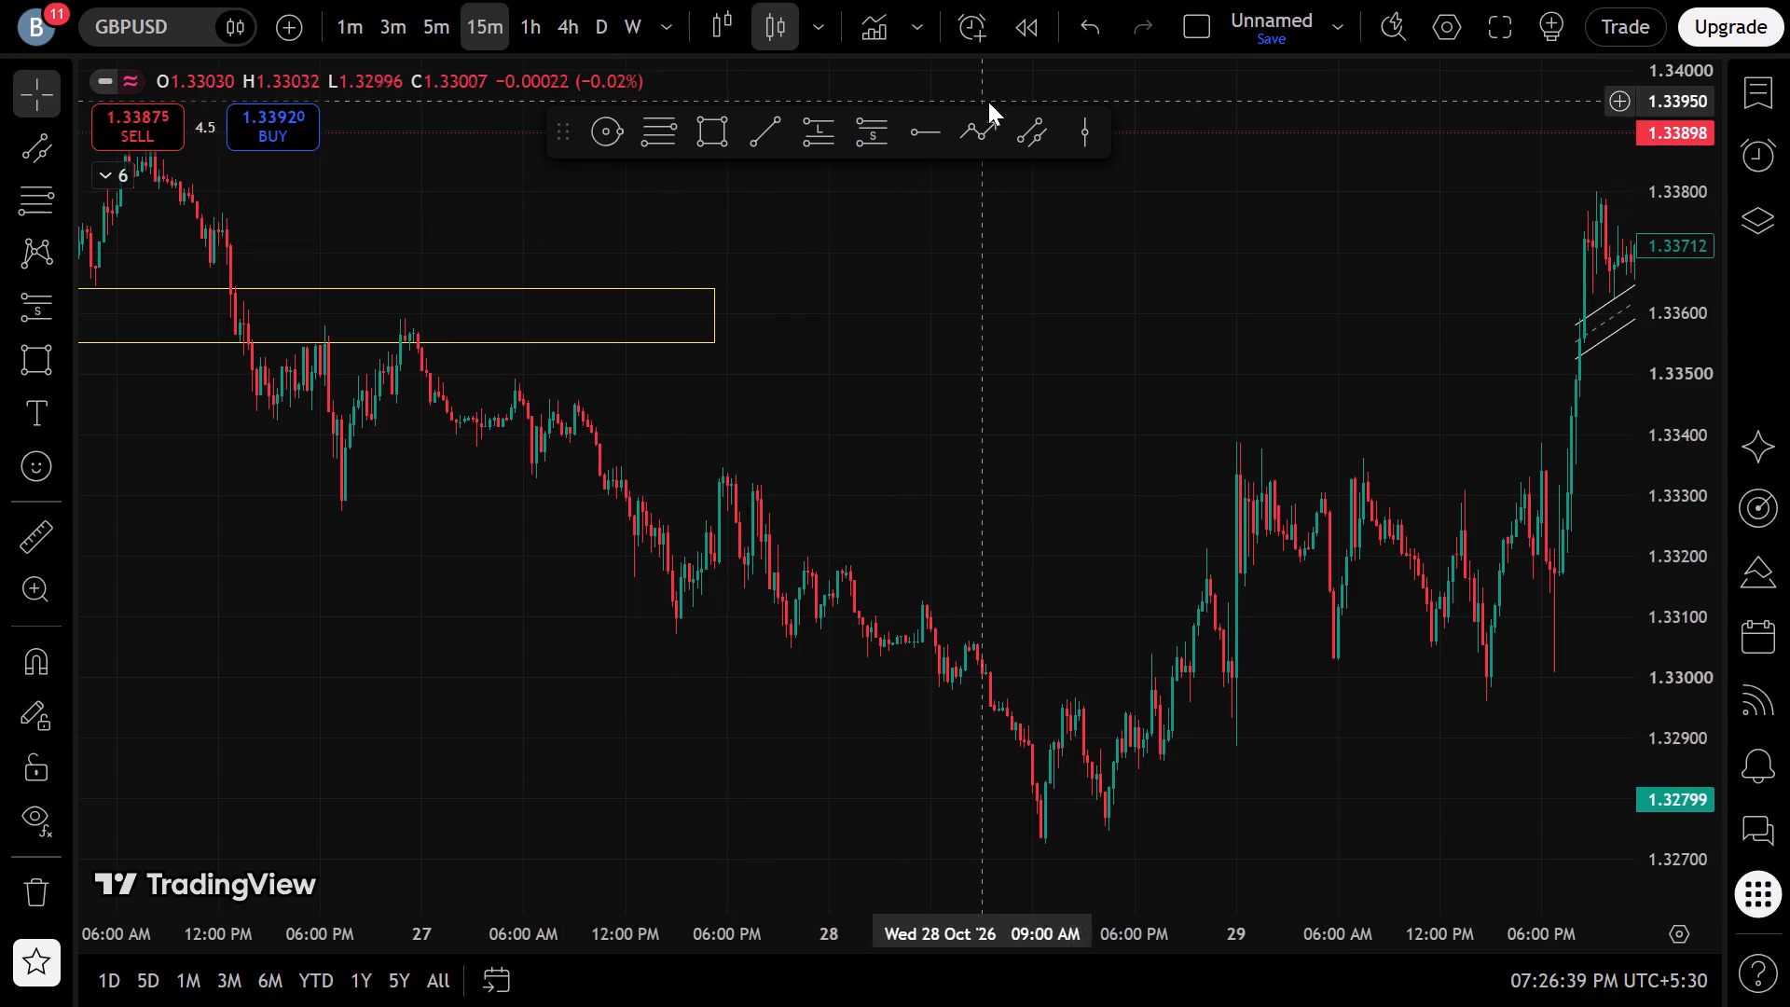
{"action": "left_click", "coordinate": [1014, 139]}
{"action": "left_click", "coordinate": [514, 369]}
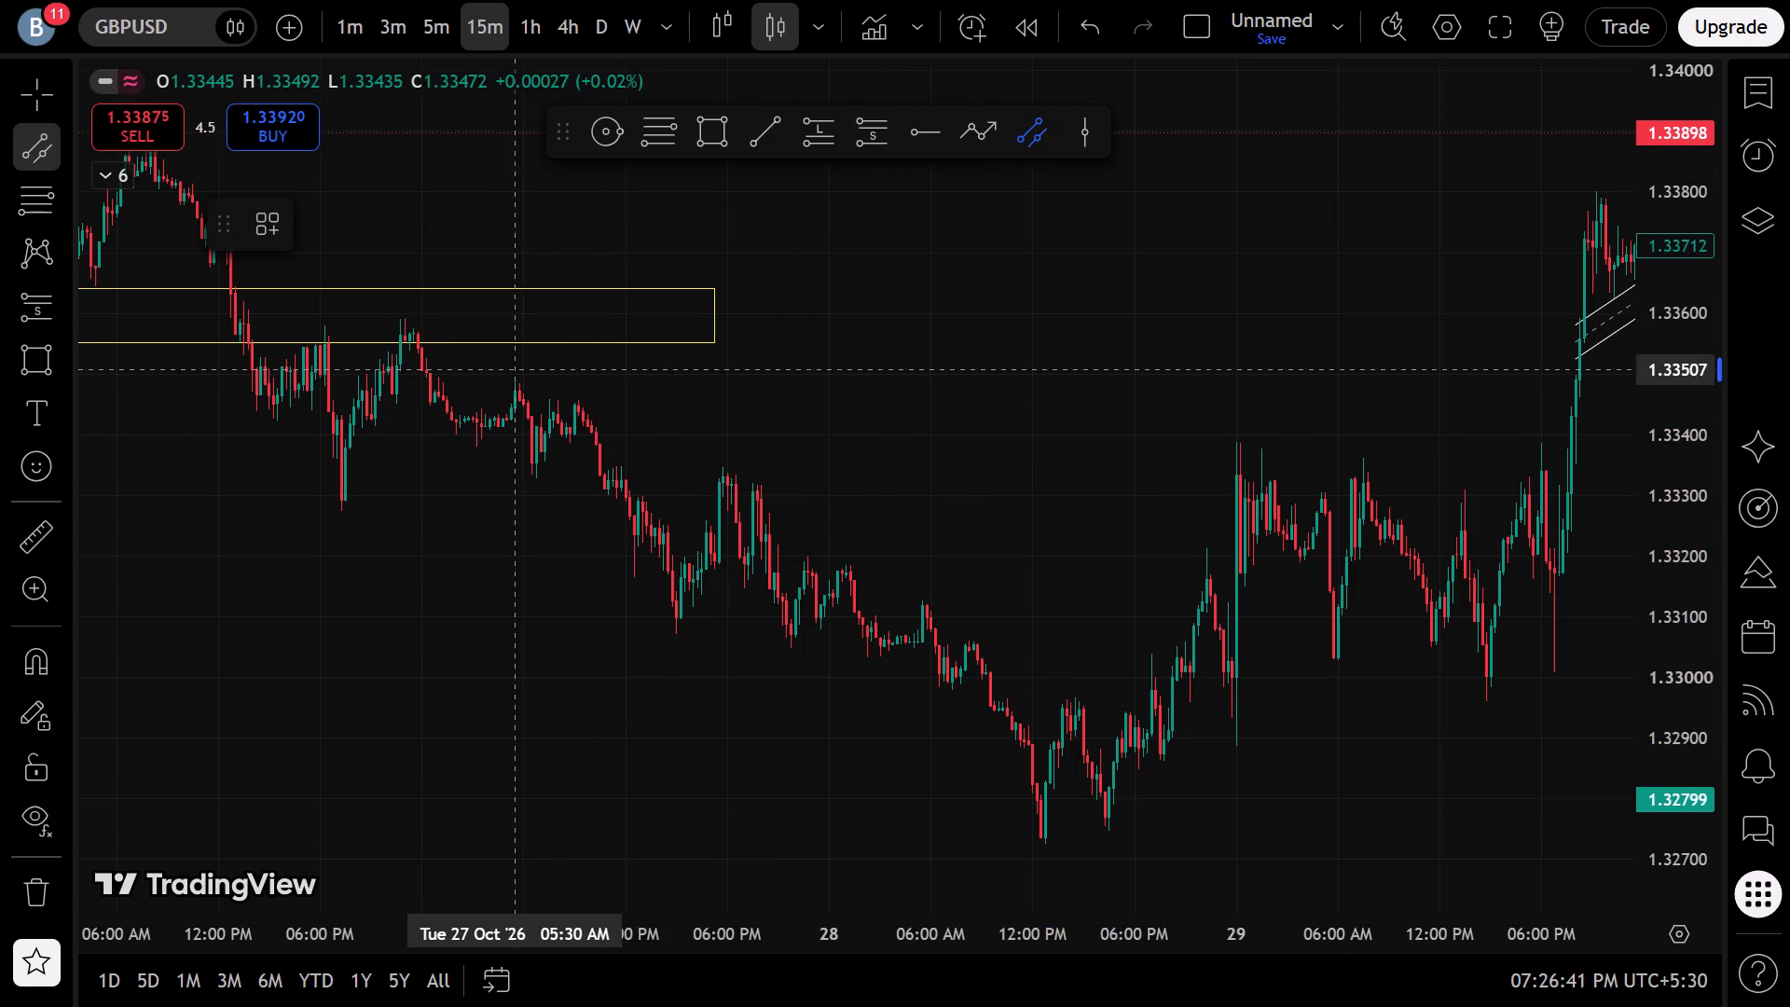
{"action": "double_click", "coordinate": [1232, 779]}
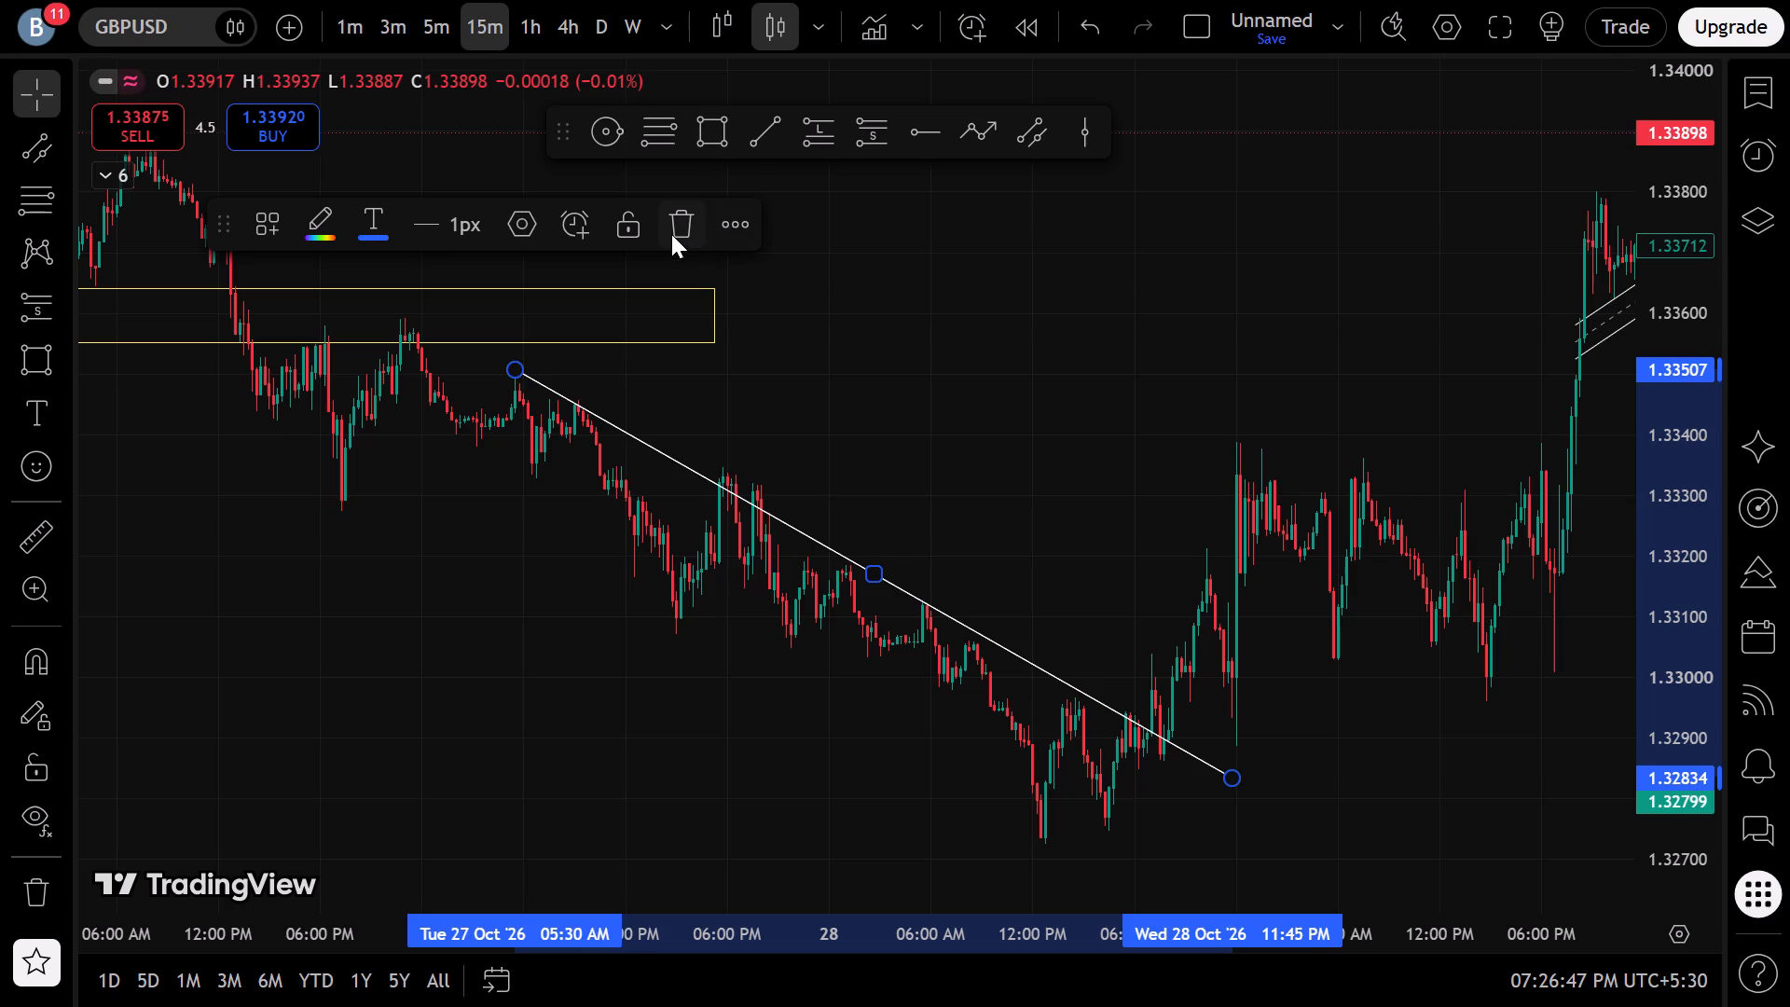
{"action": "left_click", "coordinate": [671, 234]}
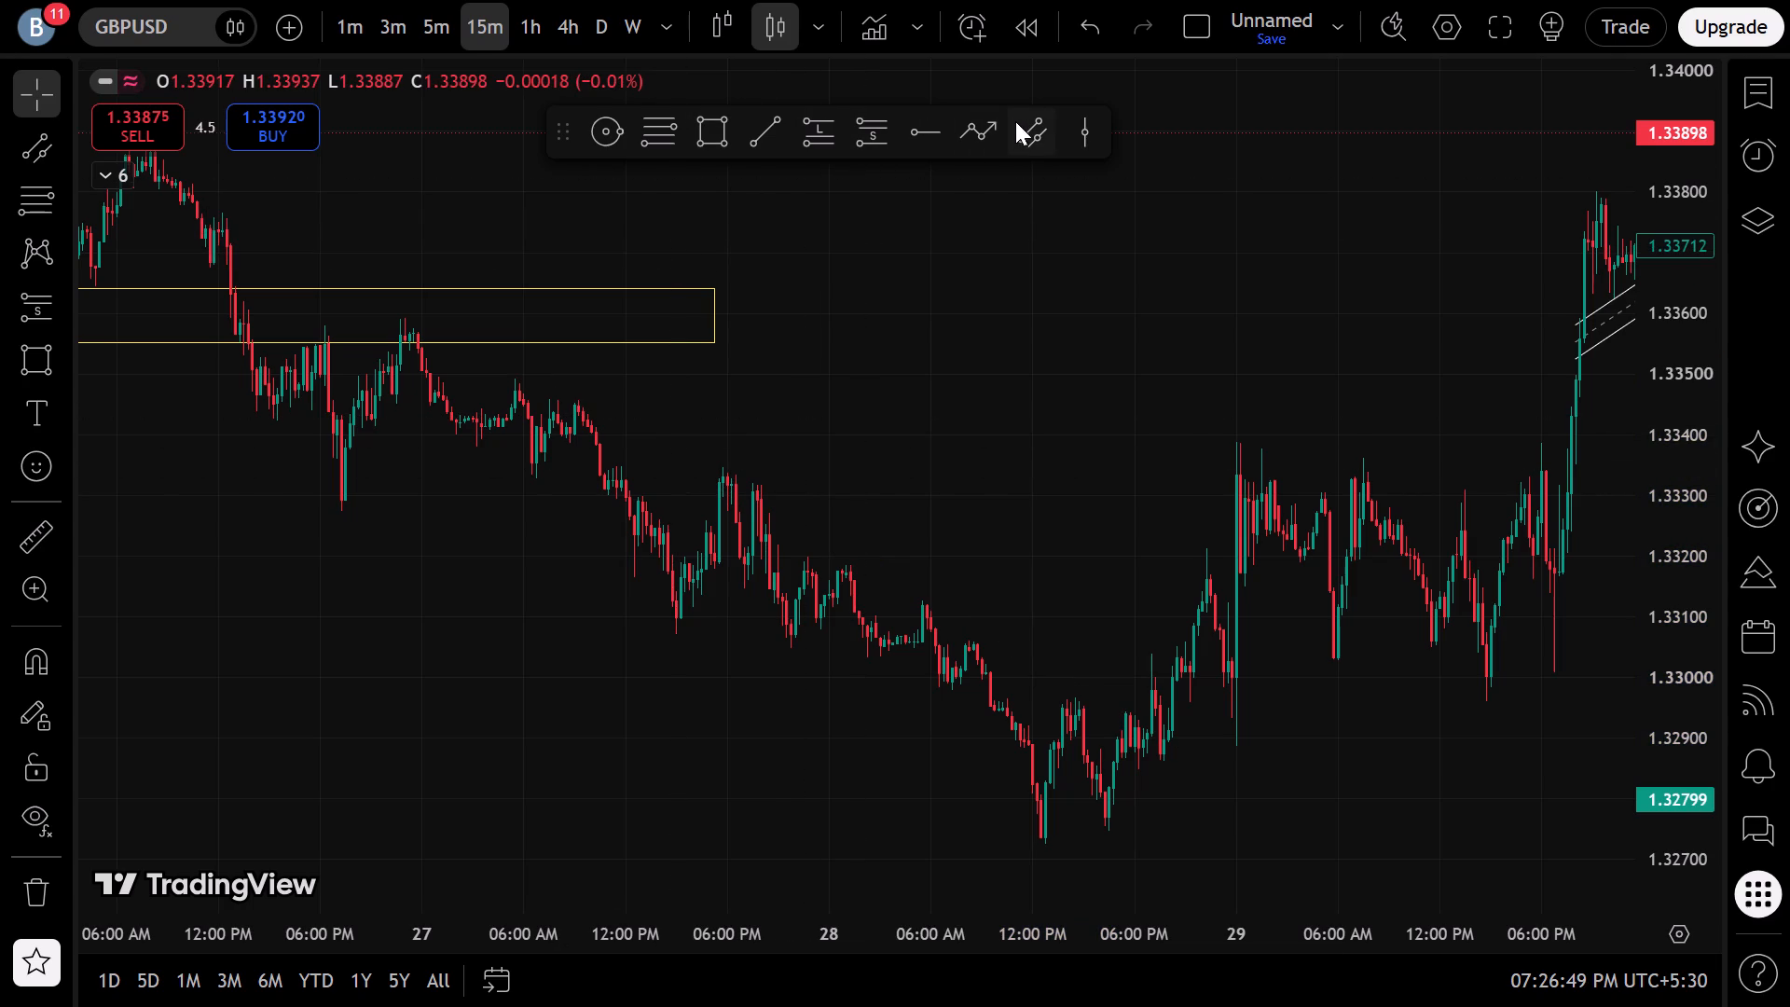
Draw a narrow descending parallel channel from about 1.33351 at 6:00 PM on 27 October to about 1.32804 at 11:00 PM on 28 October.
{"action": "left_click_drag", "start_coordinate": [1015, 121], "coordinate": [1016, 131]}
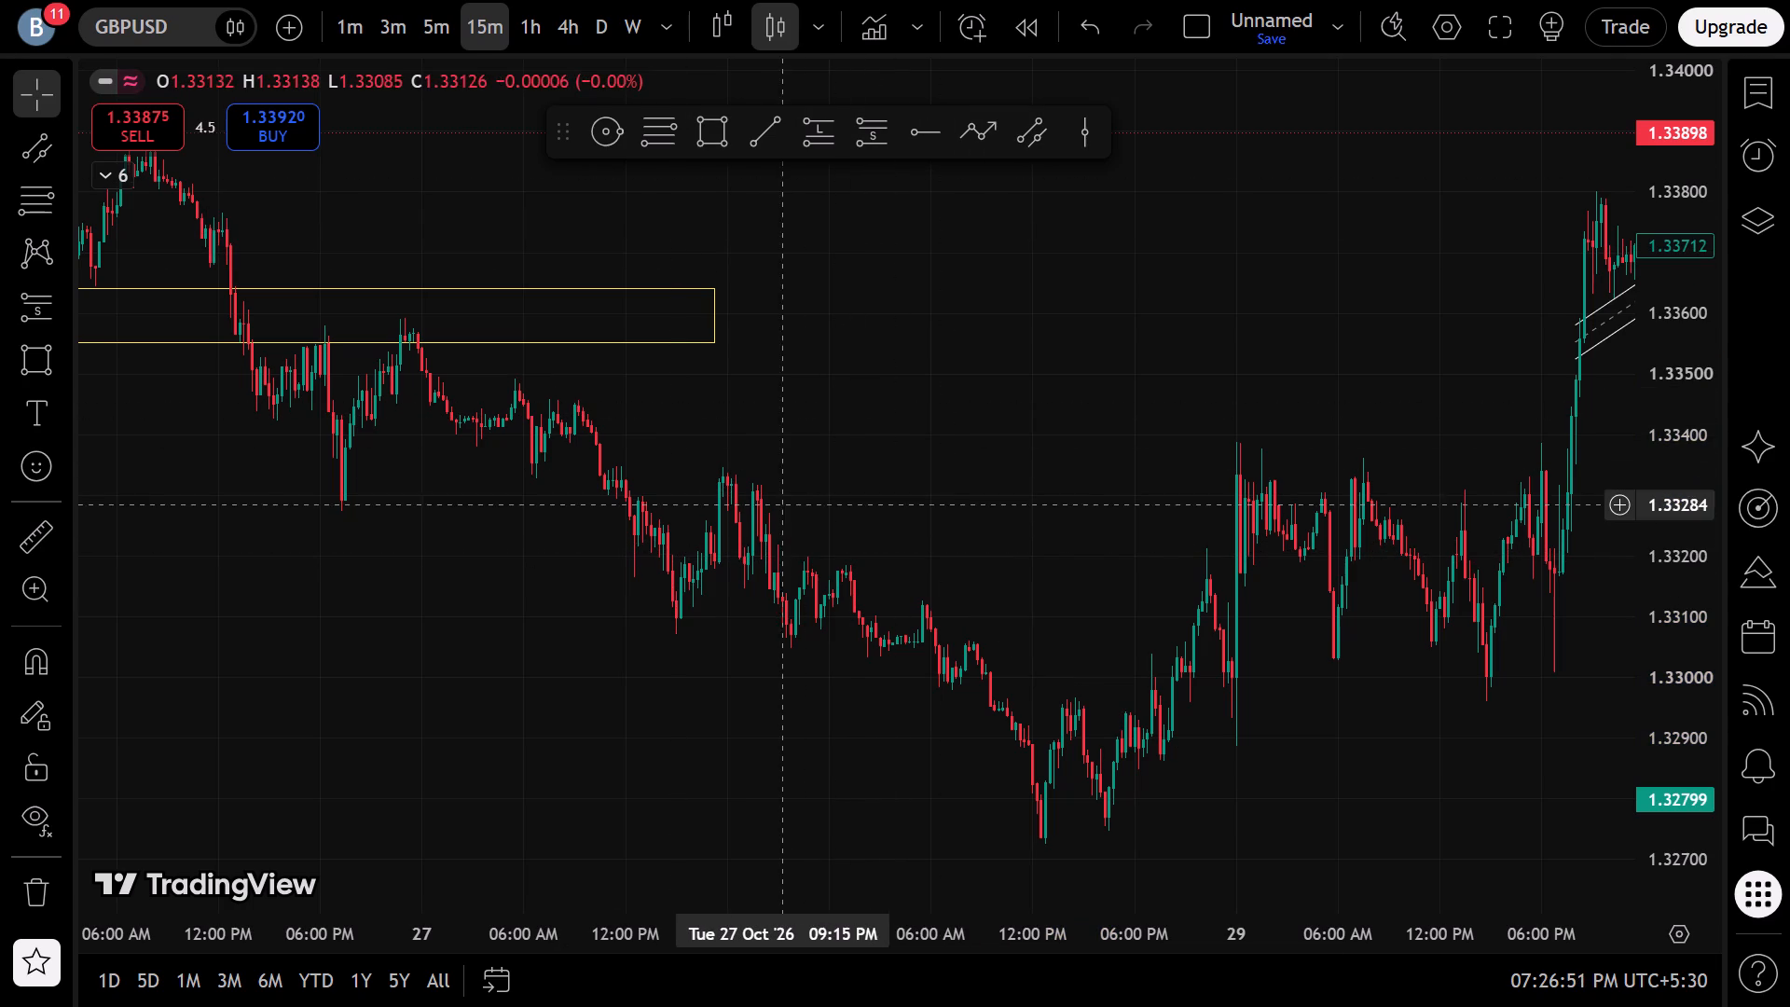
{"action": "left_click", "coordinate": [1029, 121]}
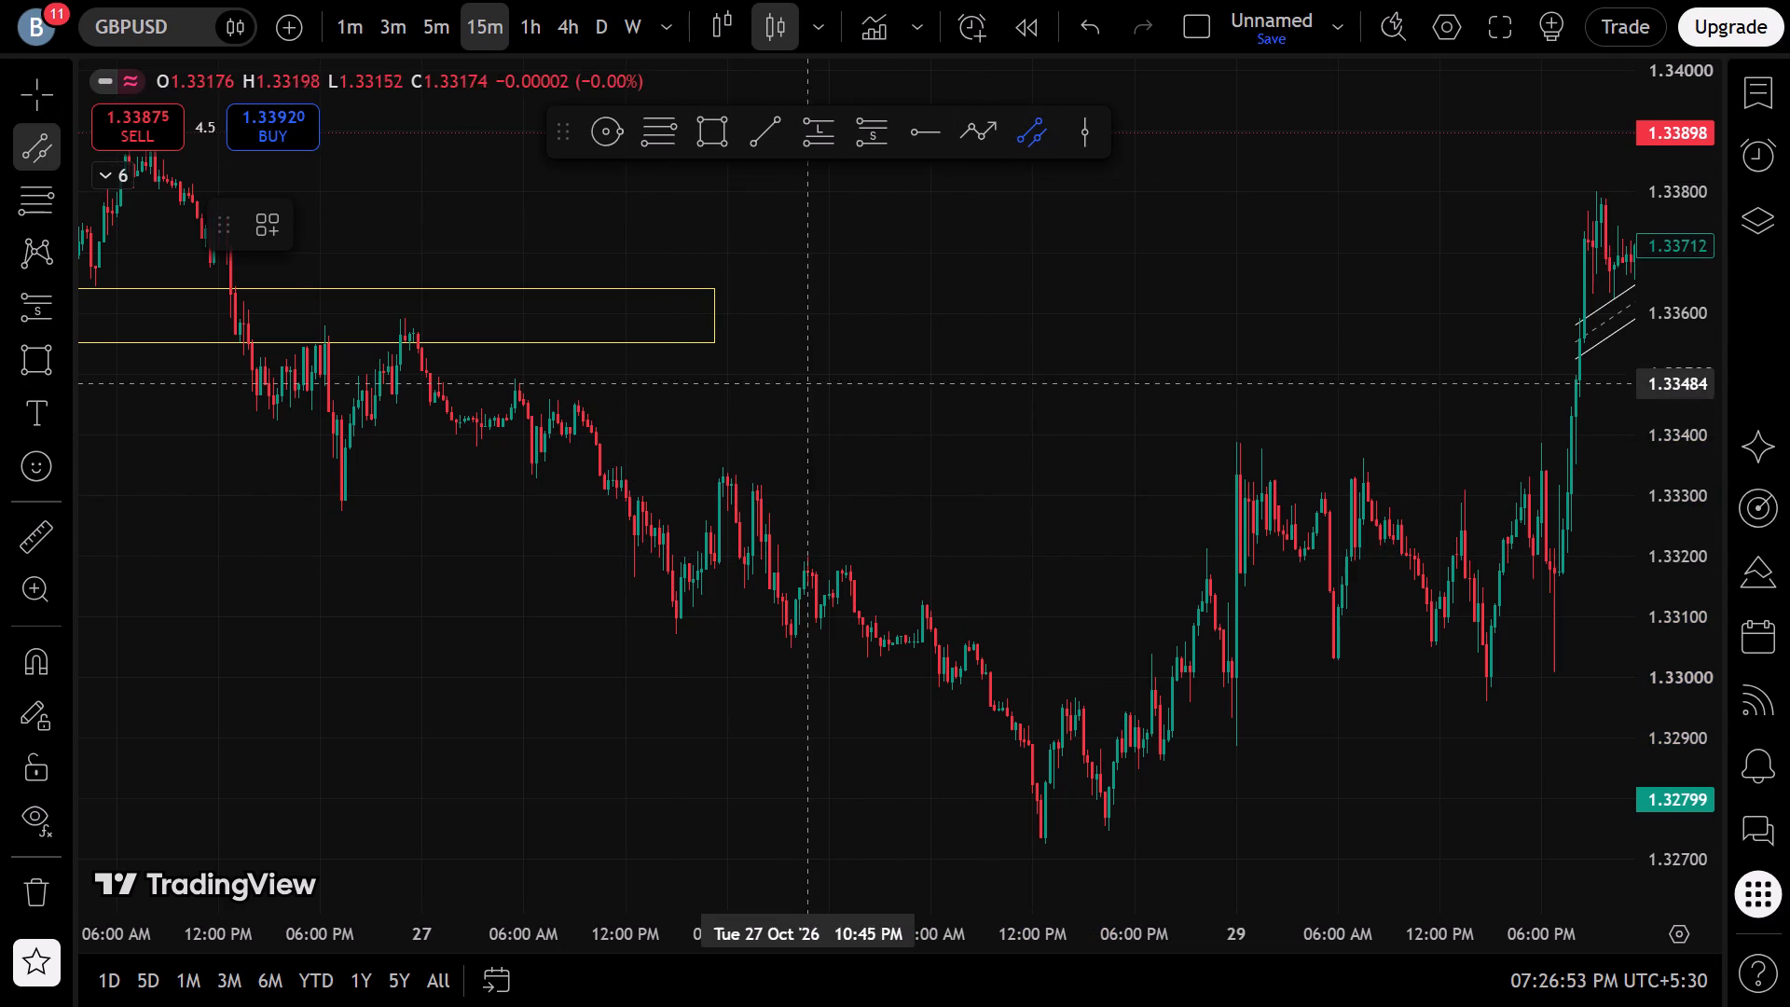
{"action": "left_click_drag", "start_coordinate": [726, 464], "coordinate": [726, 479]}
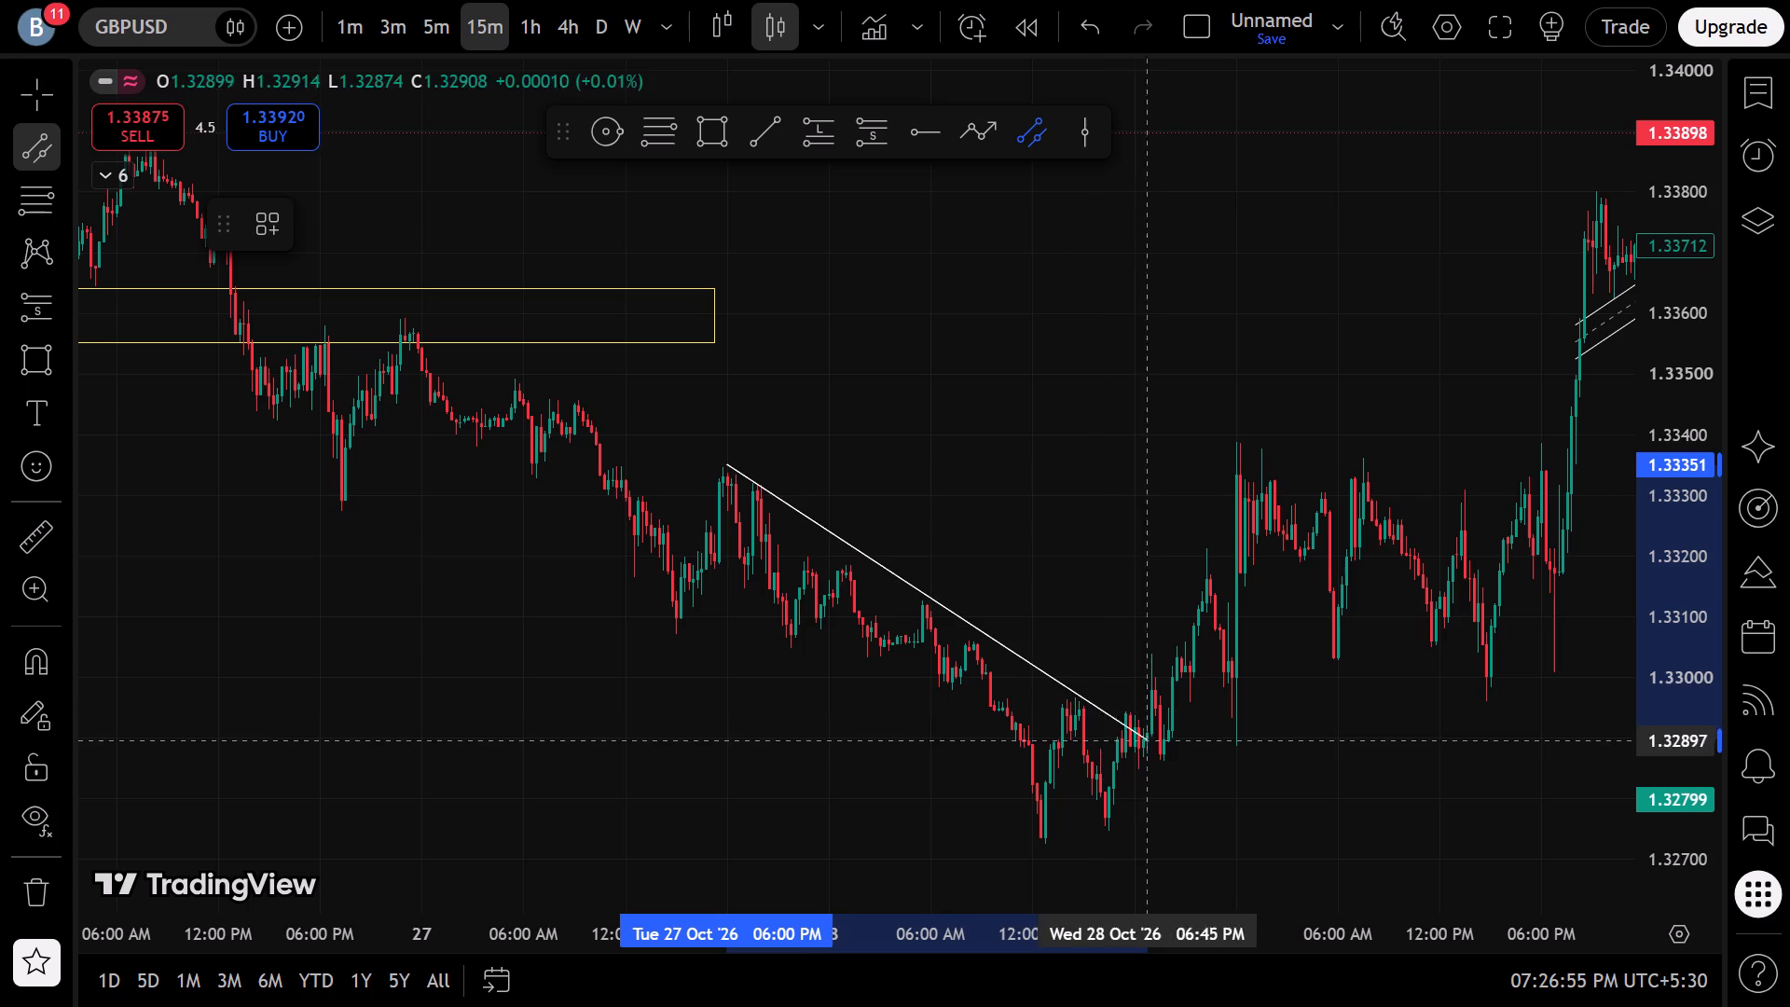
{"action": "left_click", "coordinate": [1219, 796]}
{"action": "left_click", "coordinate": [1219, 808]}
{"action": "left_click", "coordinate": [948, 808]}
Review the new descending channel on the 15-minute timeframe, and examine the ascending channel of 29 to 30 October on the 1-minute timeframe.
{"action": "scroll", "coordinate": [777, 670], "scroll_direction": "up", "scroll_amount": 6}
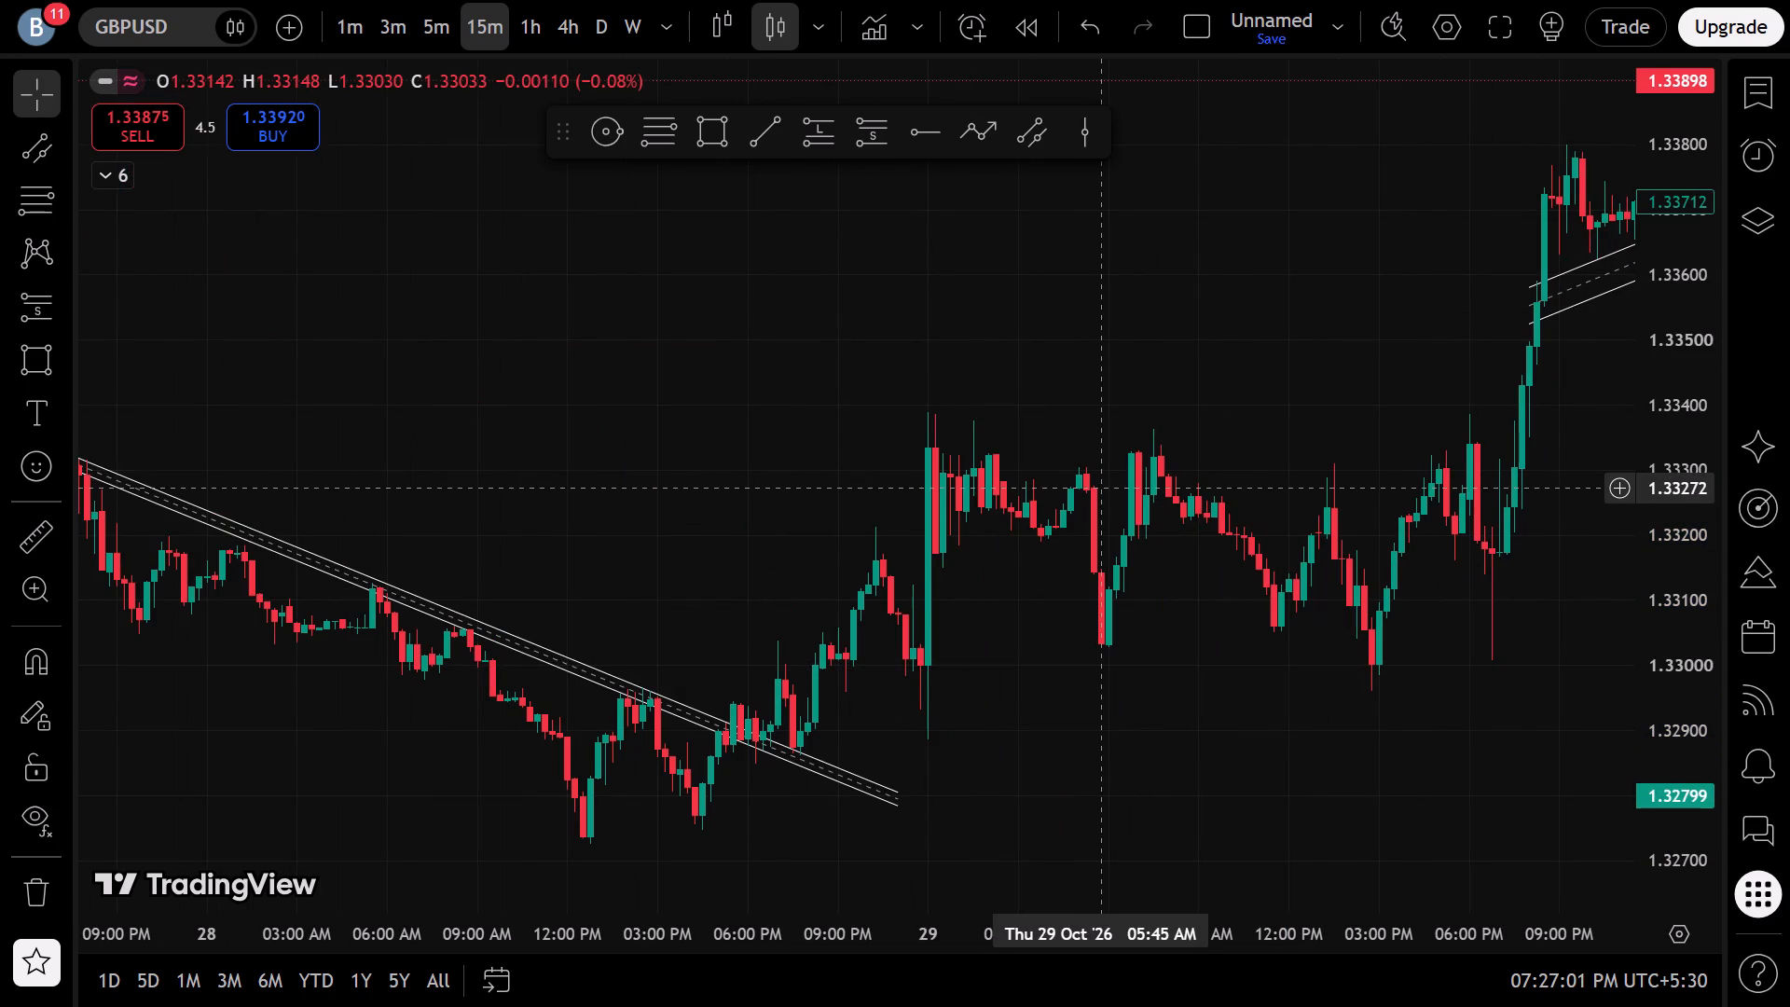
{"action": "scroll", "coordinate": [543, 657], "scroll_direction": "down", "scroll_amount": 6}
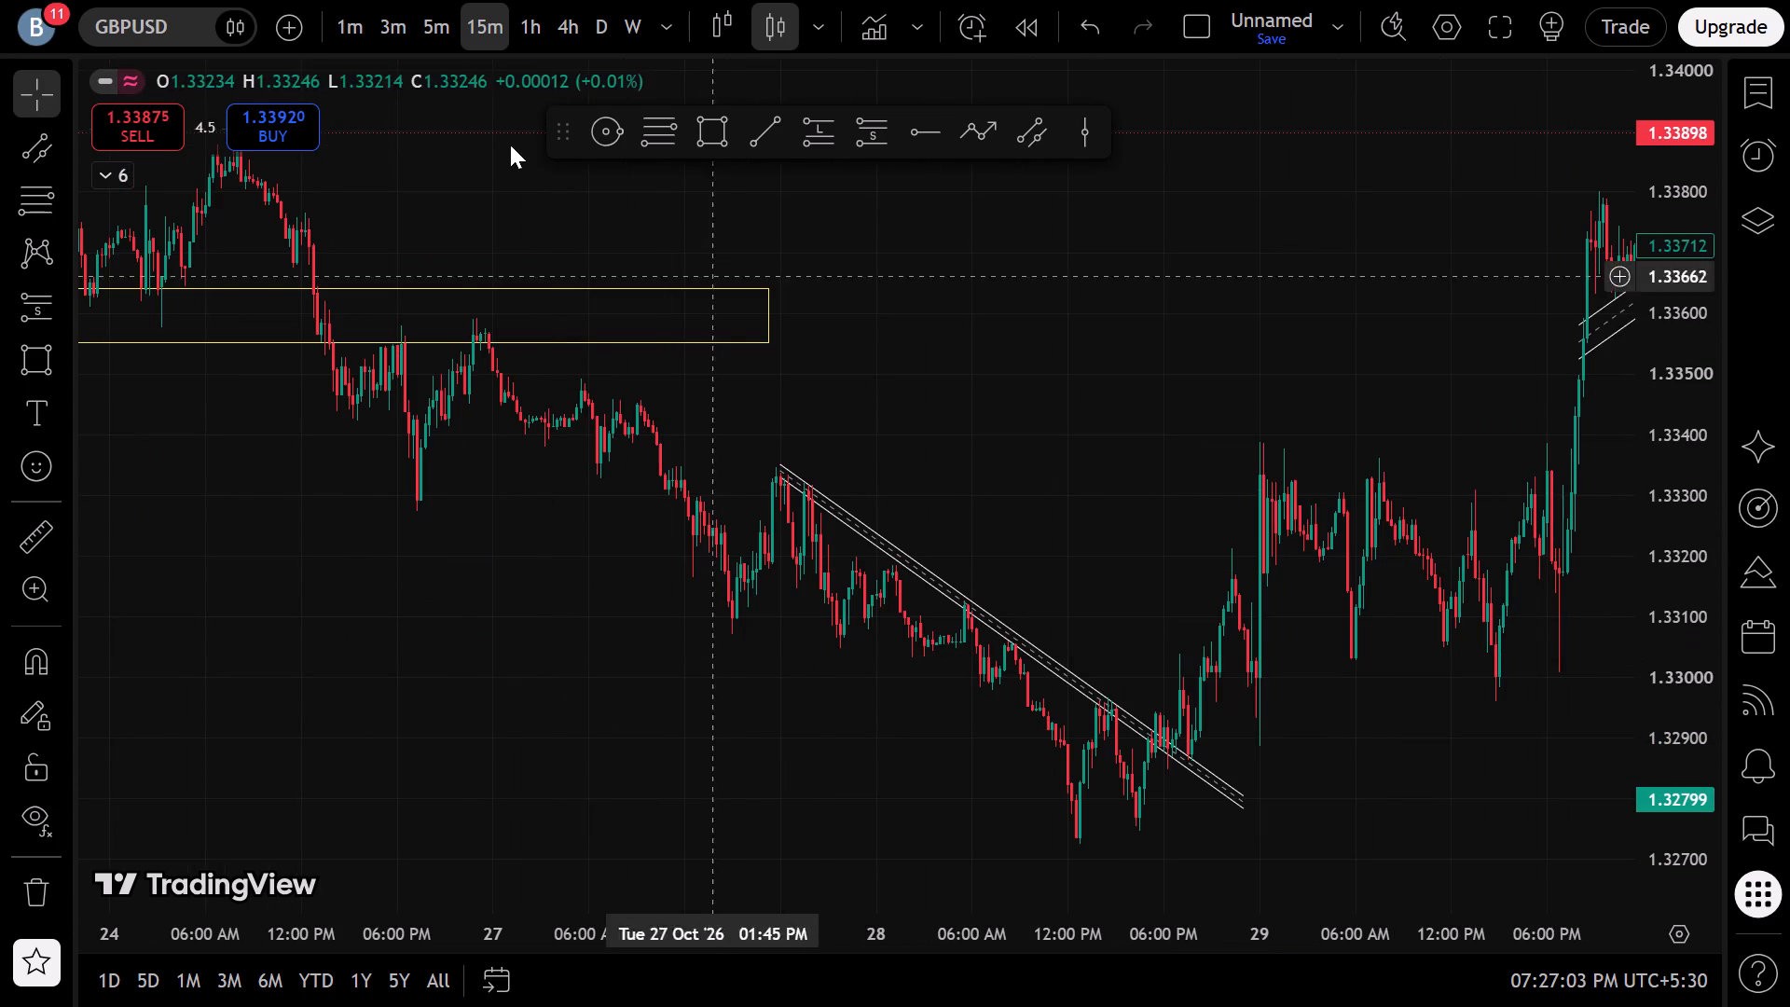
{"action": "left_click", "coordinate": [352, 15]}
{"action": "scroll", "coordinate": [1044, 427], "scroll_direction": "down", "scroll_amount": 7}
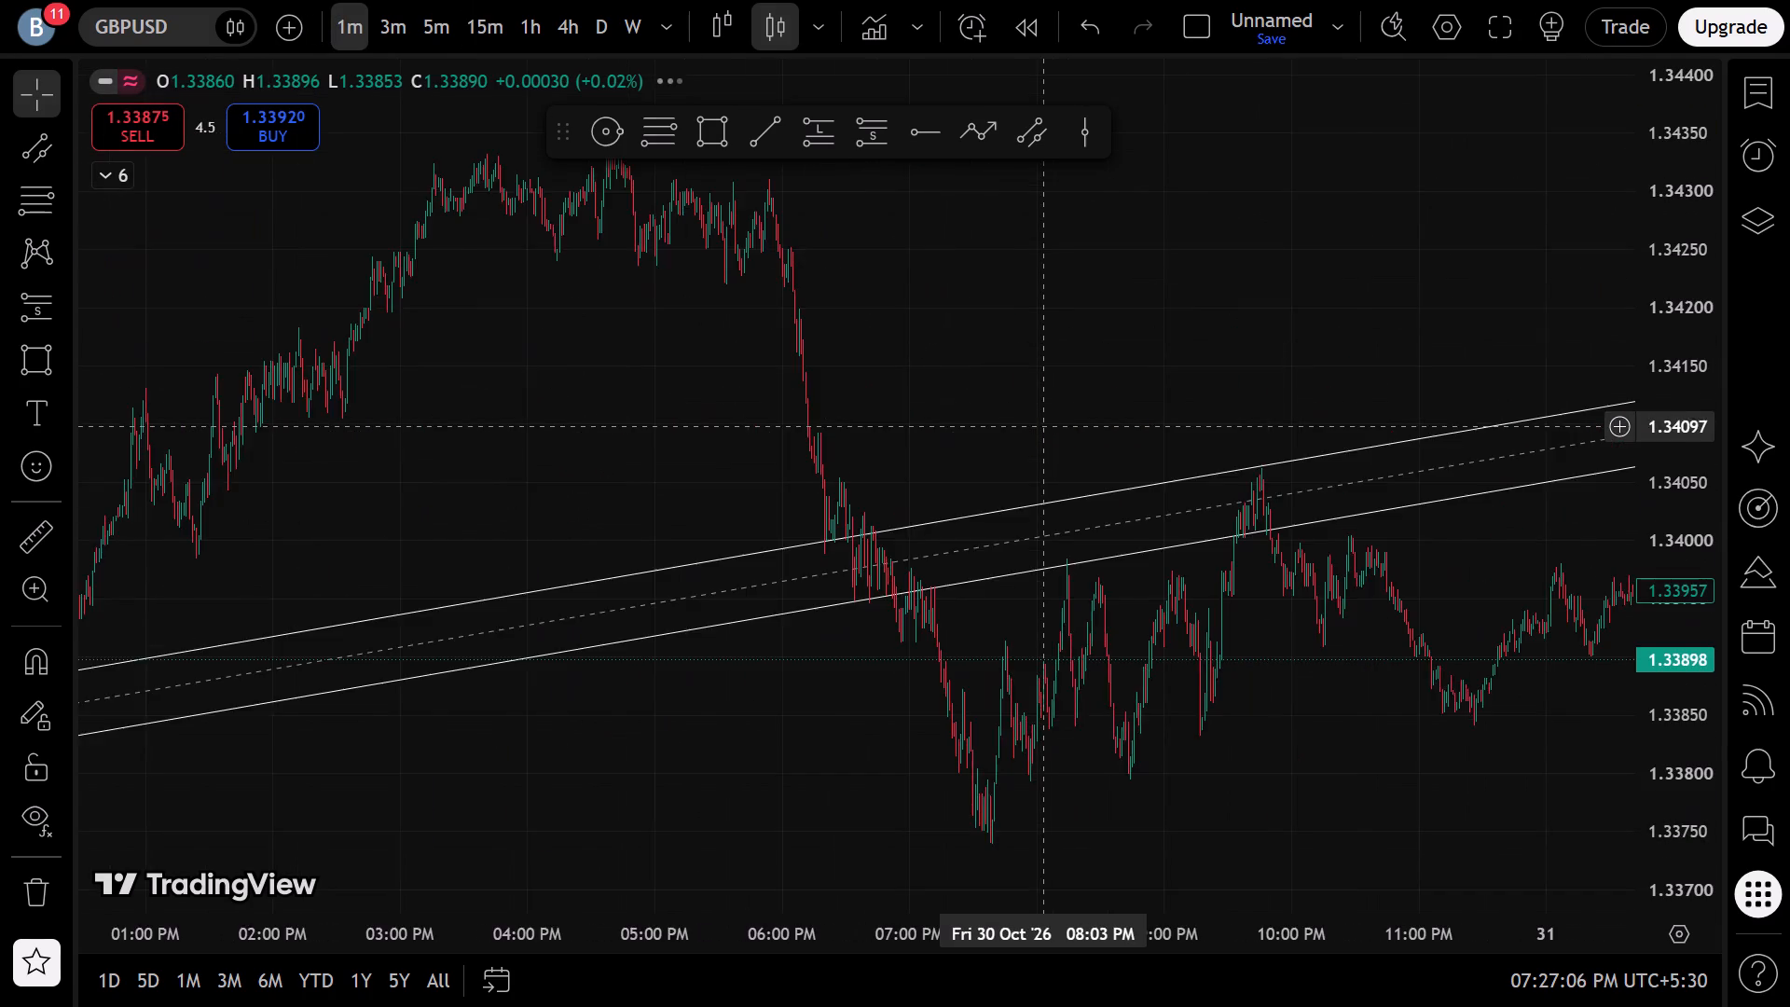
{"action": "scroll", "coordinate": [1044, 427], "scroll_direction": "down", "scroll_amount": 6}
{"action": "left_click_drag", "start_coordinate": [1226, 682], "coordinate": [1789, 501]}
{"action": "scroll", "coordinate": [1391, 492], "scroll_direction": "down", "scroll_amount": 13}
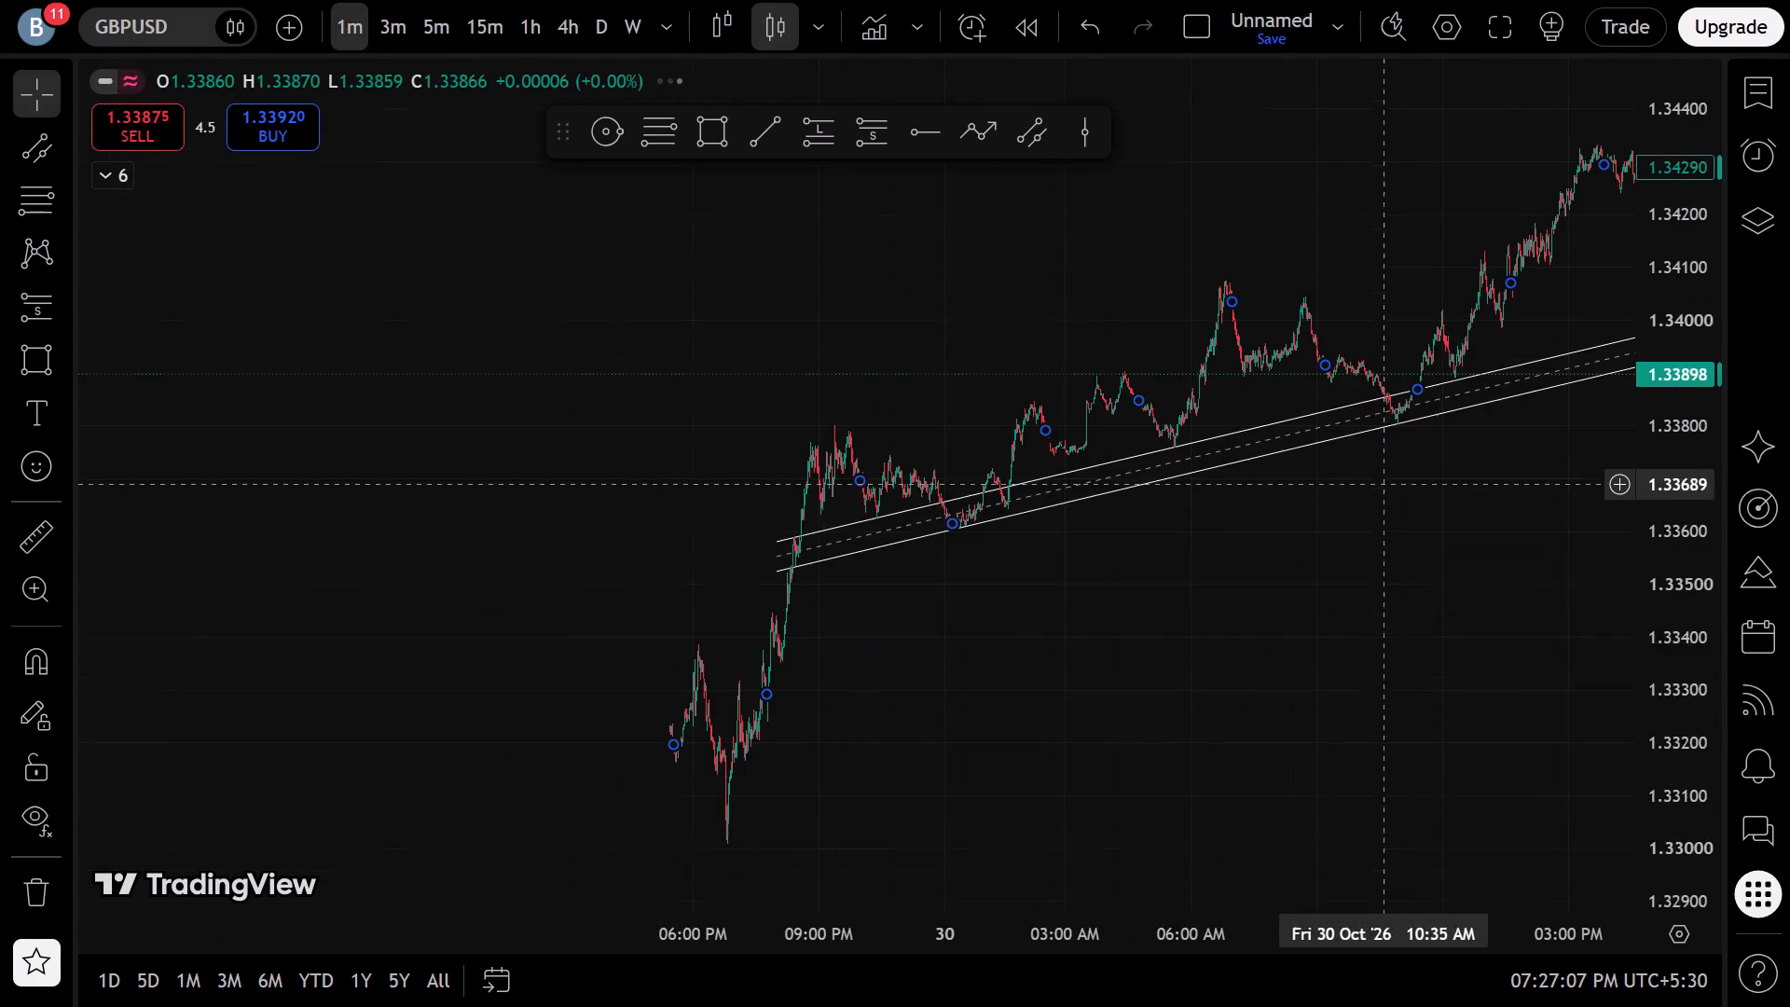
{"action": "left_click_drag", "start_coordinate": [1224, 530], "coordinate": [541, 724]}
{"action": "scroll", "coordinate": [656, 660], "scroll_direction": "up", "scroll_amount": 7}
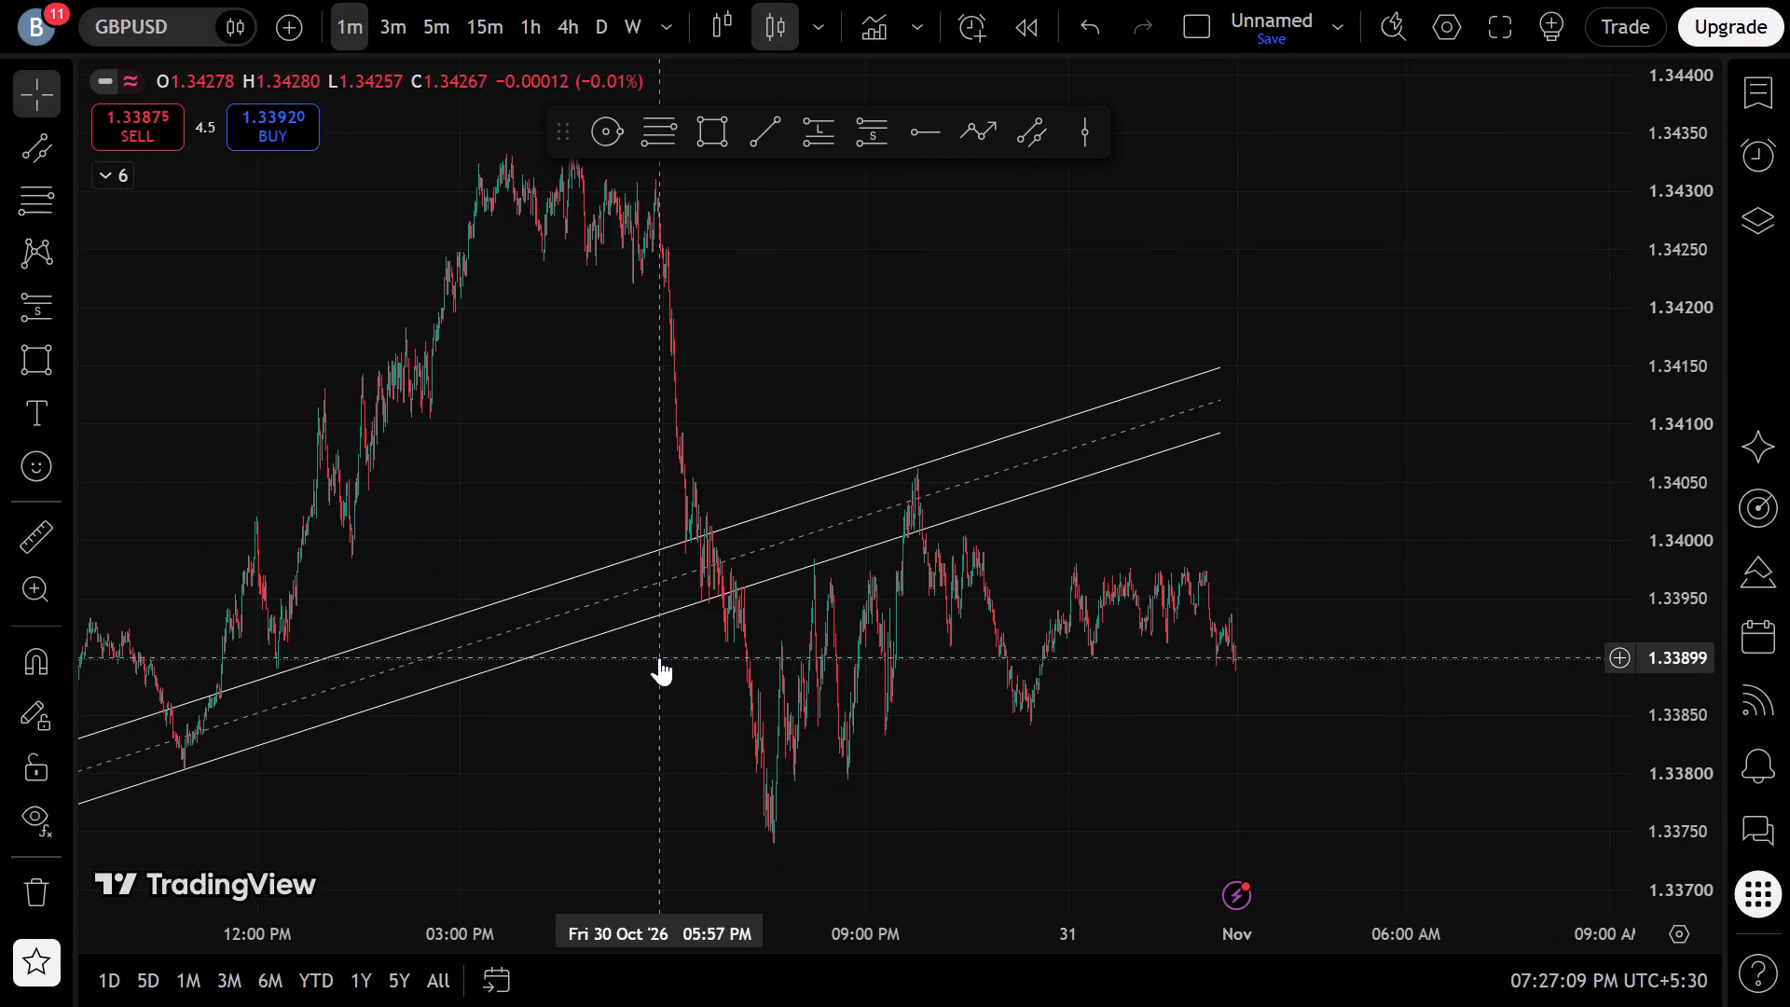
{"action": "scroll", "coordinate": [659, 657], "scroll_direction": "up", "scroll_amount": 4}
{"action": "left_click_drag", "start_coordinate": [897, 578], "coordinate": [1542, 552]}
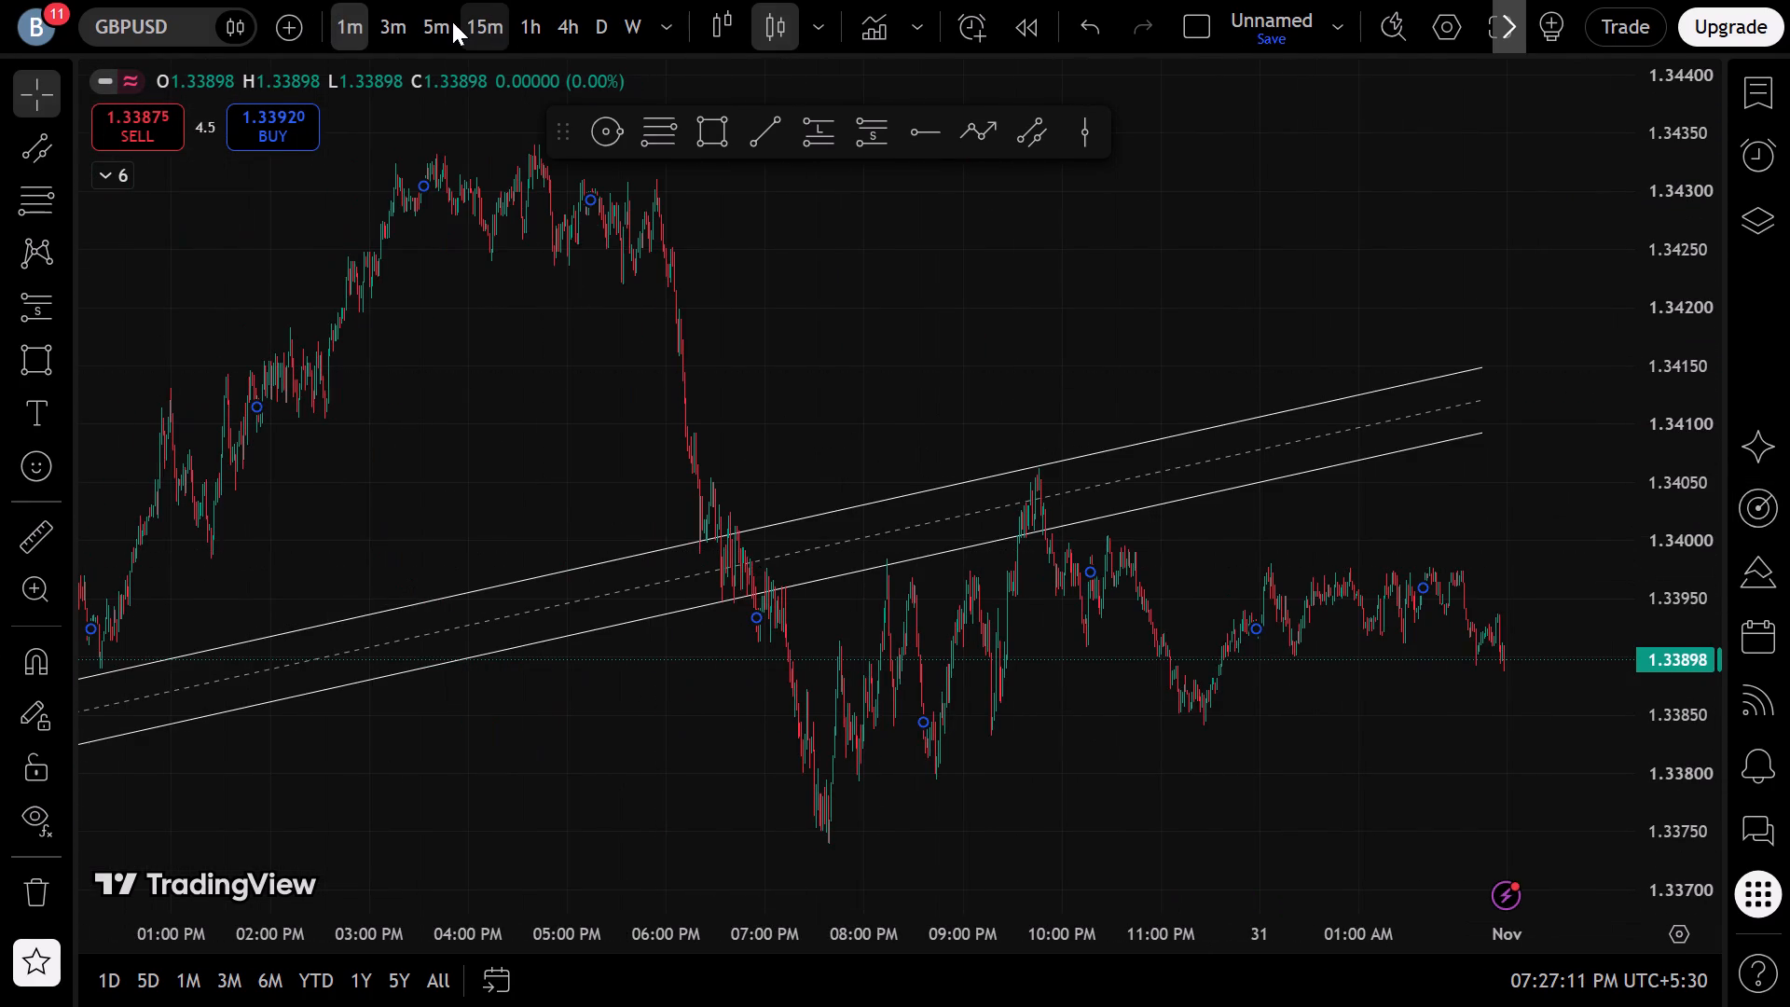
Check the descending channel on the 5-minute timeframe, and examine price around its lower end on the 1-minute timeframe, evening of 28 October.
{"action": "left_click", "coordinate": [452, 21]}
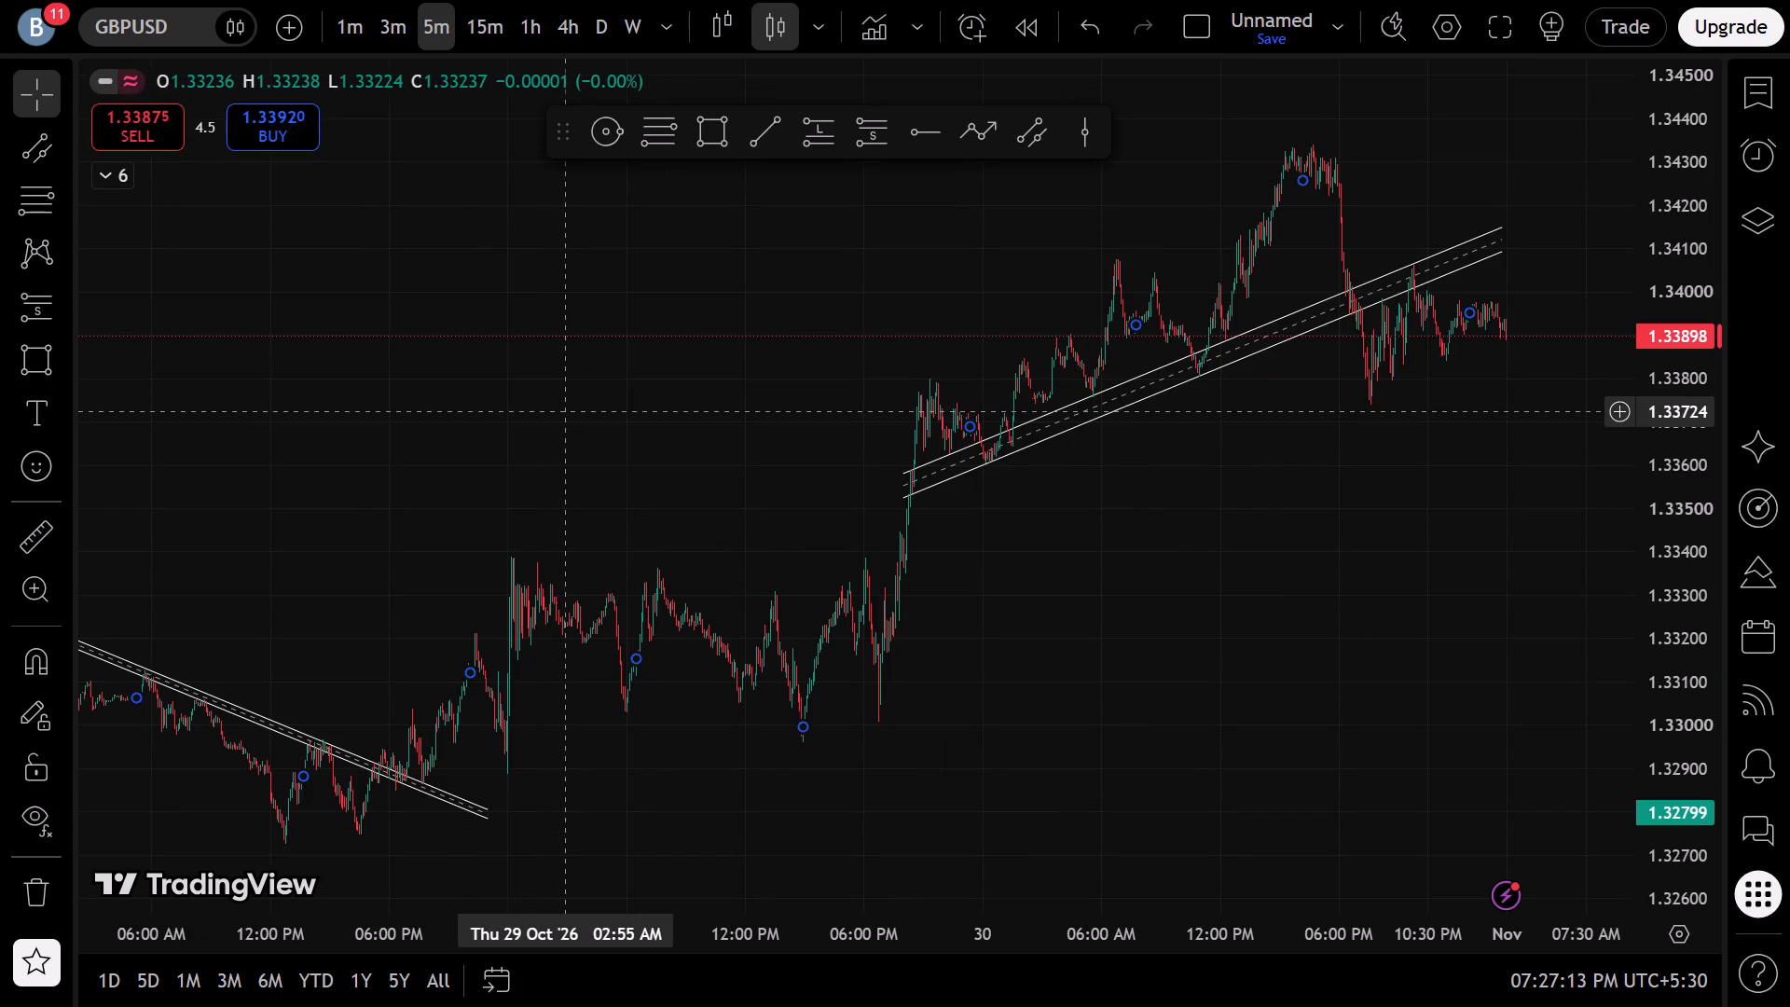
{"action": "left_click_drag", "start_coordinate": [294, 323], "coordinate": [710, 320]}
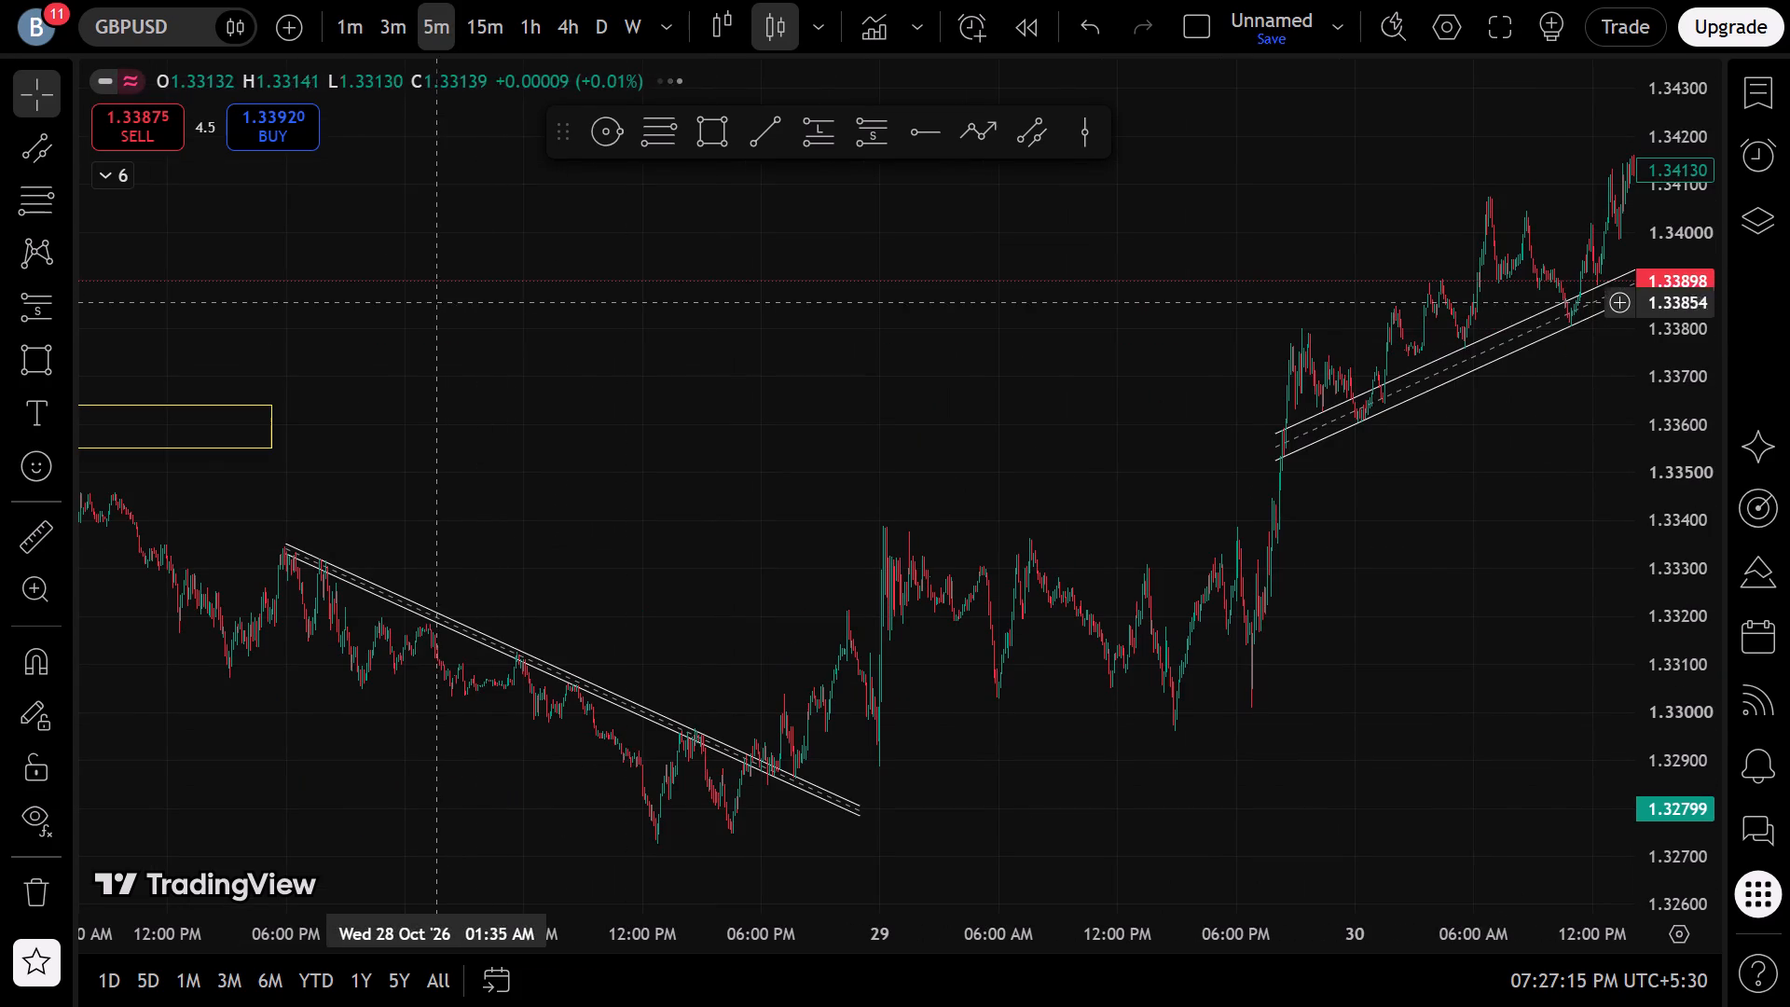
{"action": "left_click", "coordinate": [354, 25]}
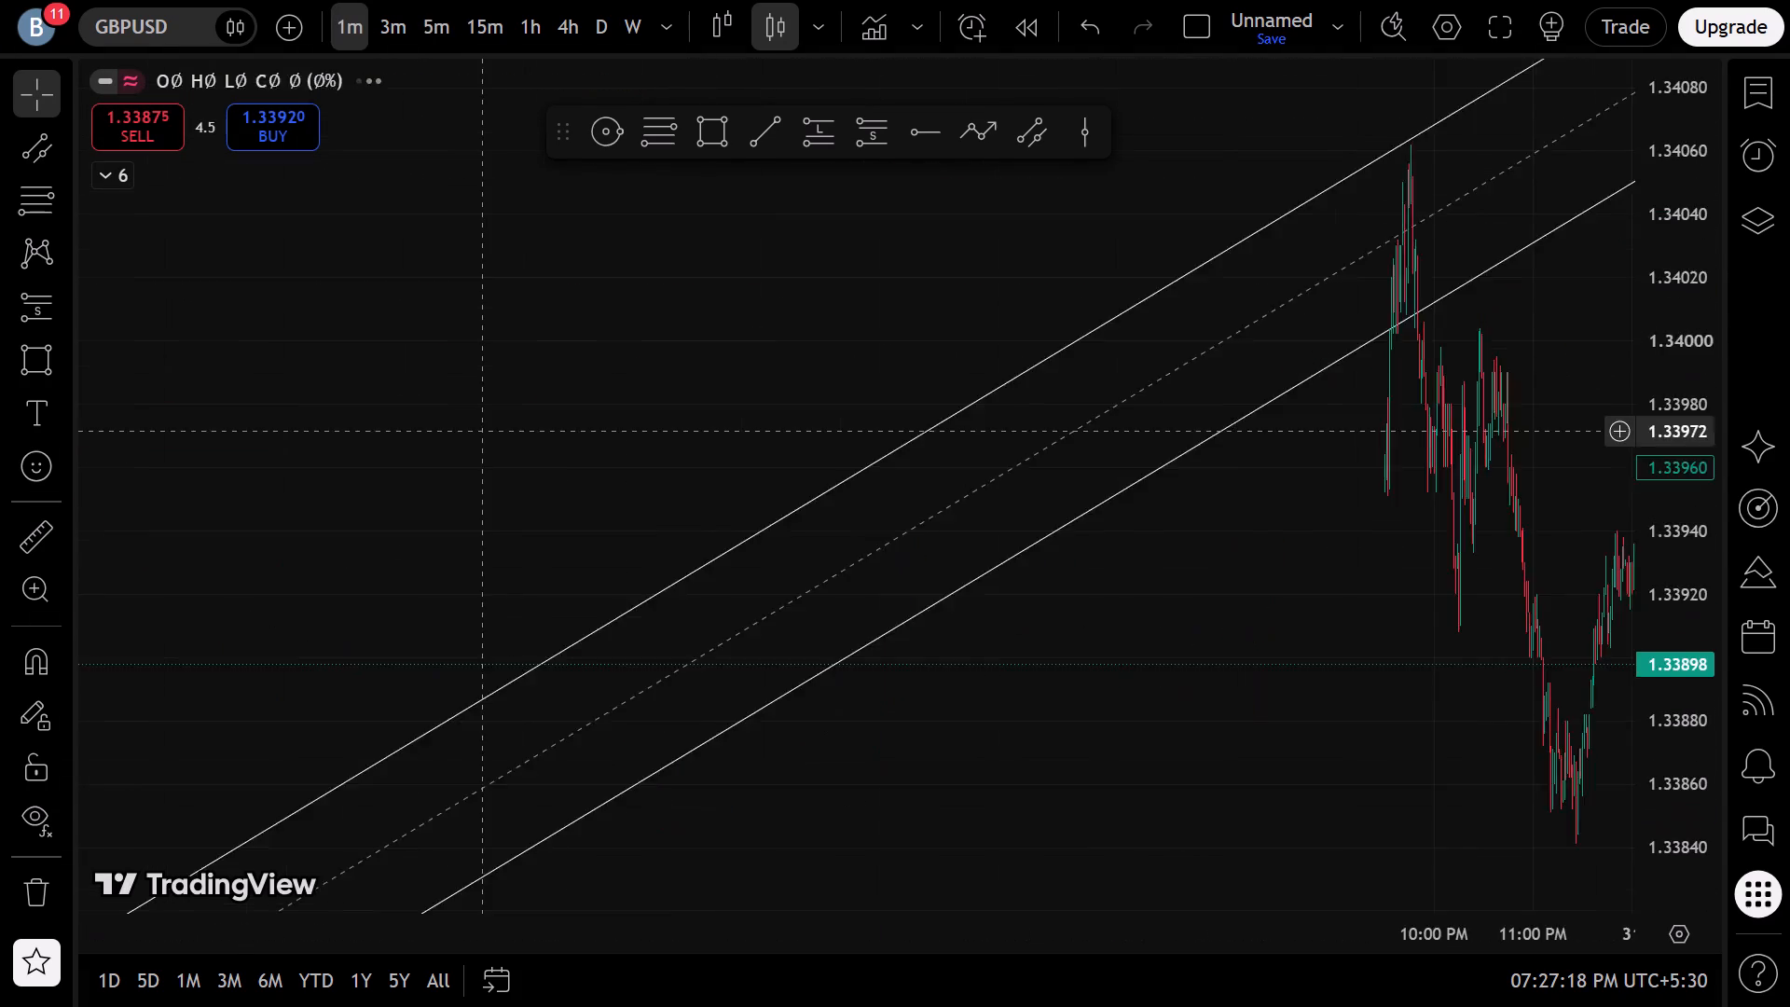
{"action": "scroll", "coordinate": [483, 462], "scroll_direction": "down", "scroll_amount": 20}
{"action": "scroll", "coordinate": [483, 462], "scroll_direction": "down", "scroll_amount": 3}
{"action": "left_click_drag", "start_coordinate": [396, 589], "coordinate": [1789, 586]}
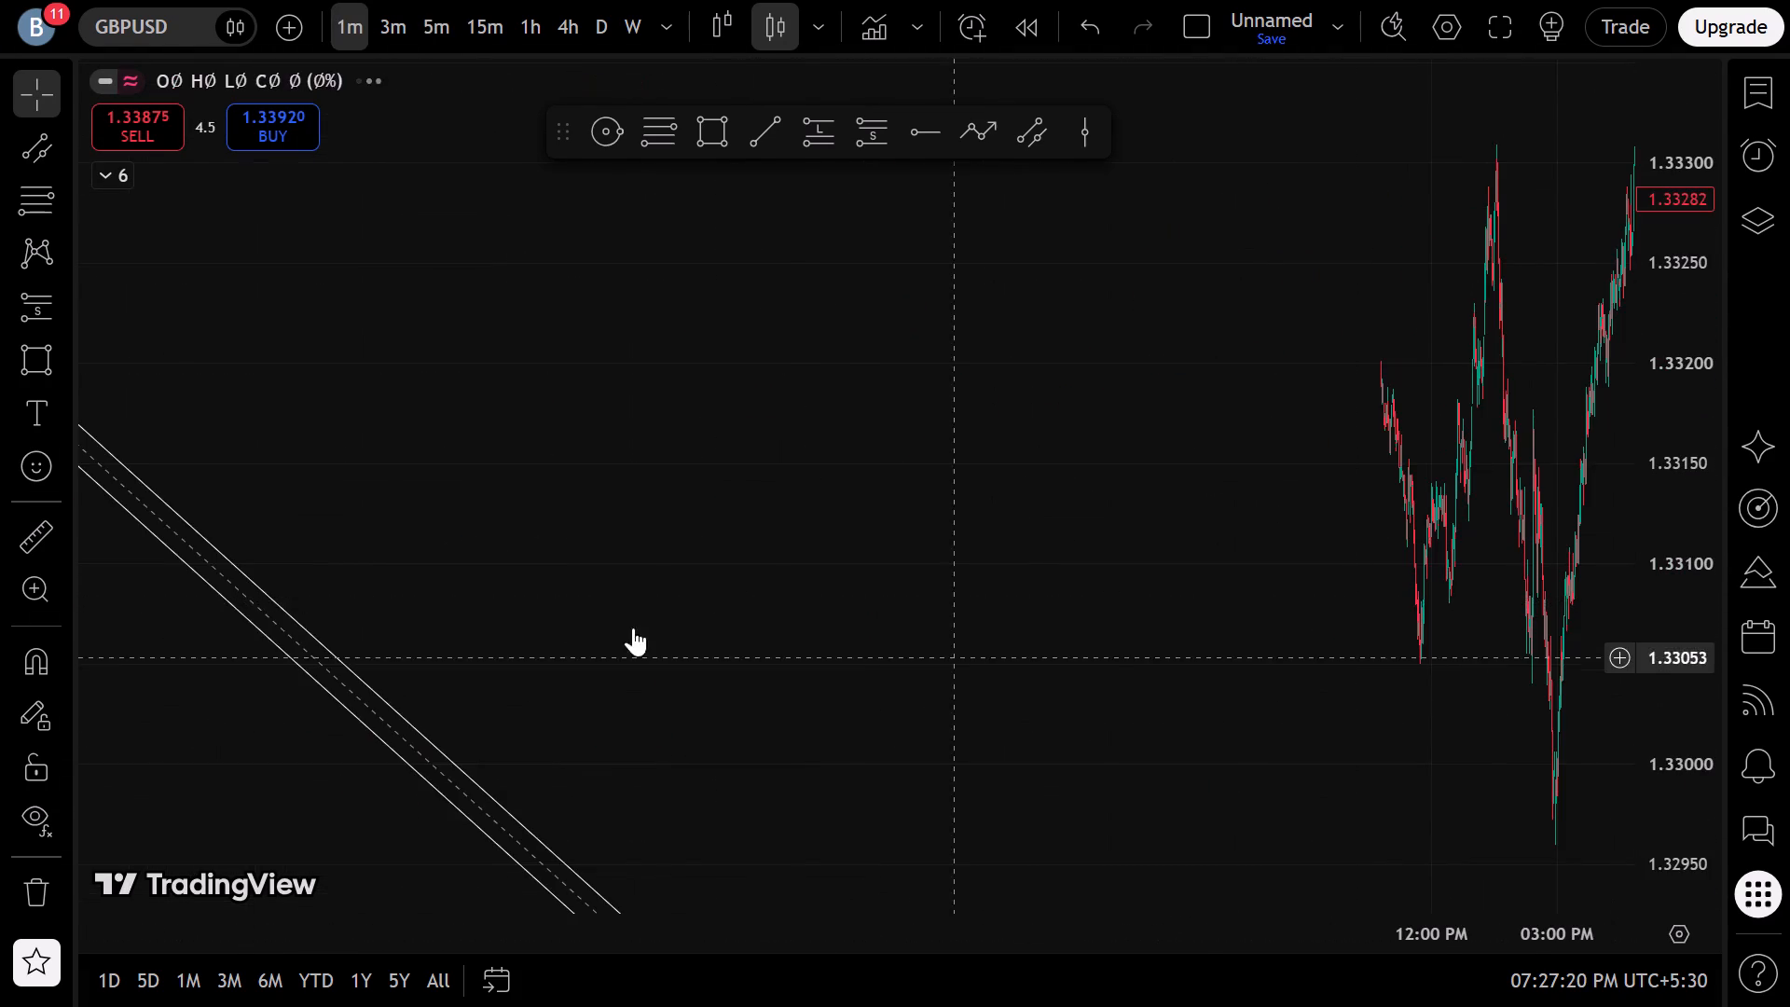
{"action": "left_click_drag", "start_coordinate": [537, 496], "coordinate": [1151, 480]}
{"action": "scroll", "coordinate": [985, 504], "scroll_direction": "up", "scroll_amount": 16}
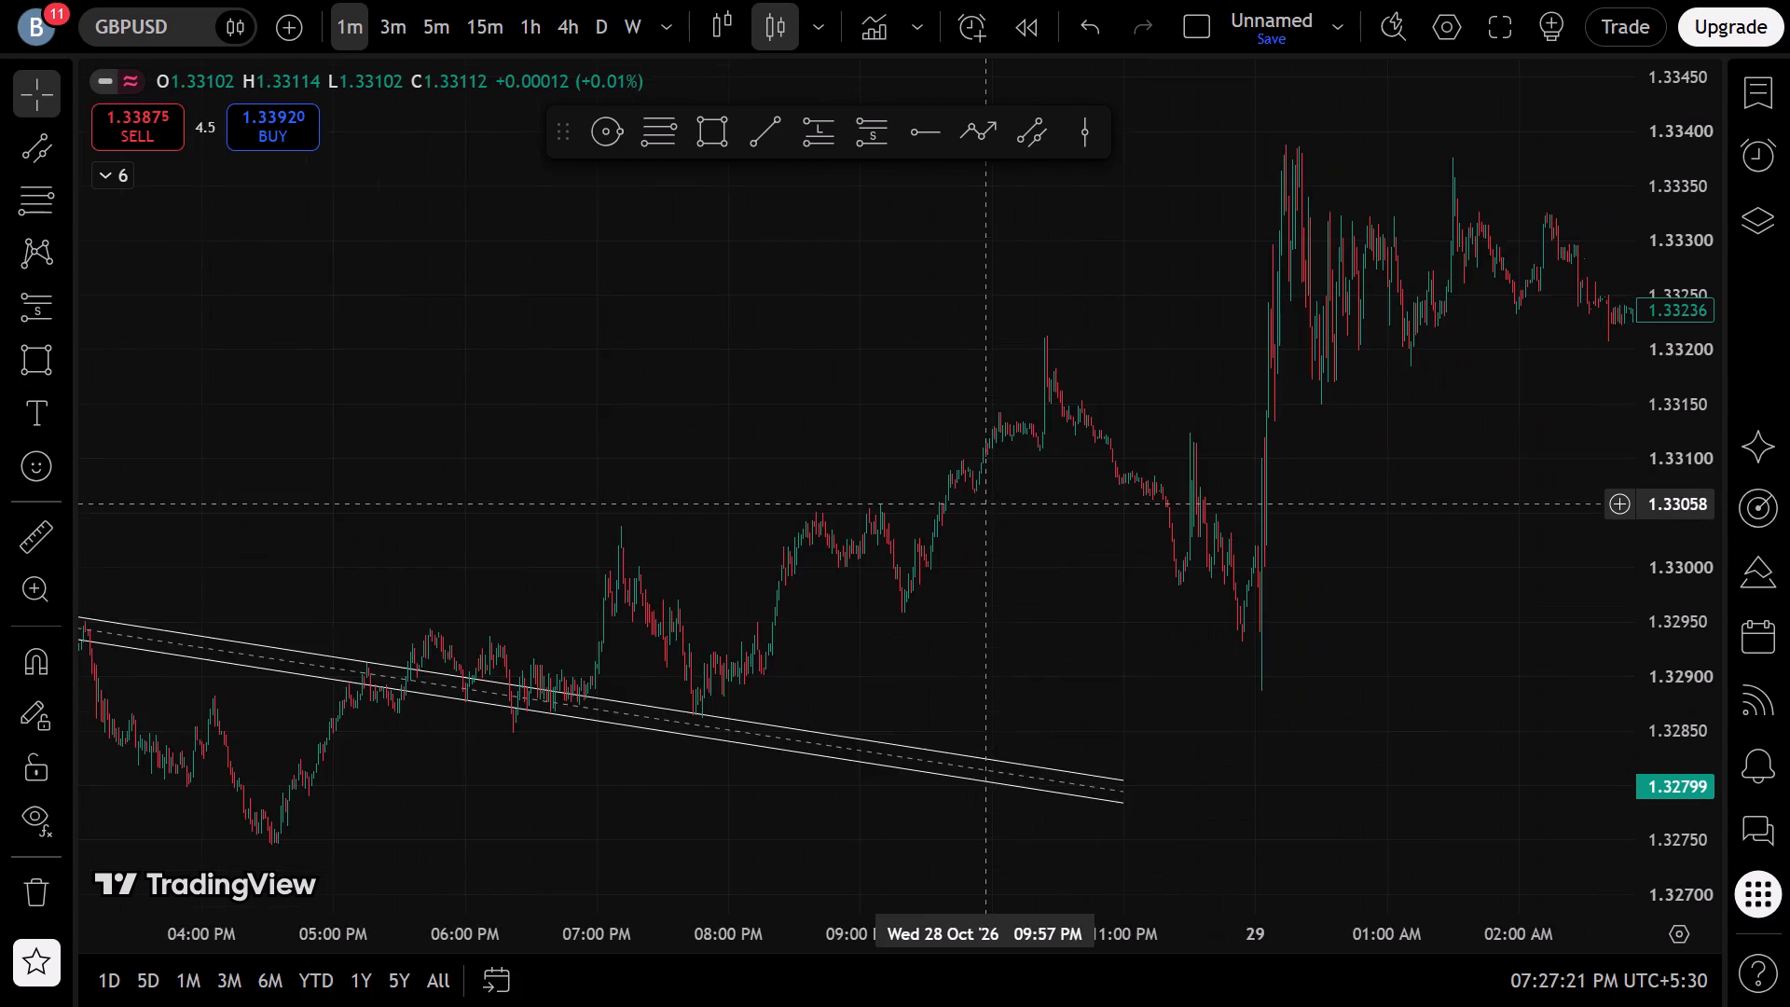
{"action": "scroll", "coordinate": [985, 504], "scroll_direction": "up", "scroll_amount": 1}
{"action": "left_click_drag", "start_coordinate": [737, 540], "coordinate": [1538, 396]}
{"action": "scroll", "coordinate": [1180, 490], "scroll_direction": "up", "scroll_amount": 6}
{"action": "left_click_drag", "start_coordinate": [957, 566], "coordinate": [1147, 482]}
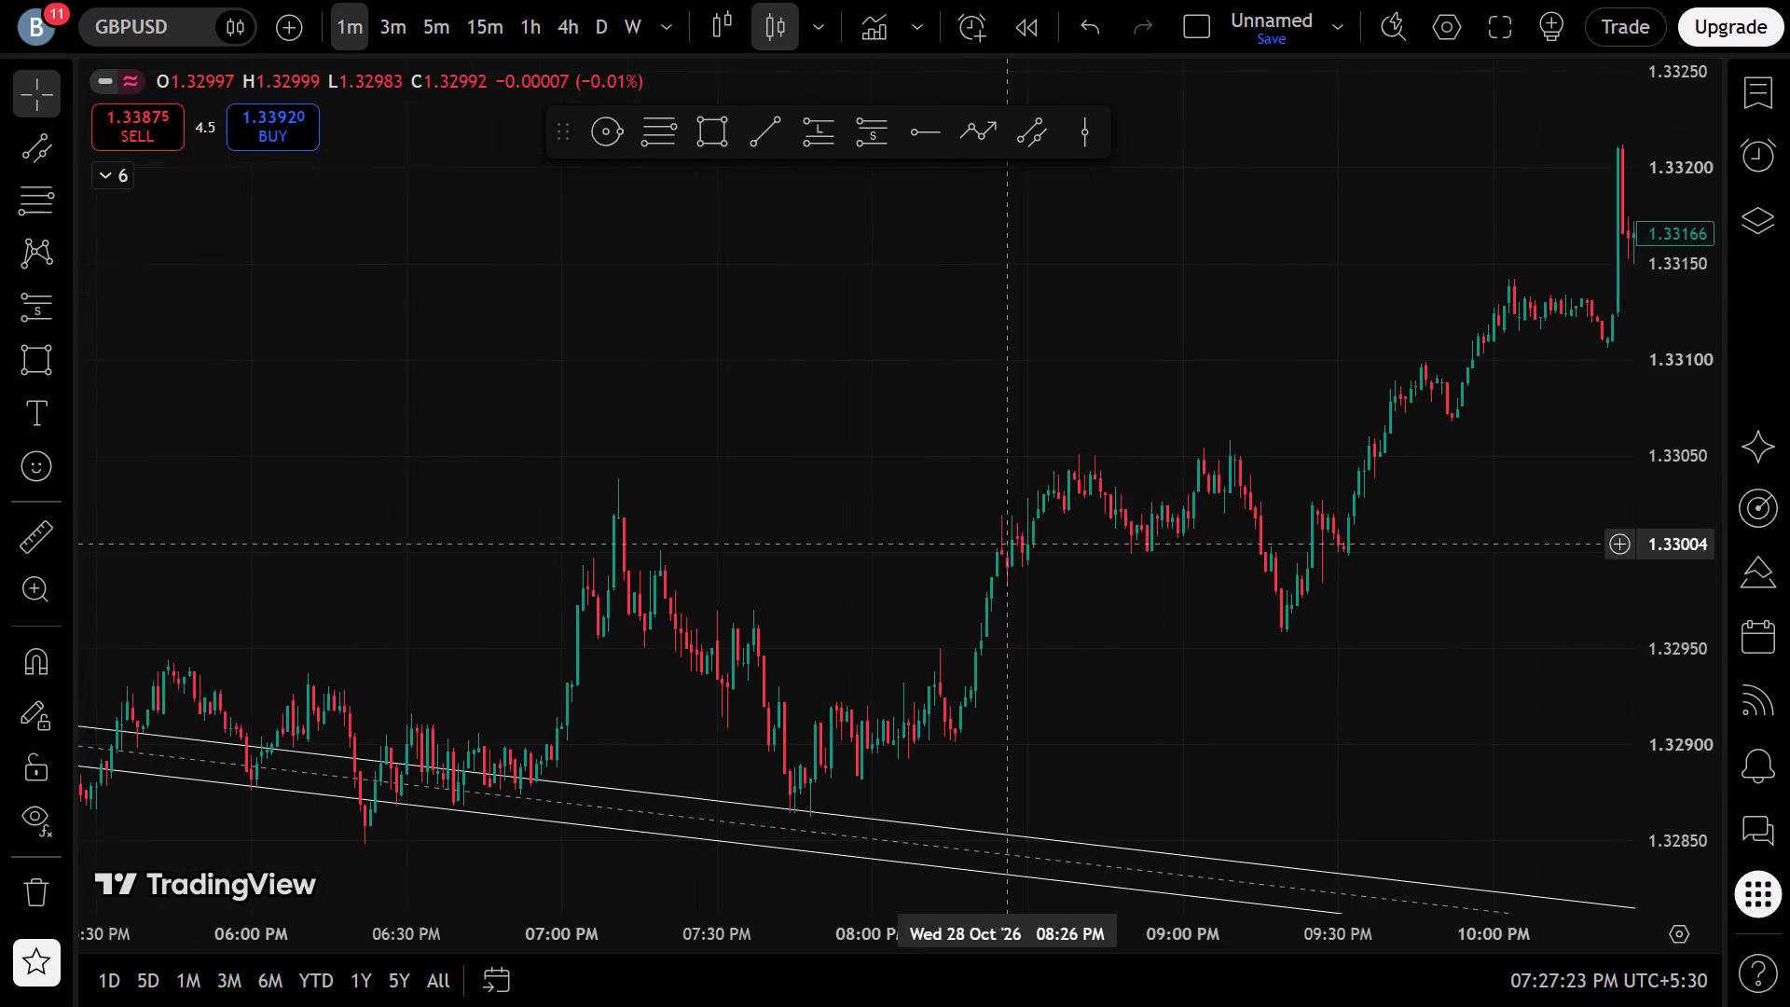
{"action": "left_click_drag", "start_coordinate": [1147, 482], "coordinate": [1516, 408]}
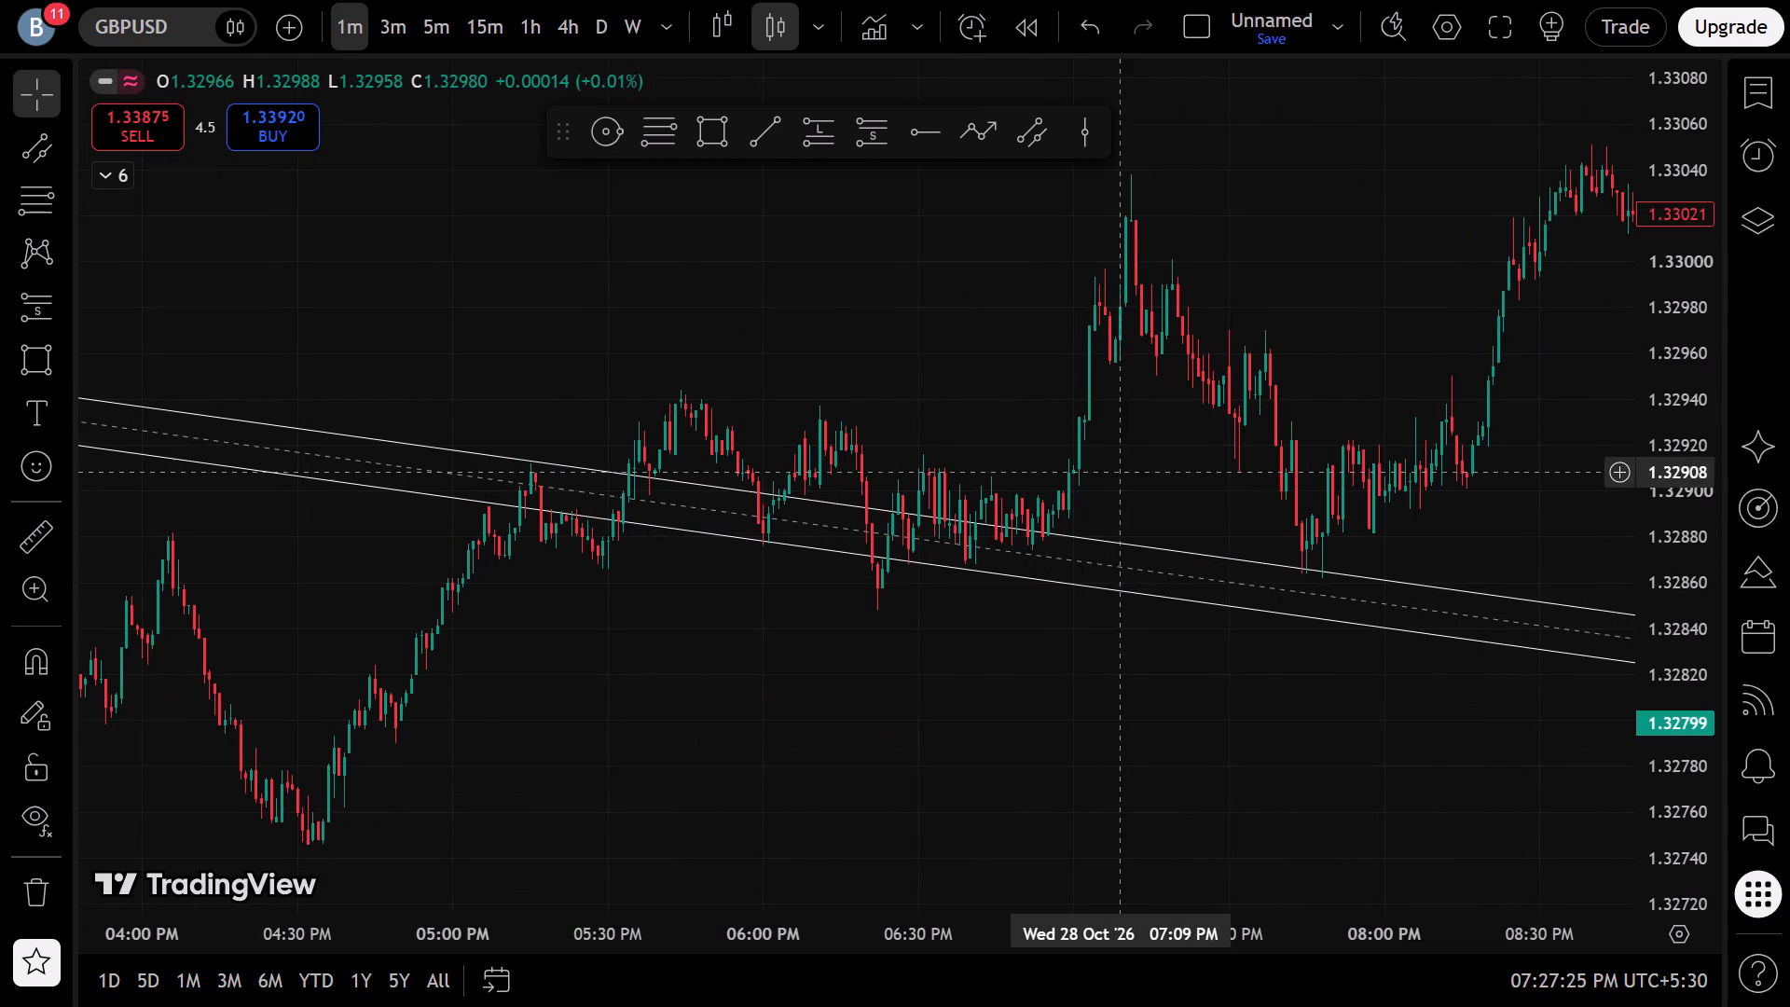
{"action": "scroll", "coordinate": [1215, 447], "scroll_direction": "up", "scroll_amount": 4}
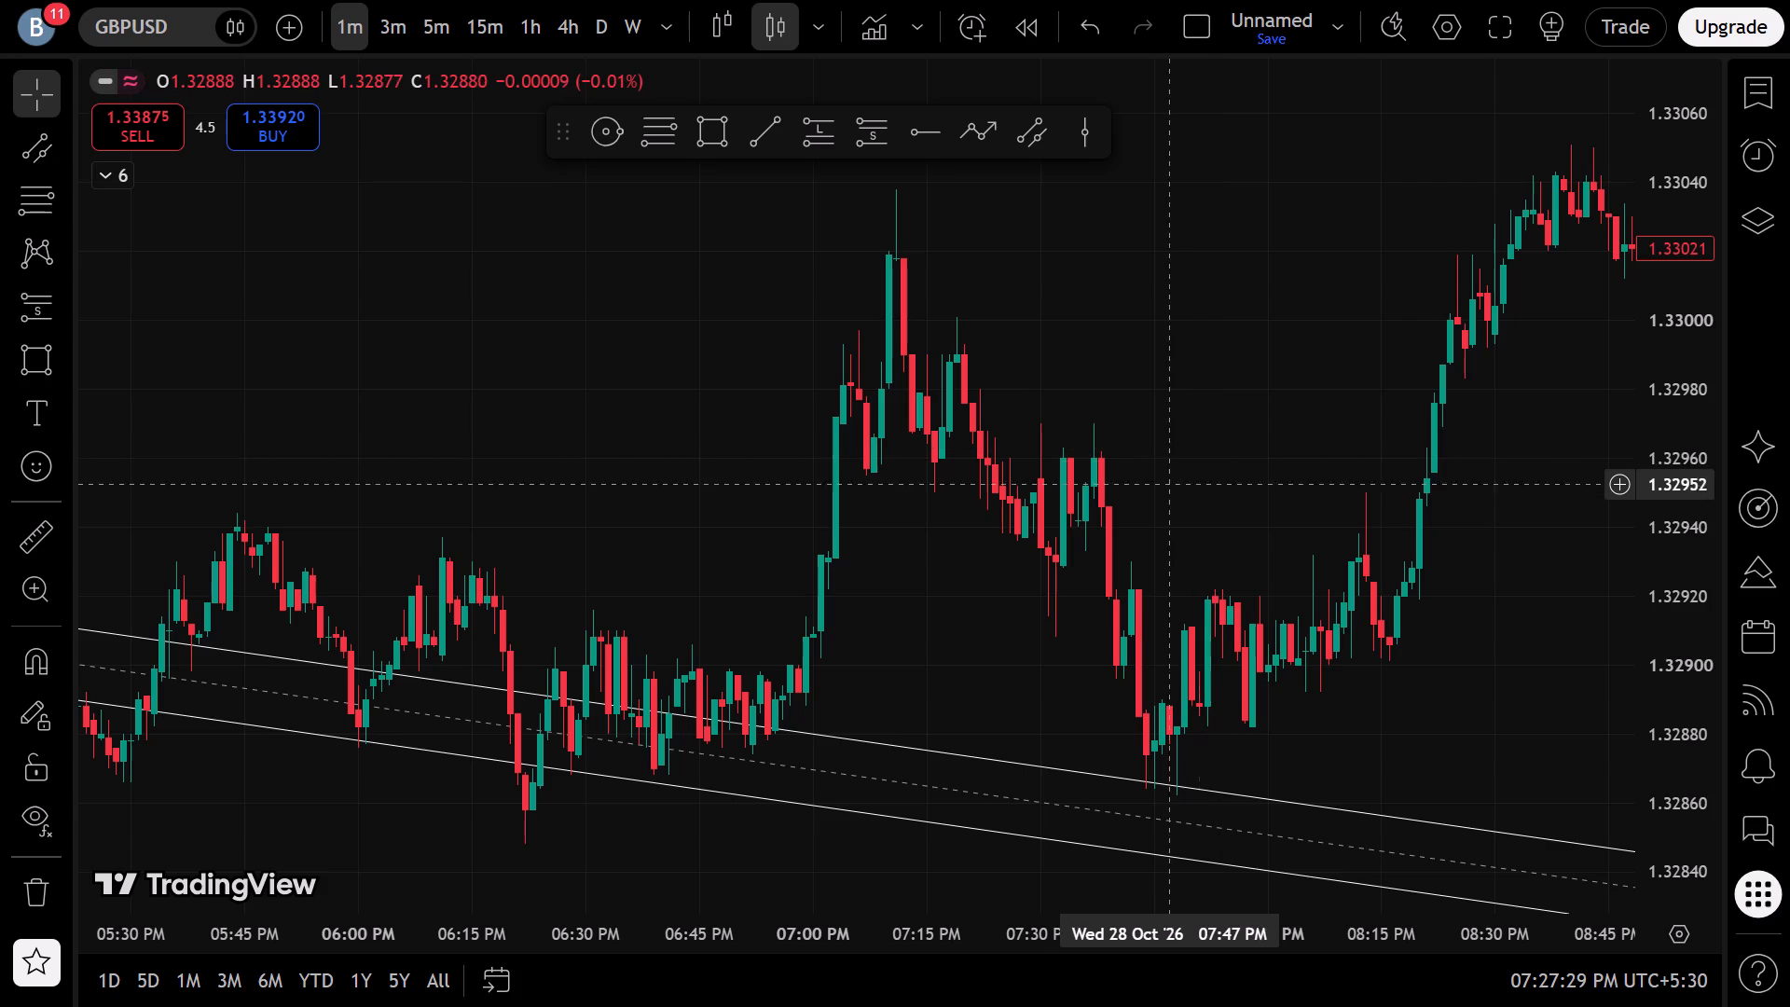
{"action": "left_click_drag", "start_coordinate": [1134, 513], "coordinate": [719, 528]}
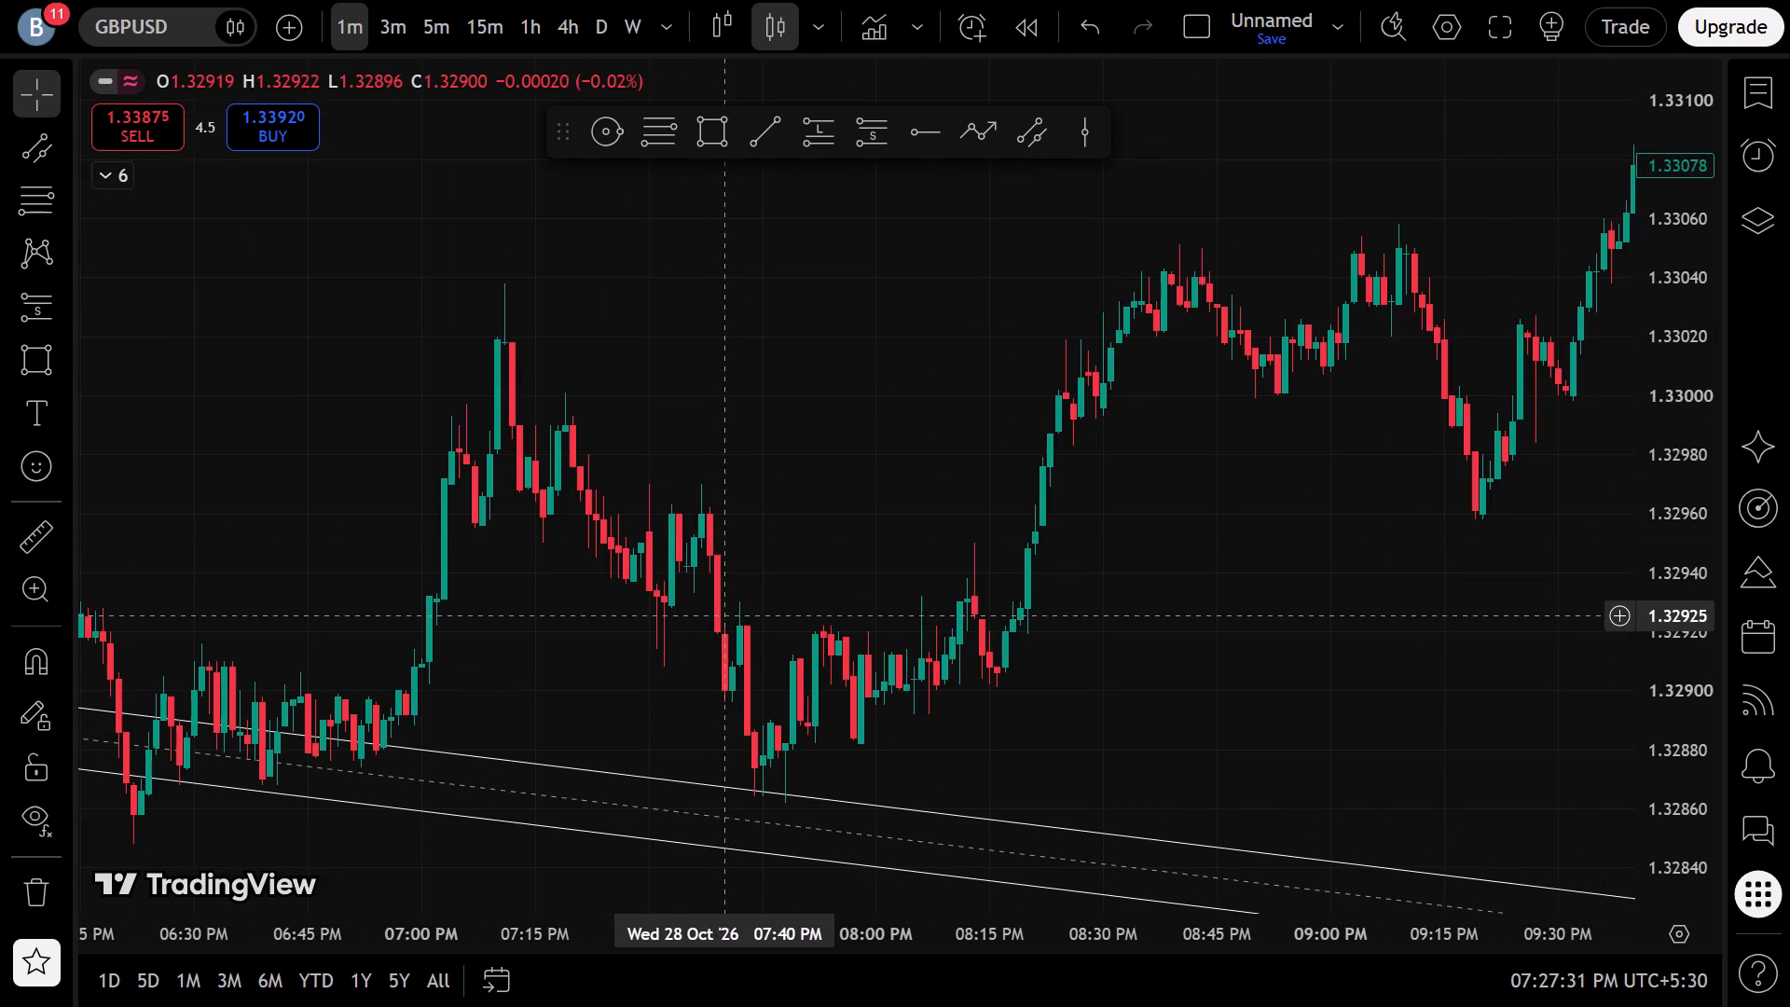
Draw a Fibonacci retracement from 1.32882 at 7:53 PM on 28 October up to about 1.32950 near 8:27 PM.
{"action": "left_click_drag", "start_coordinate": [1658, 771], "coordinate": [1534, 490]}
{"action": "left_click_drag", "start_coordinate": [1114, 692], "coordinate": [1262, 291]}
{"action": "scroll", "coordinate": [1115, 393], "scroll_direction": "up", "scroll_amount": 3}
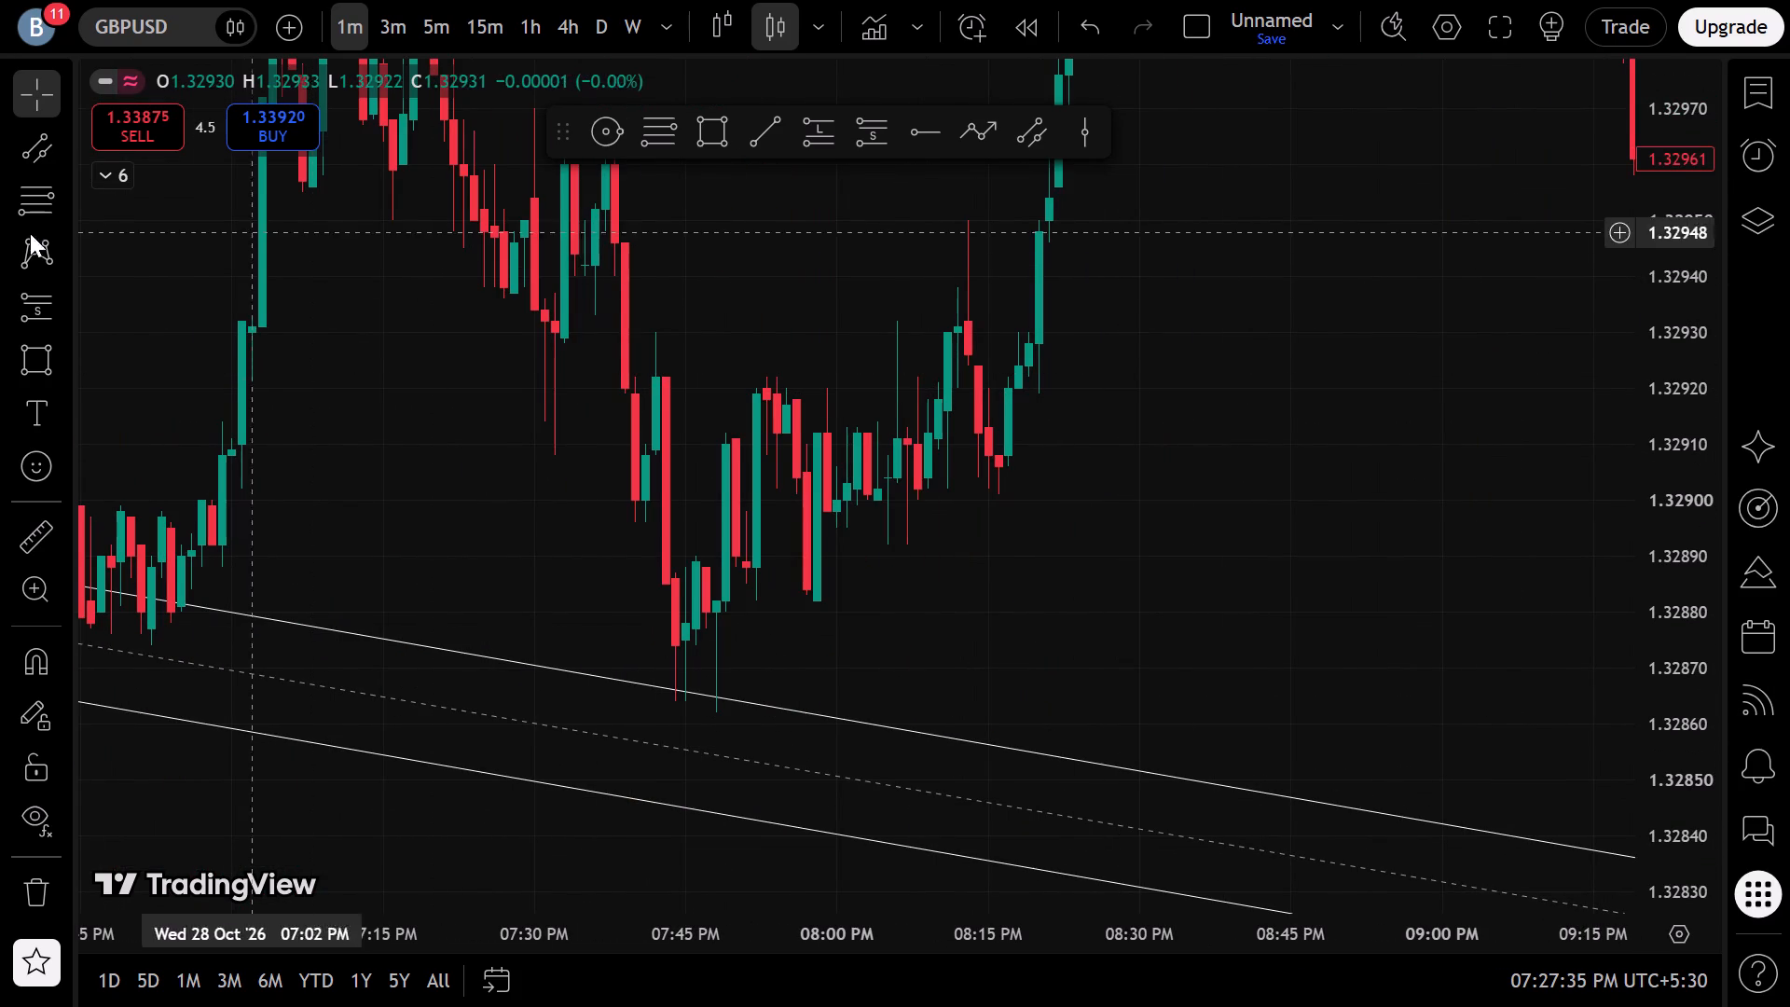
{"action": "left_click", "coordinate": [34, 211]}
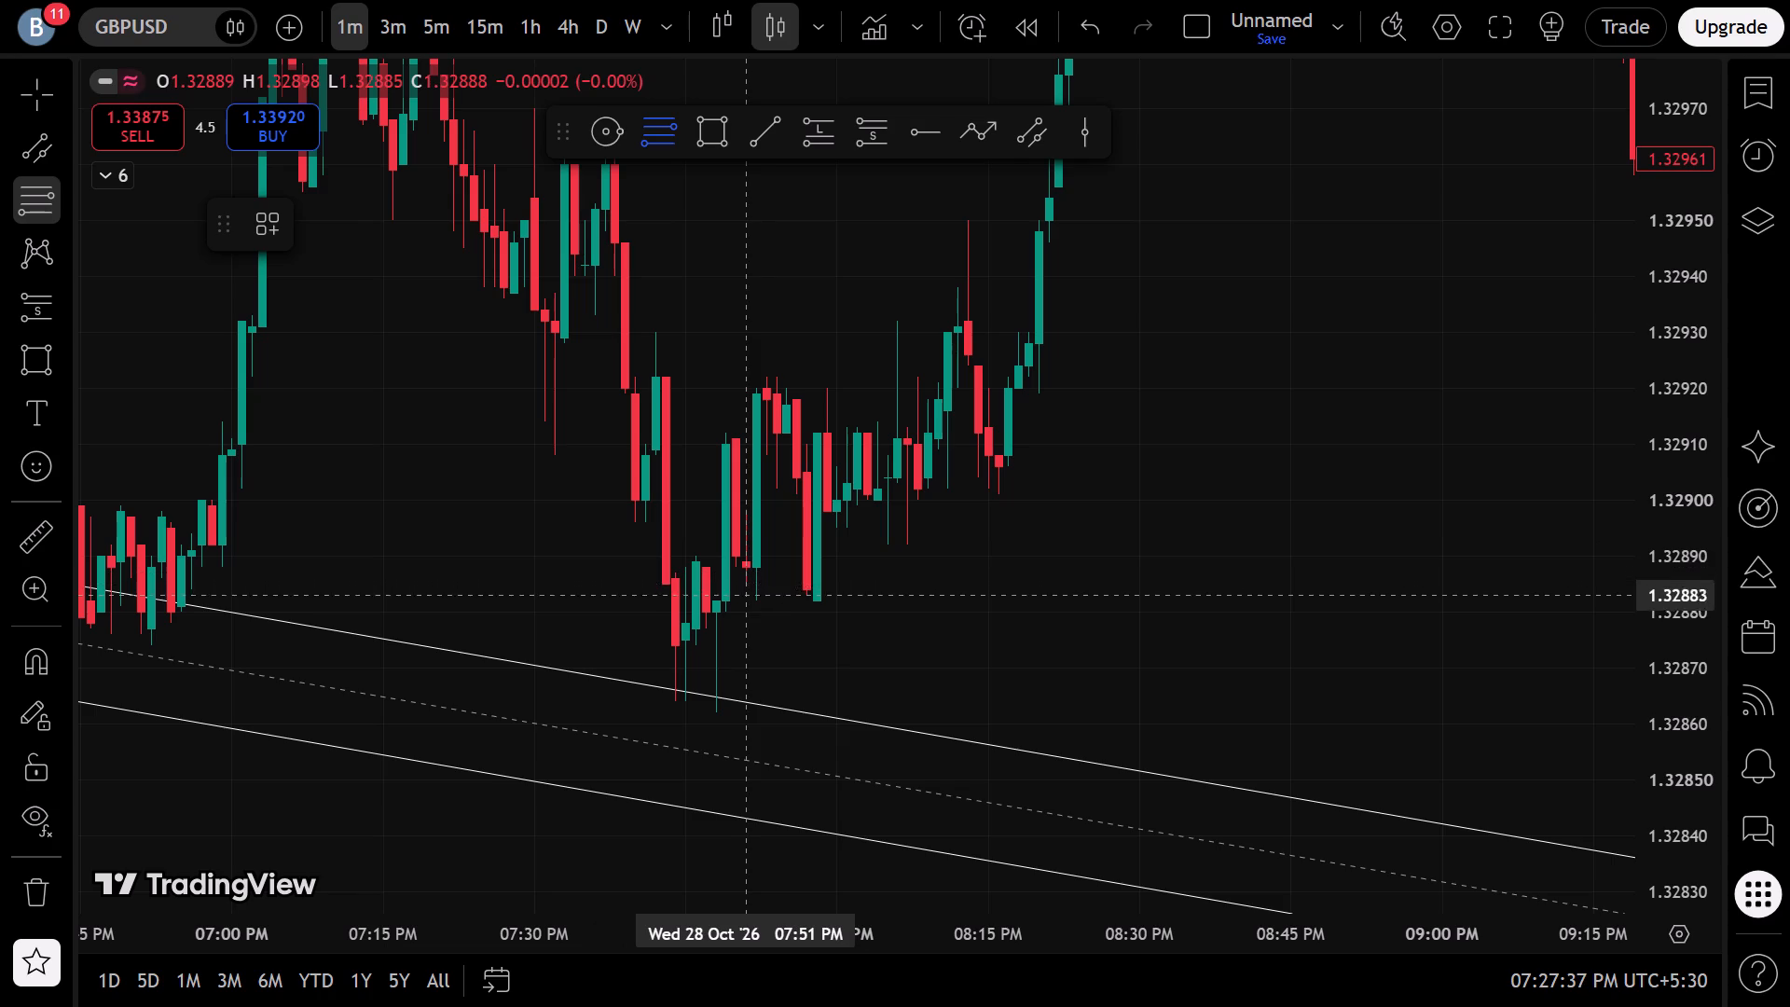
{"action": "left_click", "coordinate": [766, 601]}
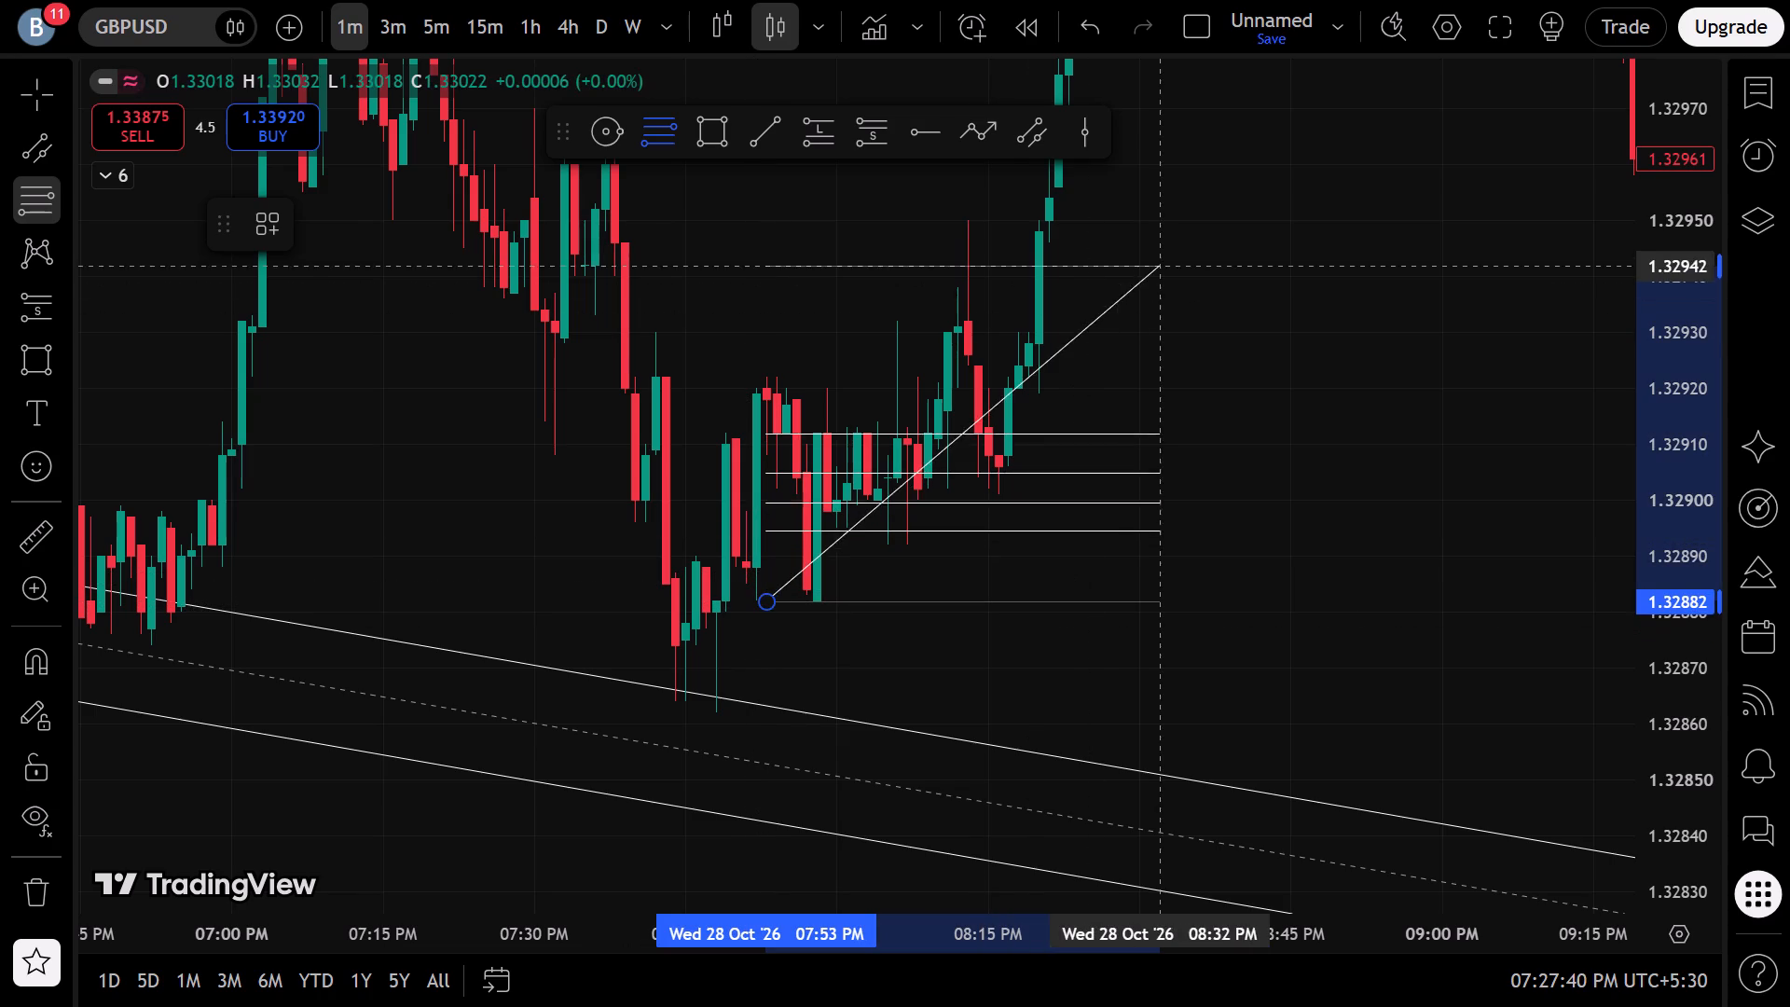
{"action": "left_click", "coordinate": [1109, 222]}
Place a long position with entry at the 1.32916 Fibonacci level at 8:11 PM on 28 October, and set its stop to 1.32896.
{"action": "left_click_drag", "start_coordinate": [1252, 376], "coordinate": [1220, 480]}
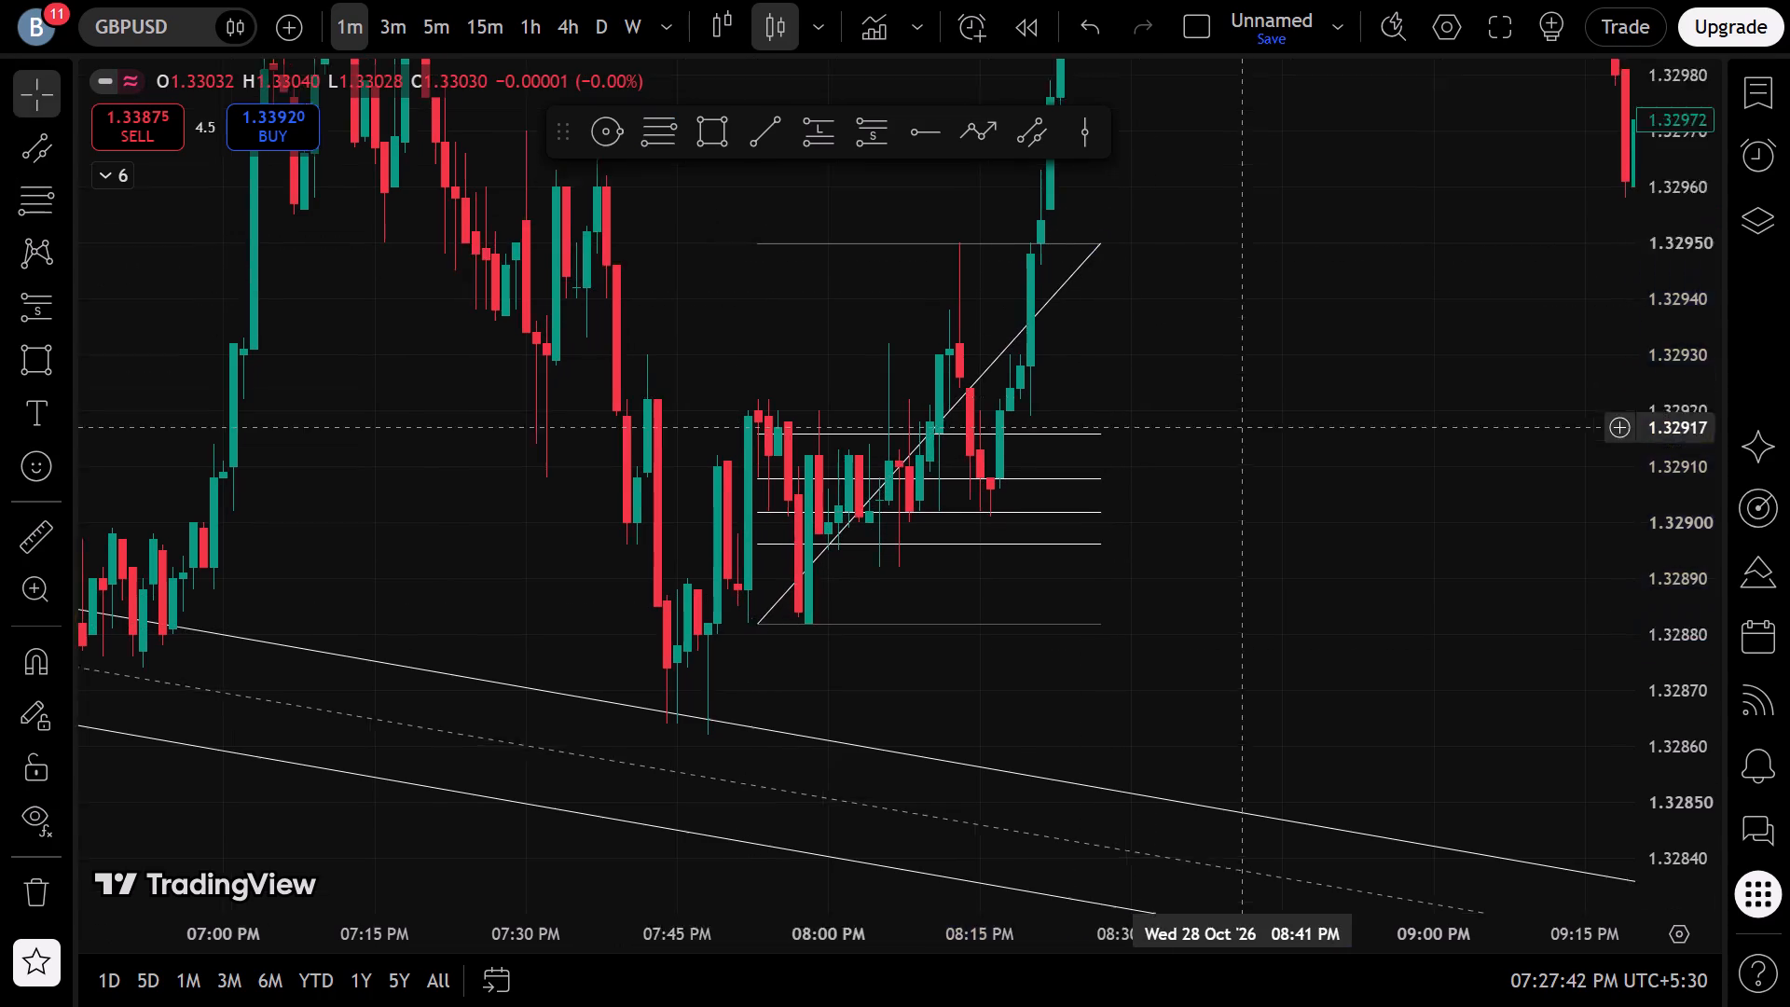
{"action": "left_click_drag", "start_coordinate": [1220, 480], "coordinate": [972, 659]}
{"action": "left_click", "coordinate": [802, 131]}
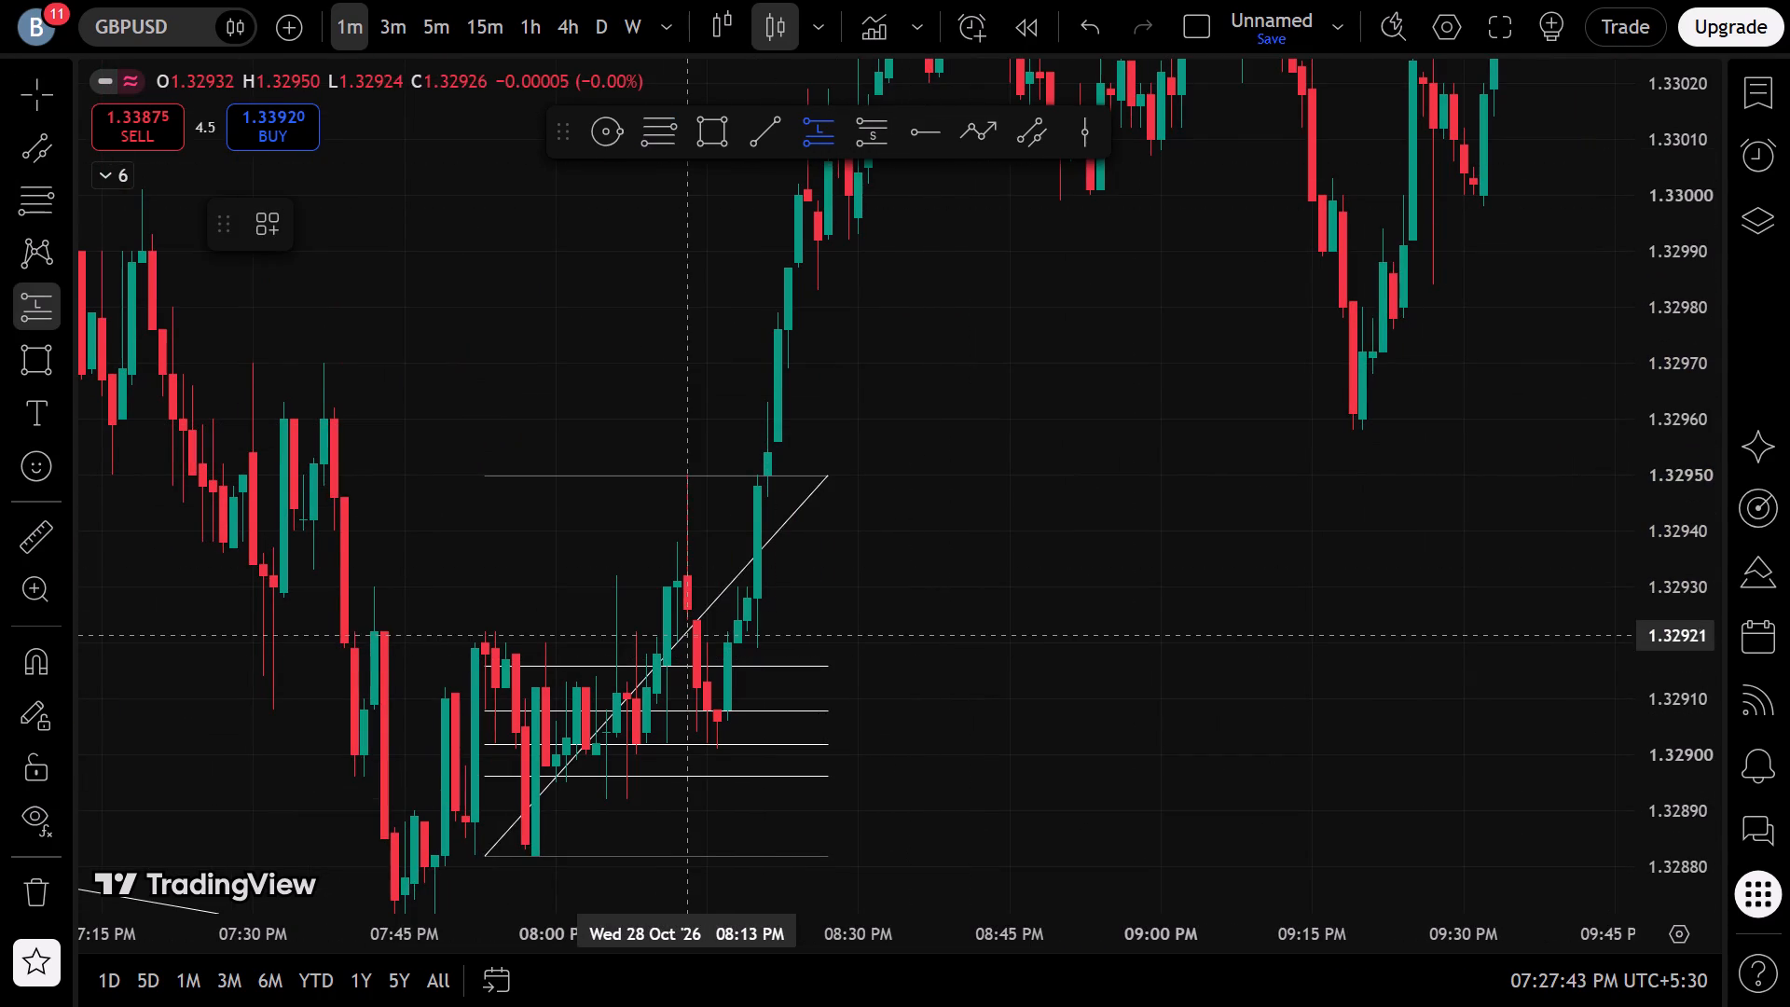
{"action": "left_click", "coordinate": [671, 667]}
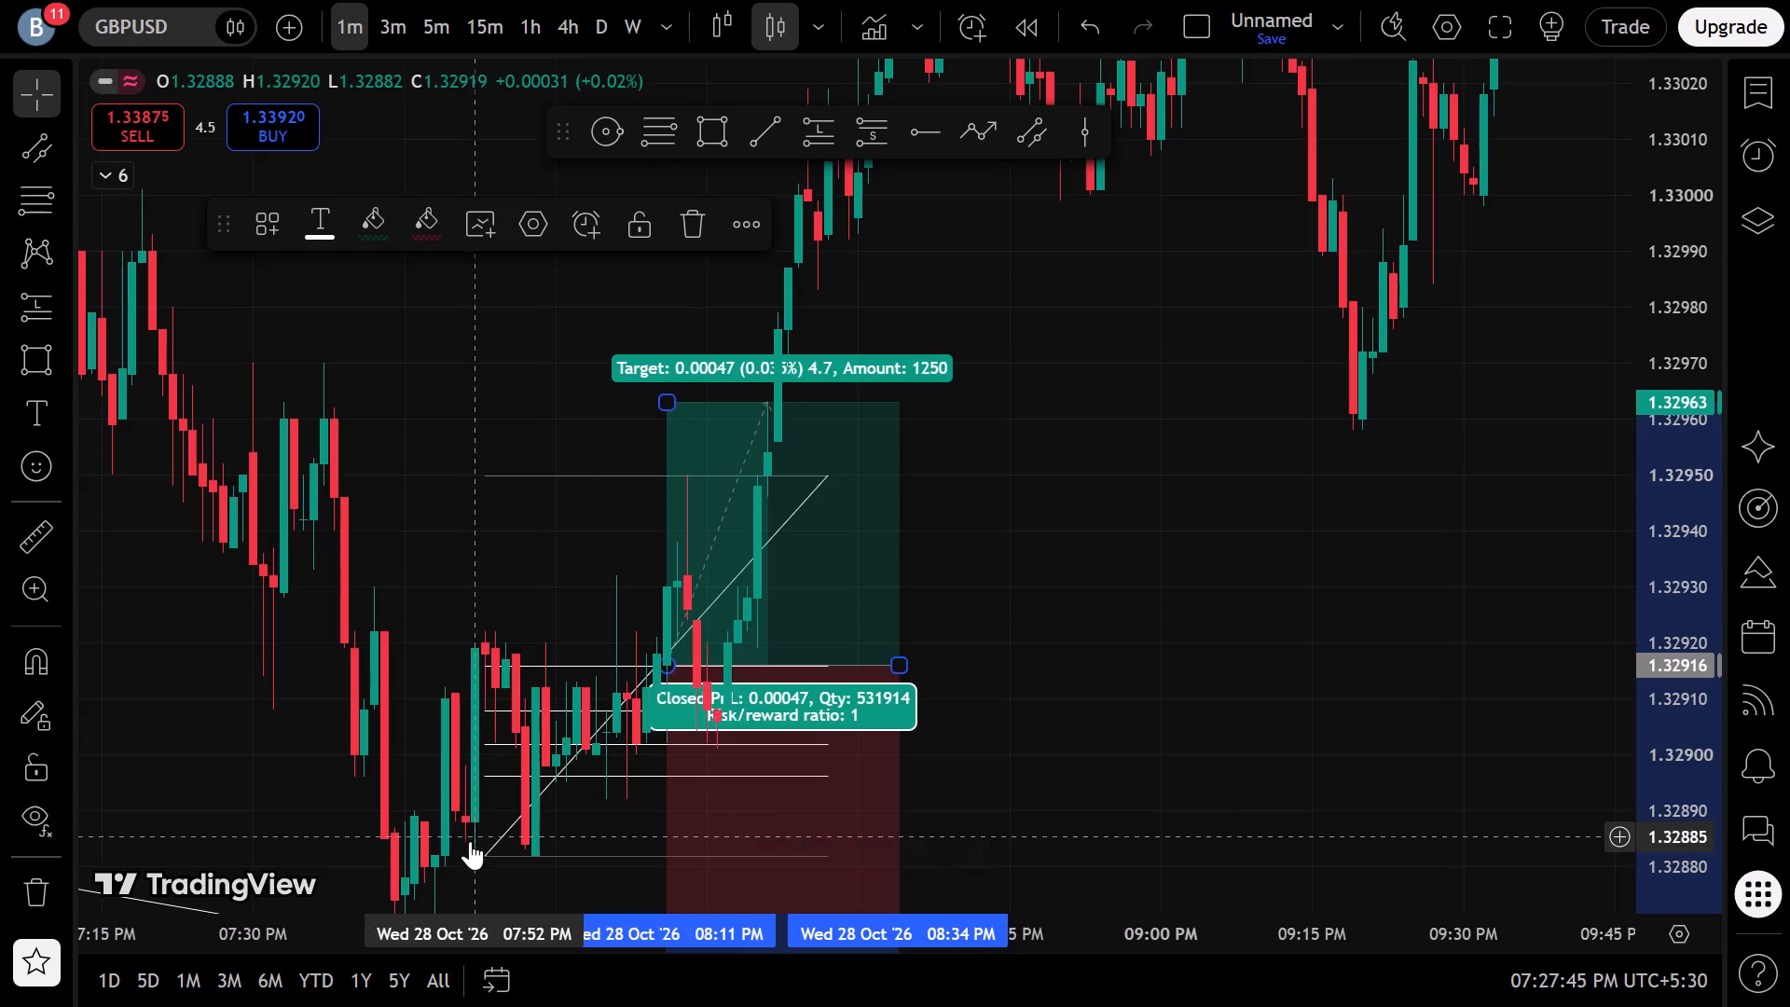
{"action": "left_click_drag", "start_coordinate": [447, 841], "coordinate": [480, 359]}
{"action": "left_click_drag", "start_coordinate": [707, 490], "coordinate": [711, 297]}
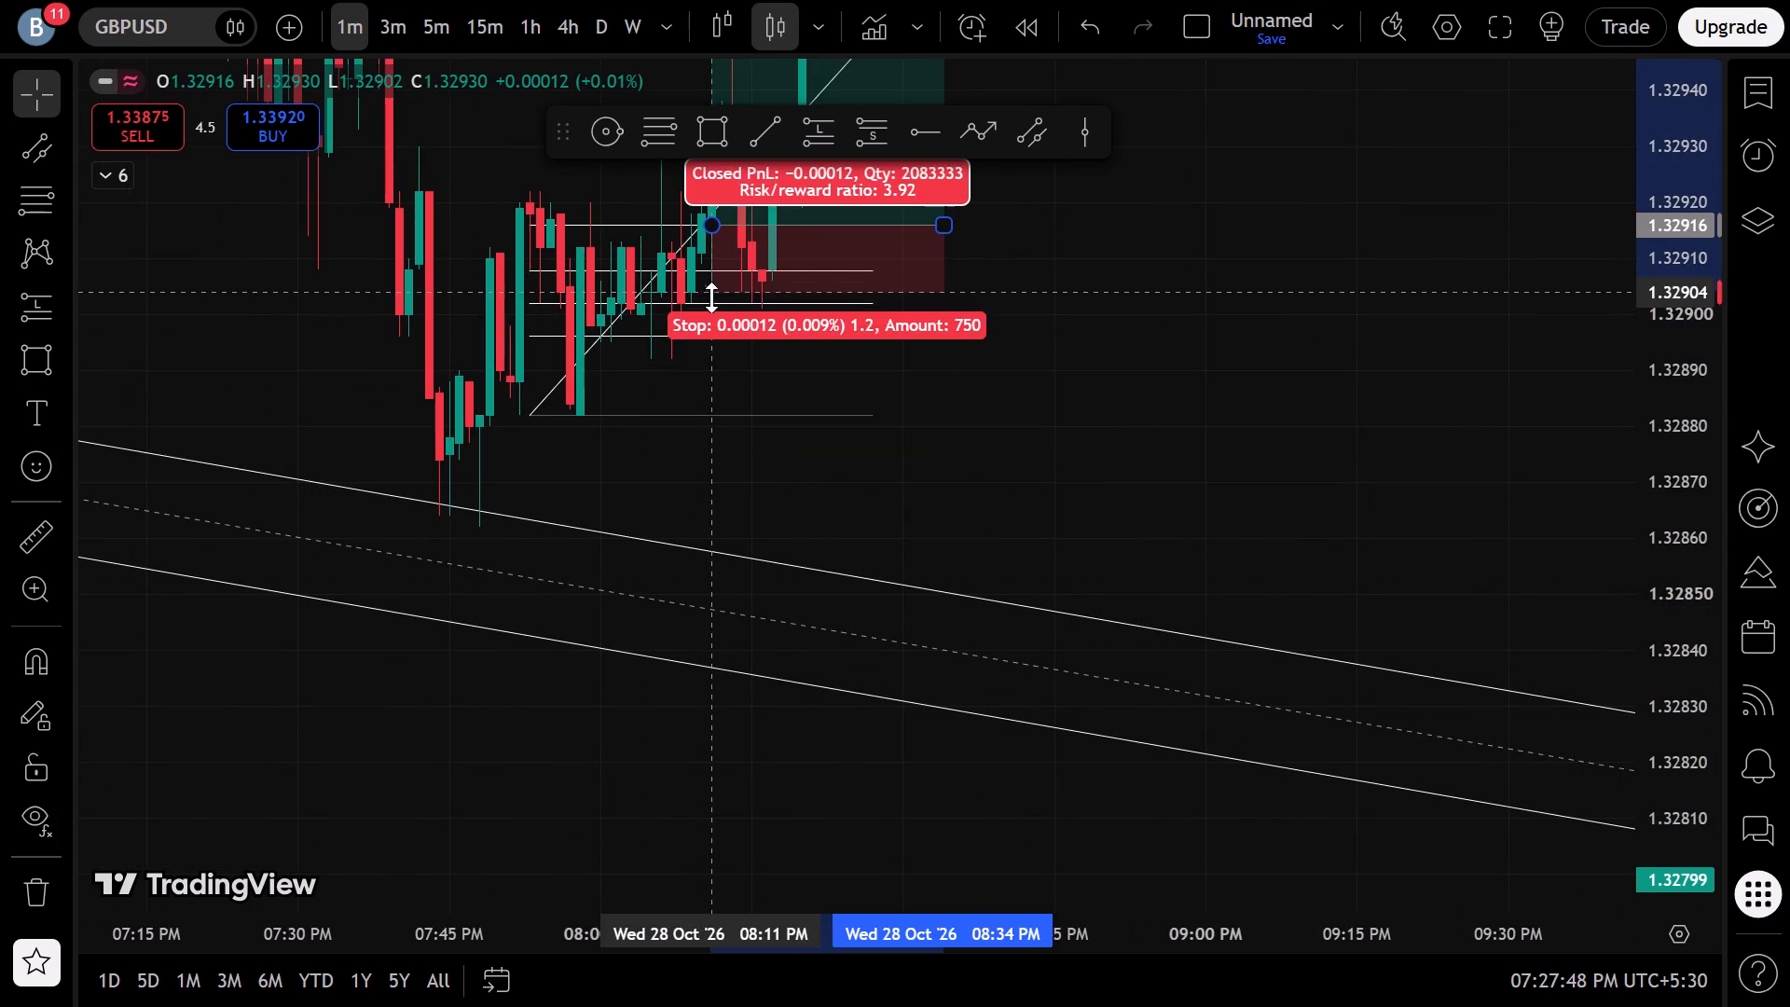
{"action": "left_click_drag", "start_coordinate": [711, 297], "coordinate": [727, 337]}
{"action": "left_click", "coordinate": [1196, 274]}
{"action": "left_click_drag", "start_coordinate": [1199, 274], "coordinate": [970, 786]}
{"action": "scroll", "coordinate": [961, 680], "scroll_direction": "down", "scroll_amount": 6}
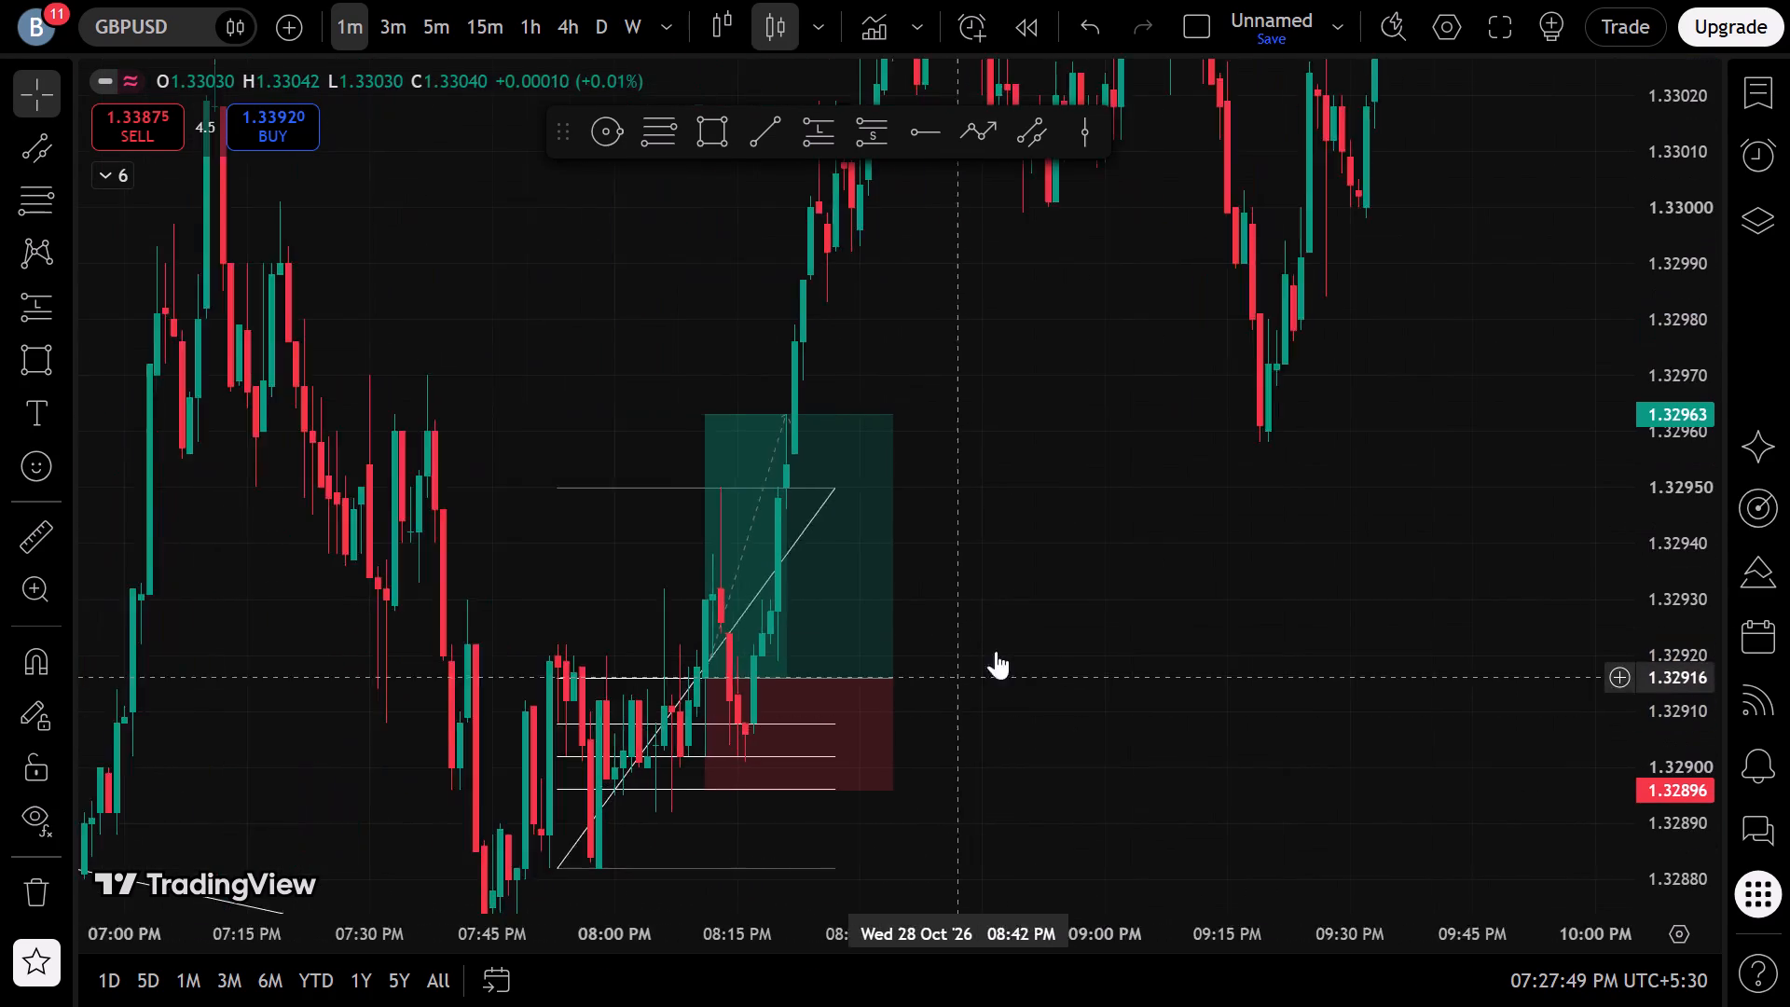
{"action": "left_click_drag", "start_coordinate": [1699, 229], "coordinate": [1549, 646]}
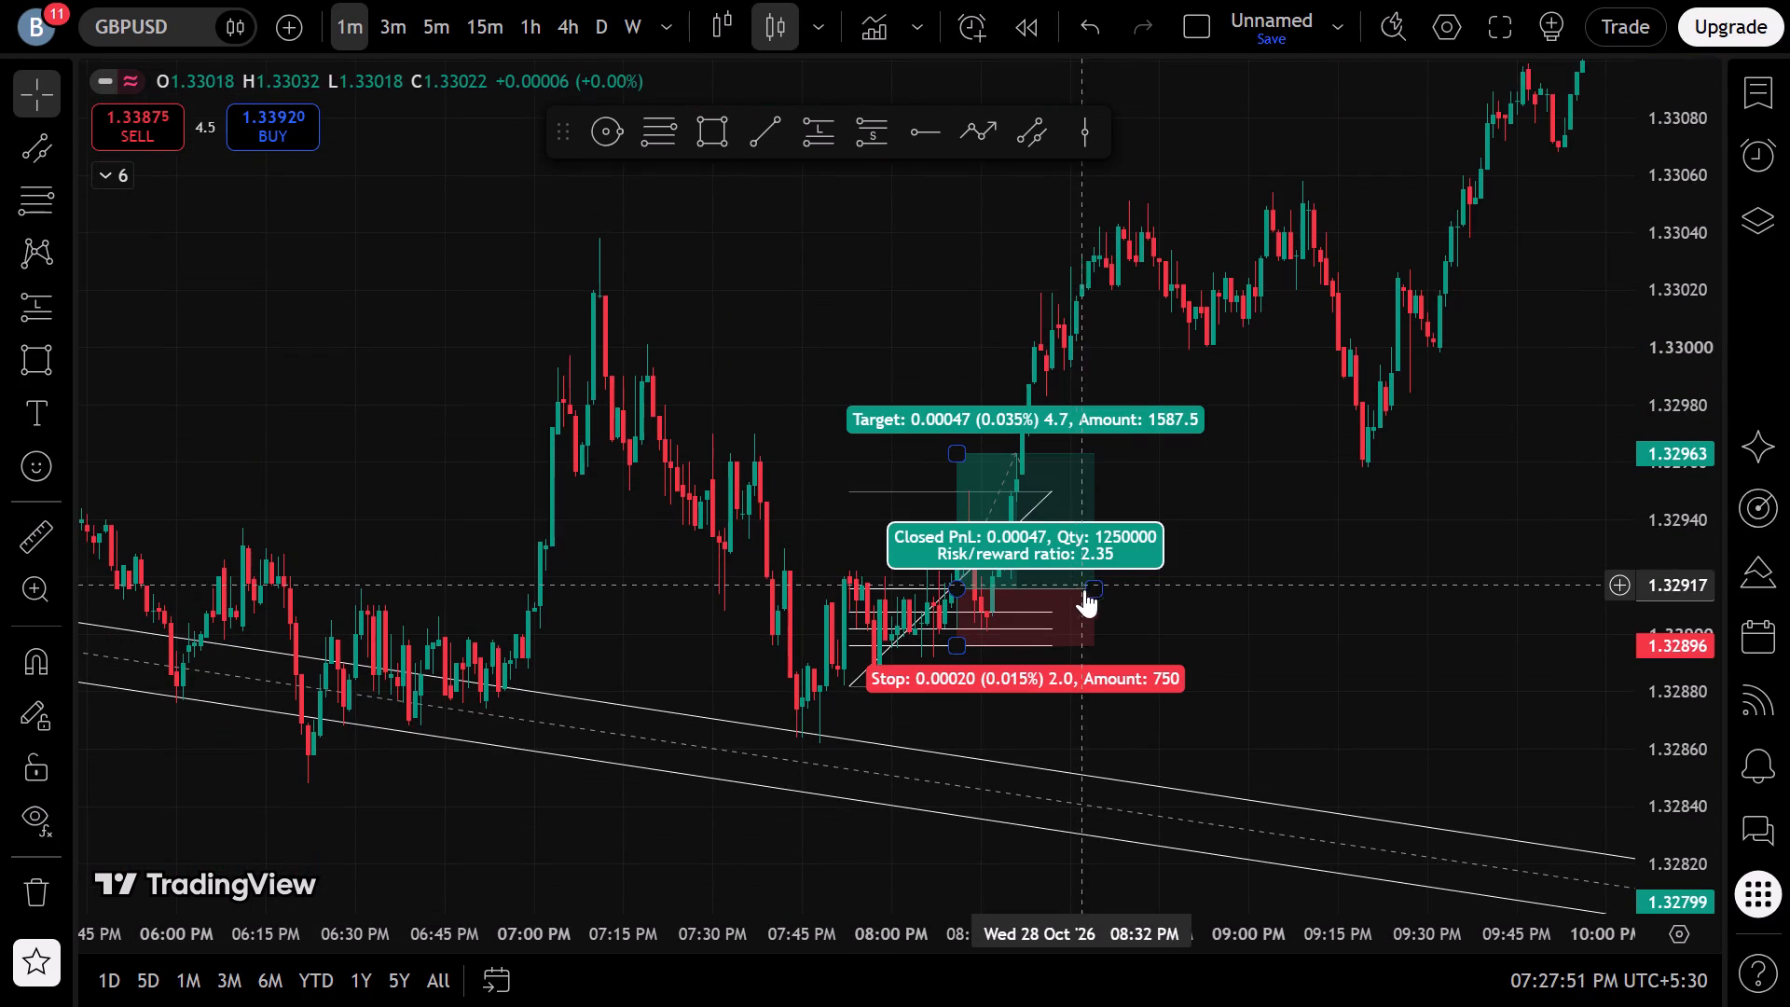
Extend the long position to 8:51 PM on 28 October, and raise its target to 1.33038.
{"action": "left_click_drag", "start_coordinate": [1089, 593], "coordinate": [1193, 581]}
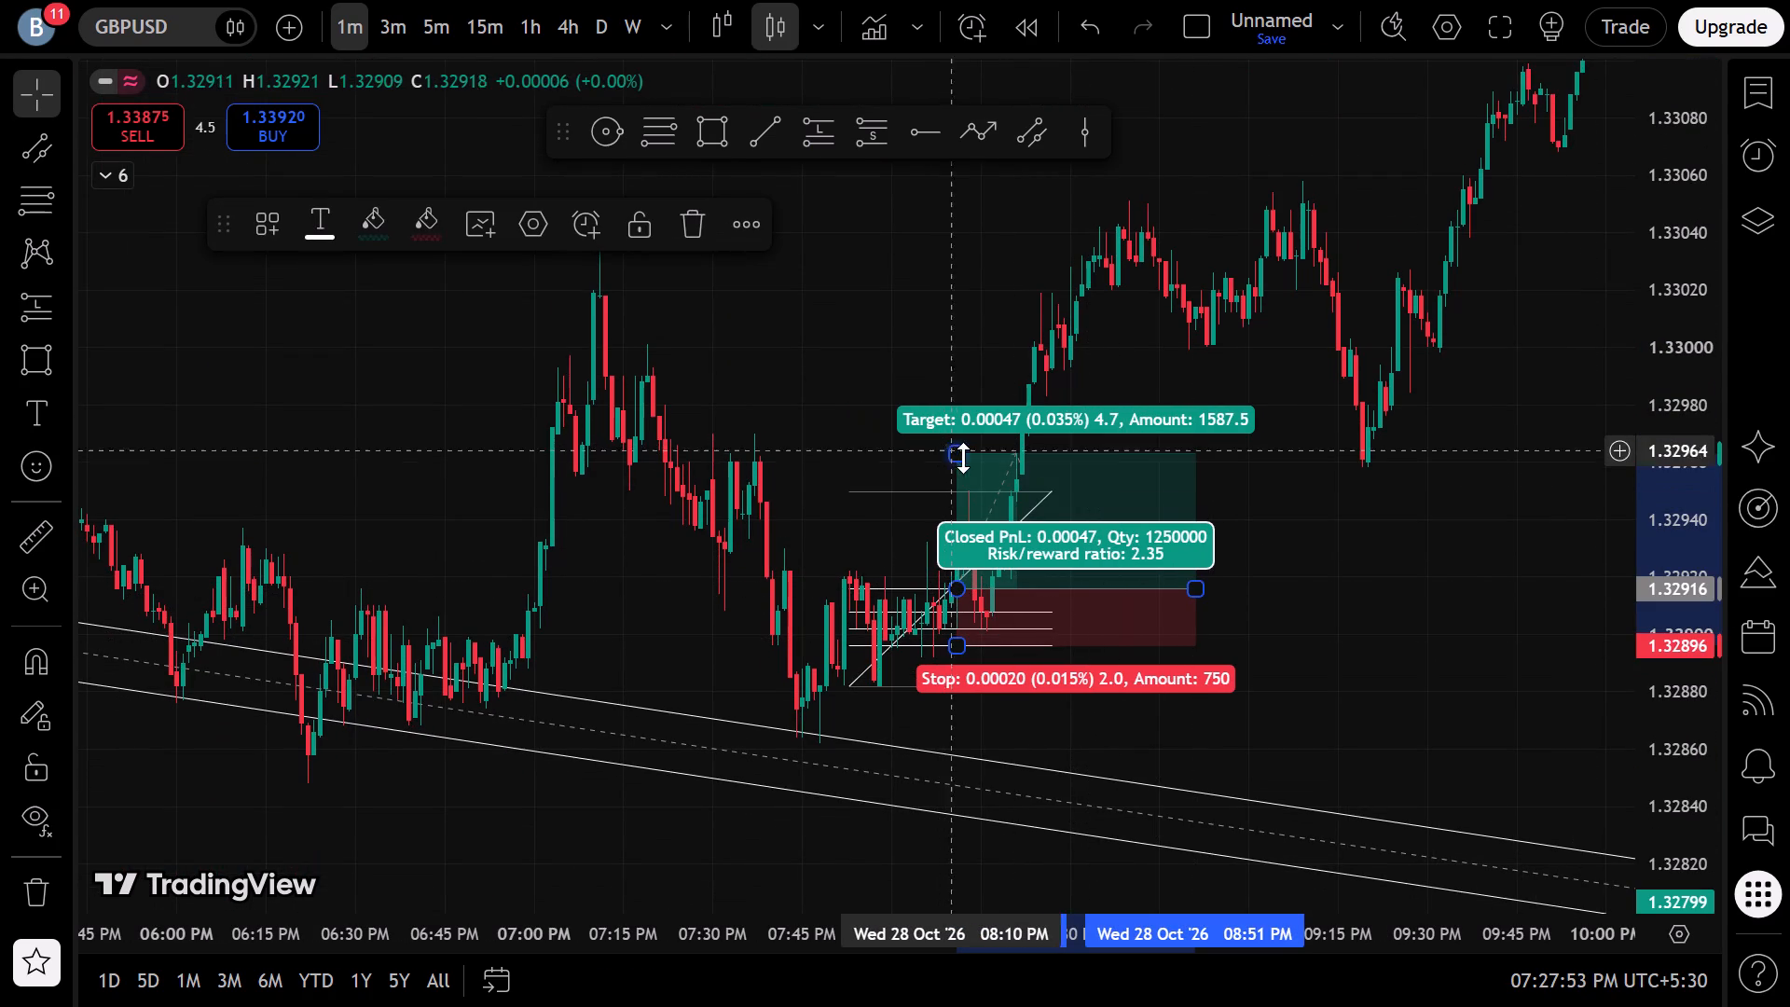
{"action": "left_click_drag", "start_coordinate": [963, 458], "coordinate": [1061, 240]}
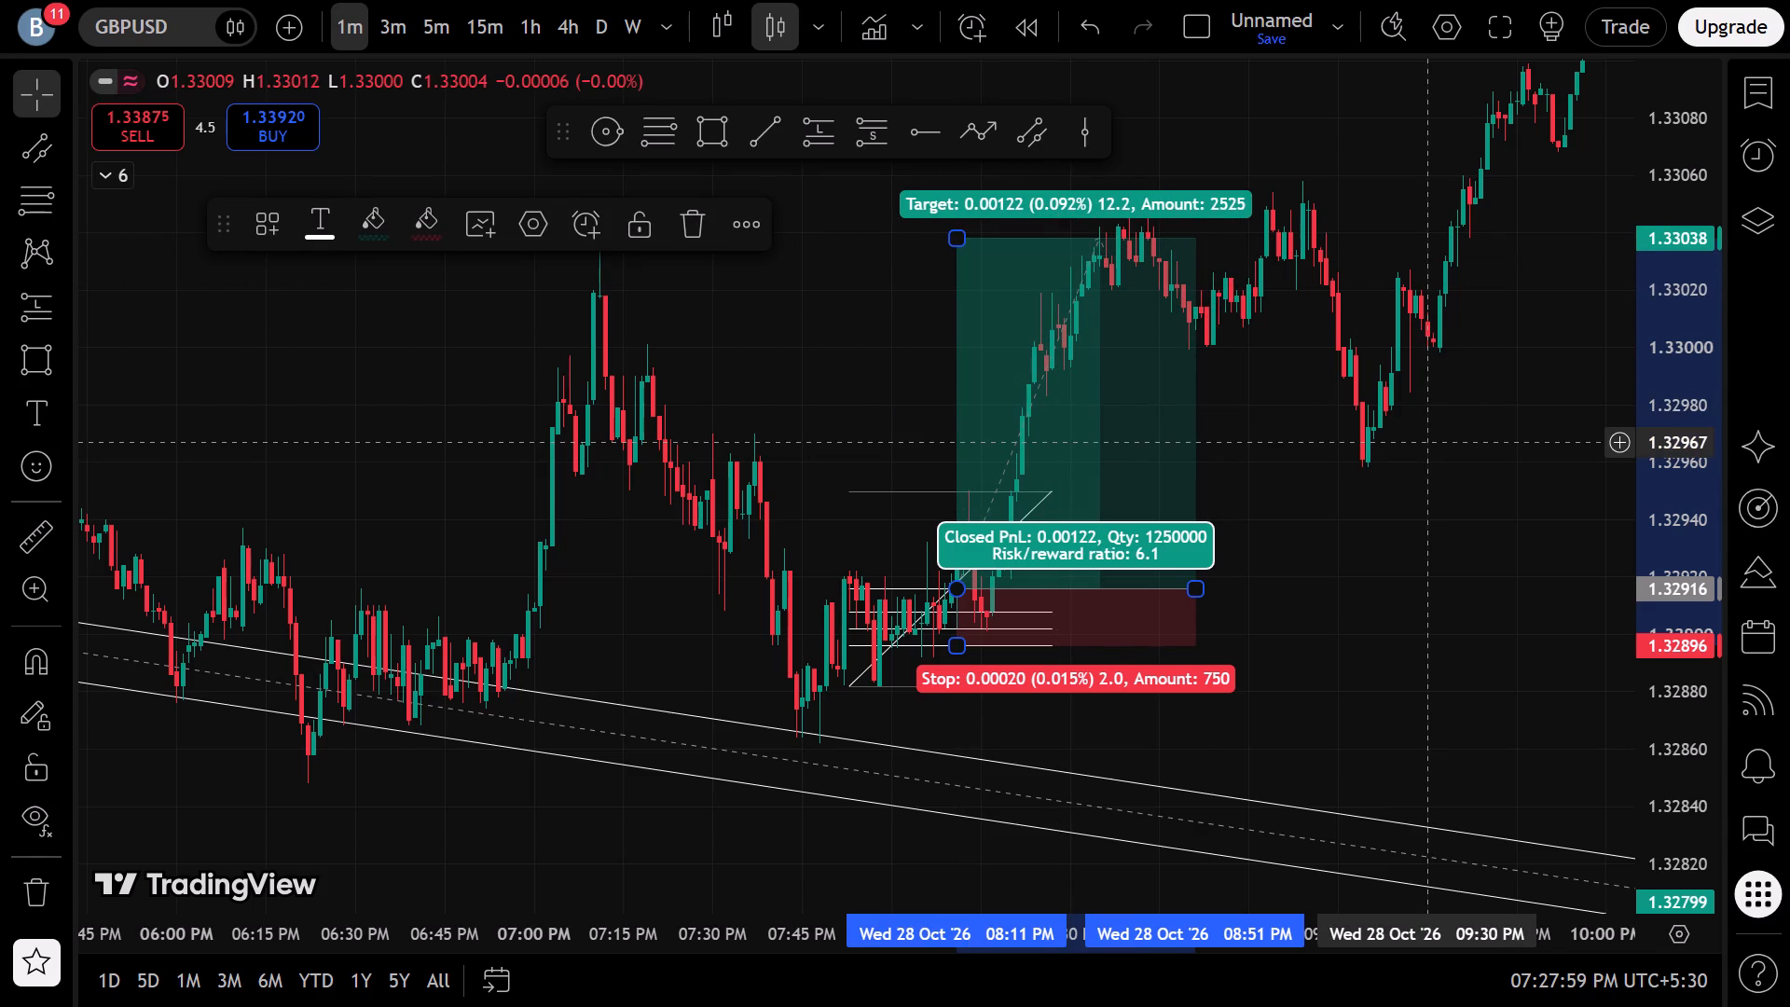
{"action": "left_click", "coordinate": [841, 394]}
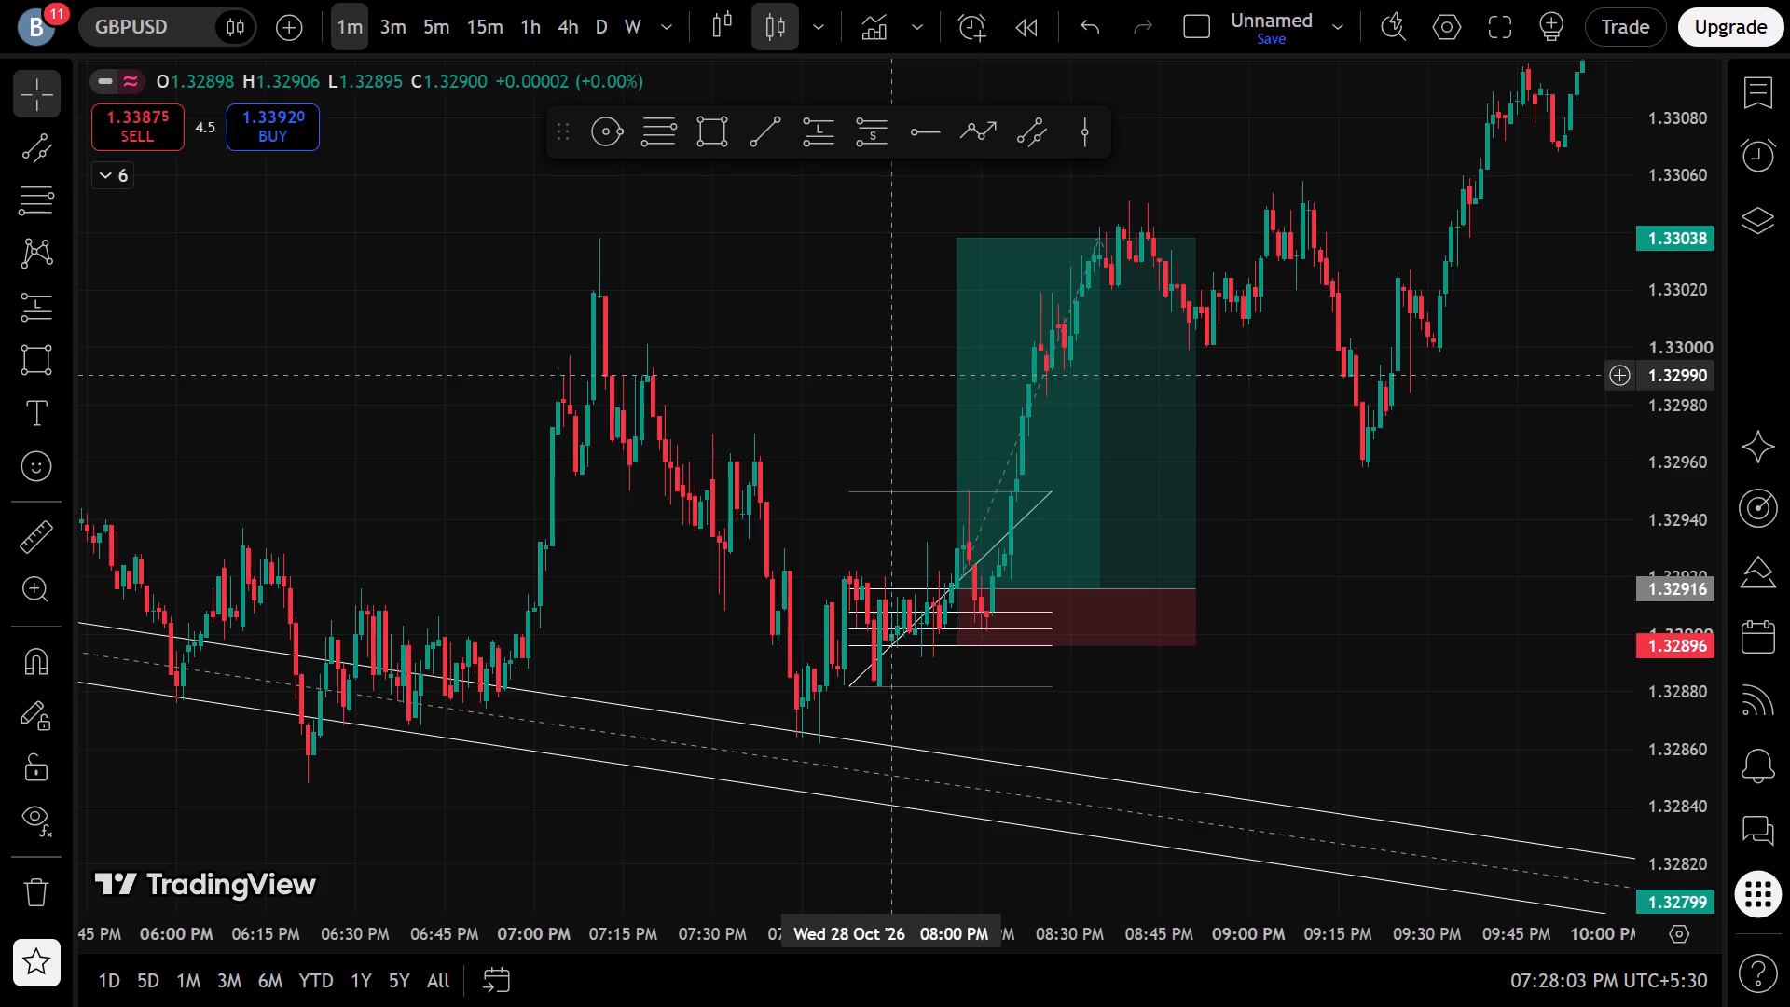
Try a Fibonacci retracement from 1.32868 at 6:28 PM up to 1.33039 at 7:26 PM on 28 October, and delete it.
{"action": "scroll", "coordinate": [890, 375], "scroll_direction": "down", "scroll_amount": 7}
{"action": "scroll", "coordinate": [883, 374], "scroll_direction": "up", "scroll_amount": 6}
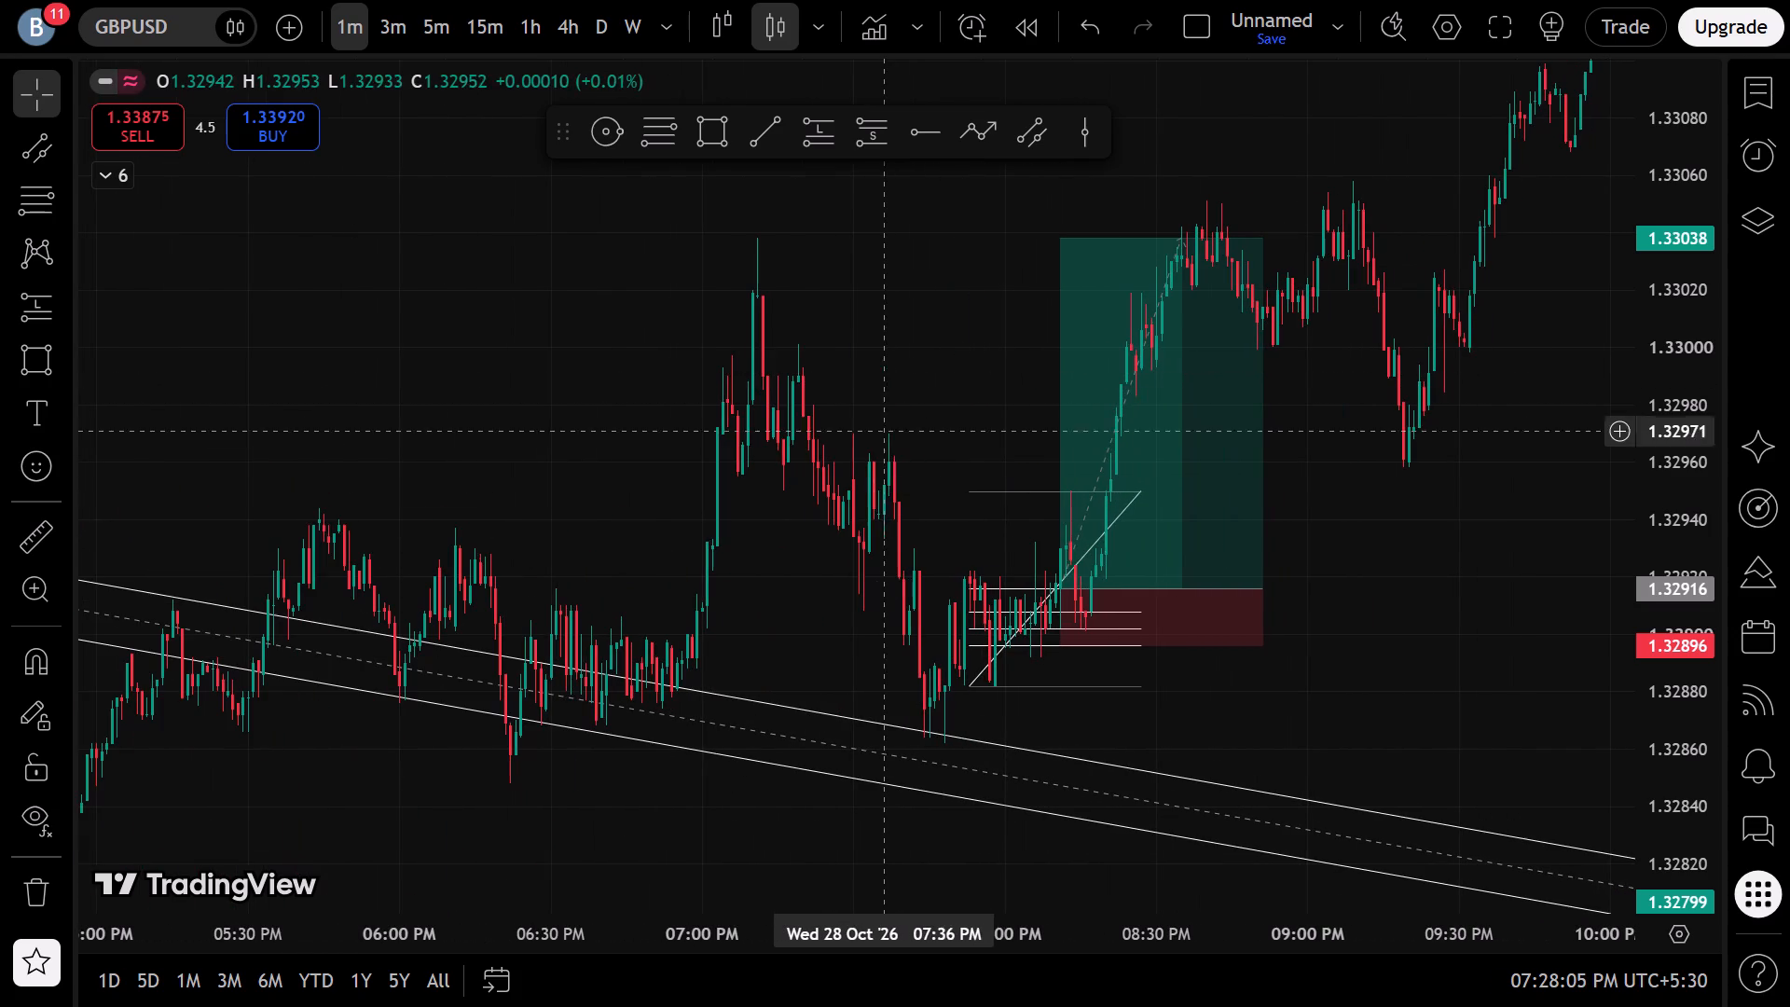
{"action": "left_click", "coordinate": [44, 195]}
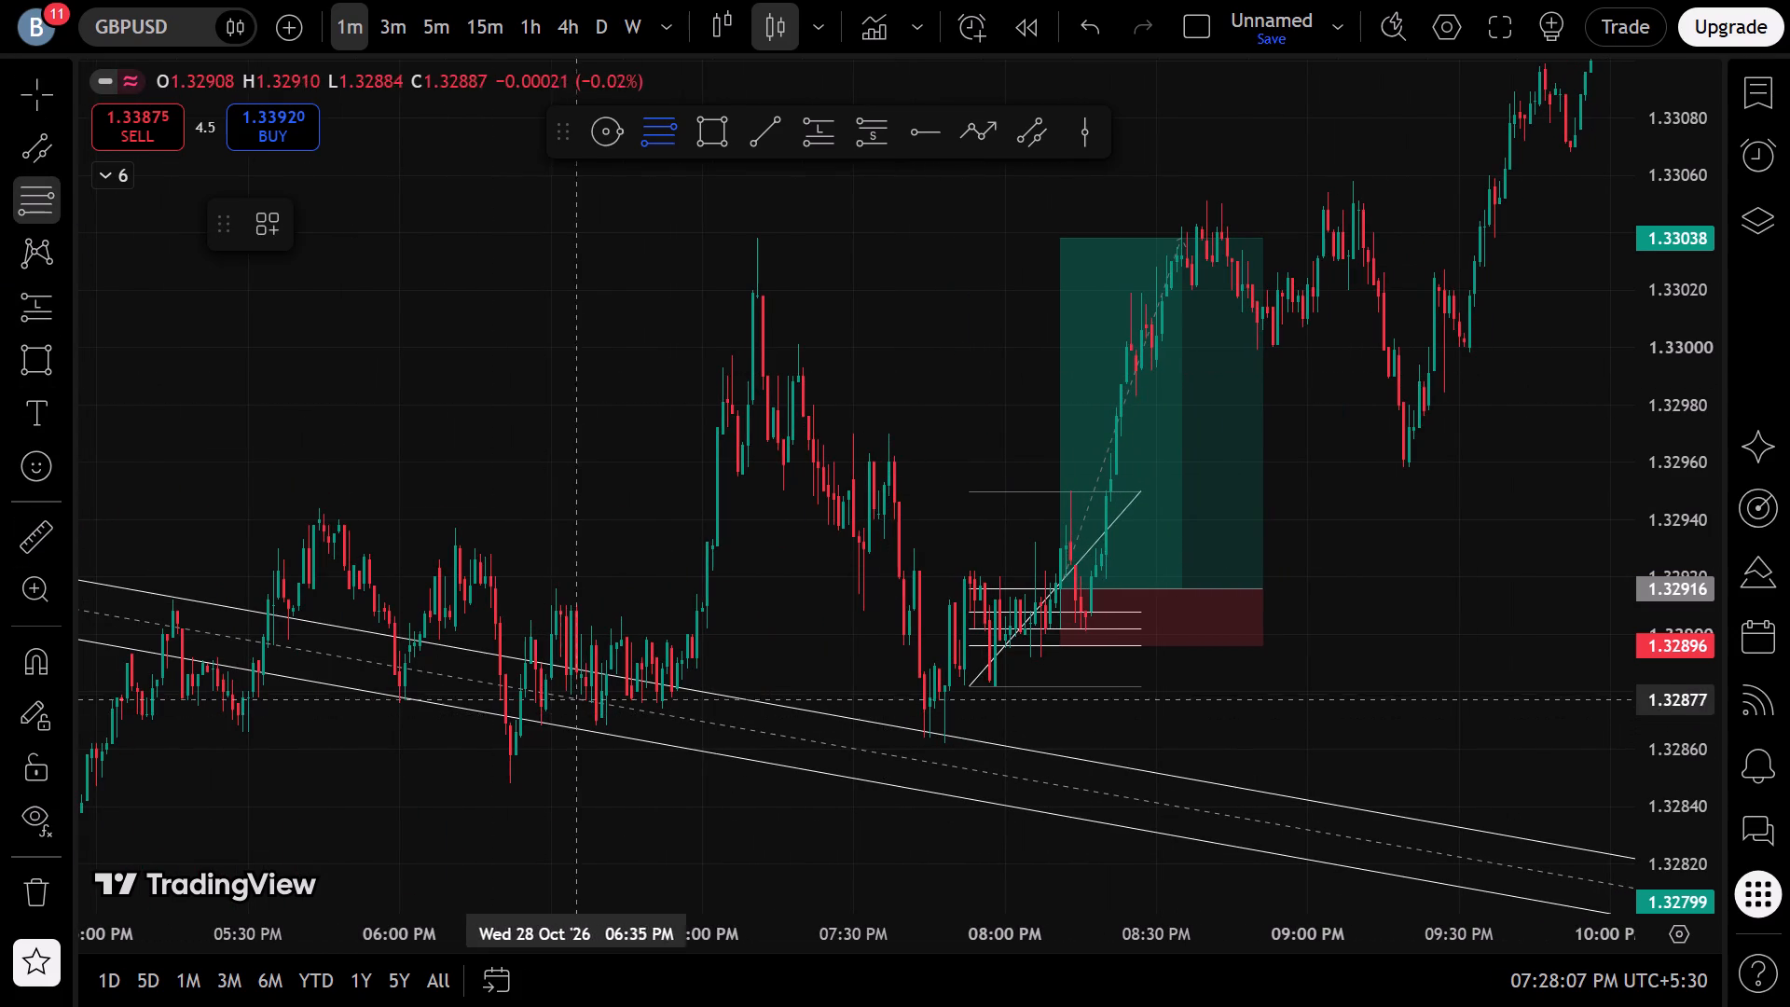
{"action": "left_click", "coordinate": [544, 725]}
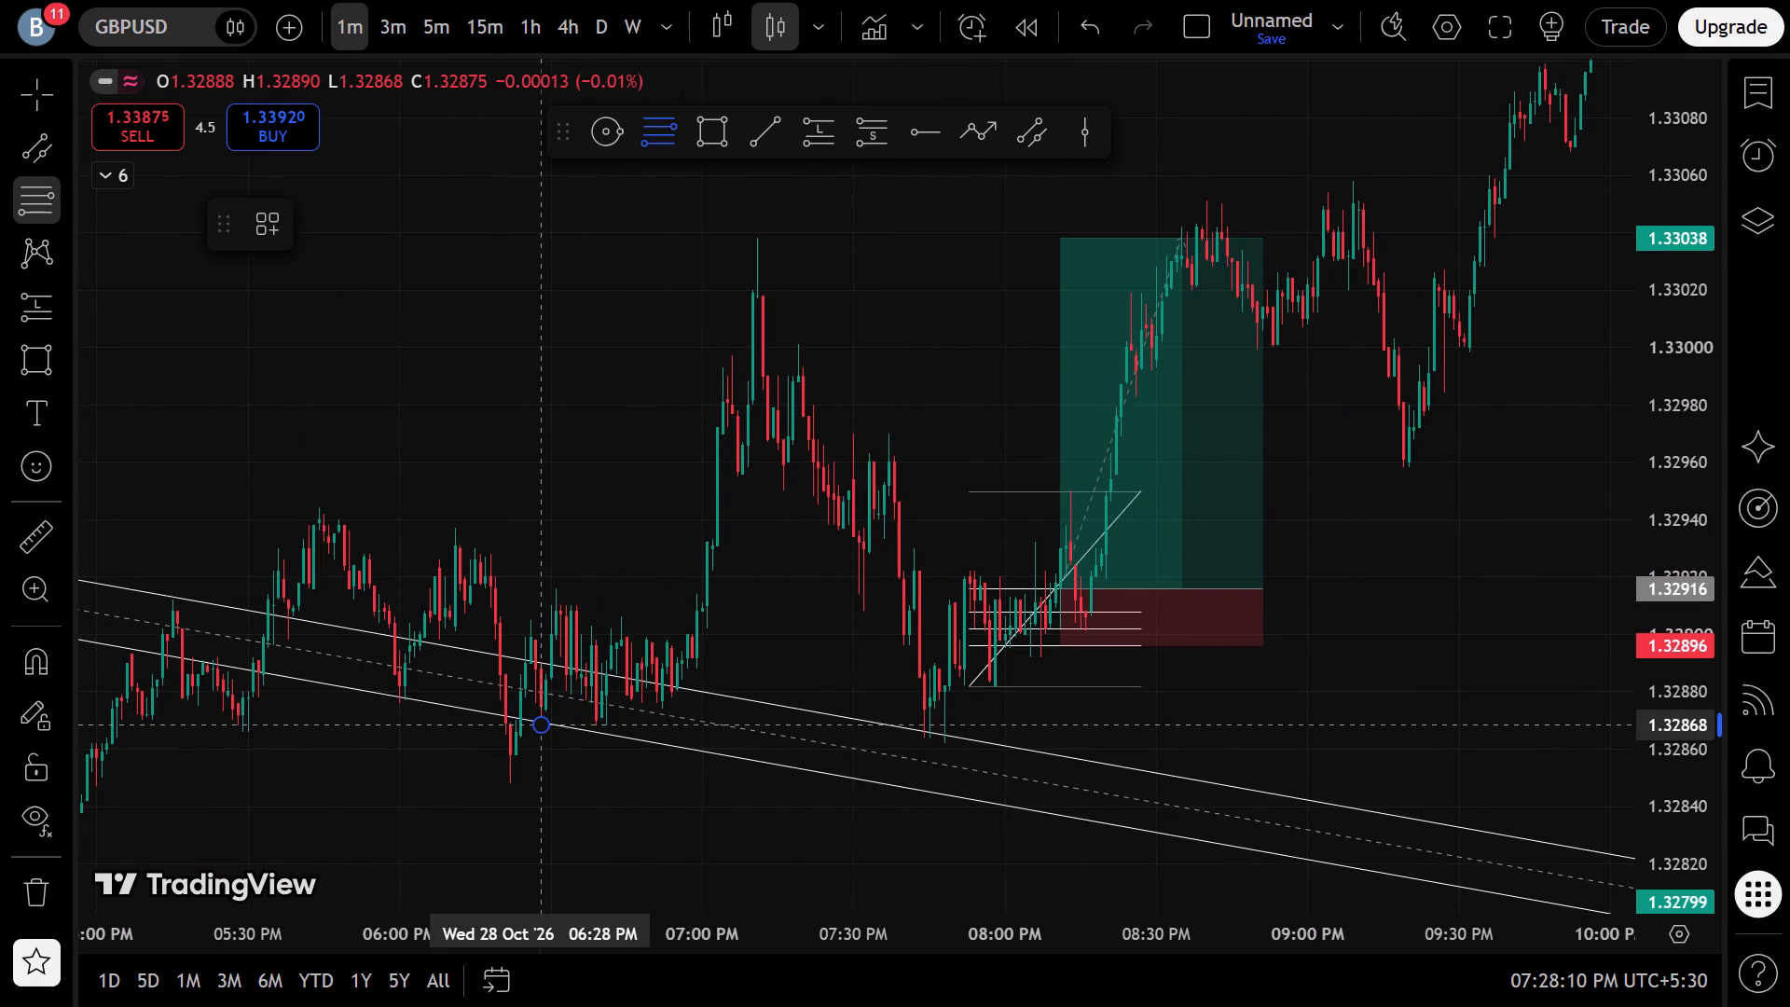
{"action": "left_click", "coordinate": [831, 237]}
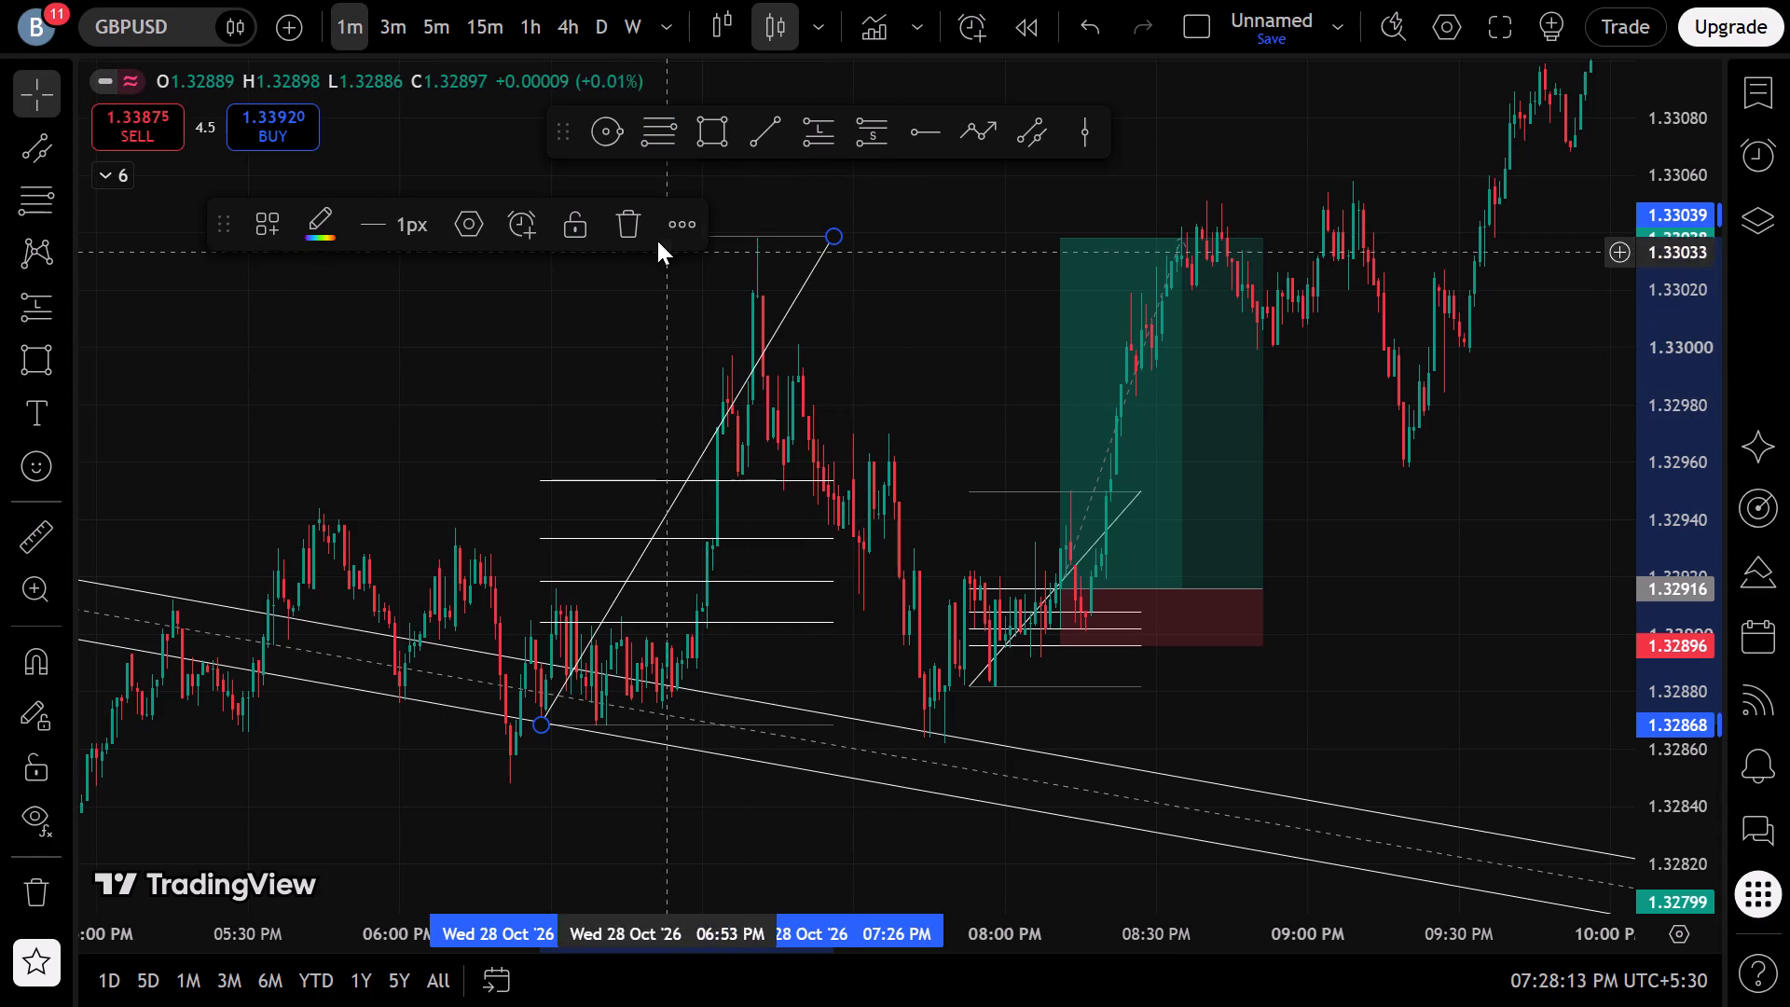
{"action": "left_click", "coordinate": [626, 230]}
Examine price after the long position on the 1-minute timeframe, and review 27 to 30 October on the 15-minute timeframe.
{"action": "left_click_drag", "start_coordinate": [1319, 432], "coordinate": [488, 557]}
{"action": "scroll", "coordinate": [551, 532], "scroll_direction": "down", "scroll_amount": 5}
{"action": "scroll", "coordinate": [551, 532], "scroll_direction": "up", "scroll_amount": 6}
{"action": "left_click_drag", "start_coordinate": [885, 599], "coordinate": [976, 520]}
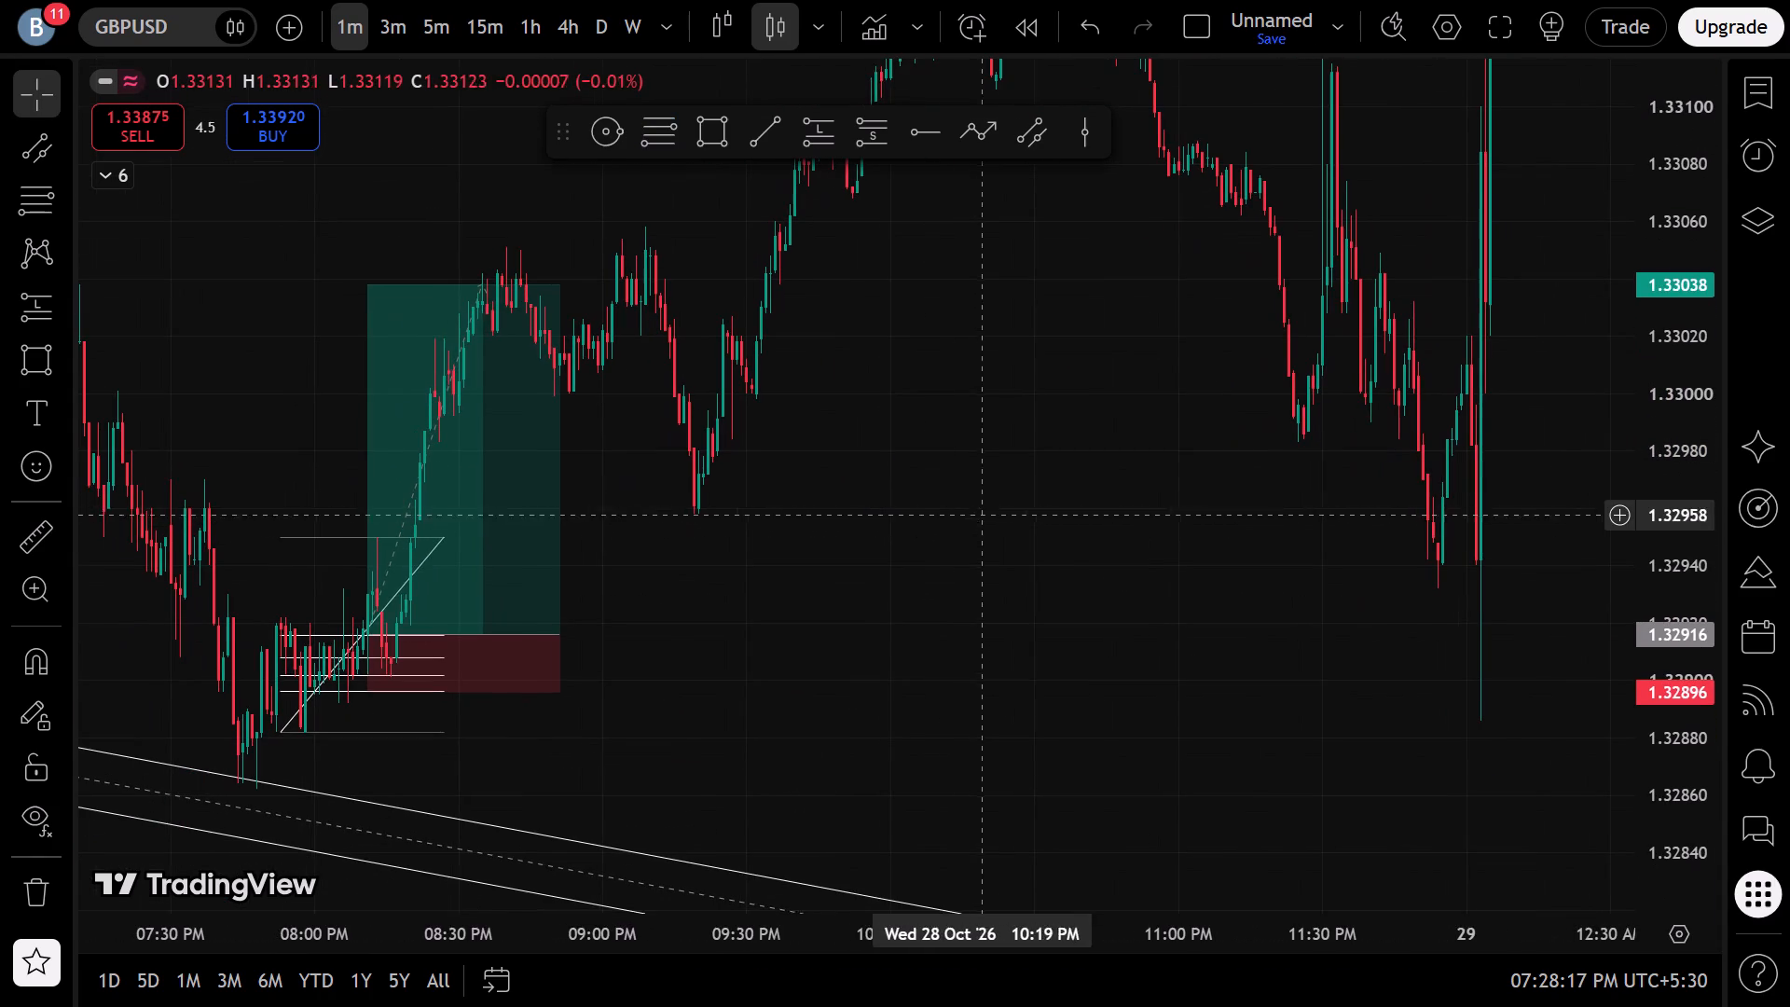
{"action": "left_click", "coordinate": [470, 54]}
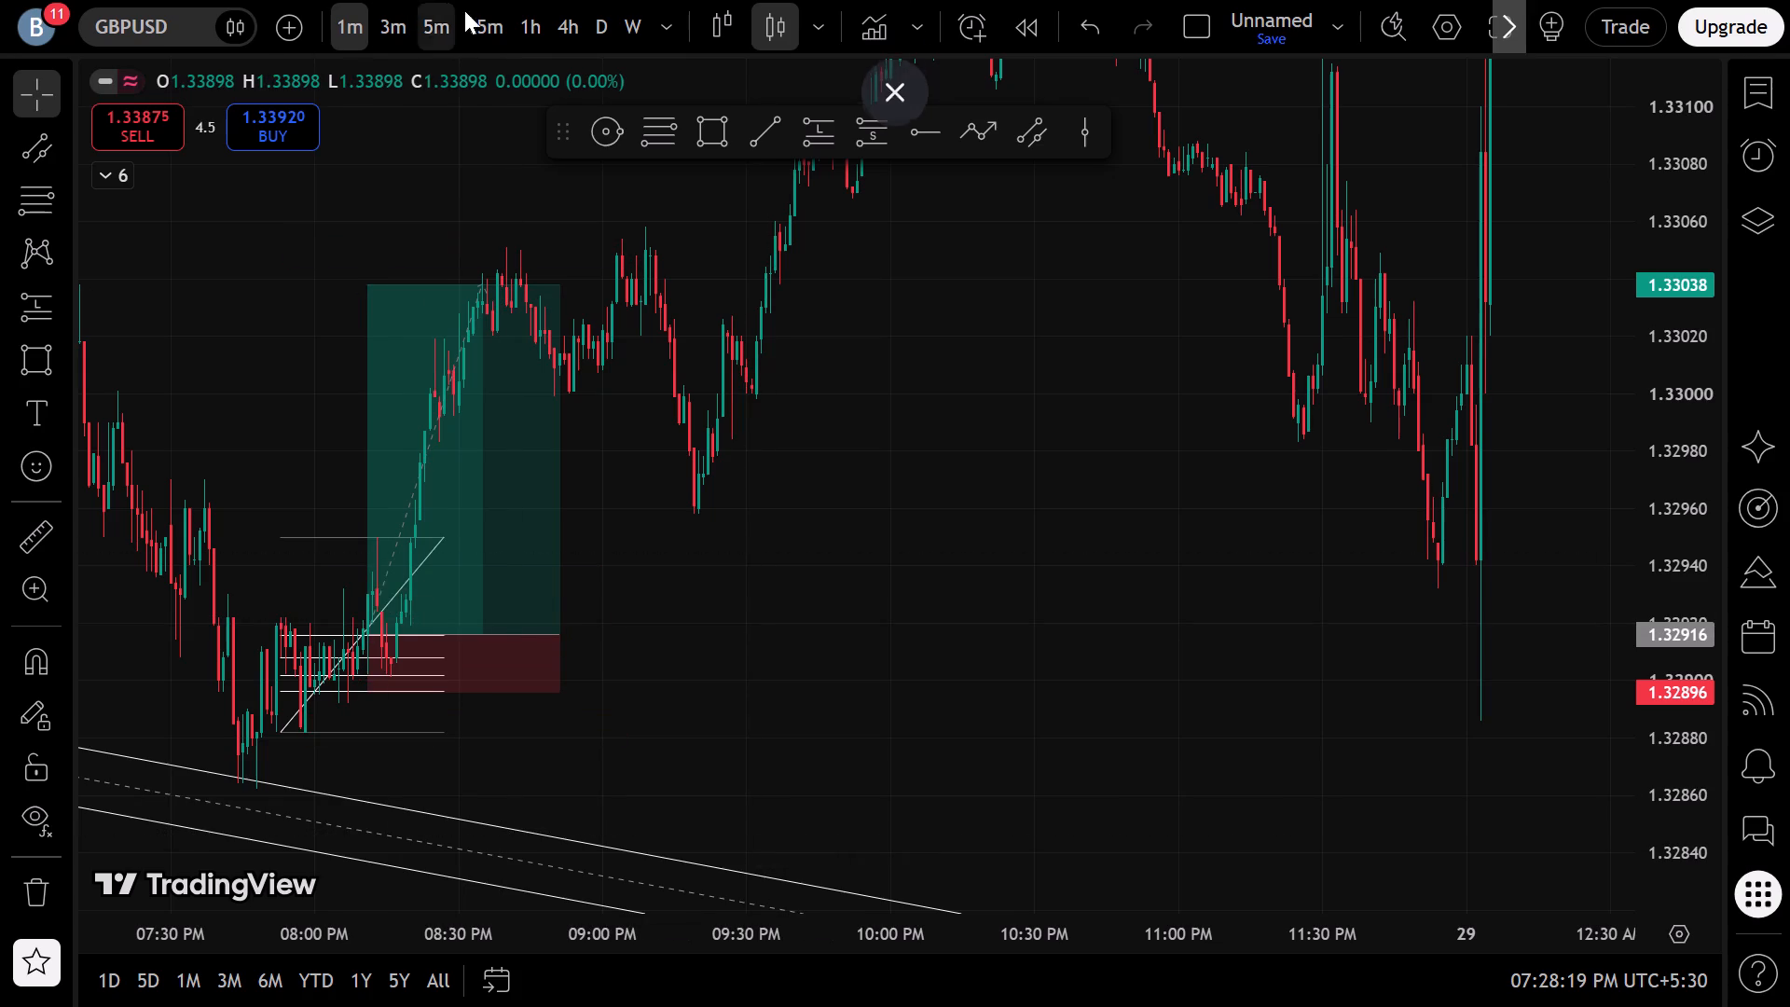
{"action": "left_click", "coordinate": [465, 11]}
{"action": "left_click", "coordinate": [977, 842]}
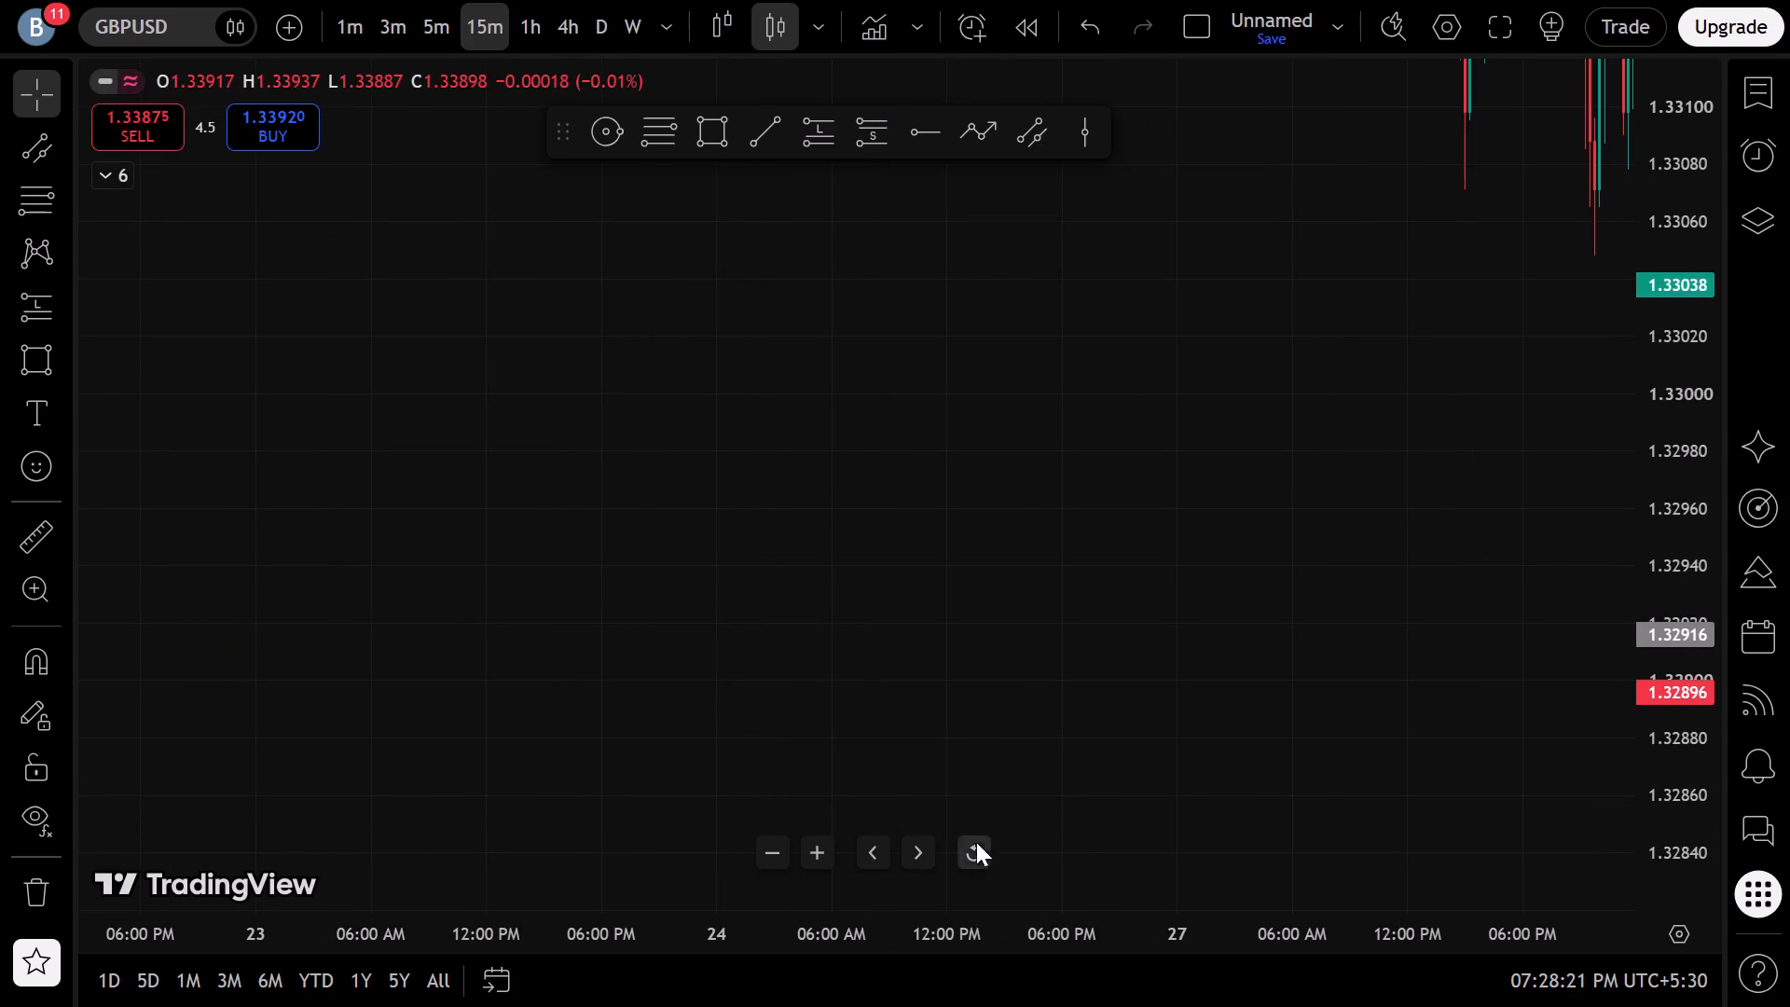
{"action": "scroll", "coordinate": [948, 783], "scroll_direction": "down", "scroll_amount": 9}
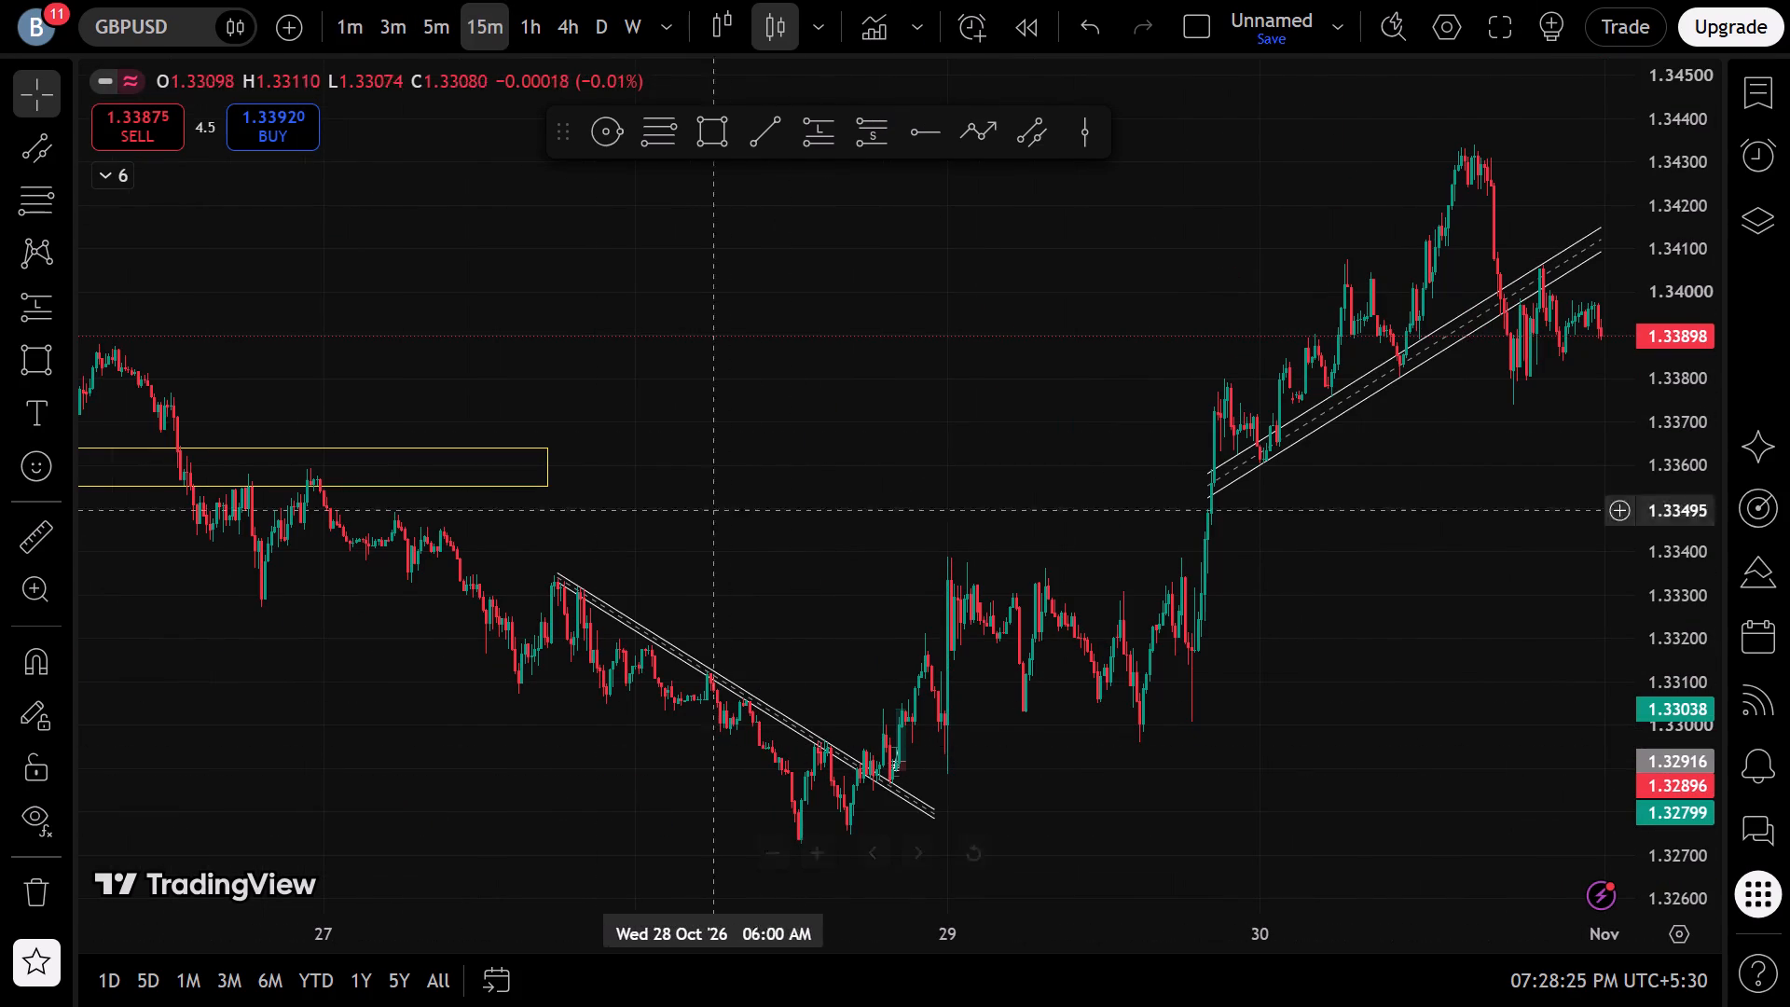
Examine price from the ascending channel of 29 October back to the descending channel of 27 to 28 October on the 5-minute timeframe.
{"action": "left_click", "coordinate": [432, 31]}
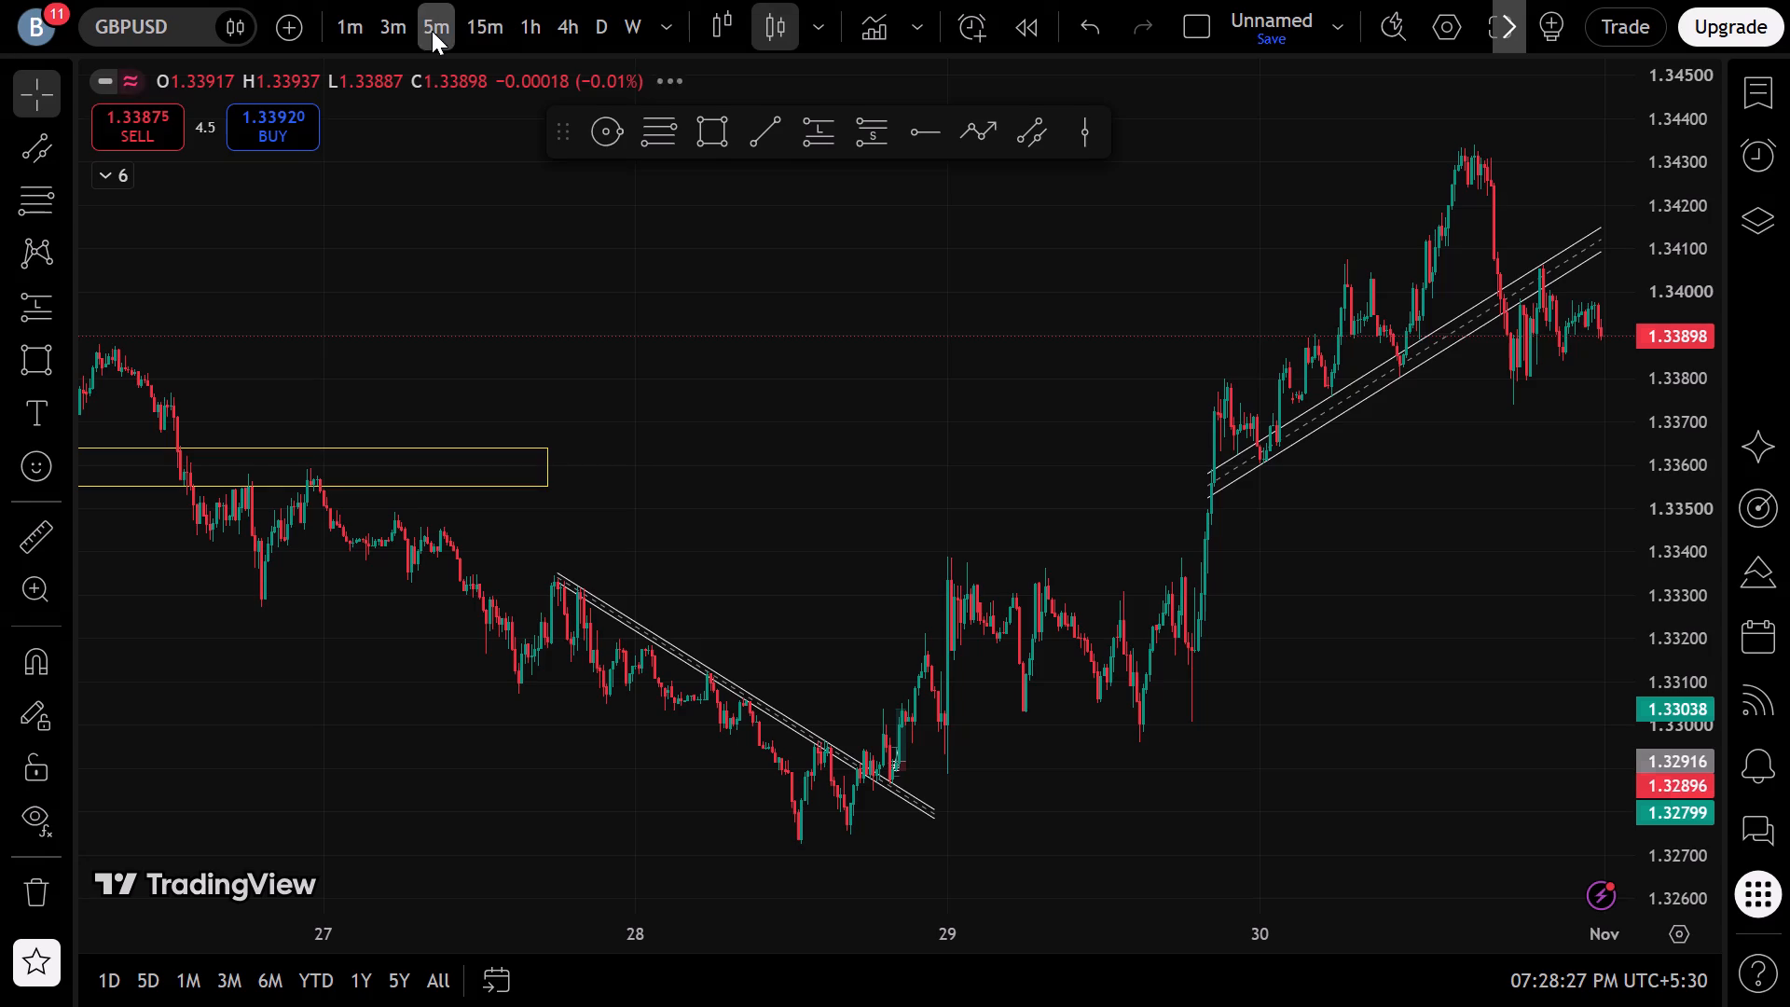
{"action": "scroll", "coordinate": [438, 408], "scroll_direction": "down", "scroll_amount": 2}
{"action": "left_click_drag", "start_coordinate": [585, 694], "coordinate": [1386, 682]}
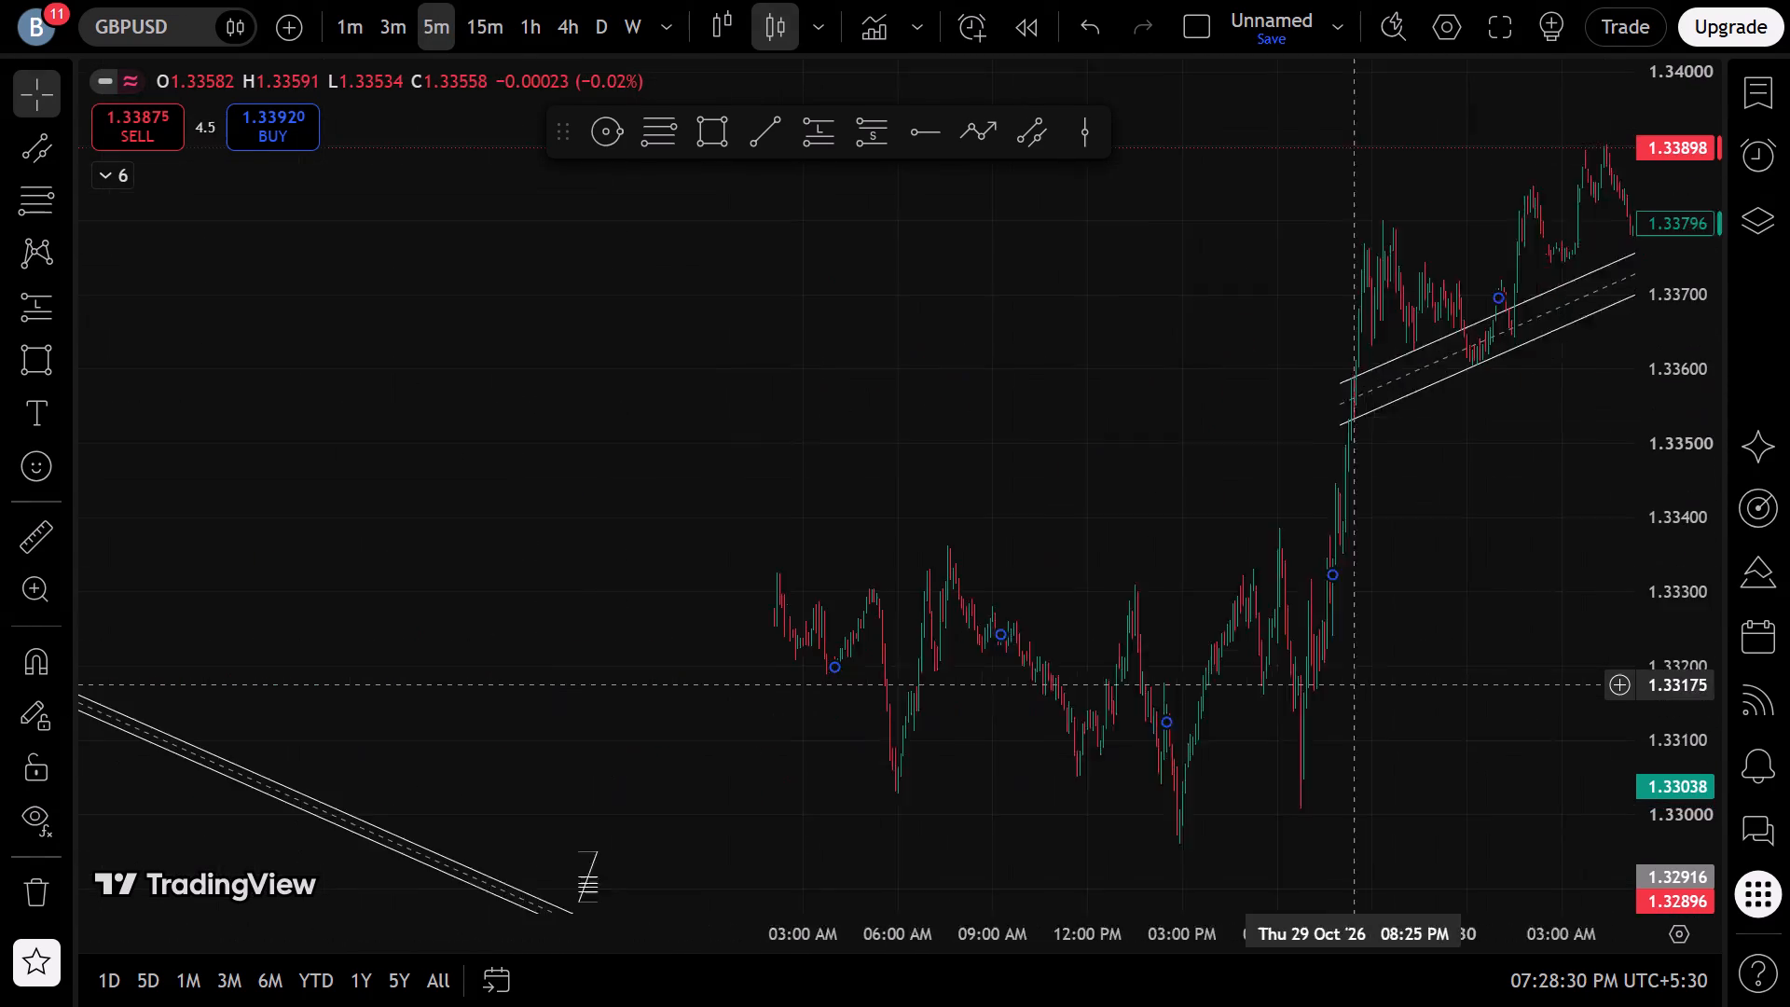
{"action": "scroll", "coordinate": [1038, 680], "scroll_direction": "up", "scroll_amount": 12}
{"action": "scroll", "coordinate": [1035, 677], "scroll_direction": "down", "scroll_amount": 5}
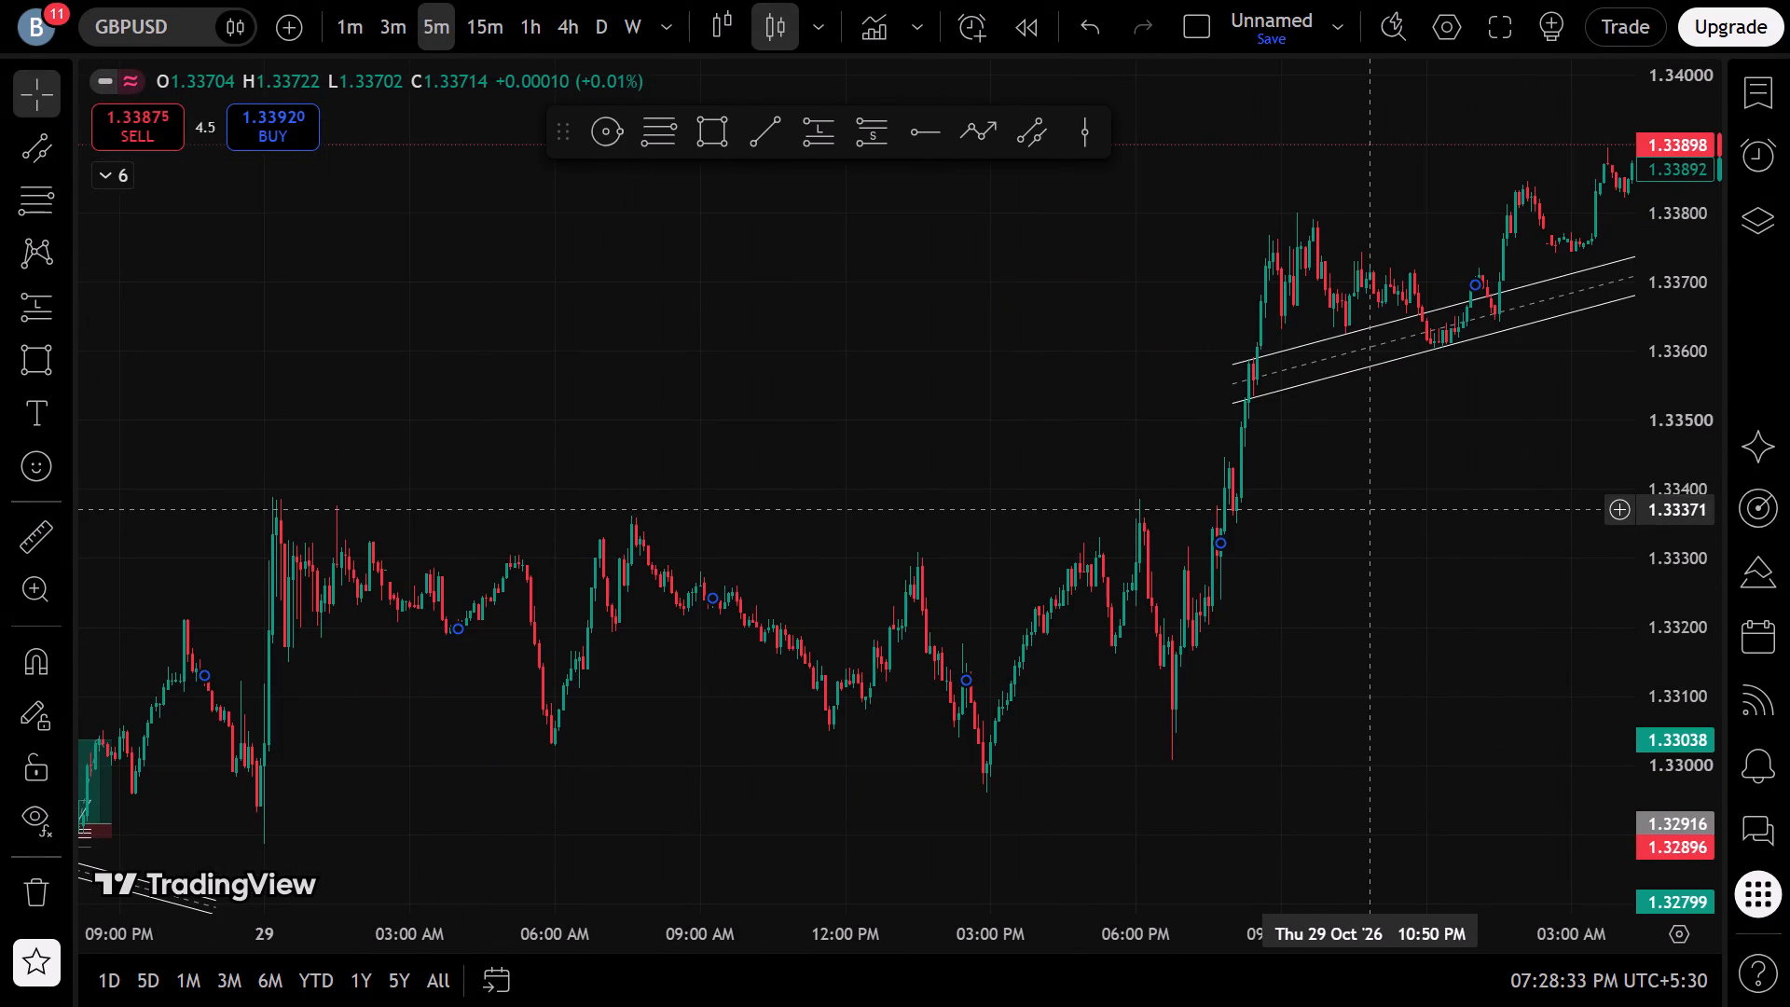
{"action": "scroll", "coordinate": [1254, 630], "scroll_direction": "down", "scroll_amount": 6}
{"action": "left_click_drag", "start_coordinate": [846, 657], "coordinate": [1429, 545]}
{"action": "left_click_drag", "start_coordinate": [447, 717], "coordinate": [1180, 783]}
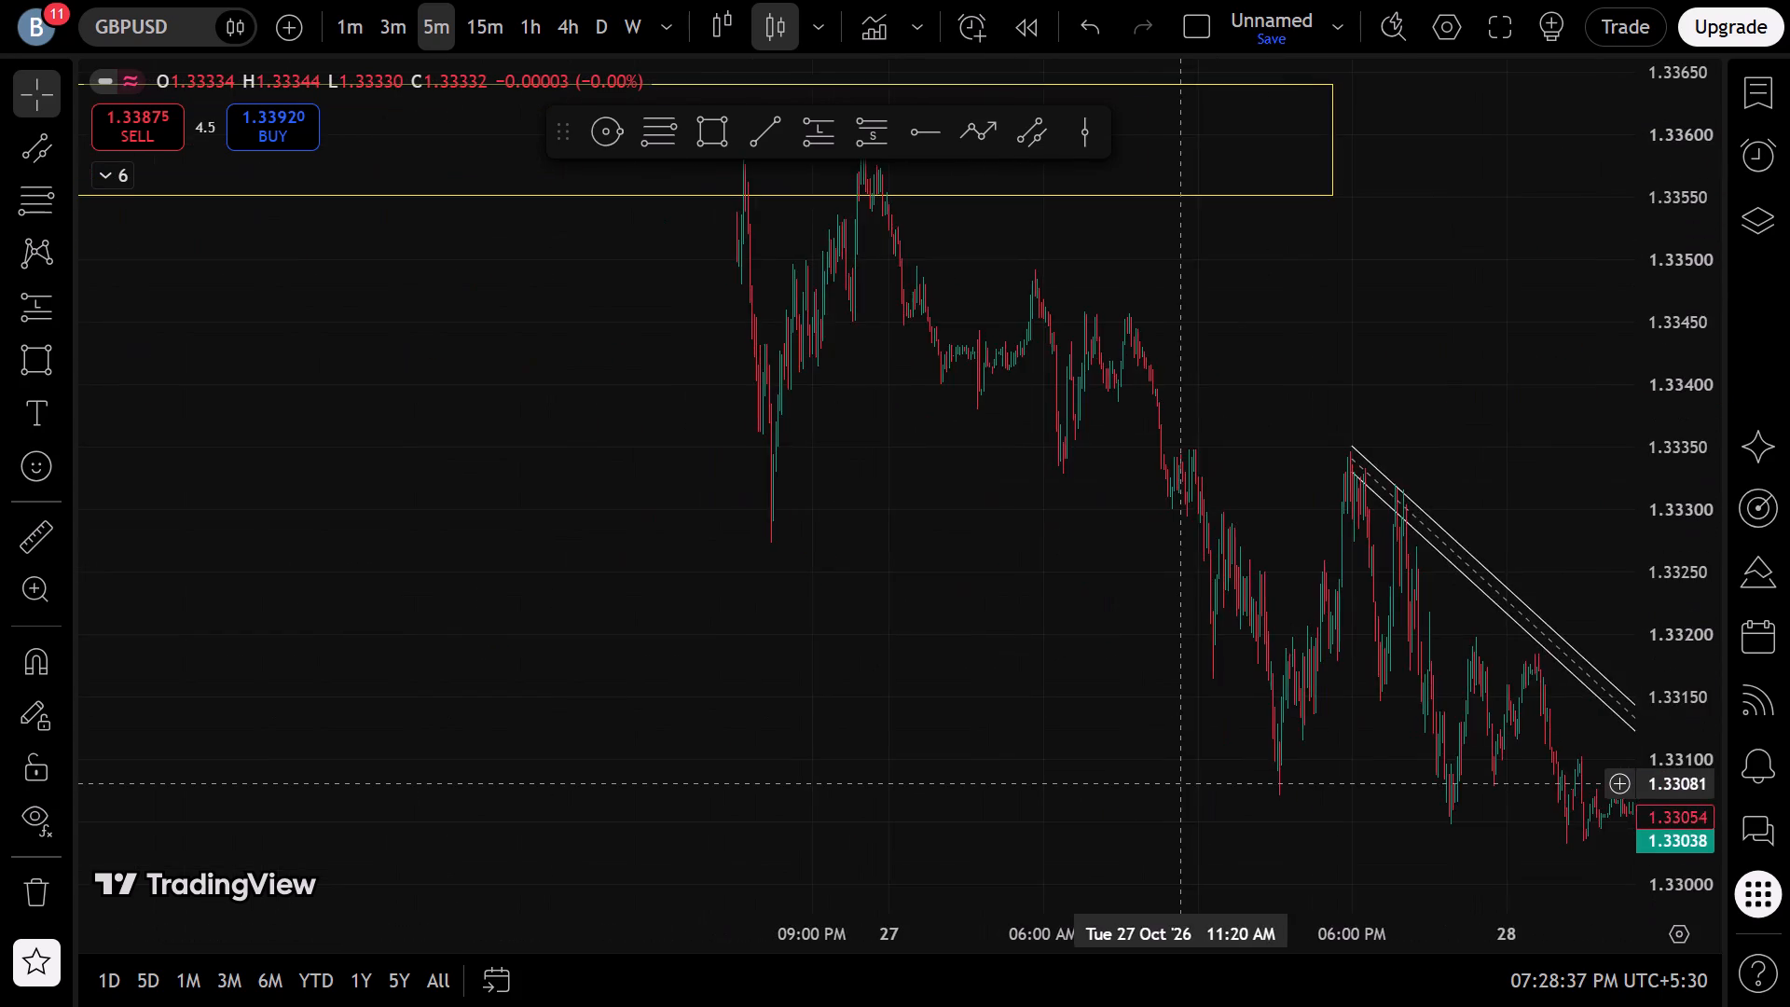
{"action": "left_click_drag", "start_coordinate": [1180, 783], "coordinate": [678, 750]}
{"action": "scroll", "coordinate": [695, 732], "scroll_direction": "up", "scroll_amount": 5}
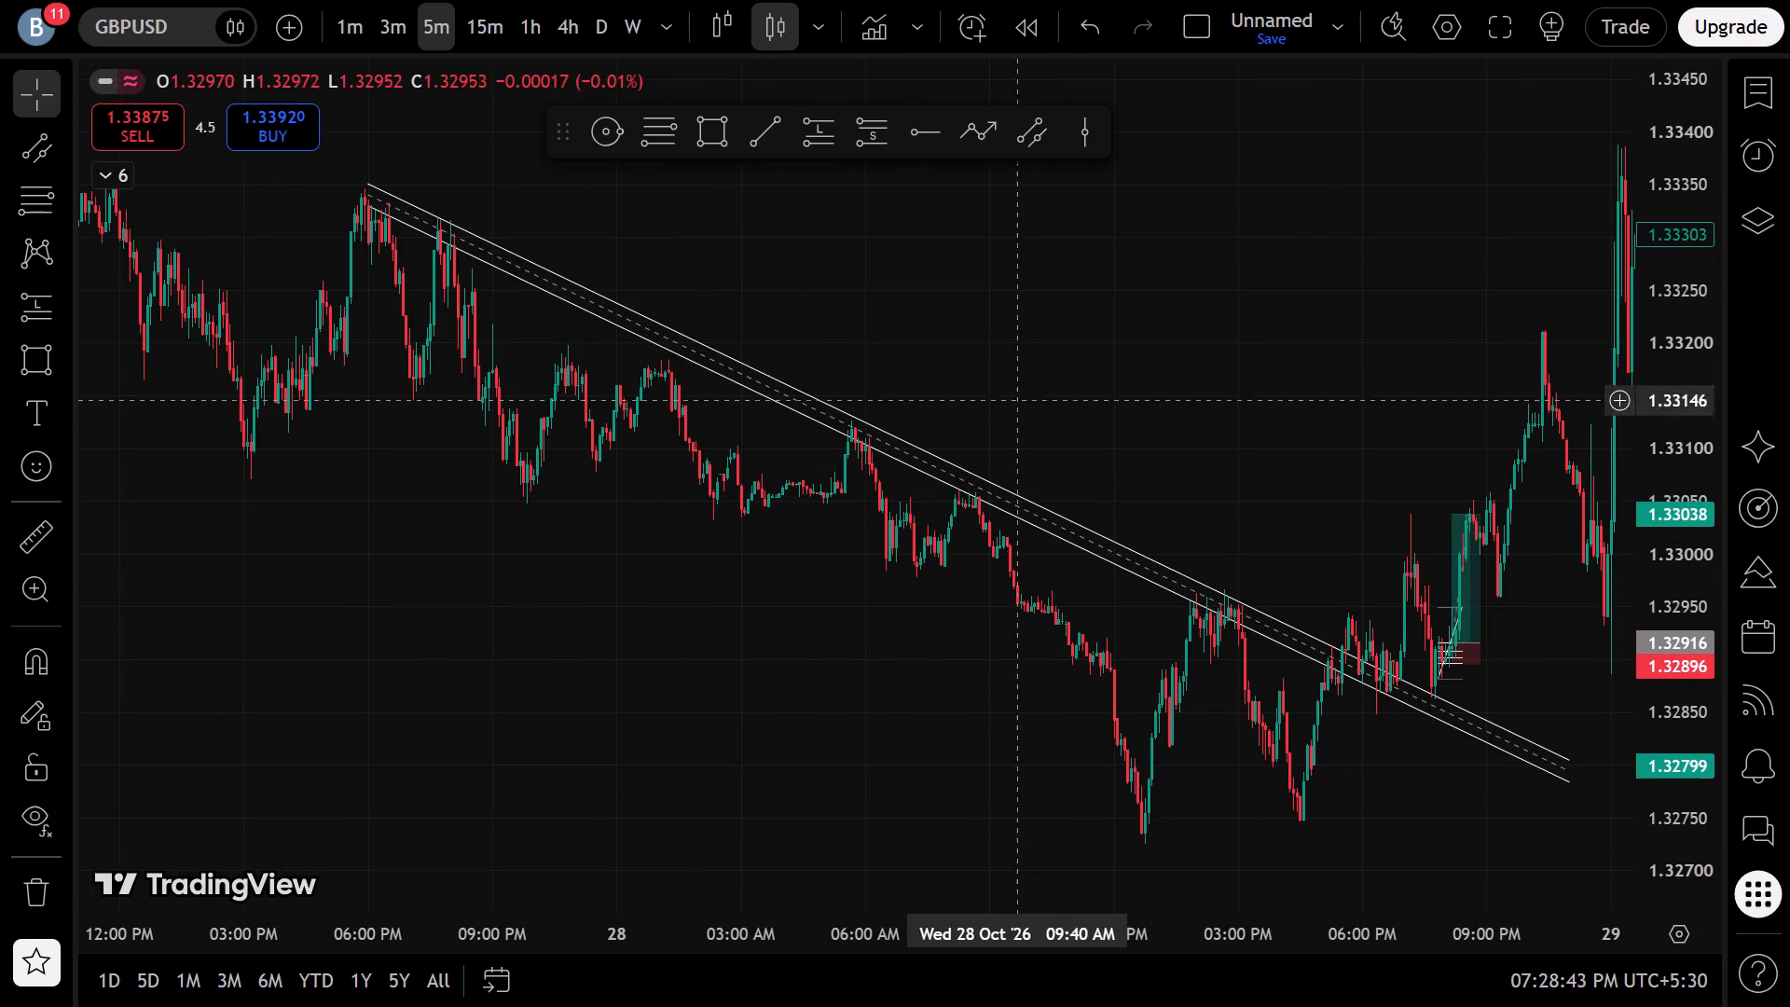
Draw a rectangle zone between 1.33033 and 1.33074, from 1:55 PM on 27 October to 11:05 AM on 28 October.
{"action": "left_click", "coordinate": [733, 137]}
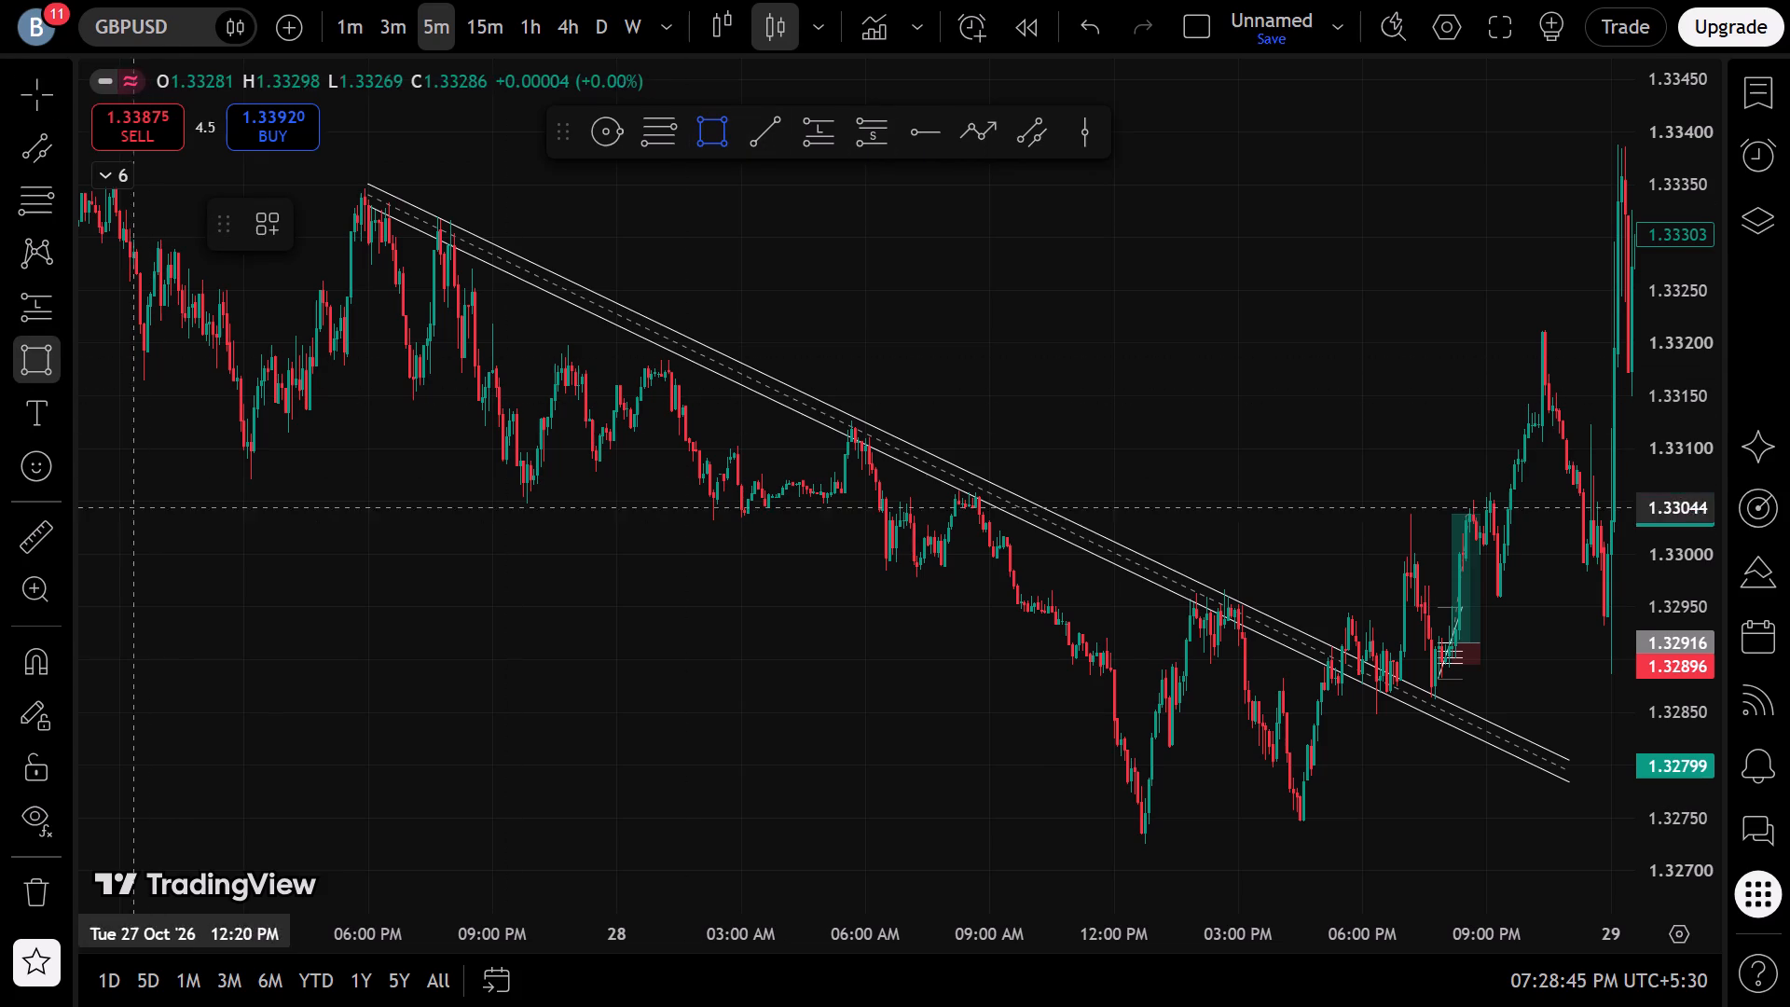
{"action": "left_click", "coordinate": [199, 519]}
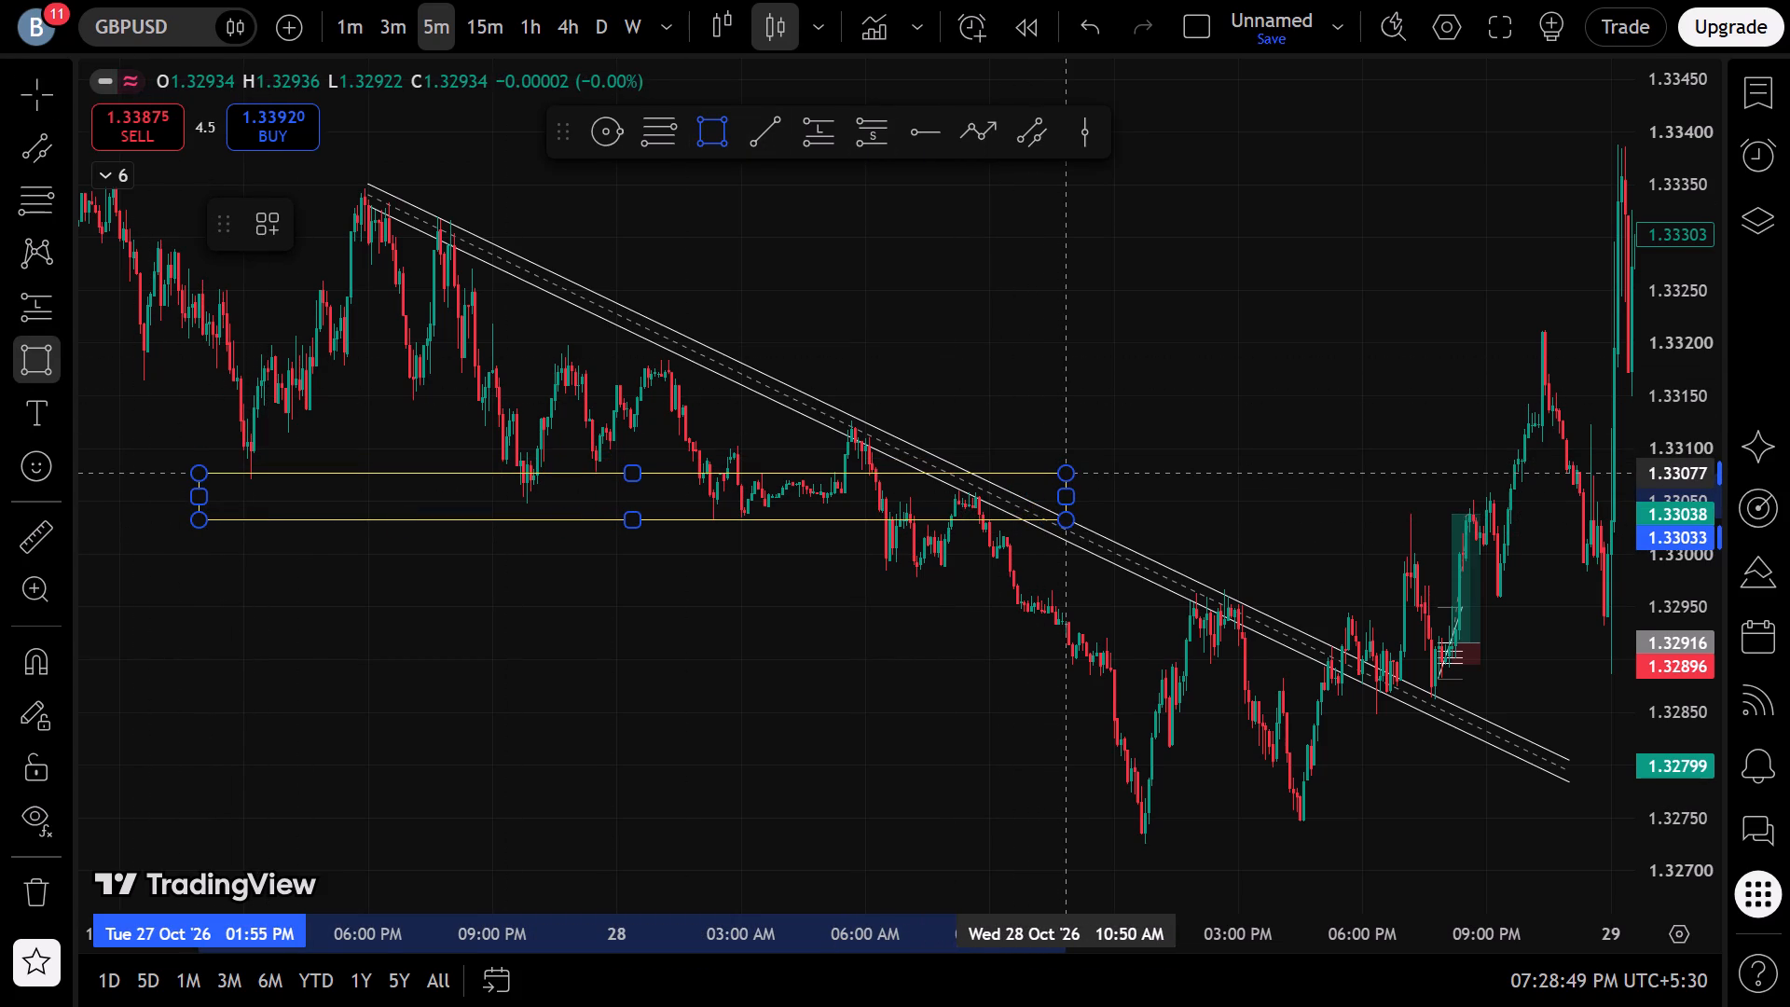
{"action": "left_click", "coordinate": [1076, 476]}
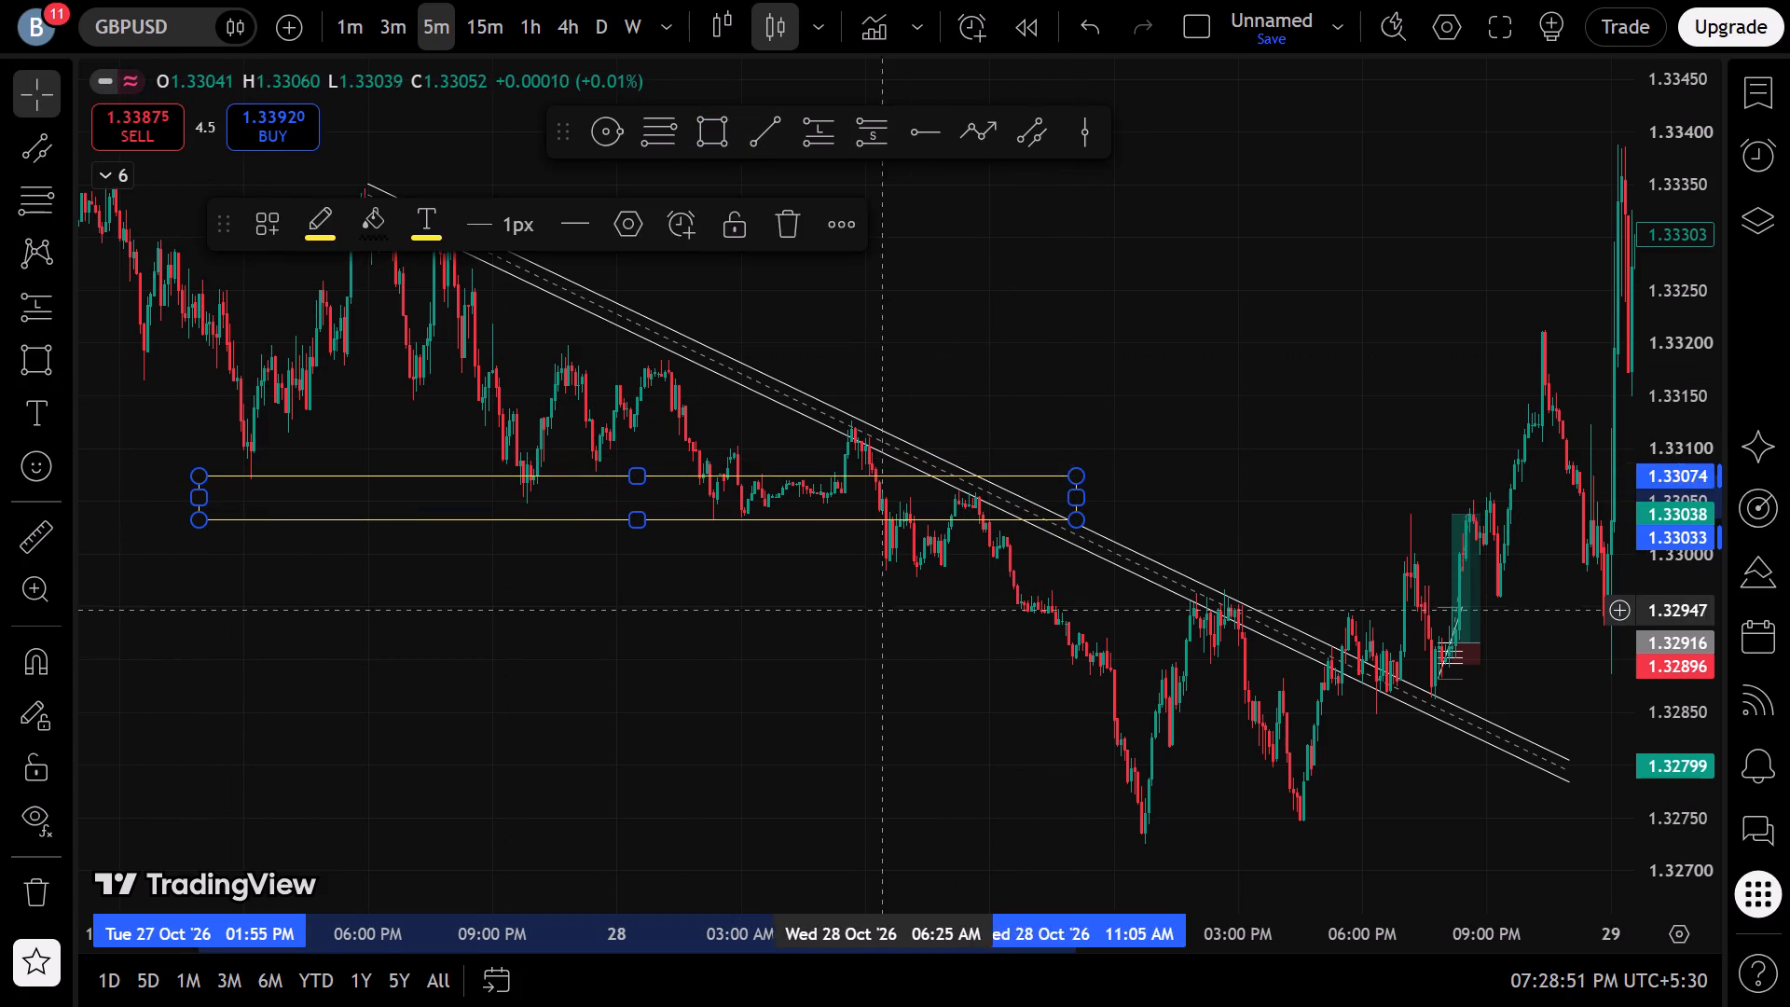
{"action": "left_click", "coordinate": [873, 614]}
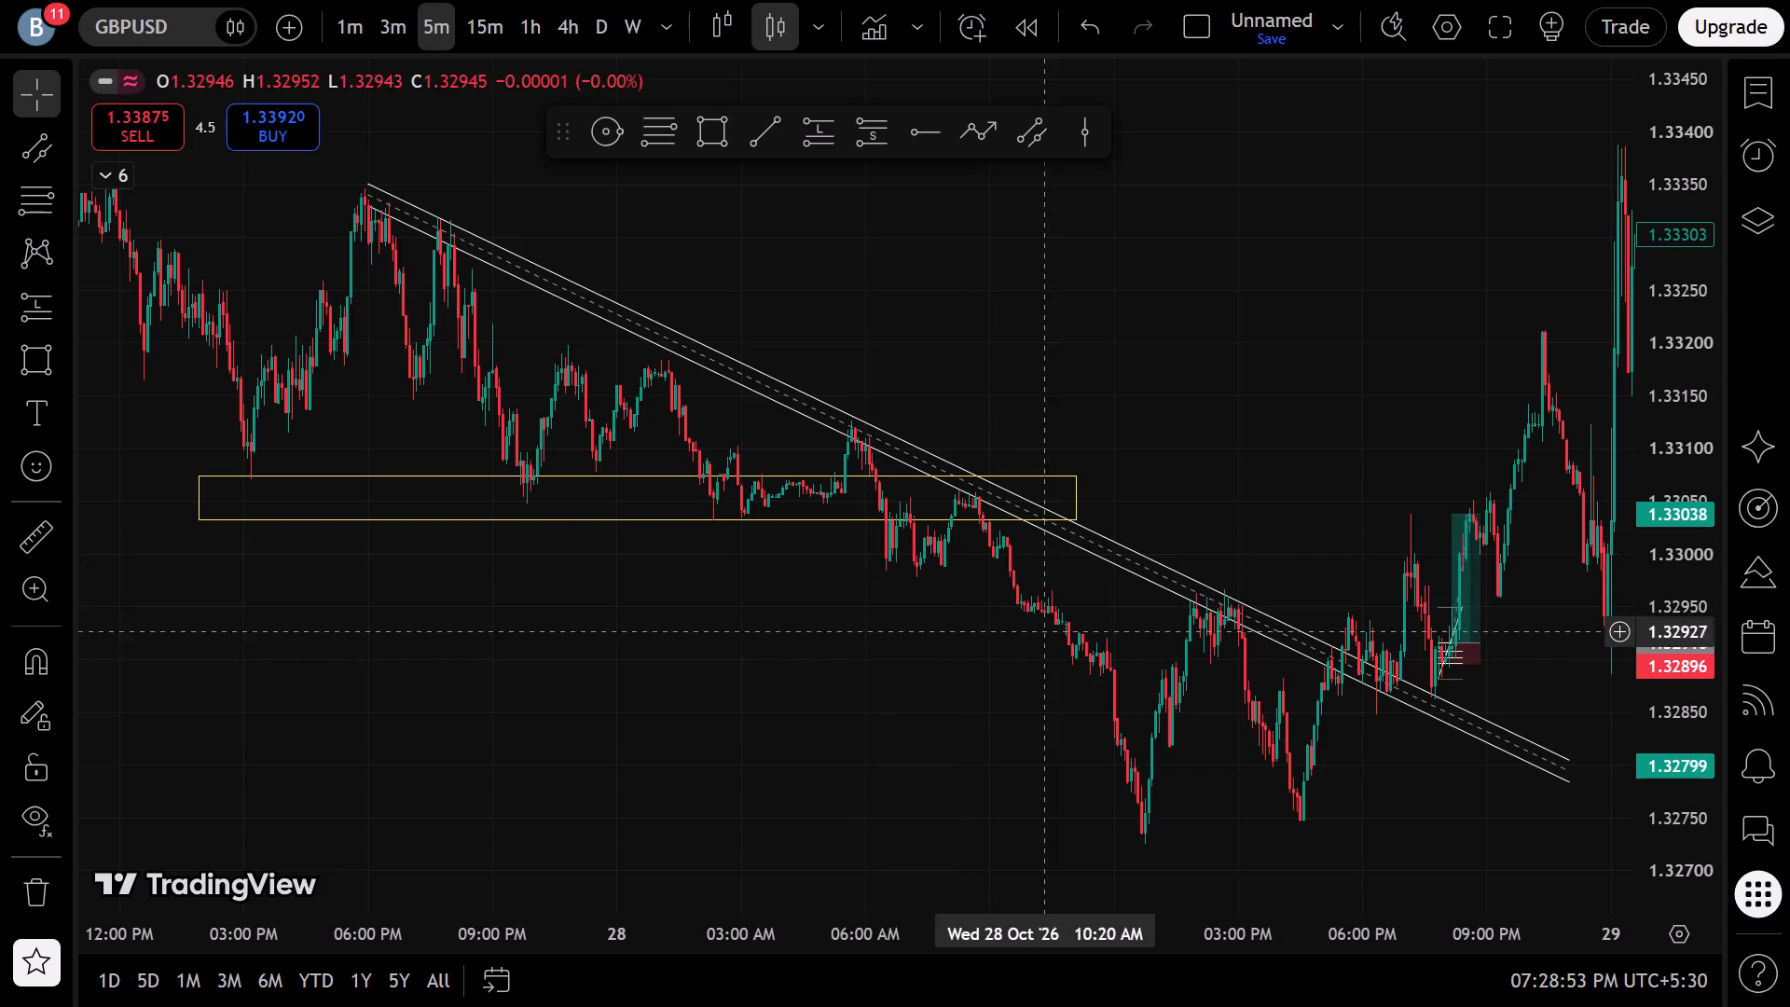
Place a short position with entry 1.33049 at 7:30 AM on 28 October, stop at 1.33074 and target at 1.32779.
{"action": "left_click", "coordinate": [876, 142]}
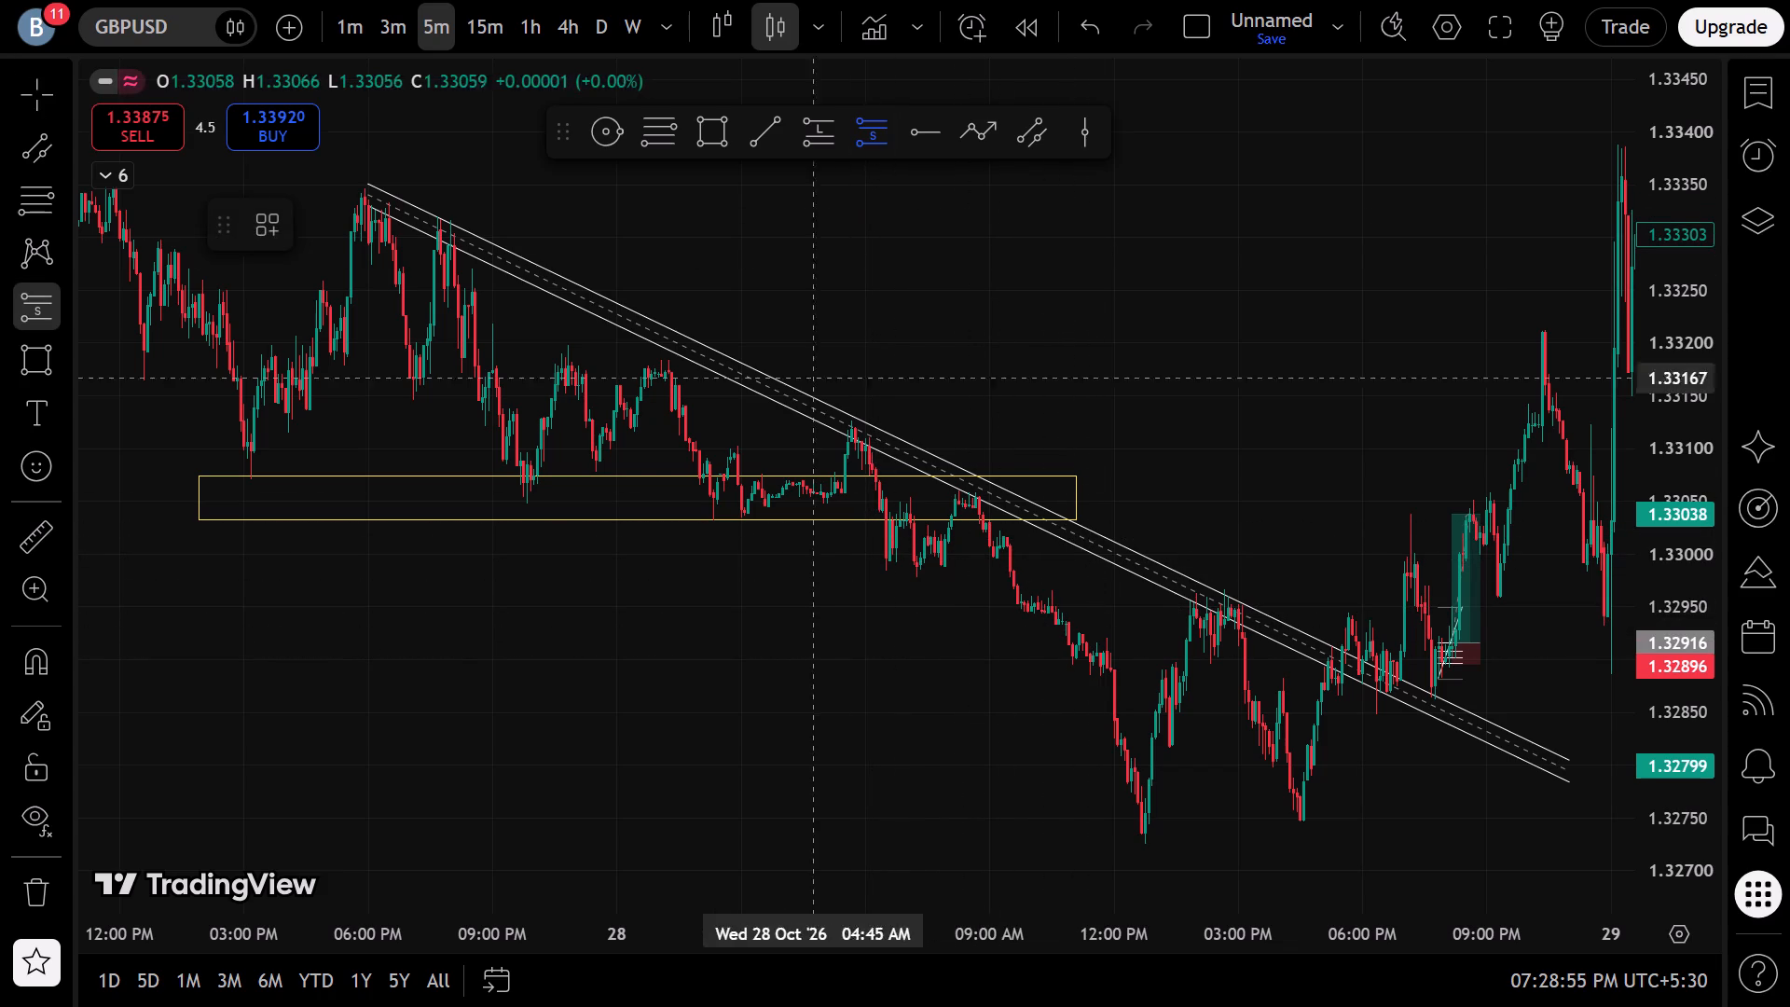
{"action": "left_click", "coordinate": [926, 503]}
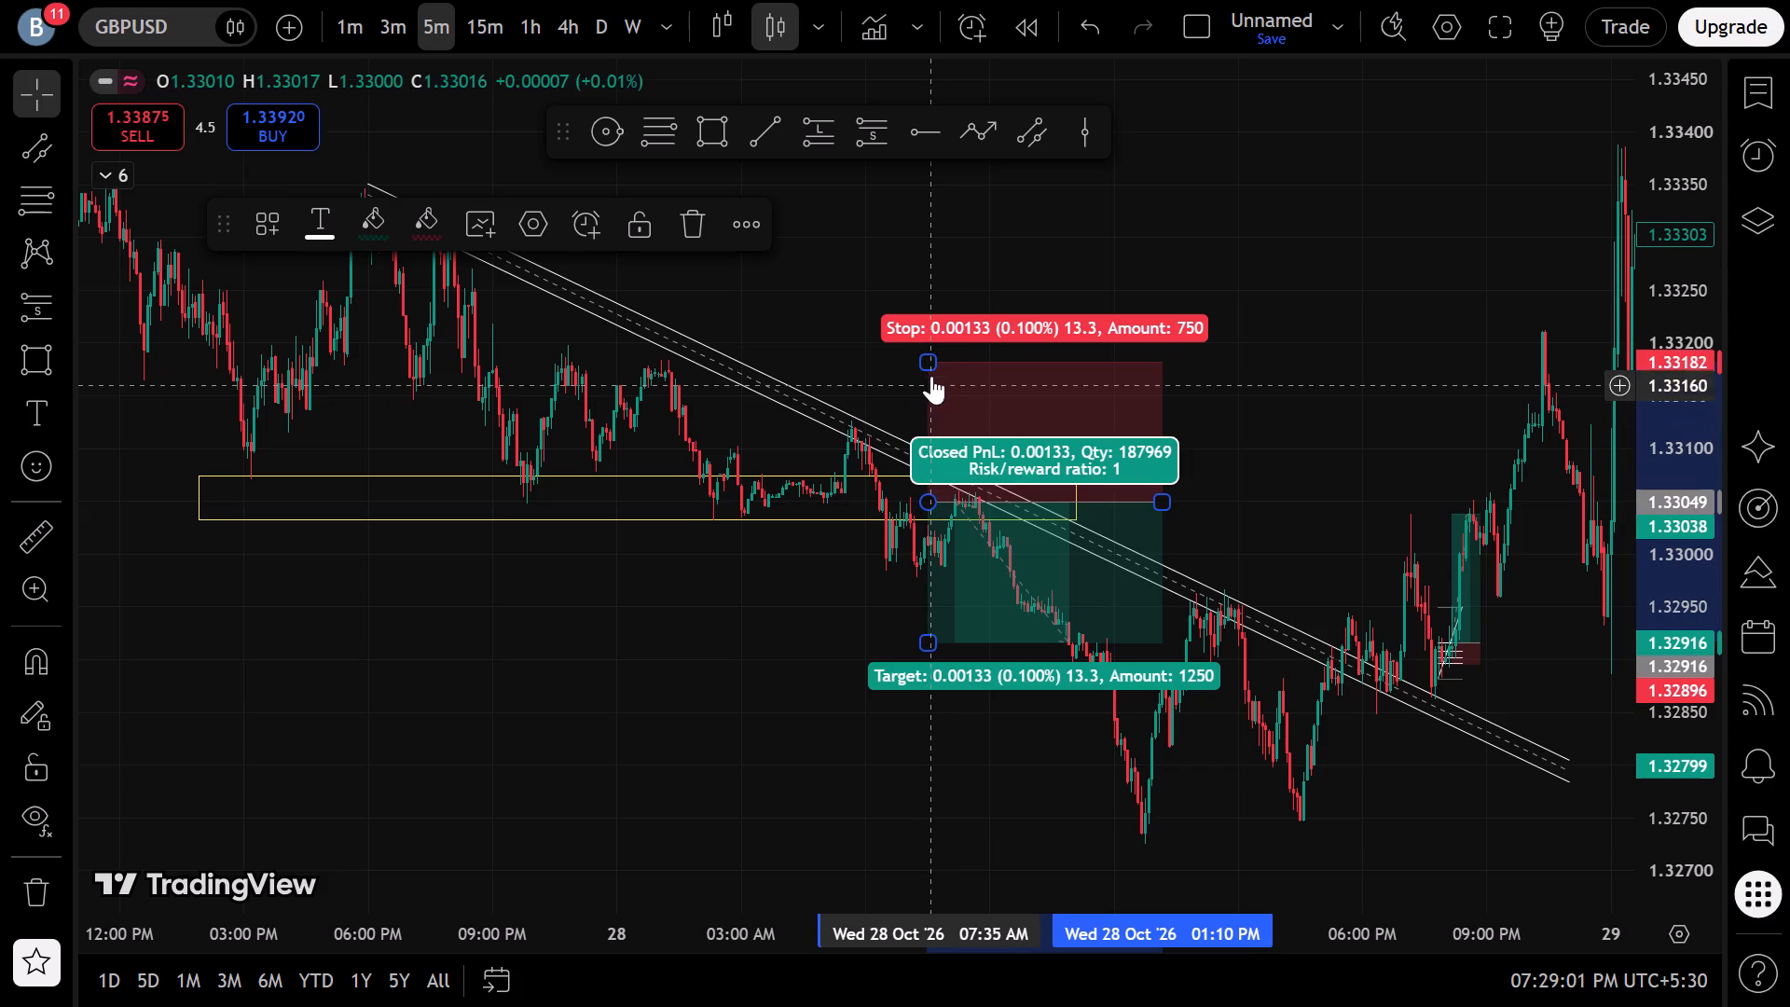
{"action": "left_click_drag", "start_coordinate": [931, 366], "coordinate": [927, 476]}
{"action": "left_click_drag", "start_coordinate": [928, 649], "coordinate": [927, 684]}
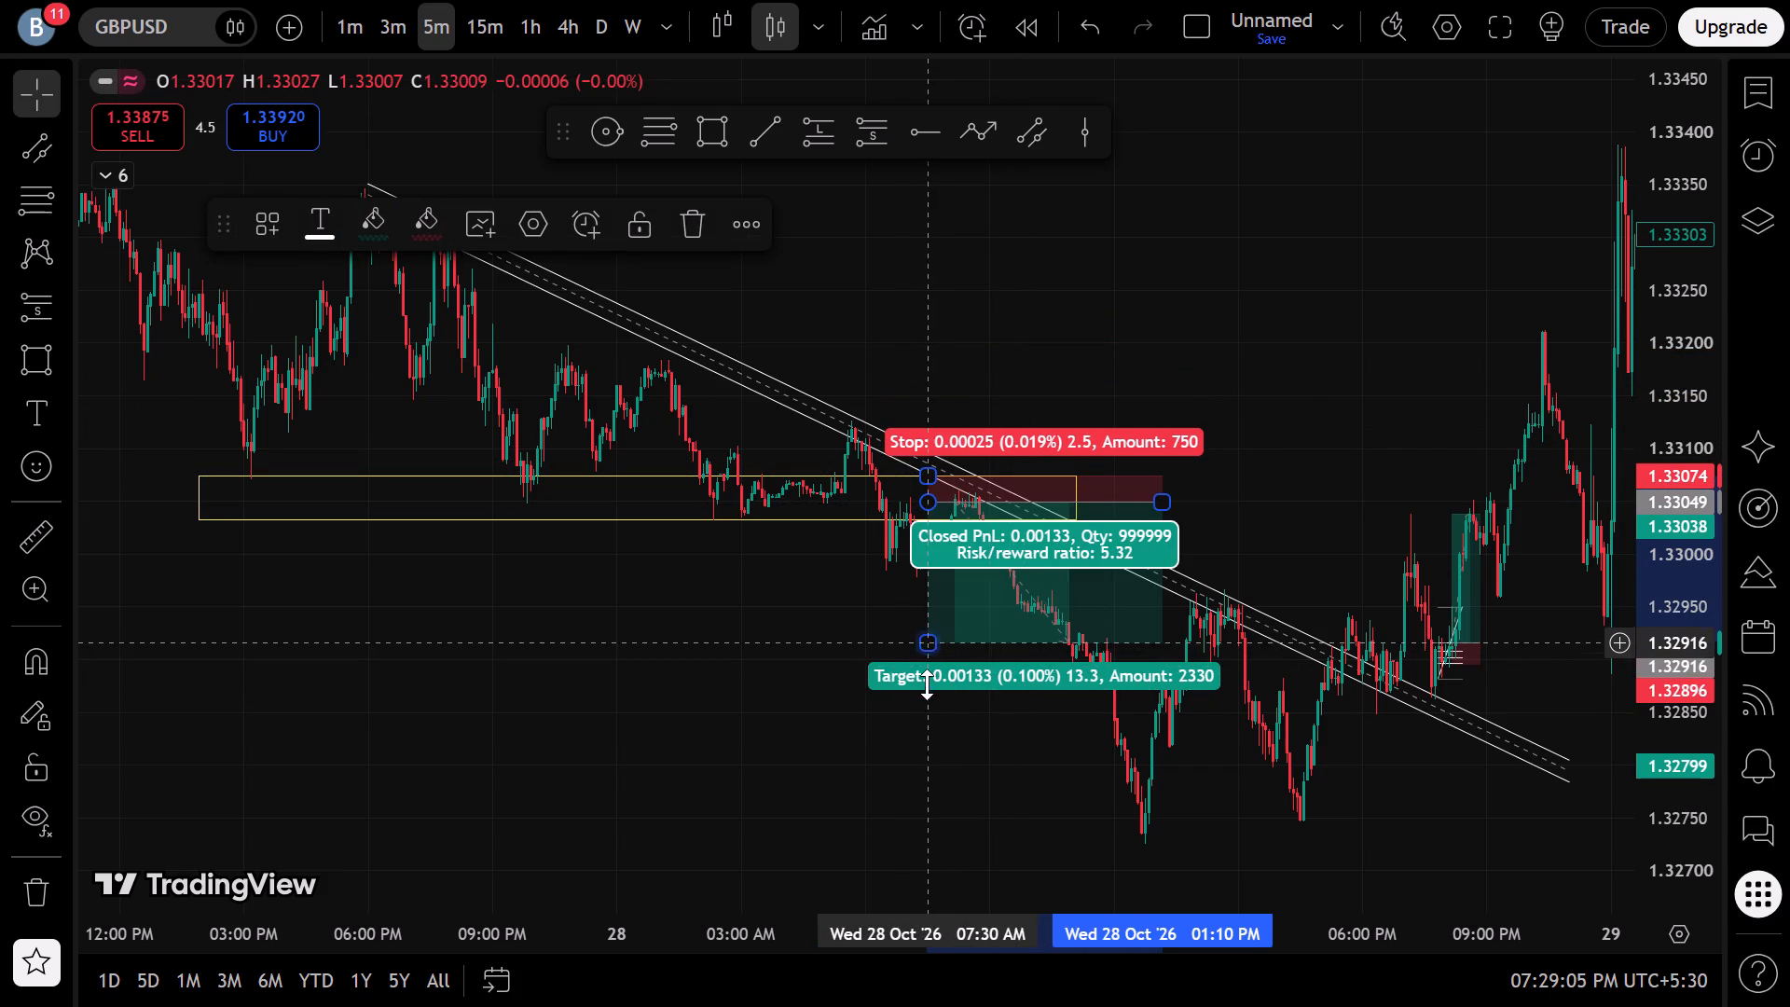
{"action": "left_click_drag", "start_coordinate": [927, 684], "coordinate": [927, 788]}
{"action": "left_click", "coordinate": [450, 720]}
Review the new zone and short position on the 5-minute timeframe, and examine October's zones and channels on the 15-minute timeframe.
{"action": "scroll", "coordinate": [374, 702], "scroll_direction": "down", "scroll_amount": 1}
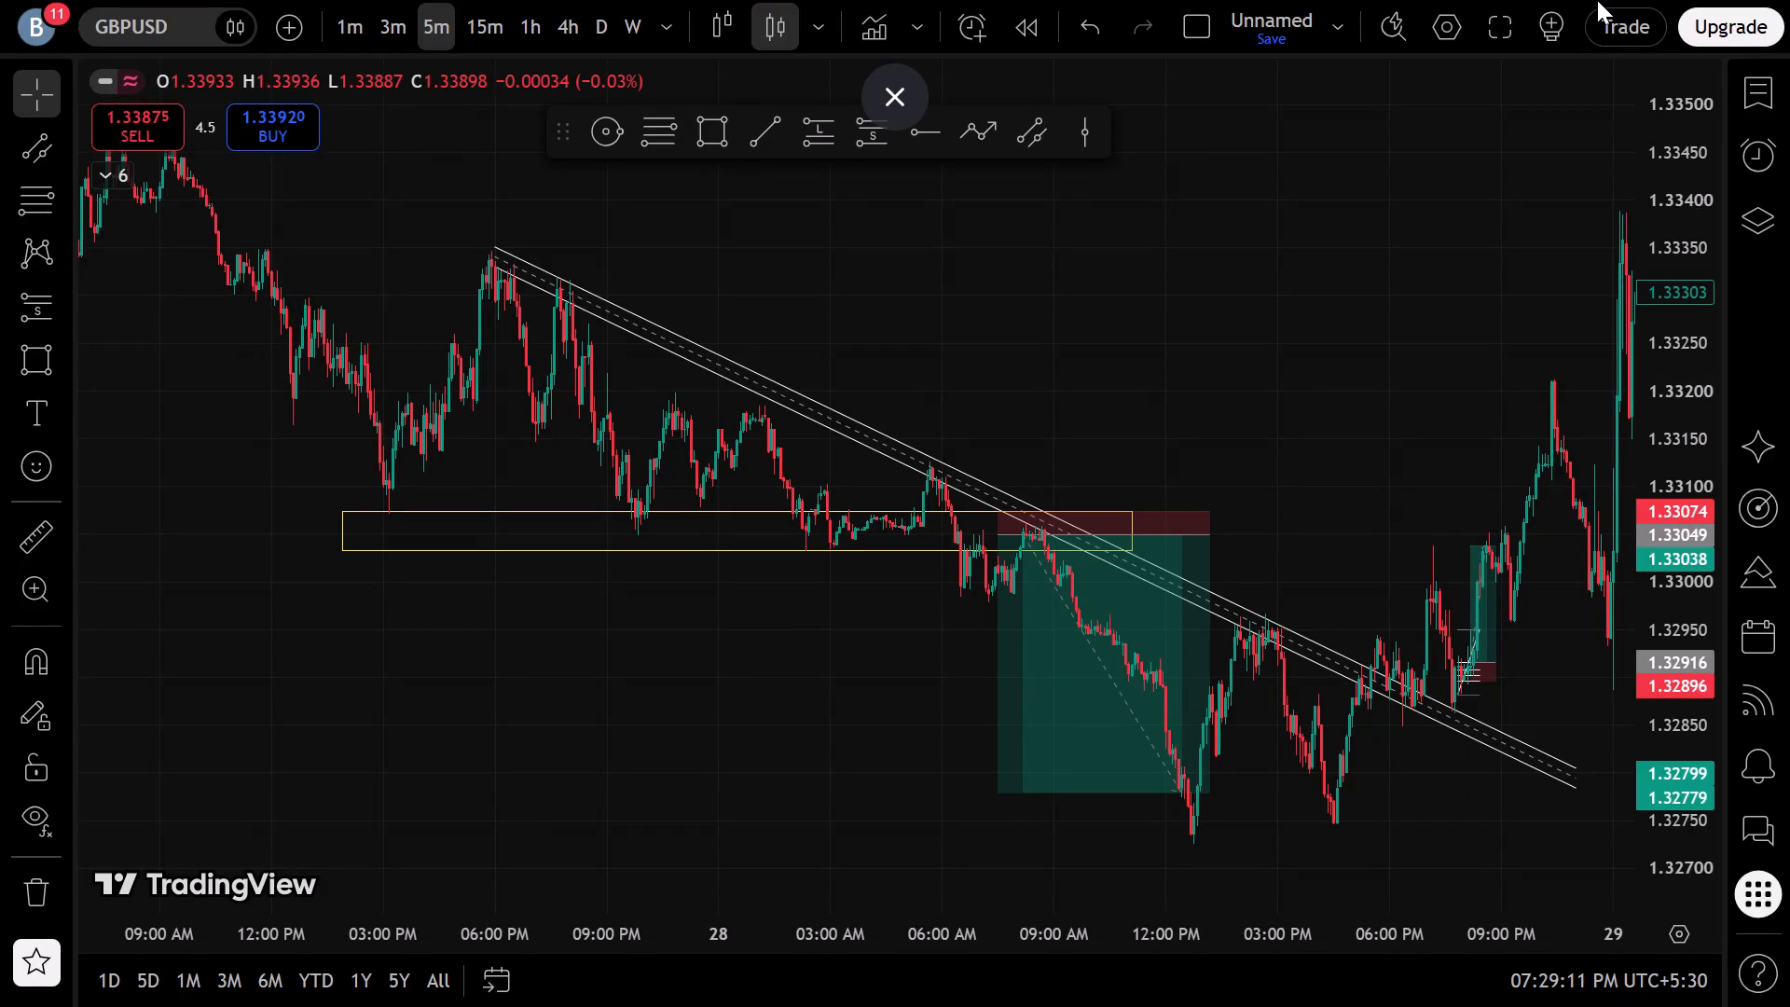
{"action": "left_click_drag", "start_coordinate": [1366, 412], "coordinate": [977, 433]}
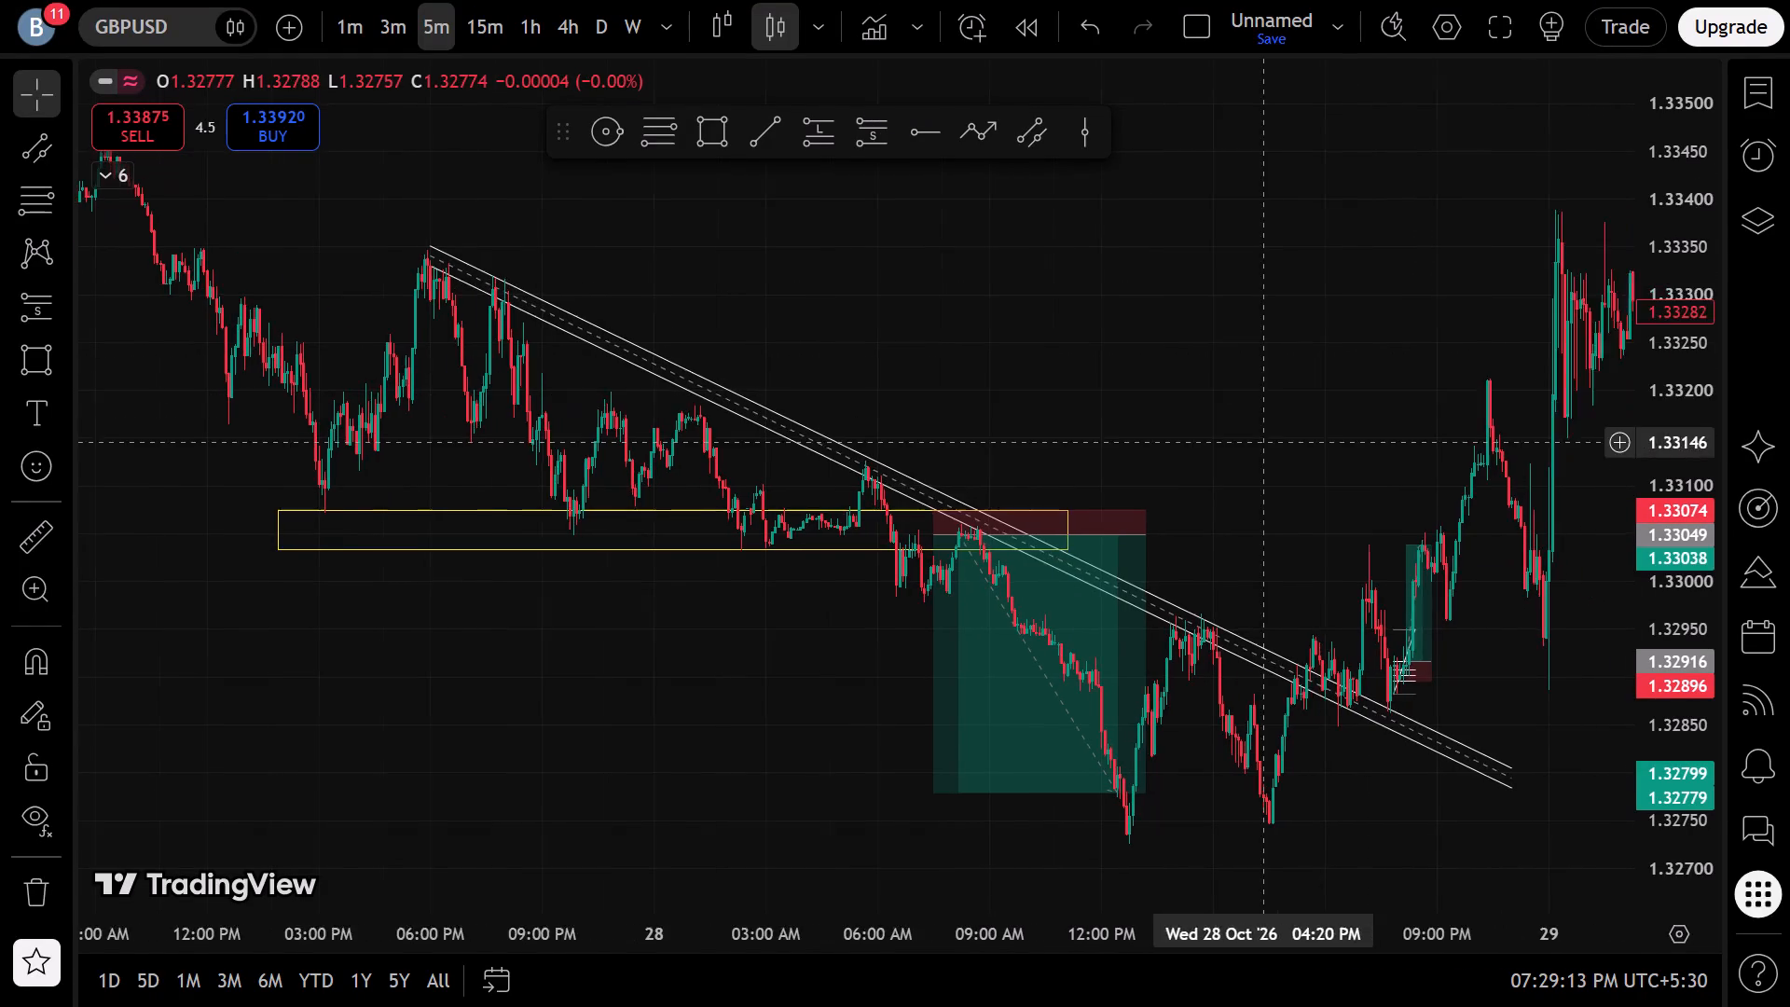
{"action": "left_click_drag", "start_coordinate": [977, 433], "coordinate": [927, 397]}
{"action": "left_click", "coordinate": [483, 0]}
{"action": "left_click", "coordinate": [481, 7]}
{"action": "scroll", "coordinate": [759, 465], "scroll_direction": "down", "scroll_amount": 2}
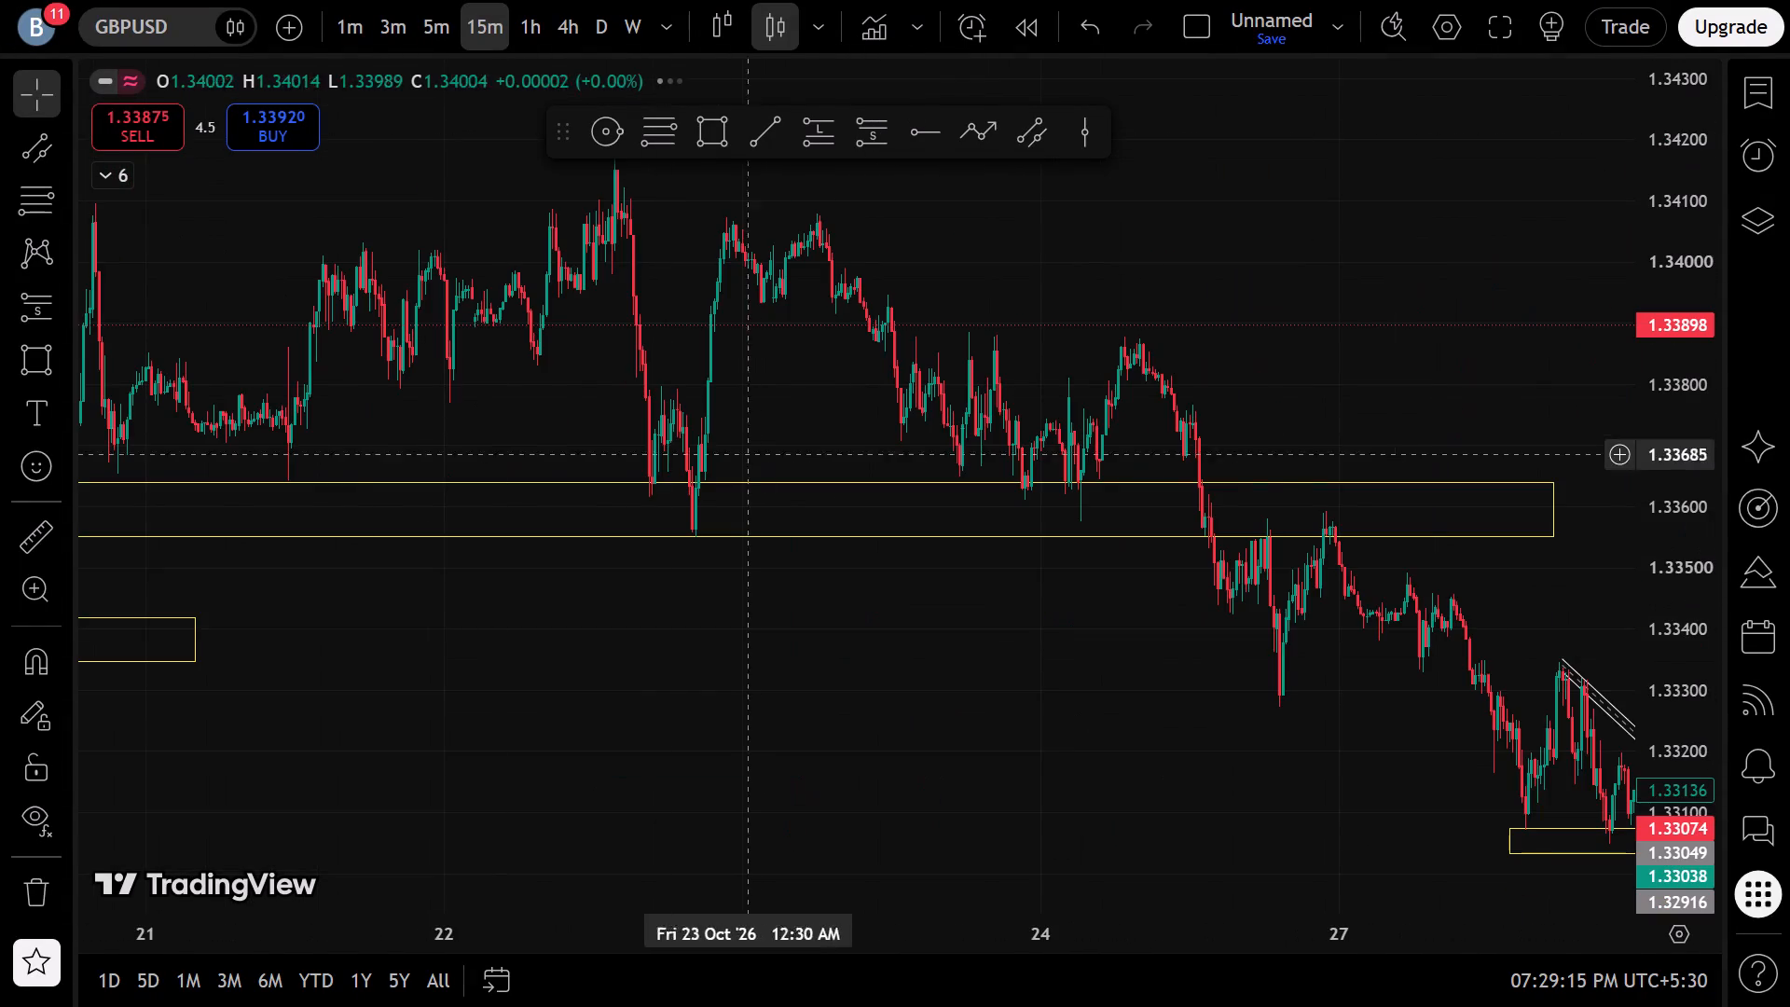
{"action": "scroll", "coordinate": [759, 465], "scroll_direction": "down", "scroll_amount": 14}
{"action": "scroll", "coordinate": [921, 545], "scroll_direction": "up", "scroll_amount": 3}
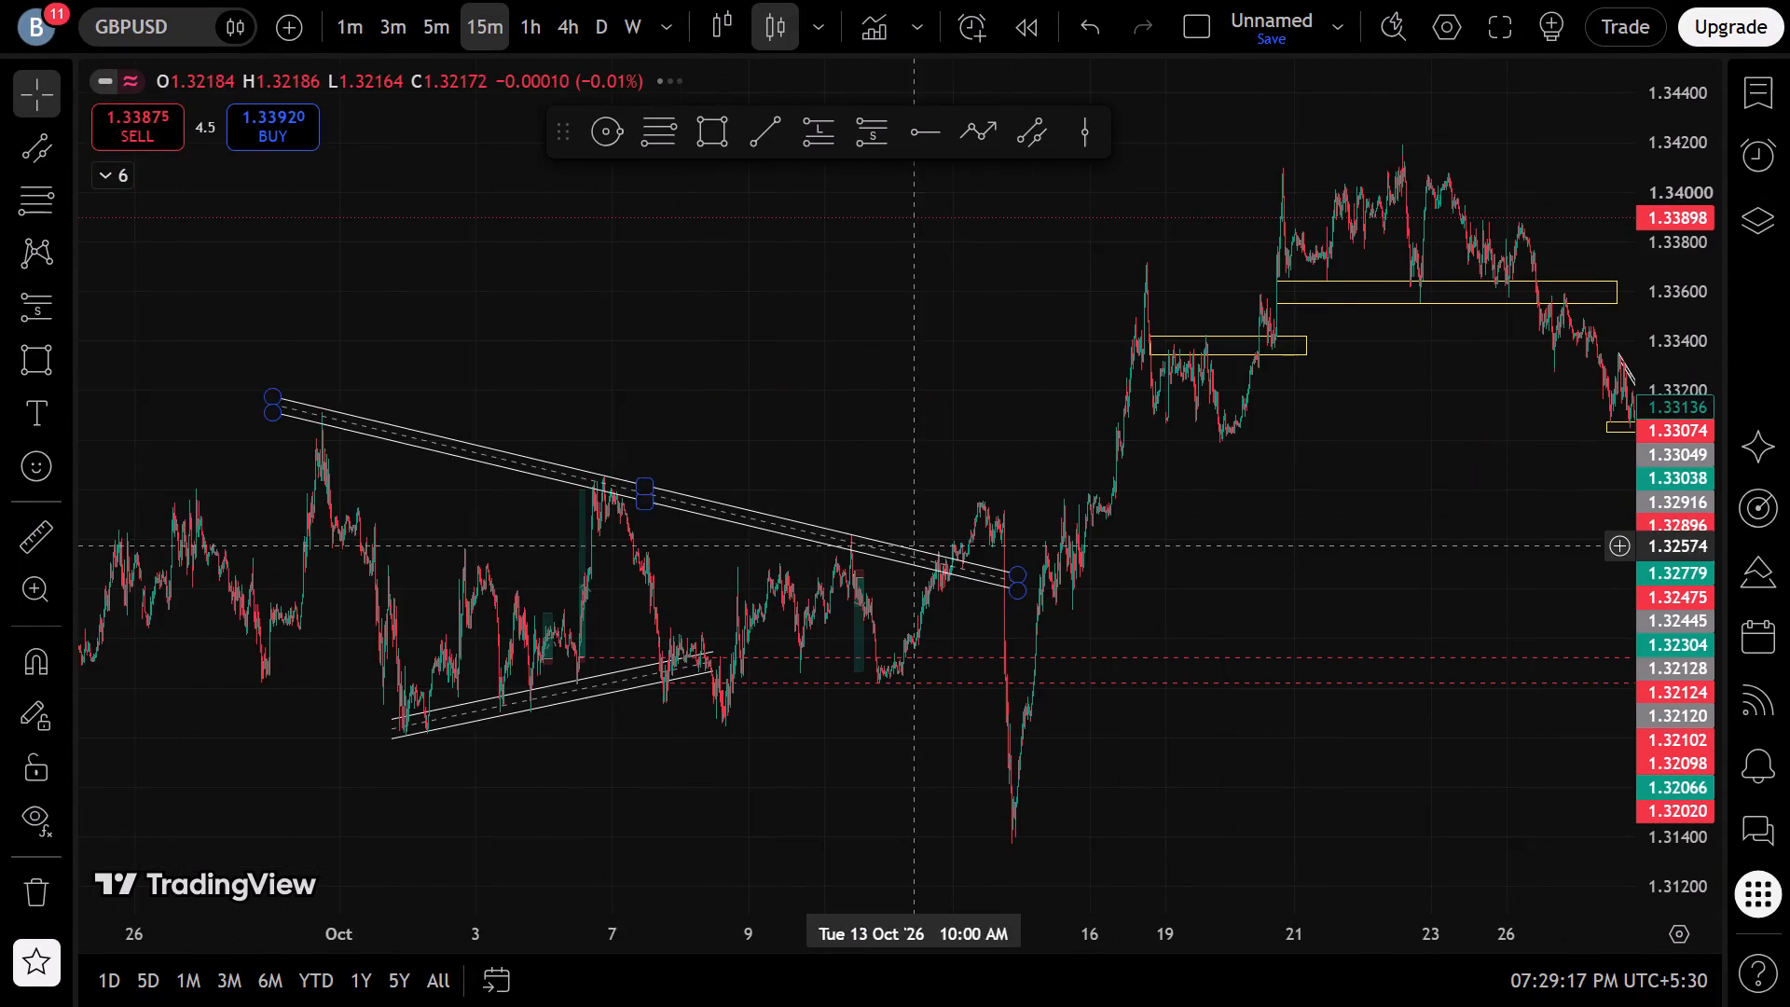
{"action": "left_click_drag", "start_coordinate": [1442, 559], "coordinate": [819, 600]}
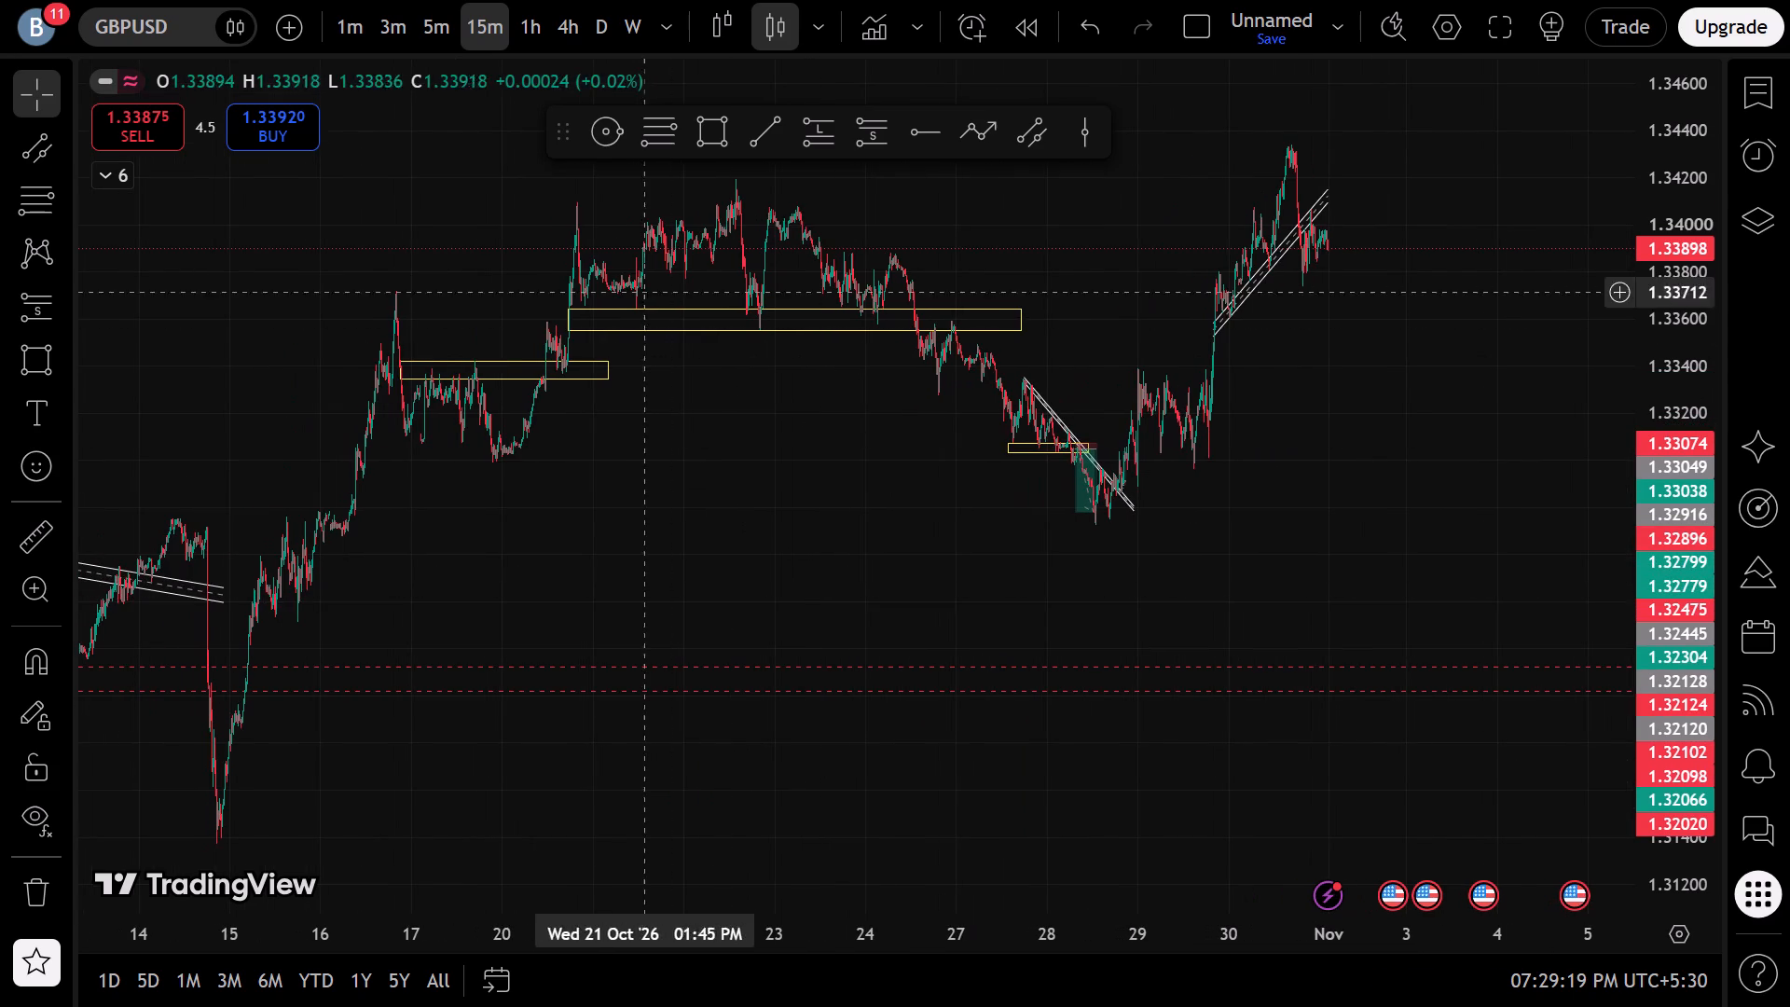
On the 1-minute timeframe, move the 28 October short position's entry to 1.33037 at 7:32 AM and its stop to 1.33061.
{"action": "left_click", "coordinate": [365, 14]}
{"action": "scroll", "coordinate": [874, 721], "scroll_direction": "down", "scroll_amount": 2}
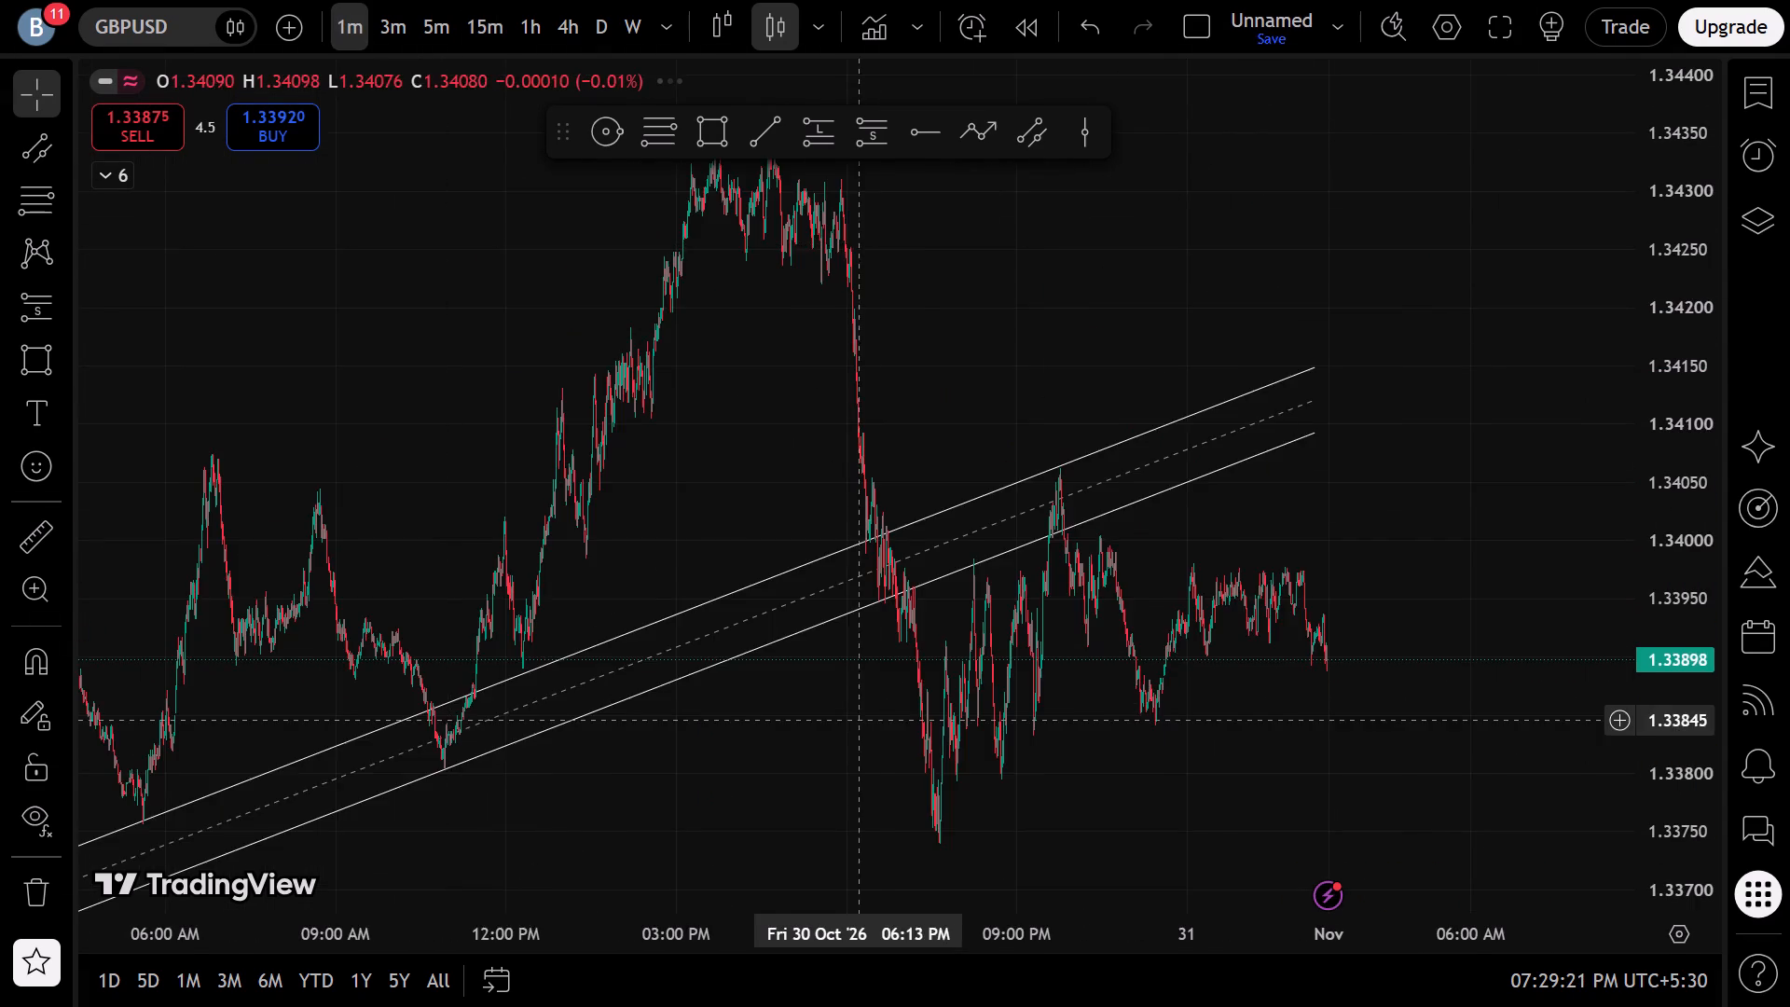
{"action": "scroll", "coordinate": [879, 720], "scroll_direction": "down", "scroll_amount": 20}
{"action": "scroll", "coordinate": [879, 720], "scroll_direction": "down", "scroll_amount": 5}
{"action": "left_click_drag", "start_coordinate": [578, 666], "coordinate": [1789, 605]}
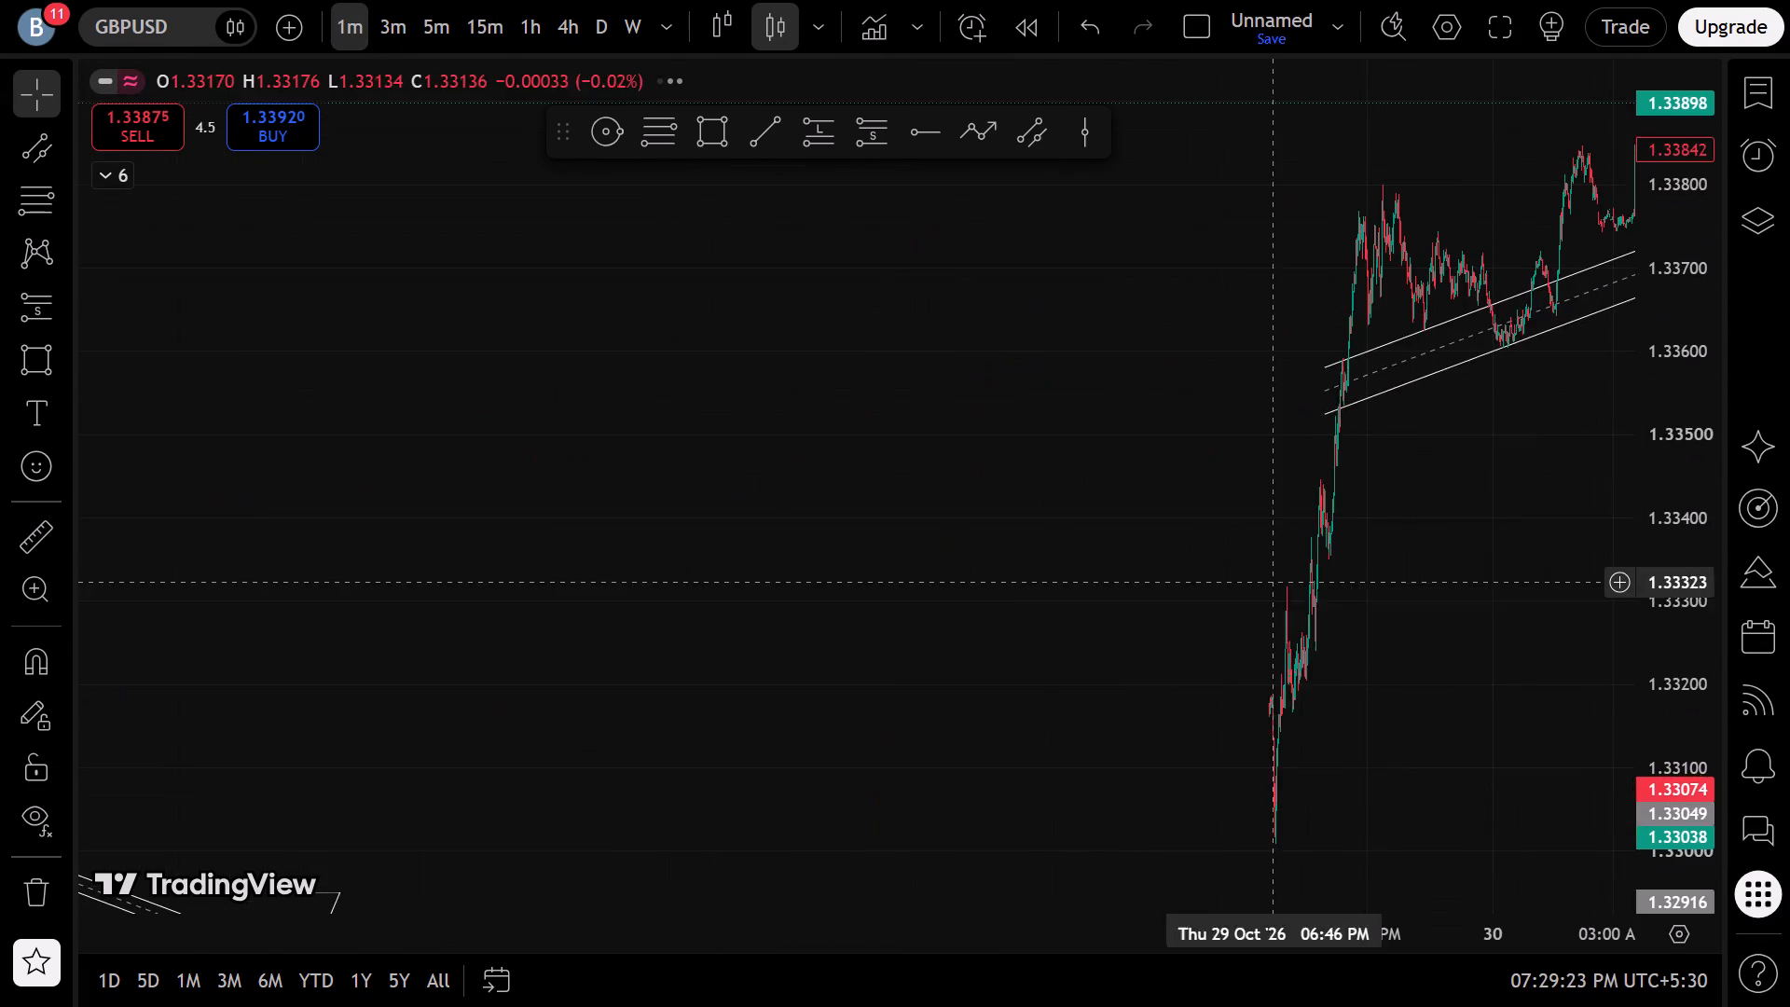
{"action": "left_click_drag", "start_coordinate": [505, 586], "coordinate": [1789, 610]}
{"action": "left_click_drag", "start_coordinate": [697, 655], "coordinate": [1097, 665]}
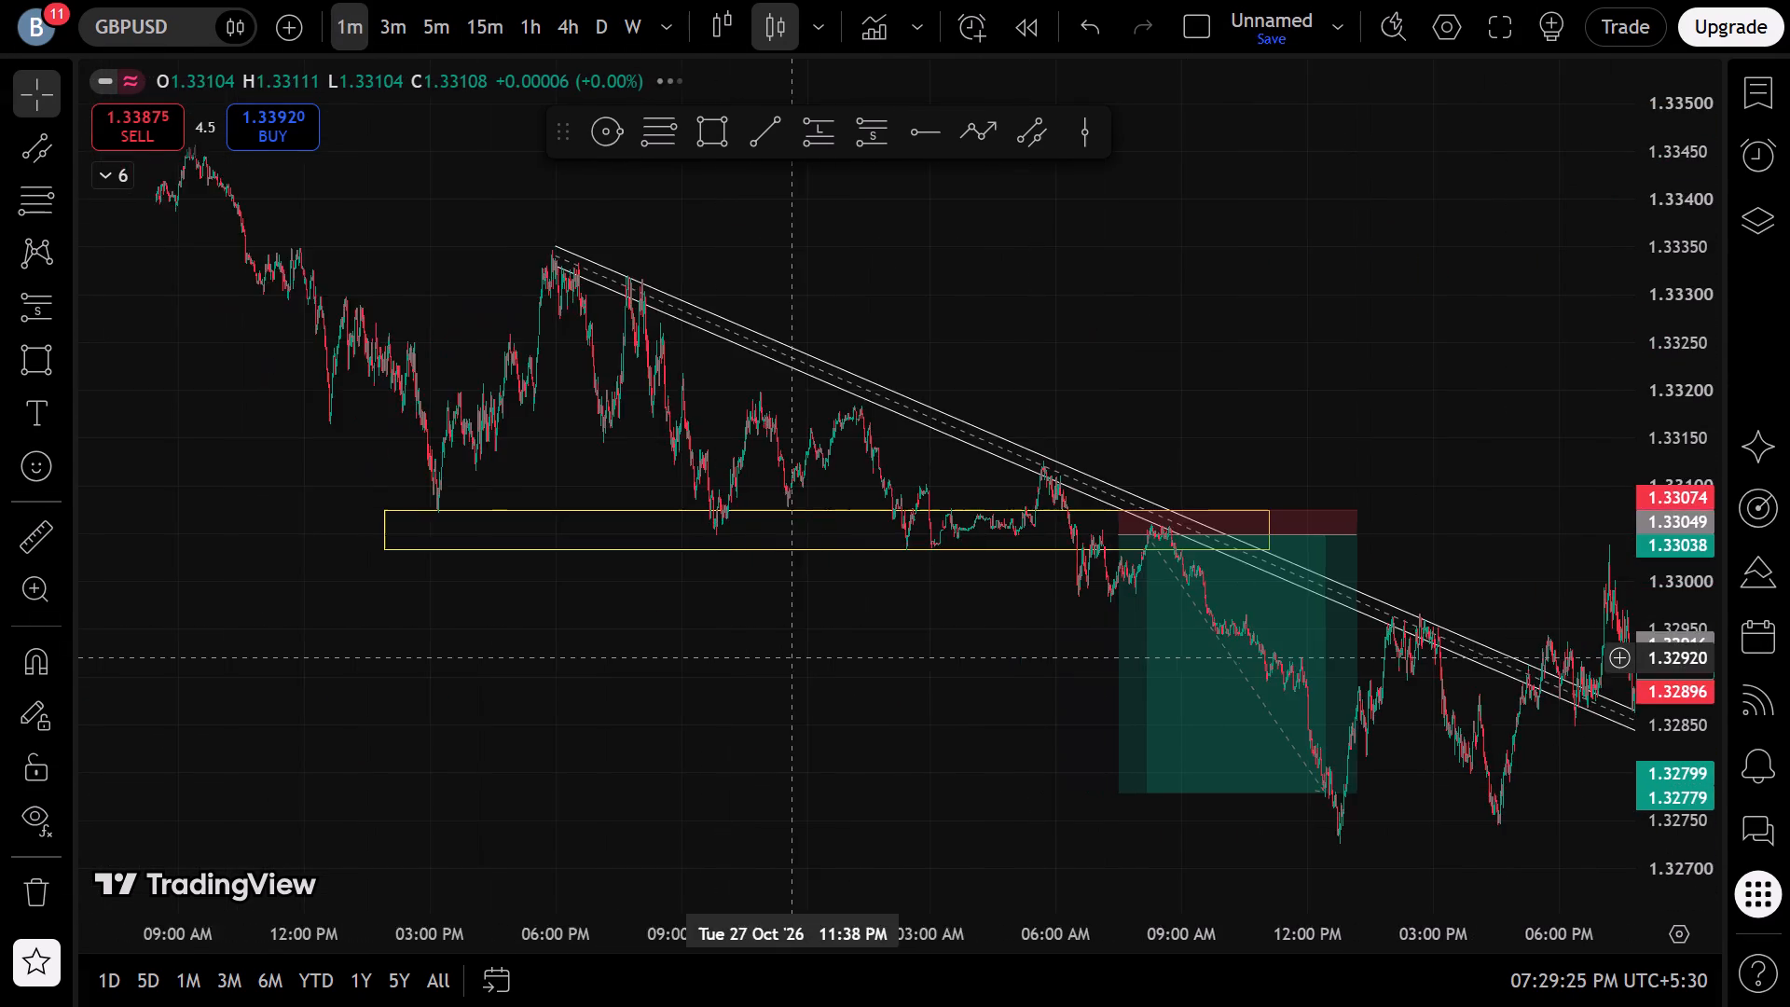
{"action": "left_click_drag", "start_coordinate": [1097, 665], "coordinate": [1222, 651]}
{"action": "scroll", "coordinate": [1200, 651], "scroll_direction": "up", "scroll_amount": 18}
{"action": "scroll", "coordinate": [1200, 651], "scroll_direction": "up", "scroll_amount": 8}
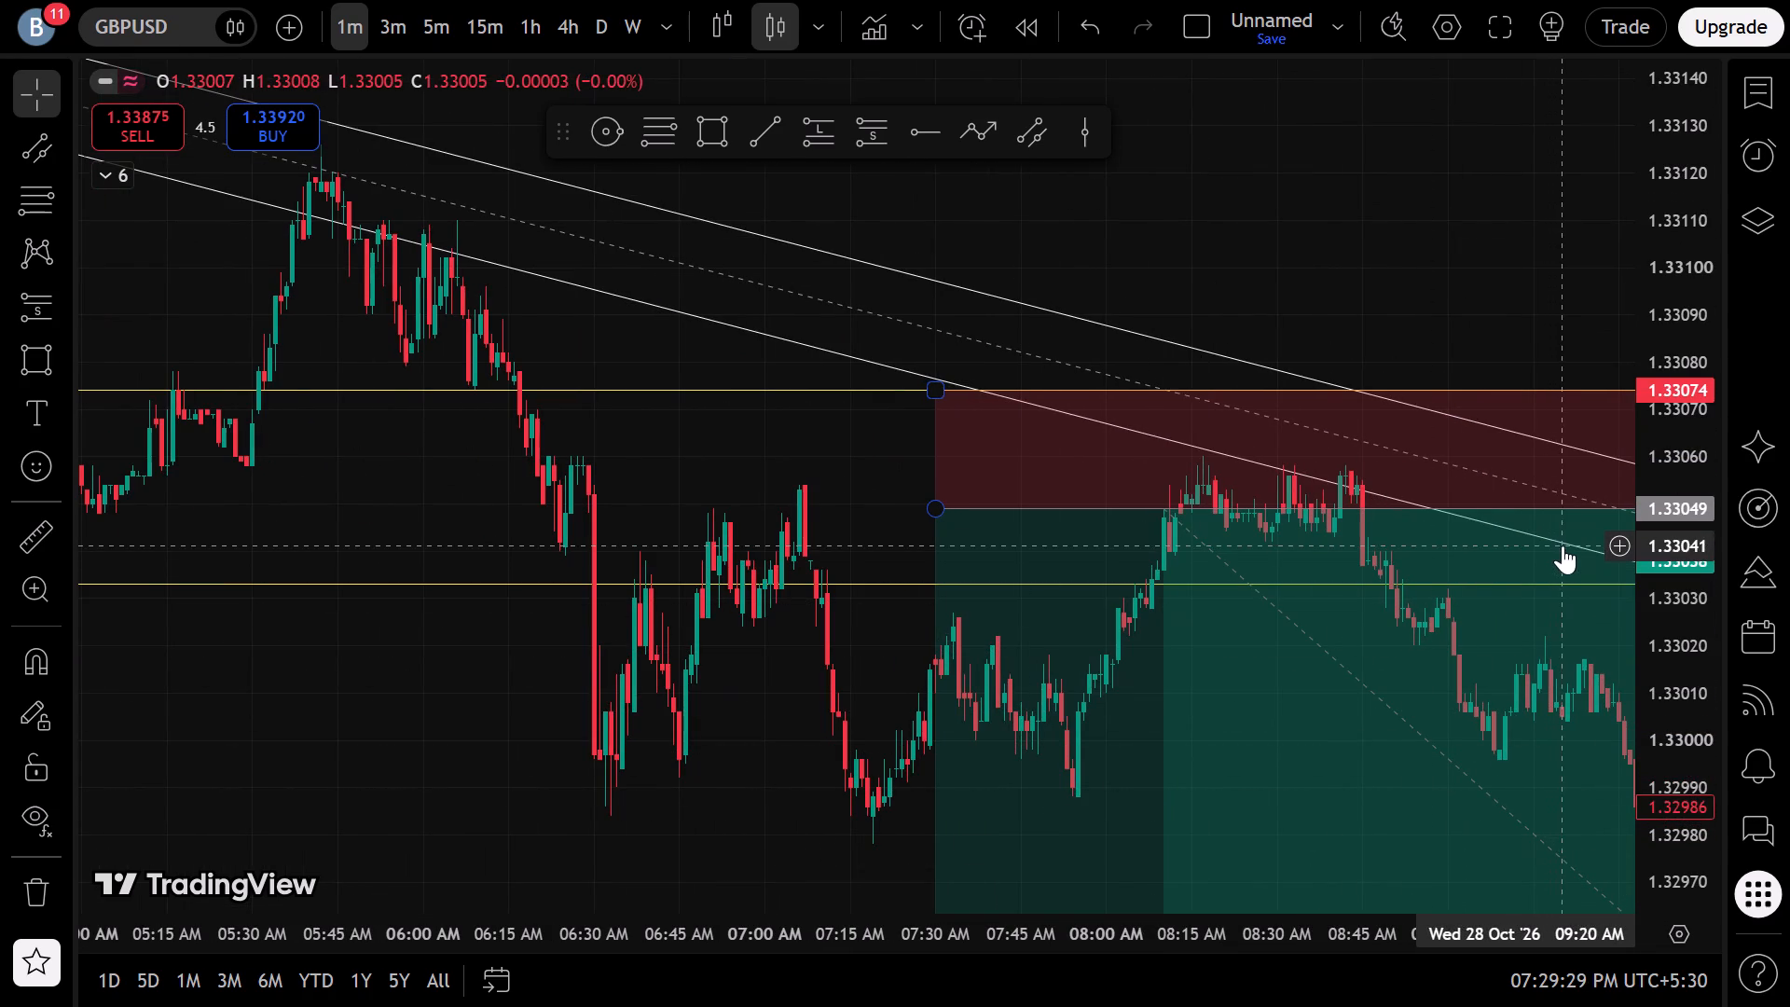
{"action": "left_click_drag", "start_coordinate": [1645, 544], "coordinate": [1643, 596]}
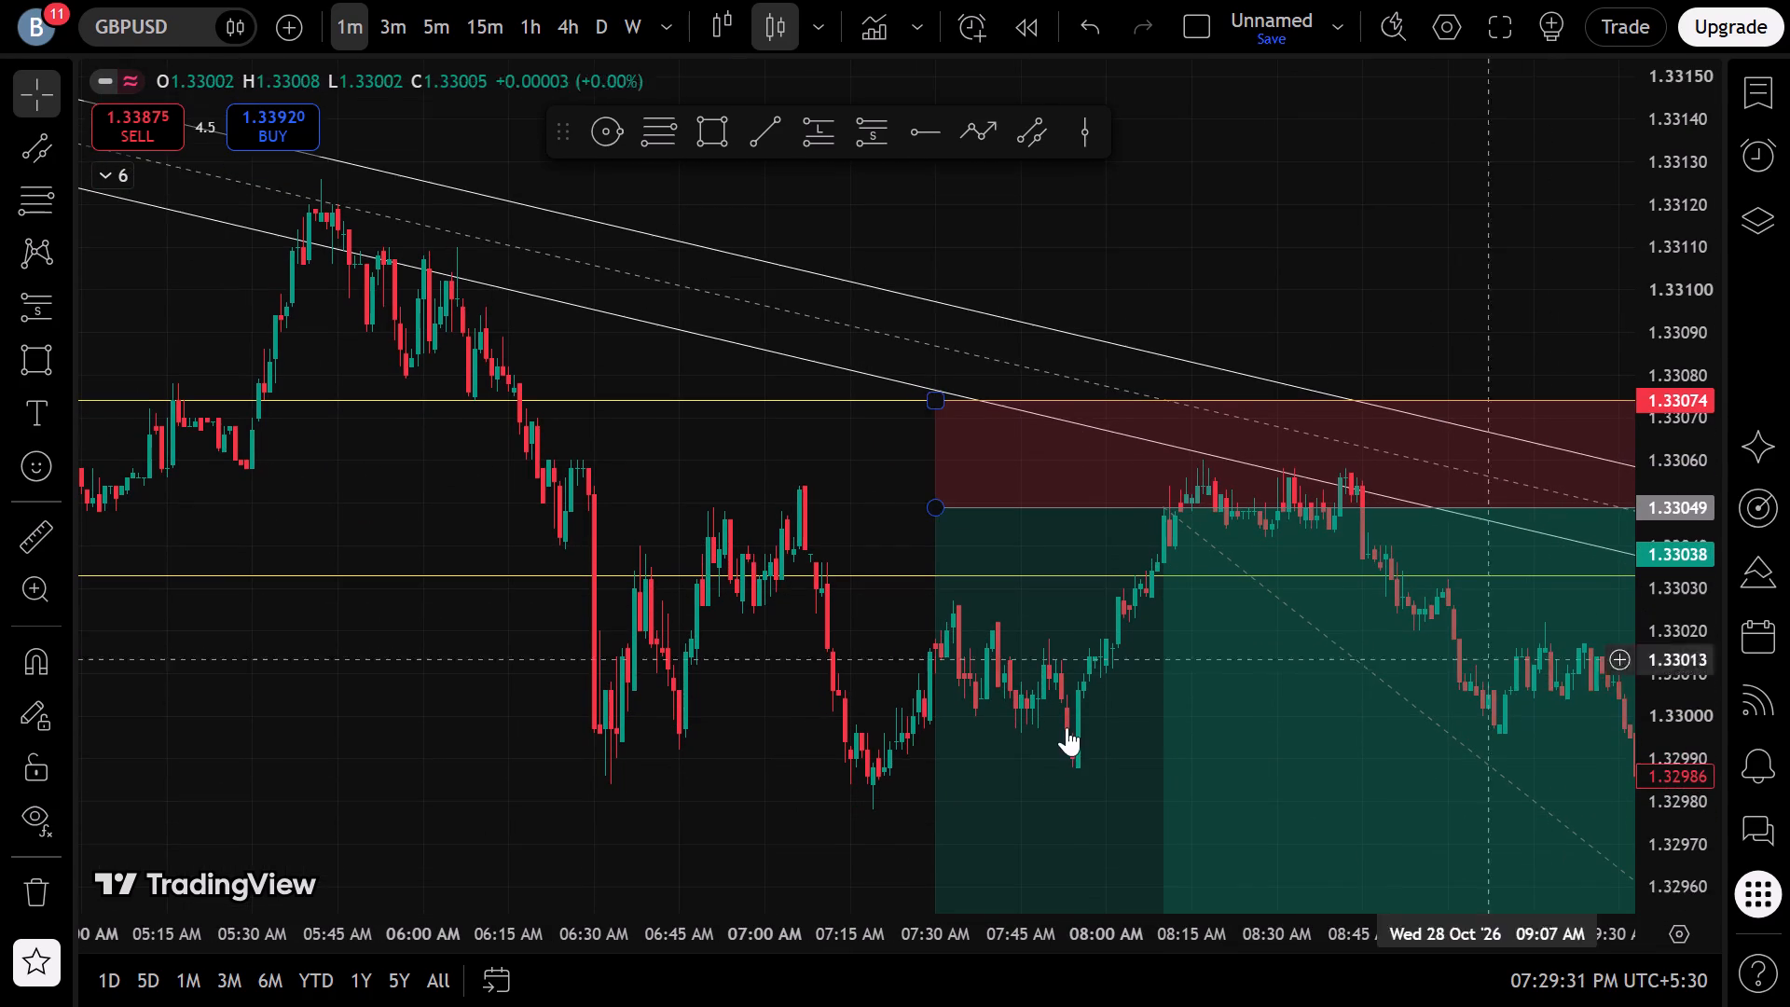
{"action": "left_click_drag", "start_coordinate": [785, 763], "coordinate": [338, 692]}
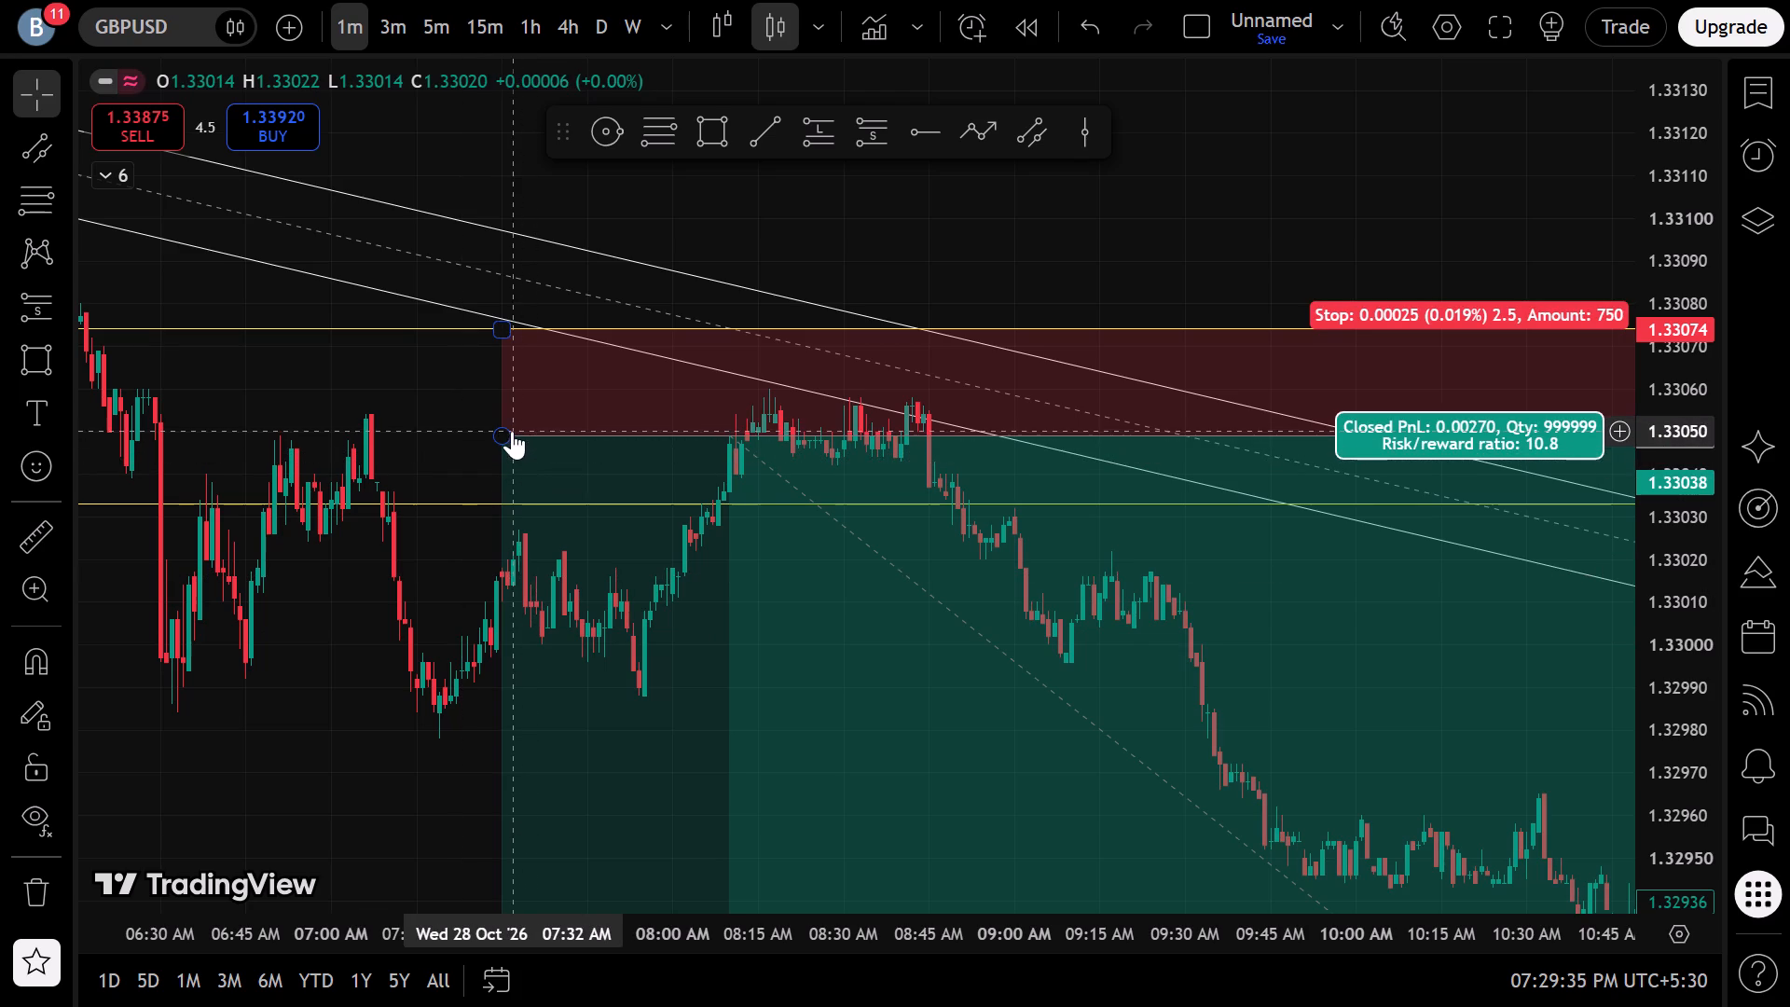
{"action": "left_click_drag", "start_coordinate": [499, 440], "coordinate": [511, 488]}
{"action": "left_click_drag", "start_coordinate": [518, 330], "coordinate": [517, 404]}
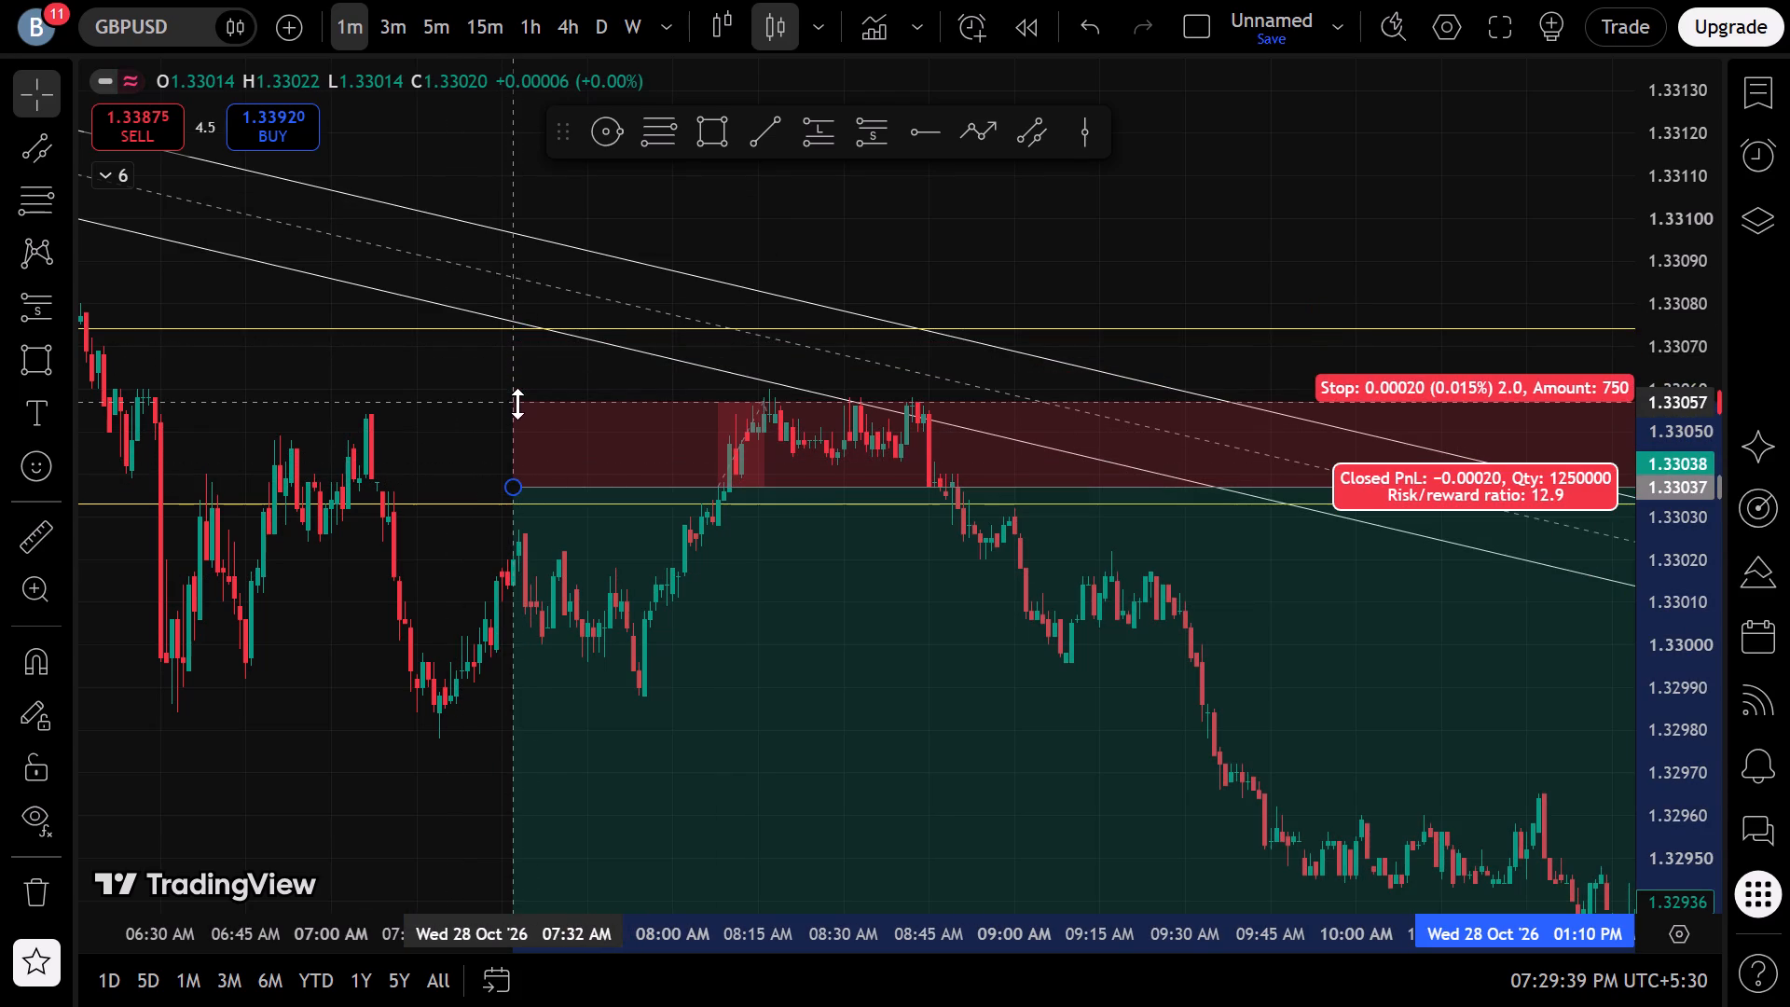
{"action": "left_click_drag", "start_coordinate": [517, 404], "coordinate": [548, 387]}
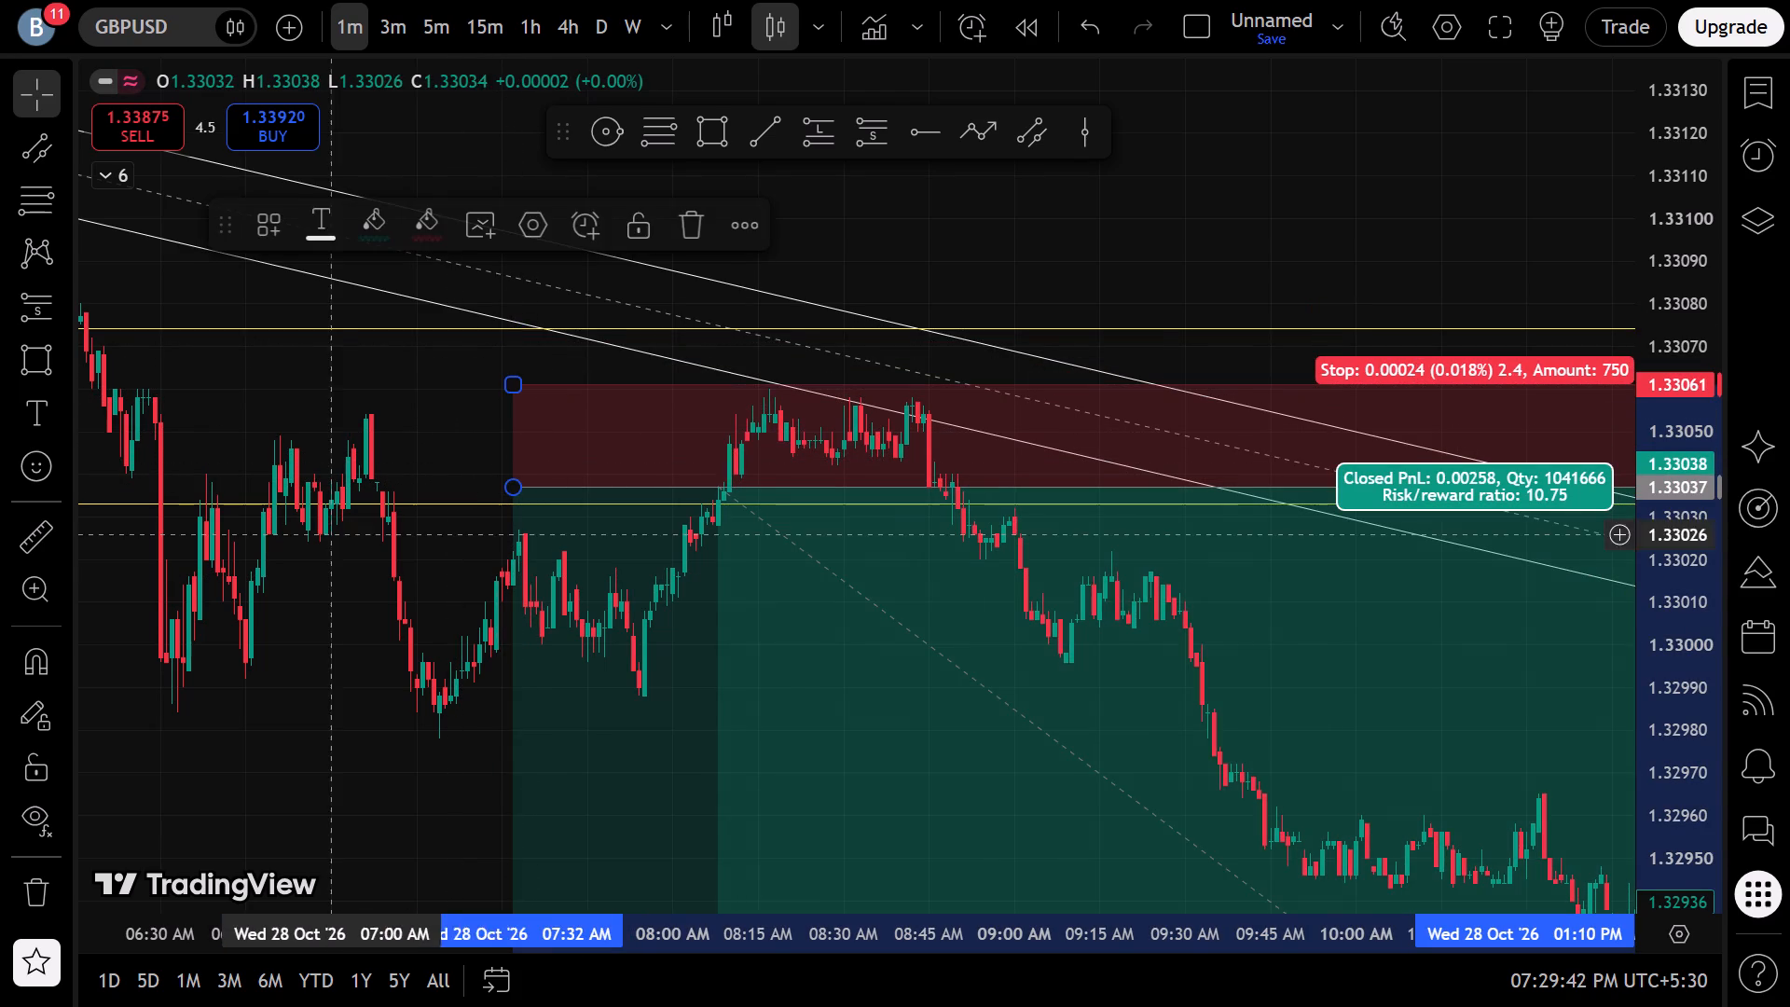
Review the adjusted short position with its zone and descending channel on the 1-minute timeframe, and examine 26 to 31 October on the 5-minute timeframe.
{"action": "scroll", "coordinate": [999, 689], "scroll_direction": "down", "scroll_amount": 13}
{"action": "left_click_drag", "start_coordinate": [1686, 316], "coordinate": [1638, 530]}
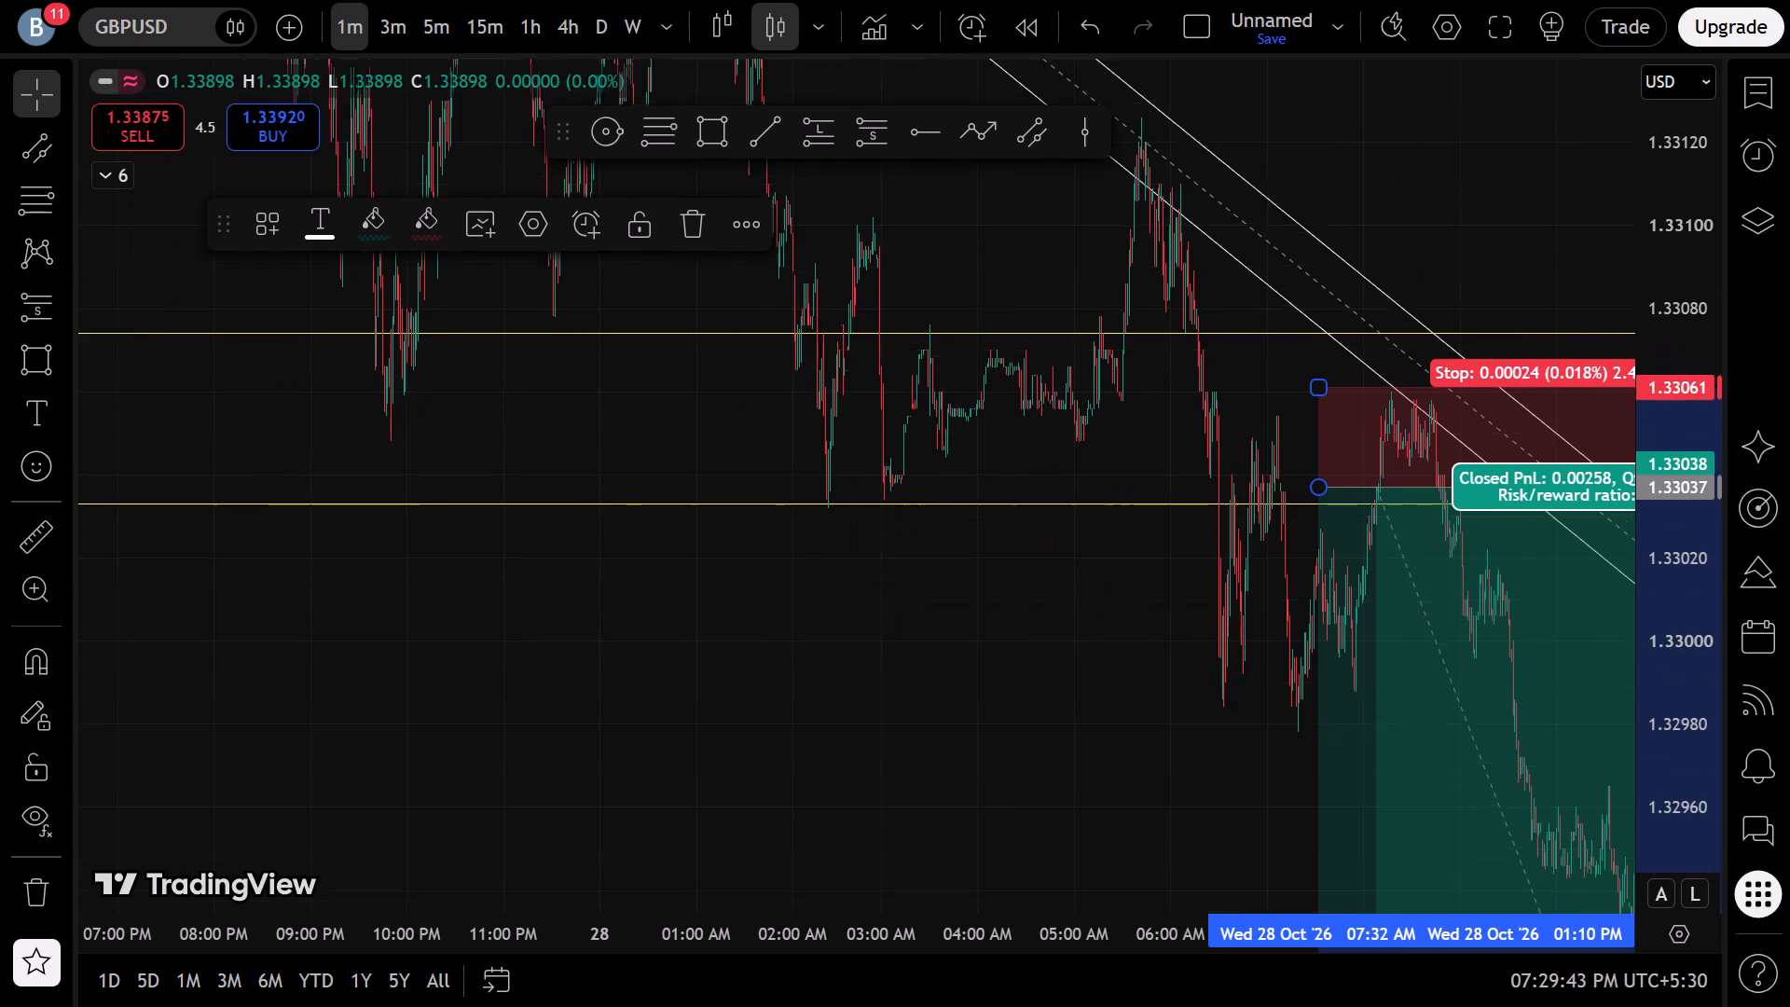
{"action": "left_click_drag", "start_coordinate": [1638, 530], "coordinate": [1520, 735]}
{"action": "left_click_drag", "start_coordinate": [1043, 727], "coordinate": [603, 719]}
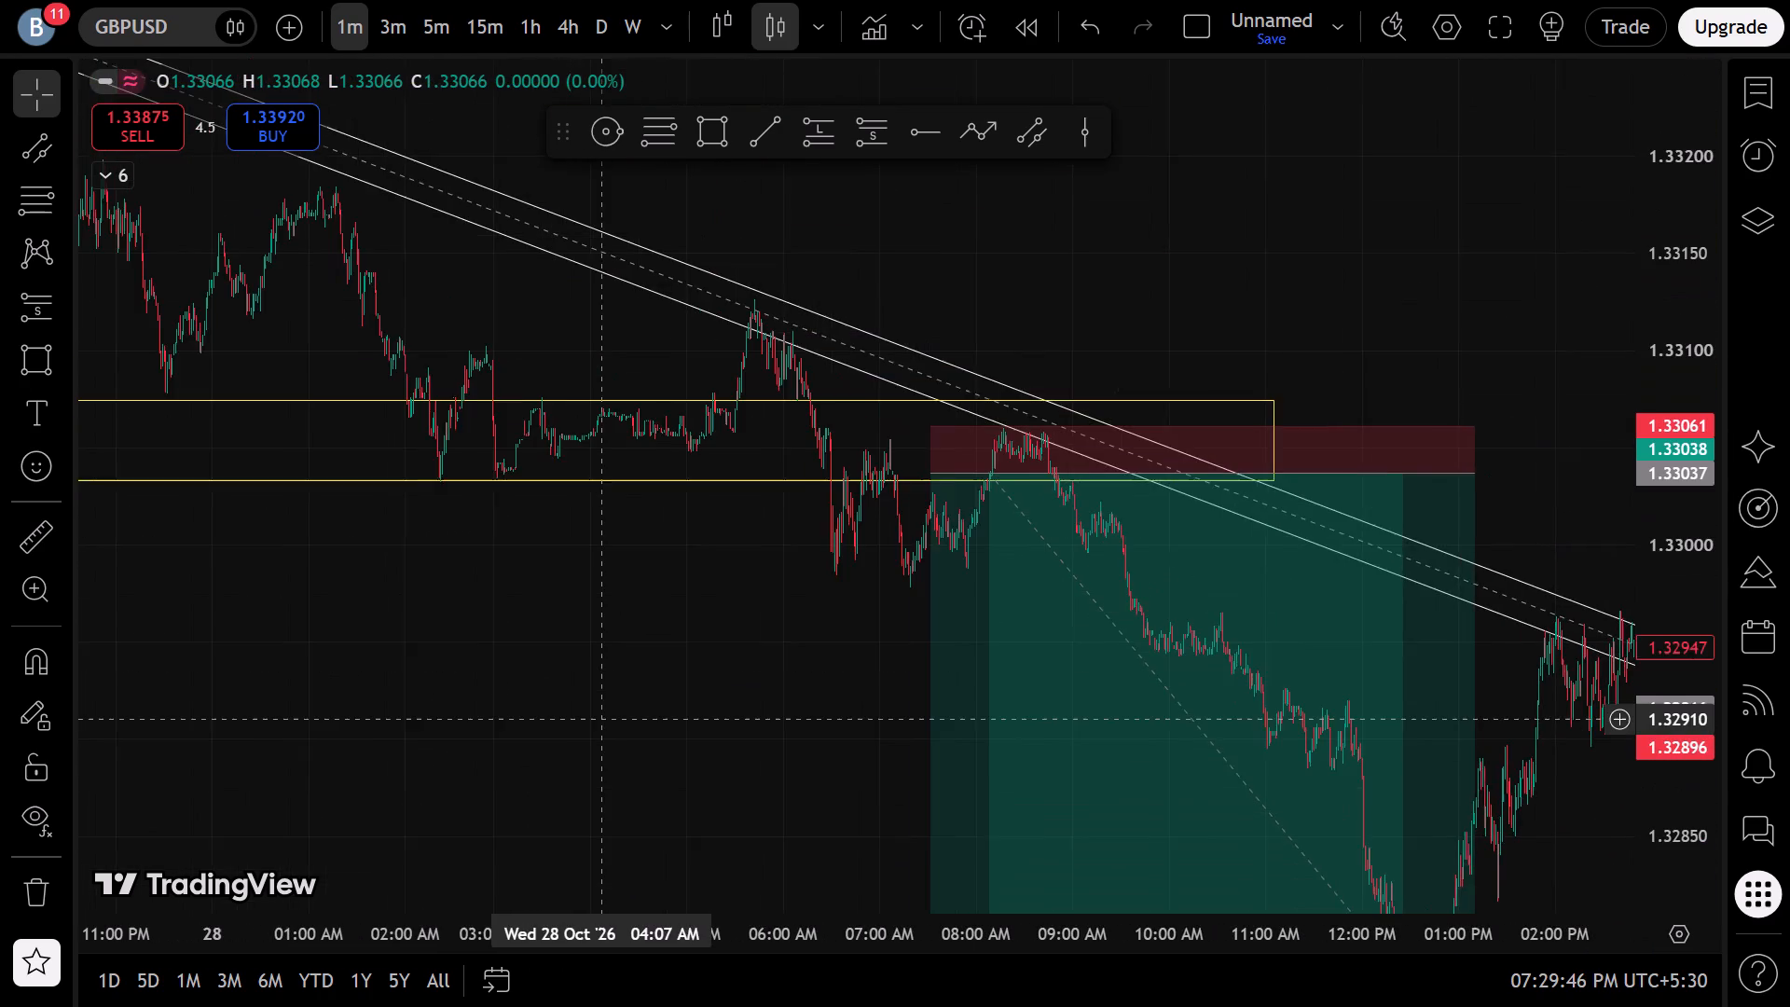
{"action": "left_click_drag", "start_coordinate": [603, 719], "coordinate": [604, 721]}
{"action": "scroll", "coordinate": [604, 721], "scroll_direction": "down", "scroll_amount": 7}
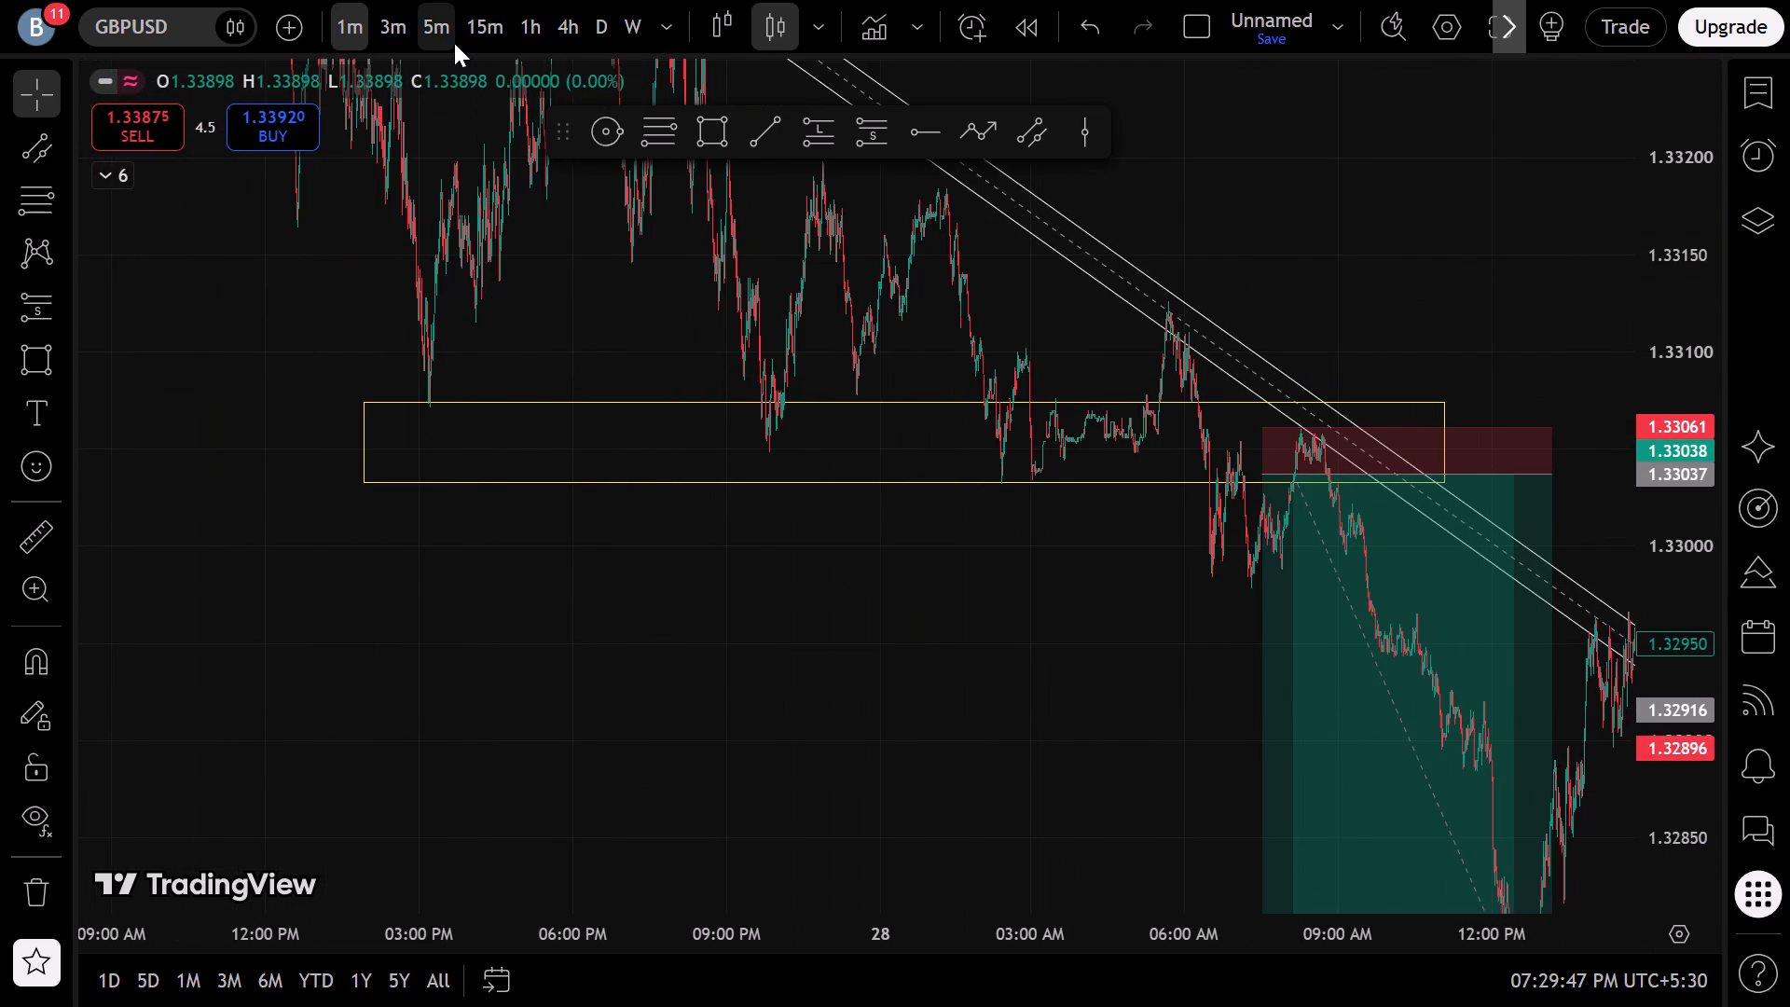
{"action": "left_click", "coordinate": [454, 43]}
{"action": "left_click", "coordinate": [972, 867]}
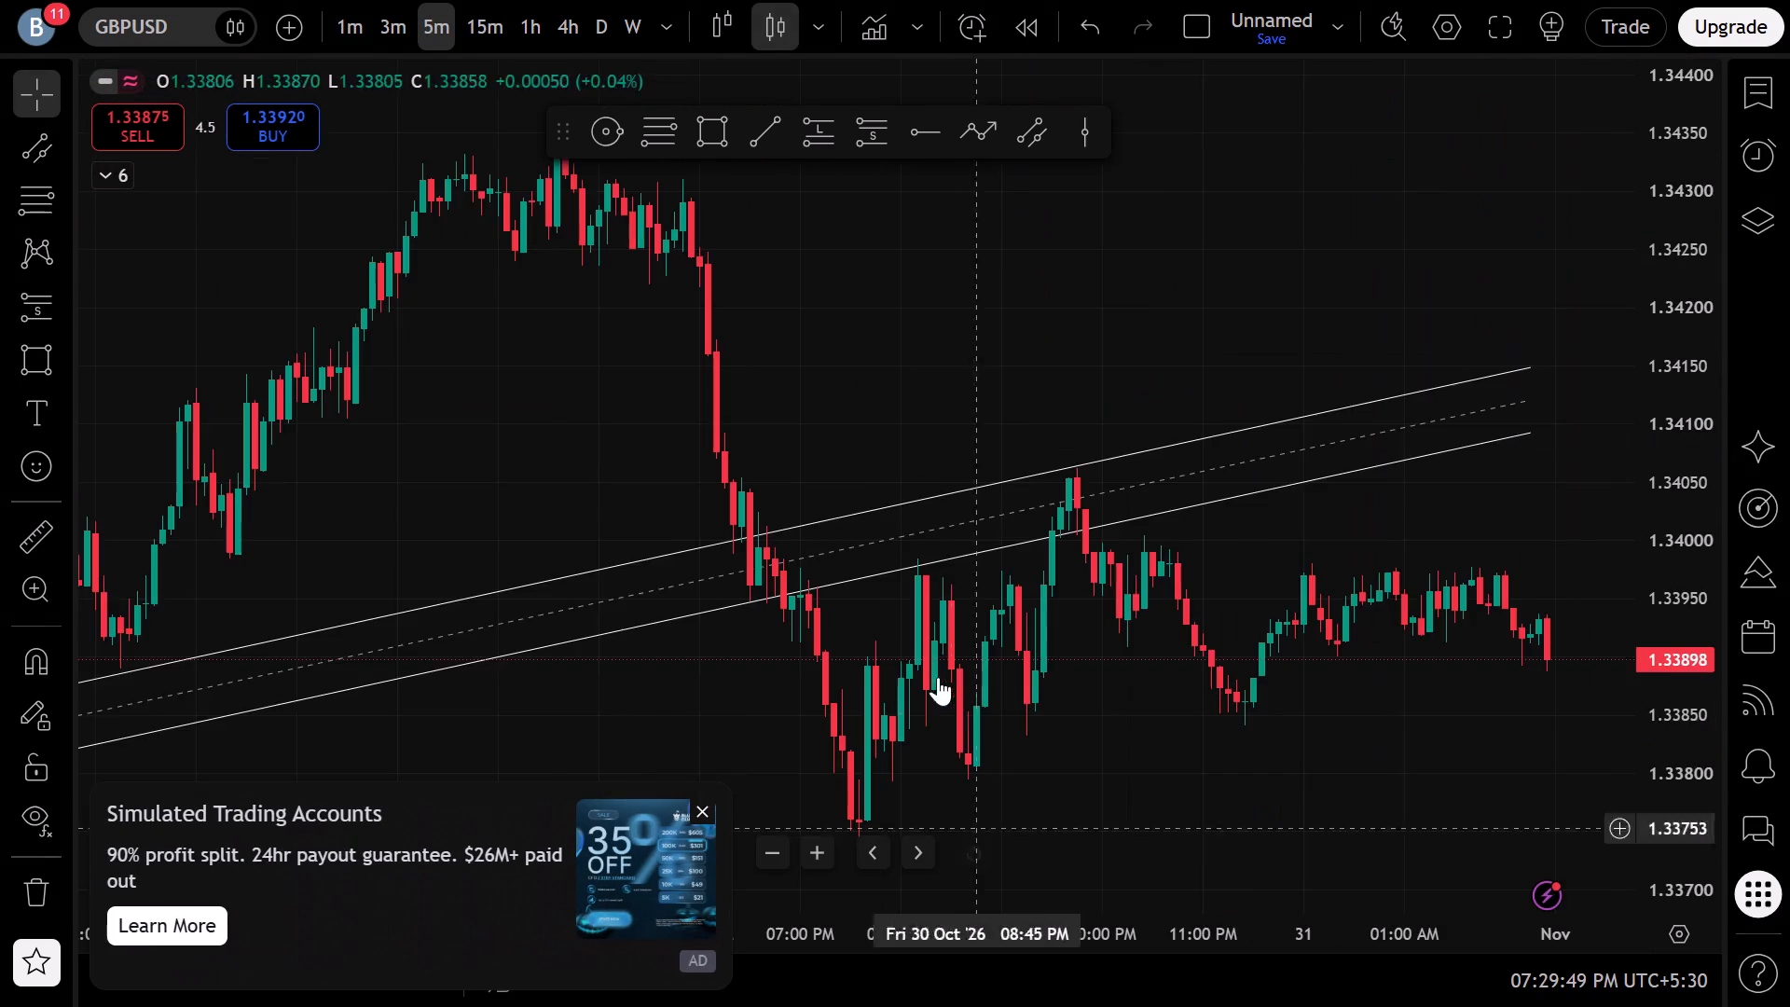
{"action": "scroll", "coordinate": [936, 655], "scroll_direction": "down", "scroll_amount": 18}
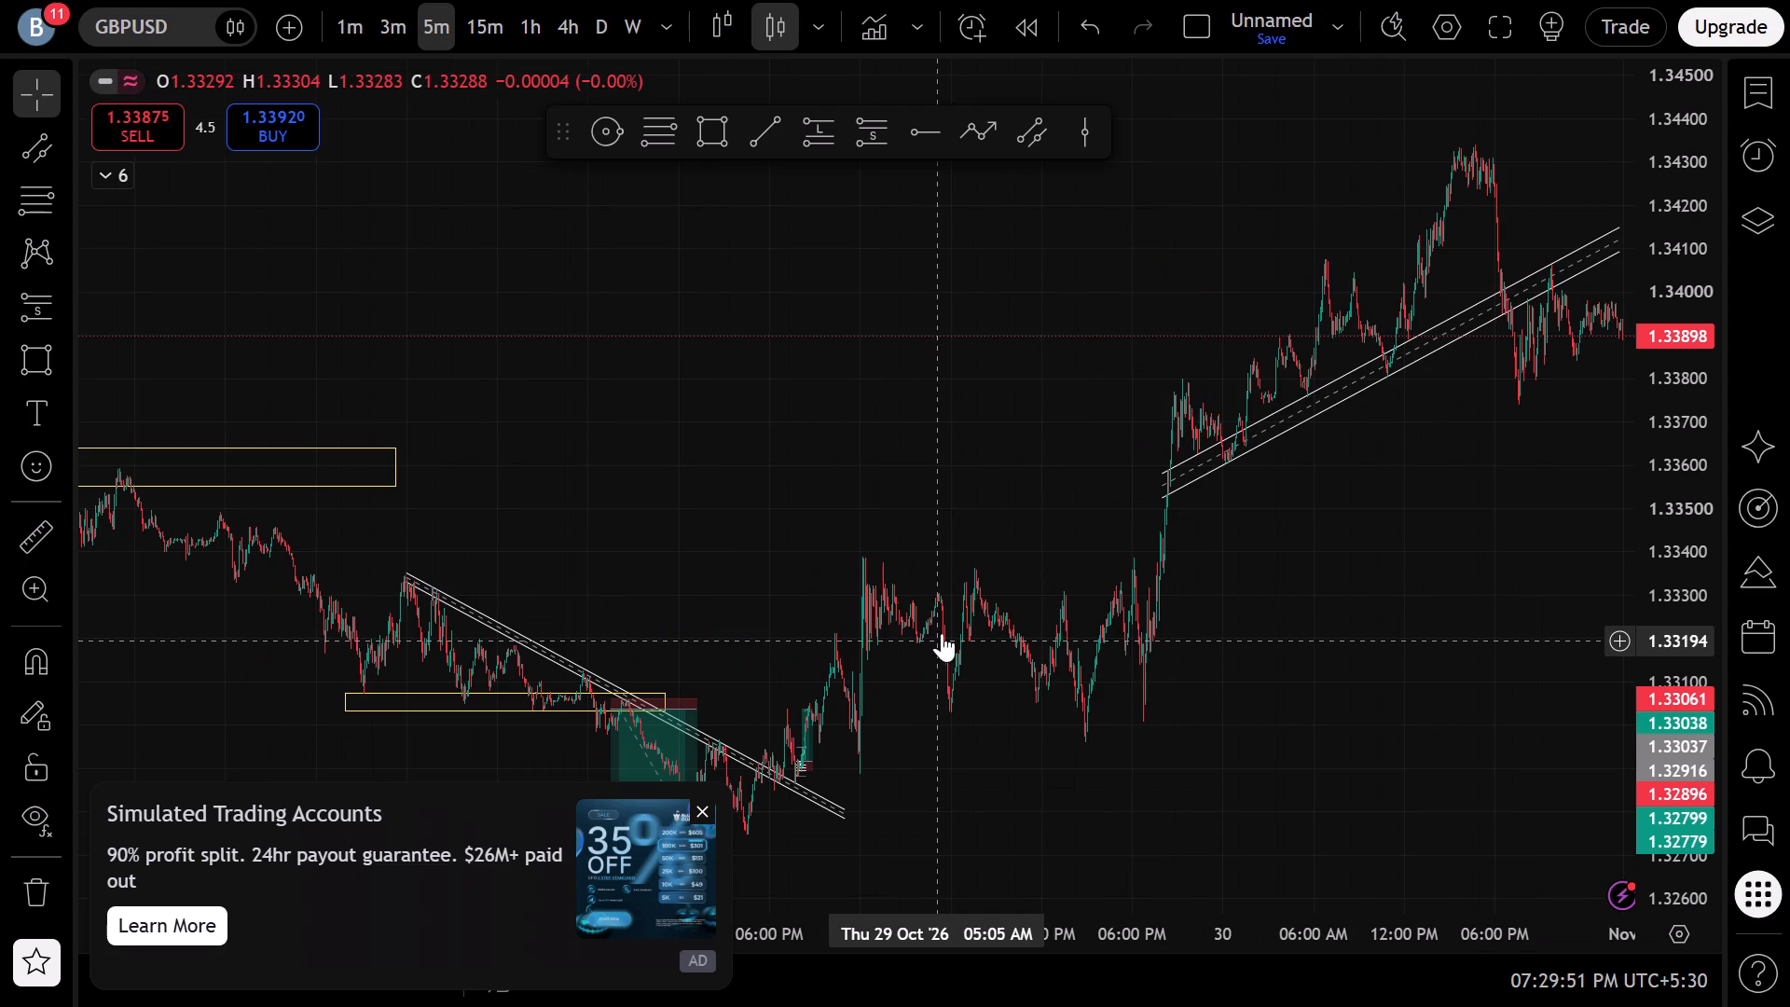
{"action": "scroll", "coordinate": [970, 565], "scroll_direction": "up", "scroll_amount": 9}
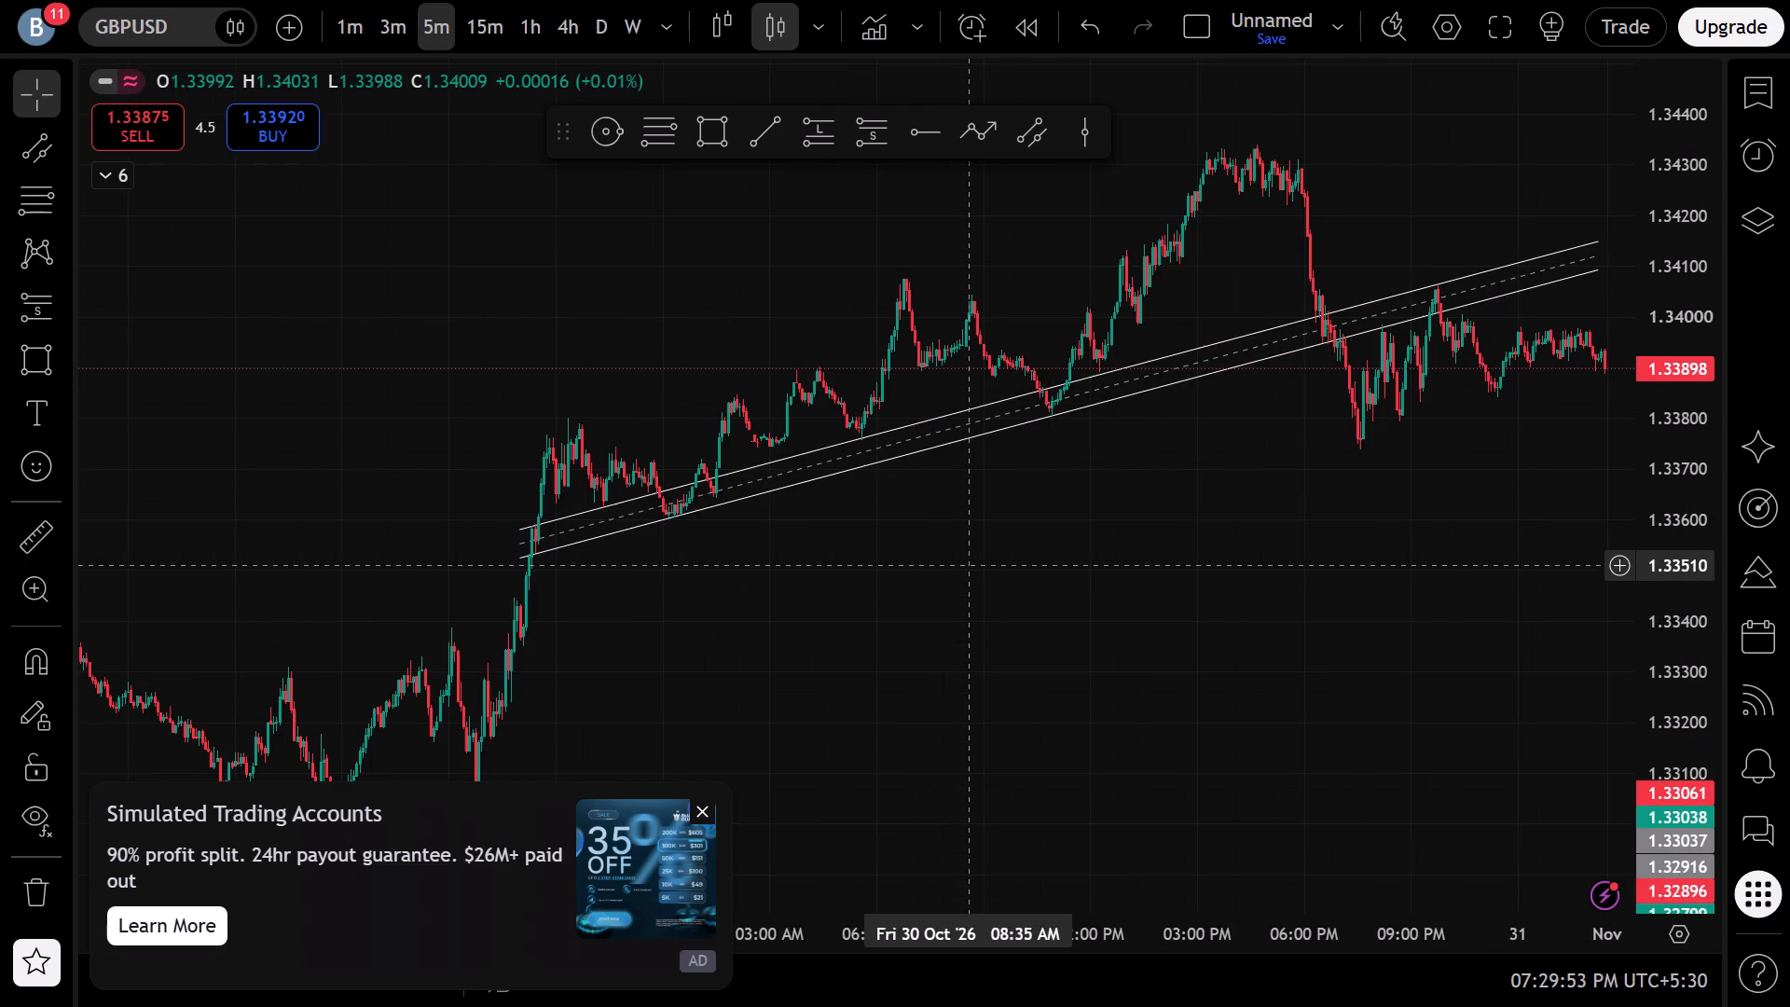
{"action": "left_click_drag", "start_coordinate": [793, 660], "coordinate": [1038, 623]}
{"action": "left_click_drag", "start_coordinate": [1113, 580], "coordinate": [337, 769]}
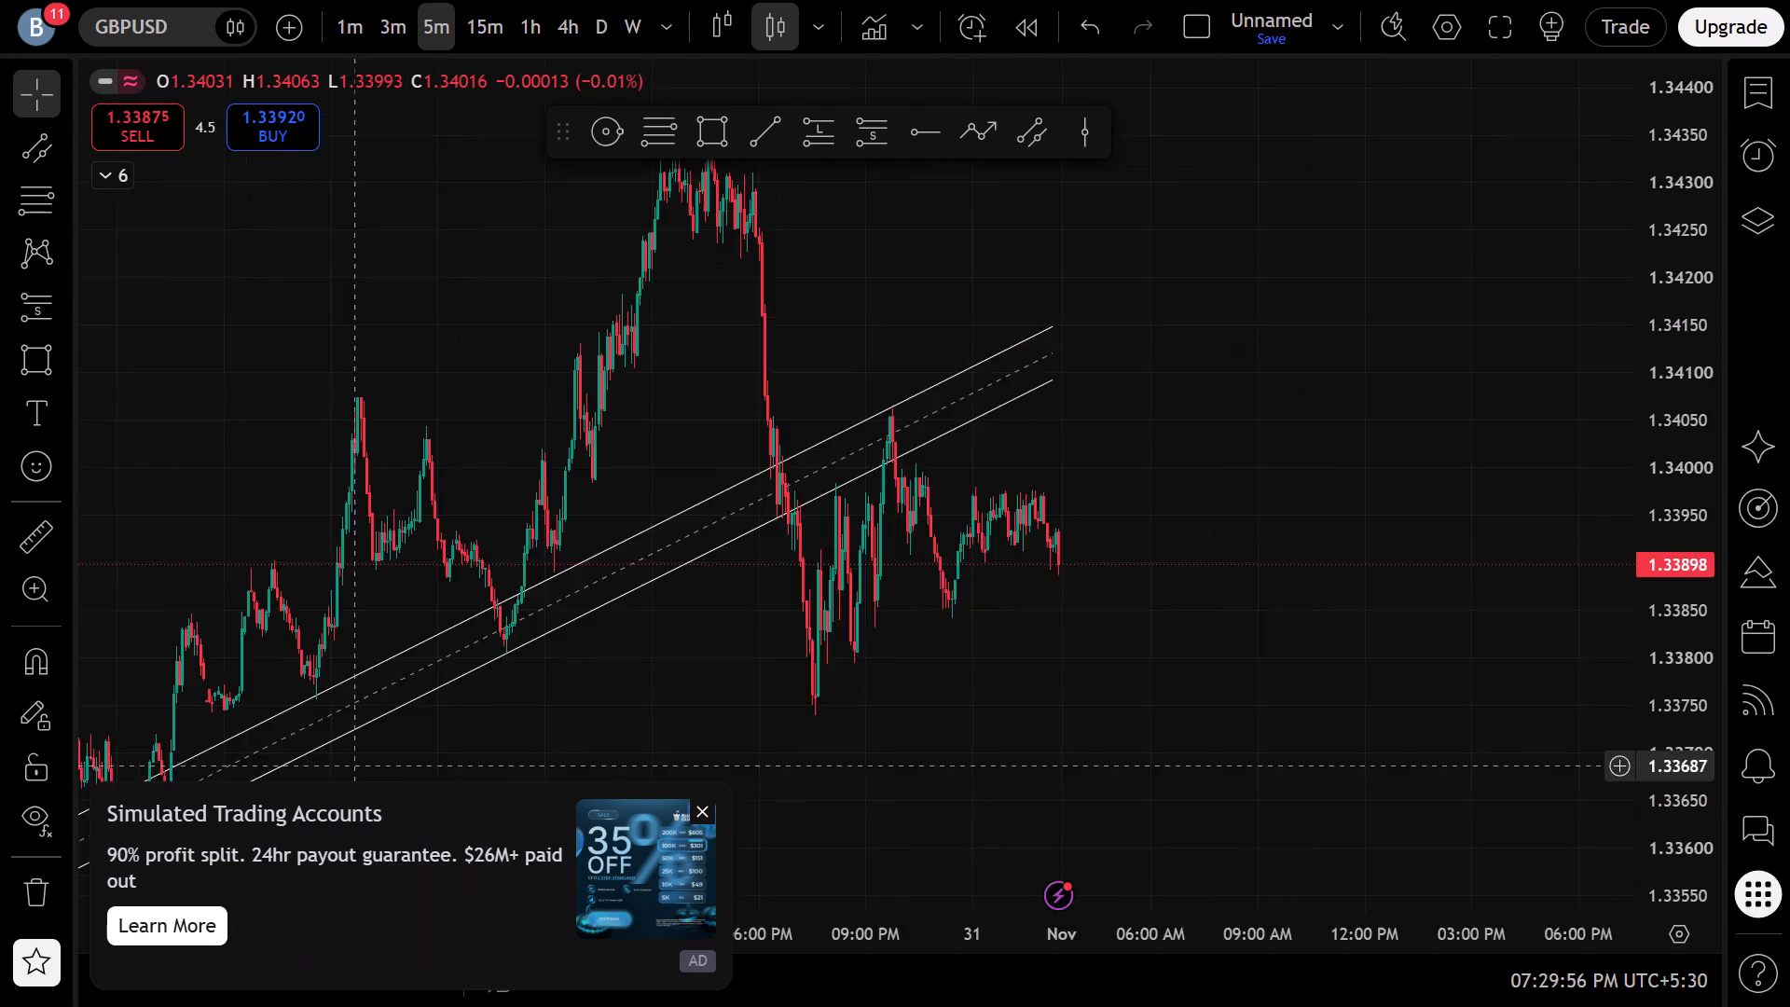
{"action": "left_click_drag", "start_coordinate": [337, 769], "coordinate": [1758, 491]}
{"action": "left_click_drag", "start_coordinate": [804, 561], "coordinate": [1403, 412]}
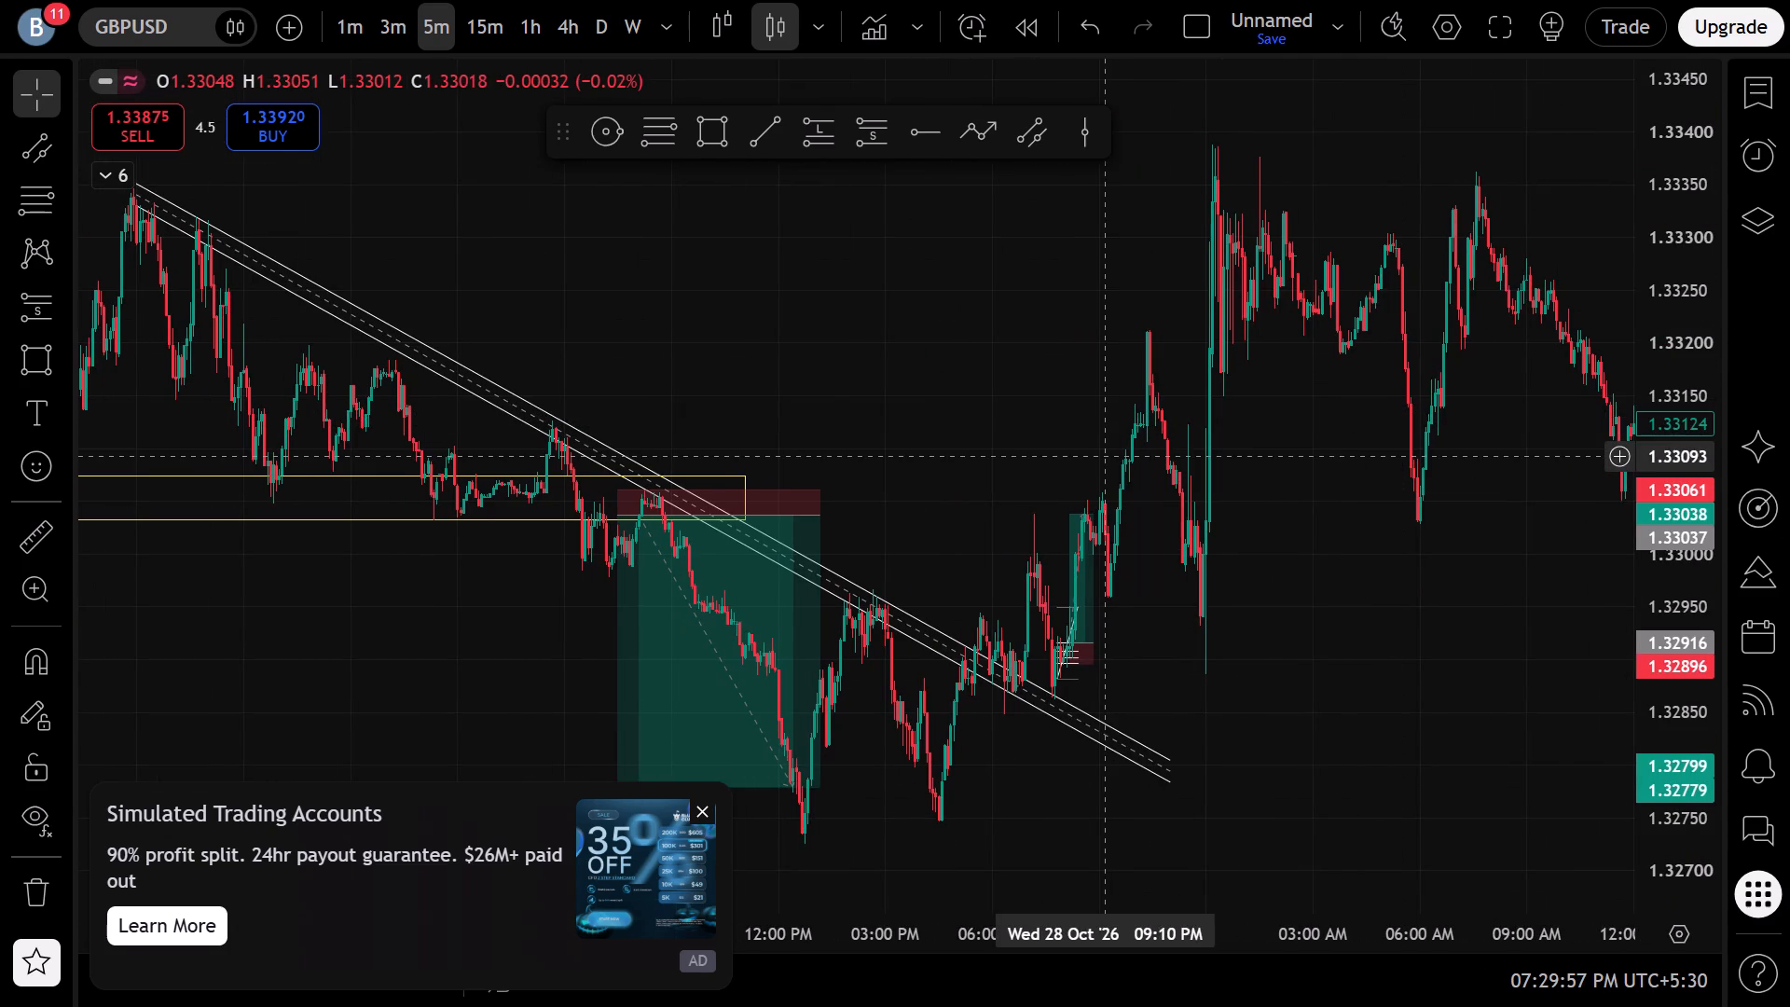
{"action": "scroll", "coordinate": [1104, 457], "scroll_direction": "down", "scroll_amount": 3}
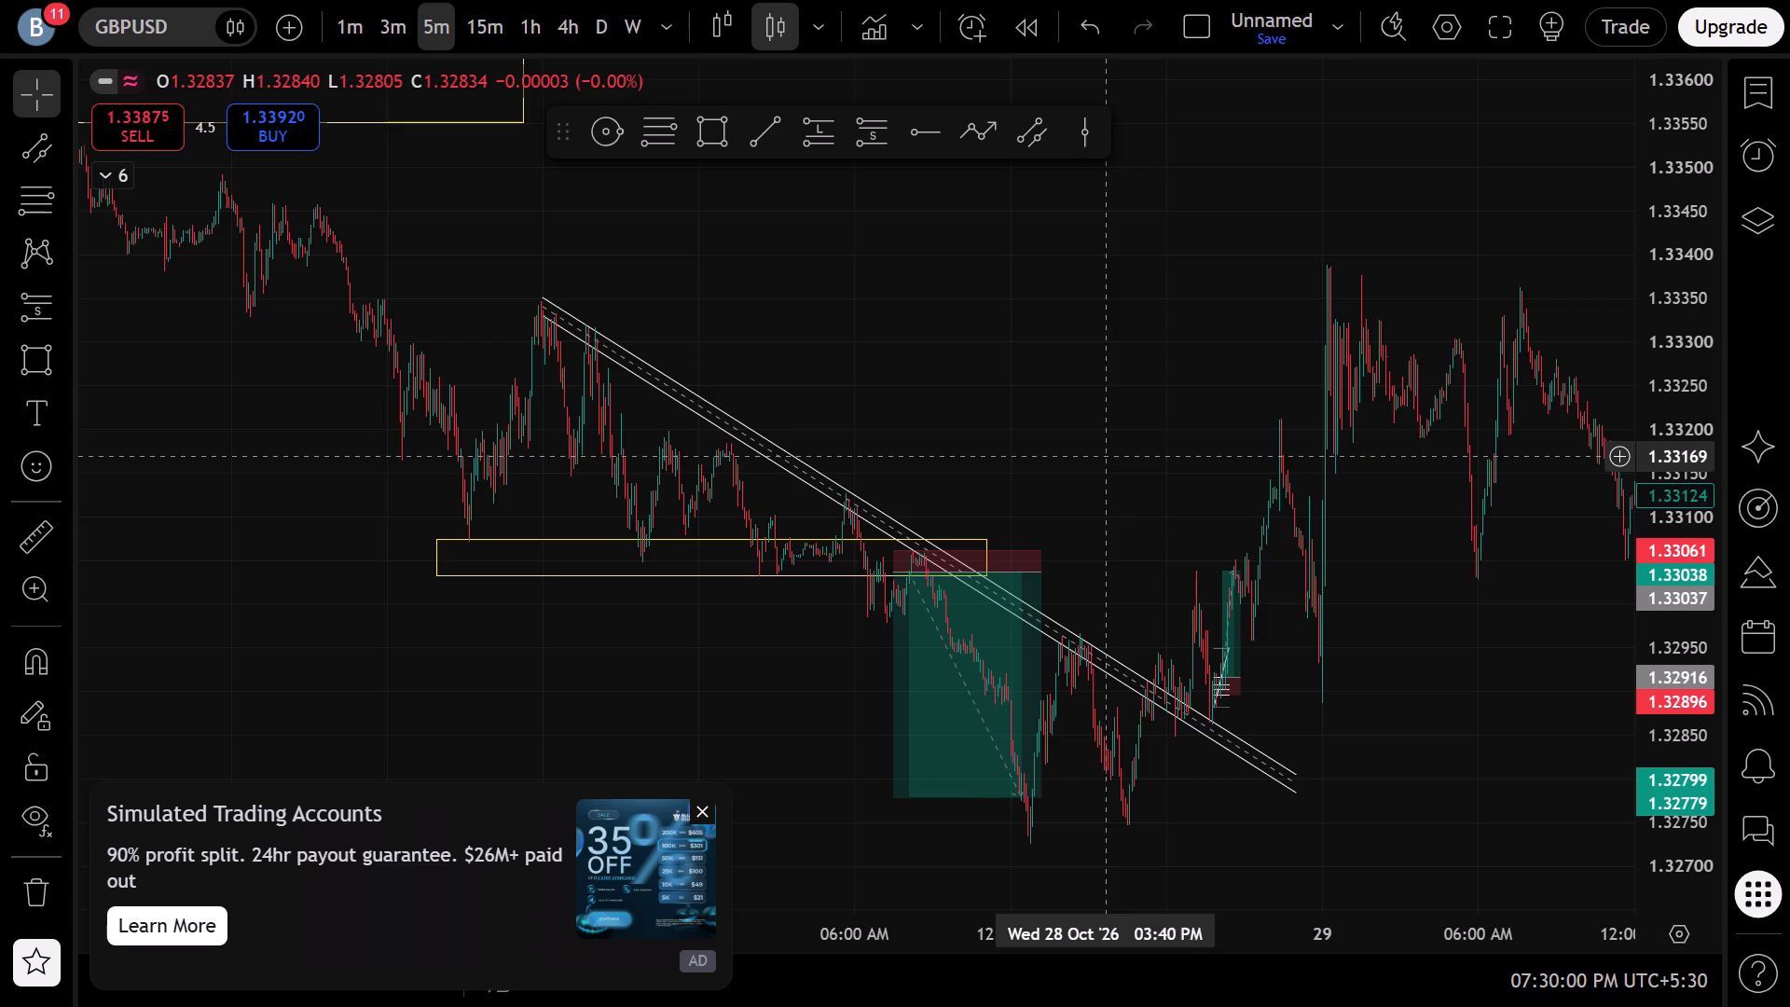
{"action": "left_click_drag", "start_coordinate": [895, 427], "coordinate": [1770, 482]}
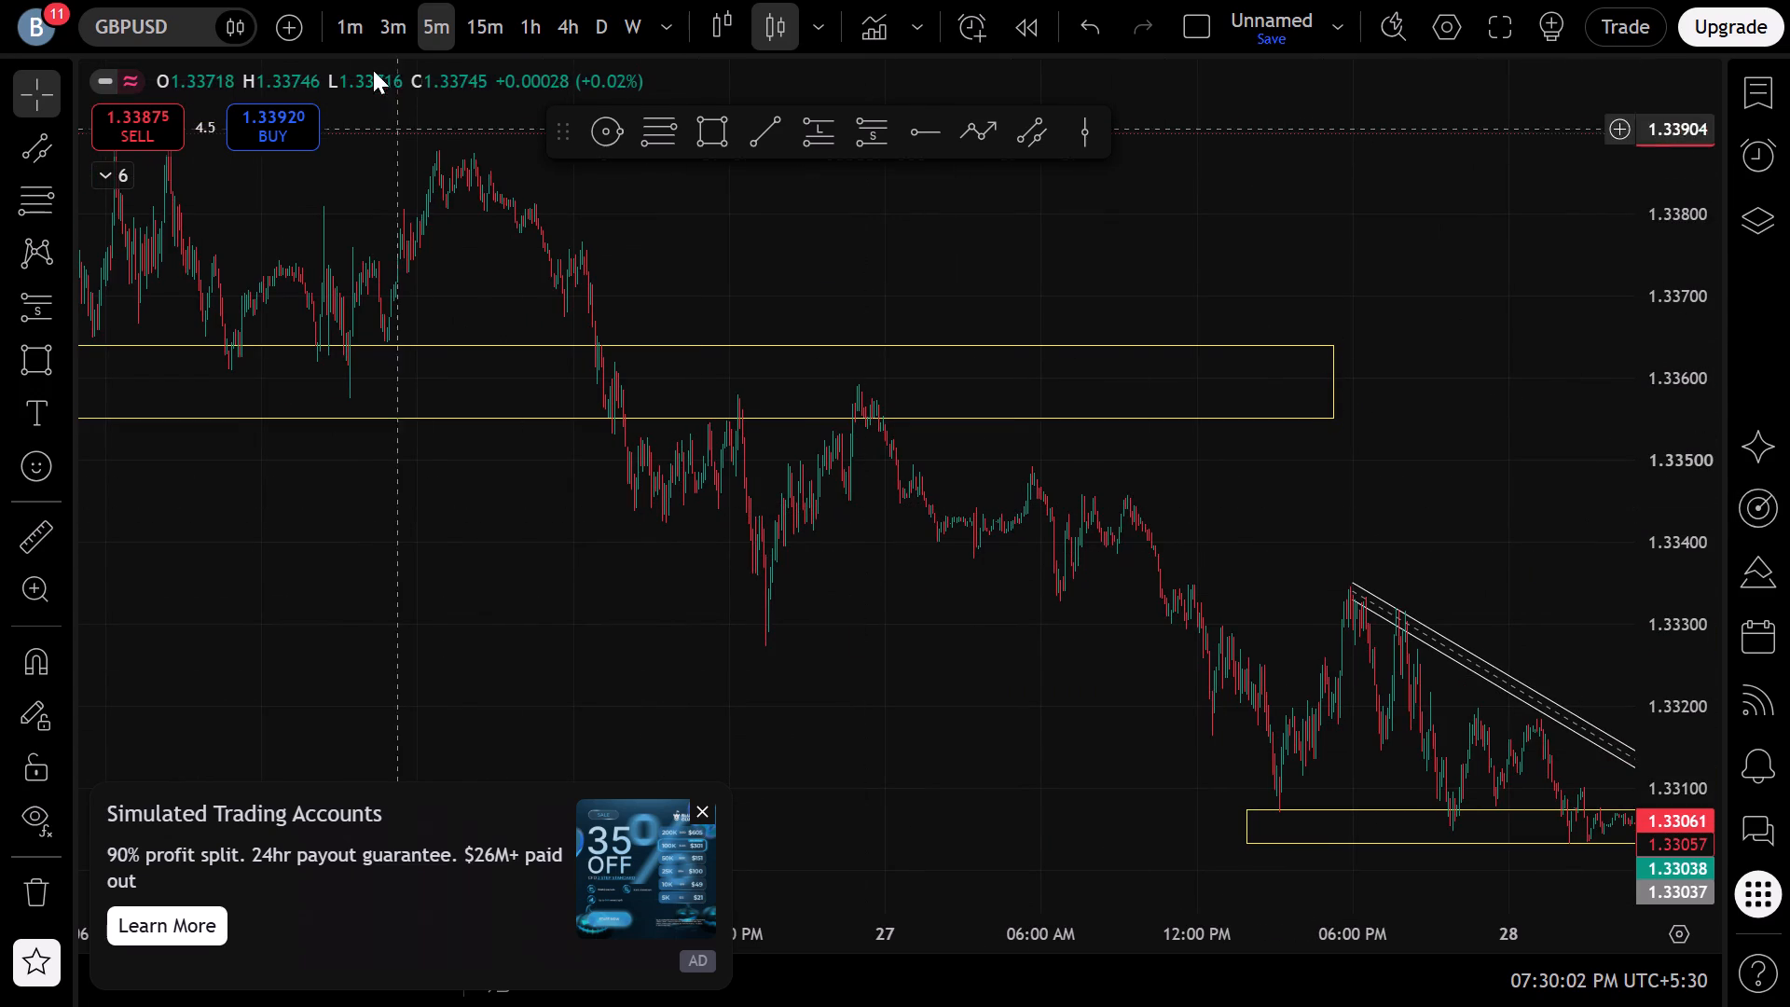
Examine price on the 1-minute timeframe back to the late-evening retest of the upper rectangle zone's lower edge on 26 October.
{"action": "left_click", "coordinate": [353, 18]}
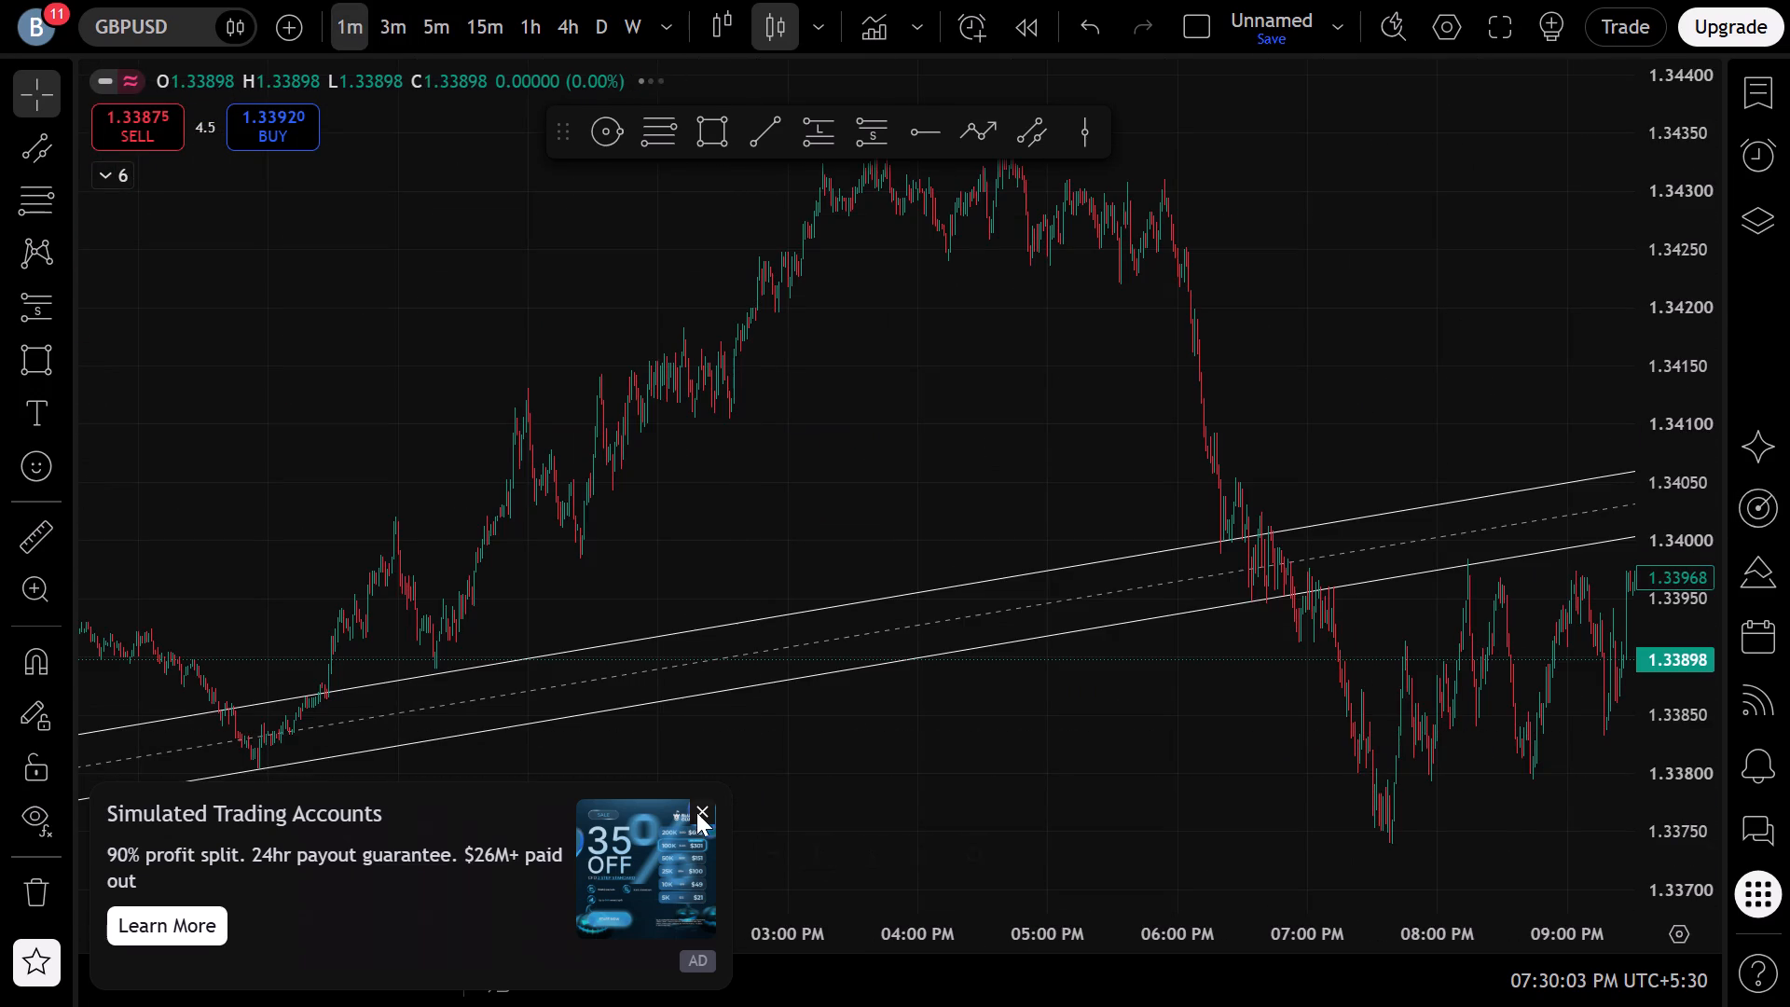
{"action": "left_click", "coordinate": [695, 813]}
{"action": "left_click", "coordinate": [962, 860]}
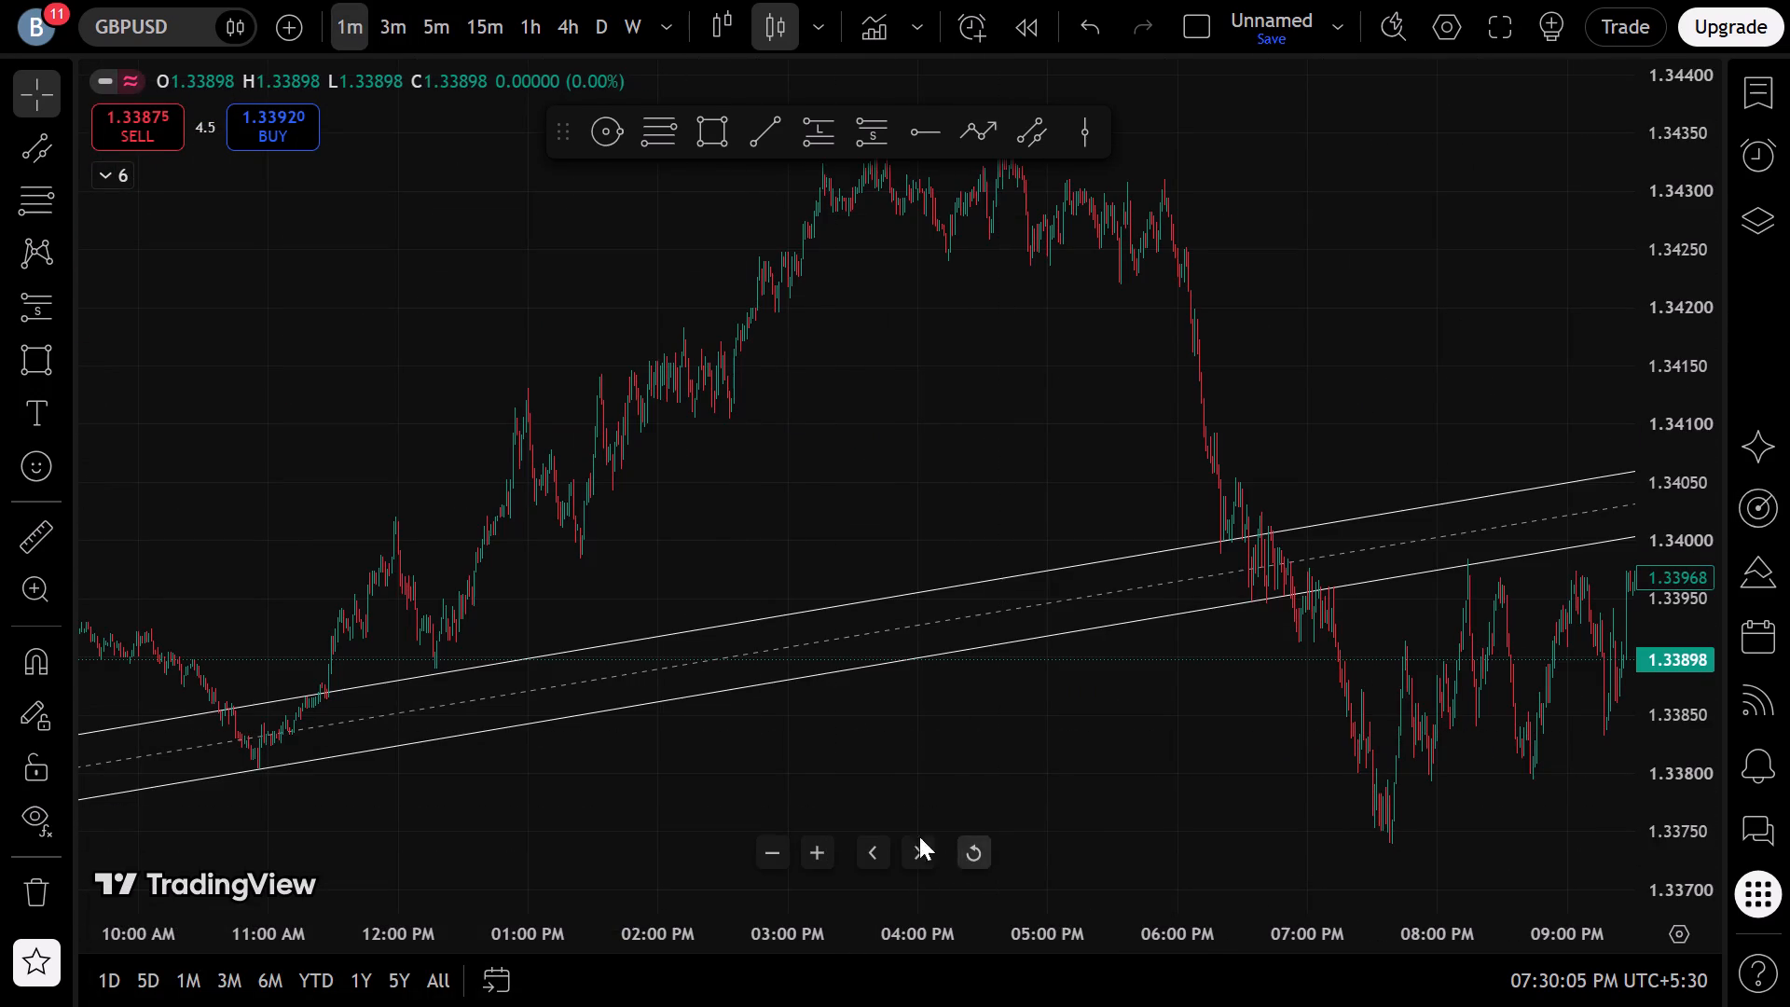
{"action": "scroll", "coordinate": [1008, 669], "scroll_direction": "down", "scroll_amount": 20}
{"action": "scroll", "coordinate": [1008, 669], "scroll_direction": "down", "scroll_amount": 20}
{"action": "scroll", "coordinate": [1008, 669], "scroll_direction": "down", "scroll_amount": 4}
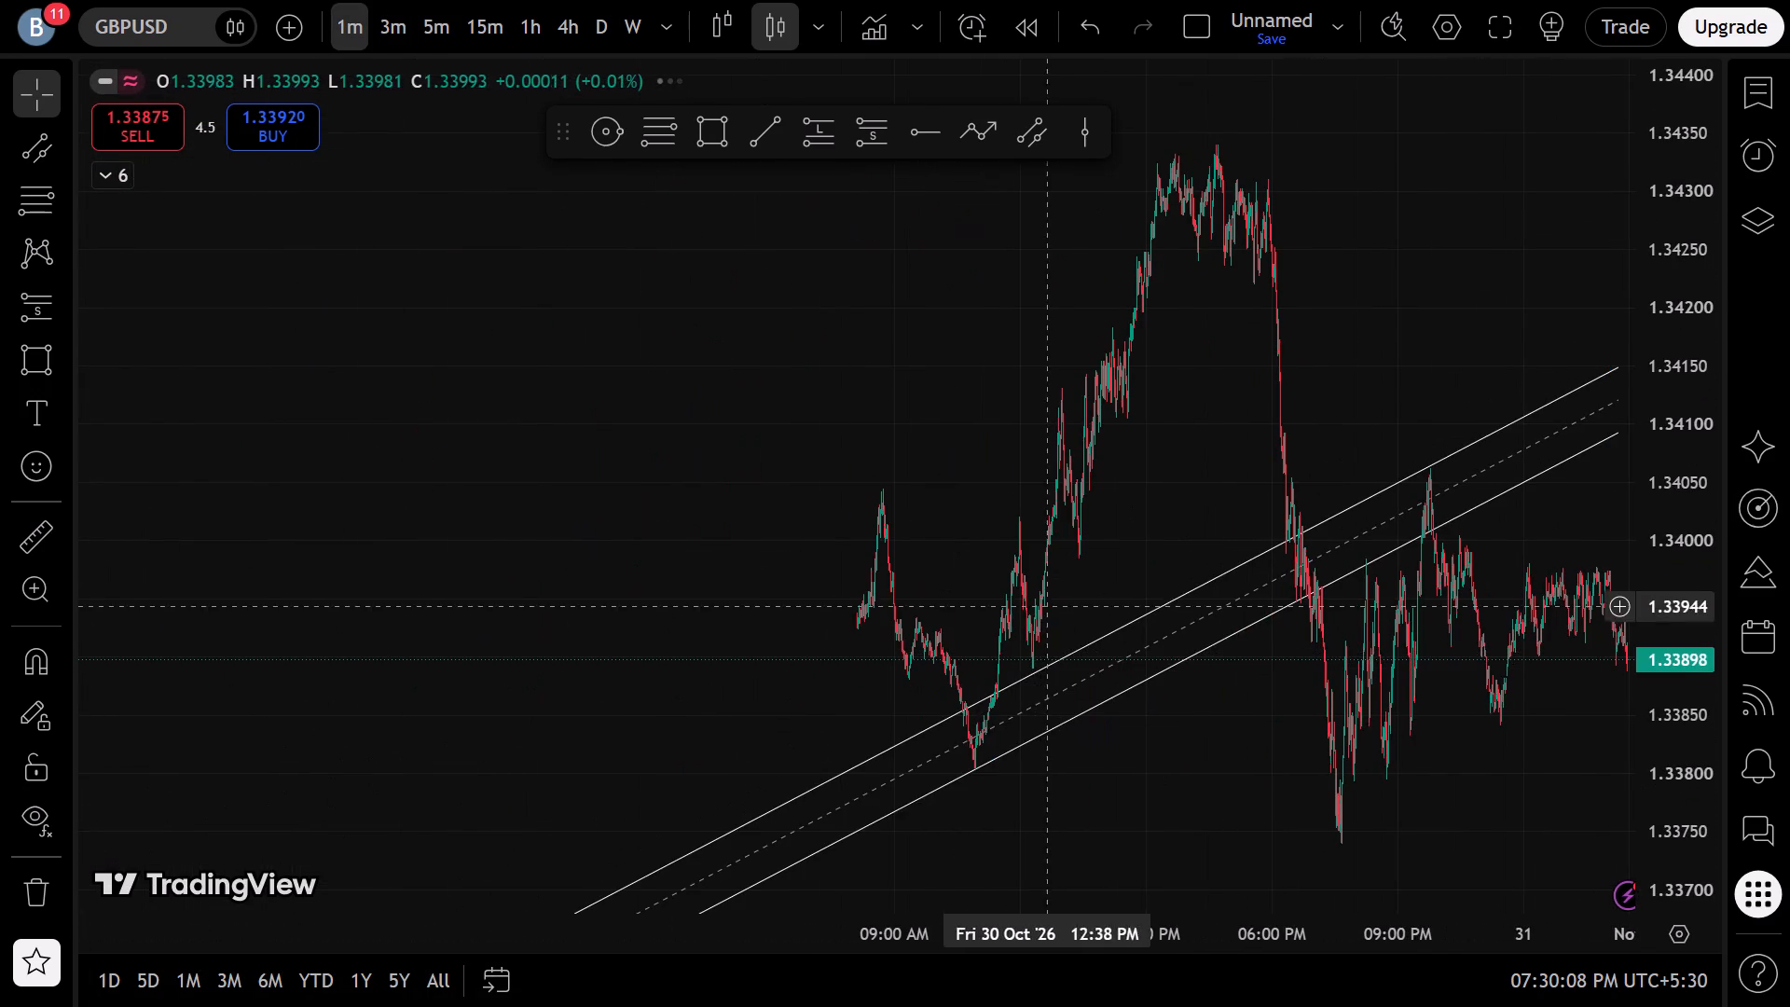
{"action": "left_click_drag", "start_coordinate": [468, 566], "coordinate": [1789, 386]}
{"action": "left_click_drag", "start_coordinate": [351, 481], "coordinate": [484, 475]}
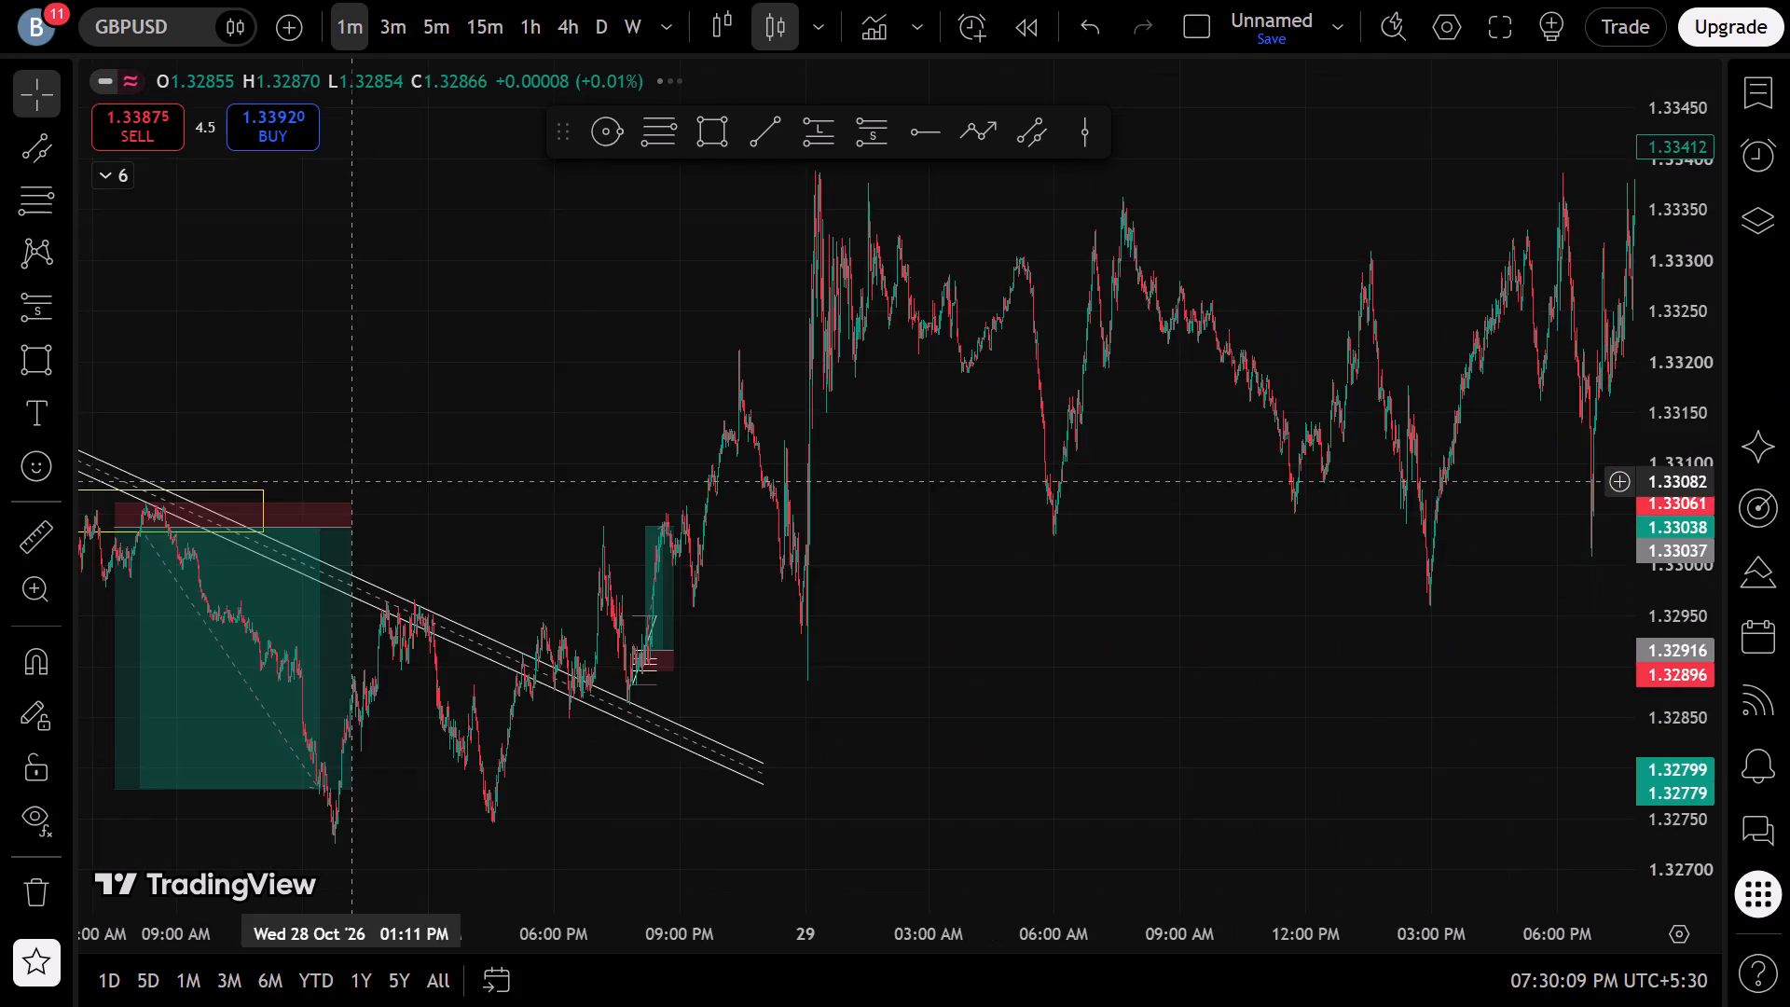
{"action": "left_click_drag", "start_coordinate": [484, 475], "coordinate": [1789, 401]}
{"action": "left_click_drag", "start_coordinate": [129, 471], "coordinate": [1551, 869]}
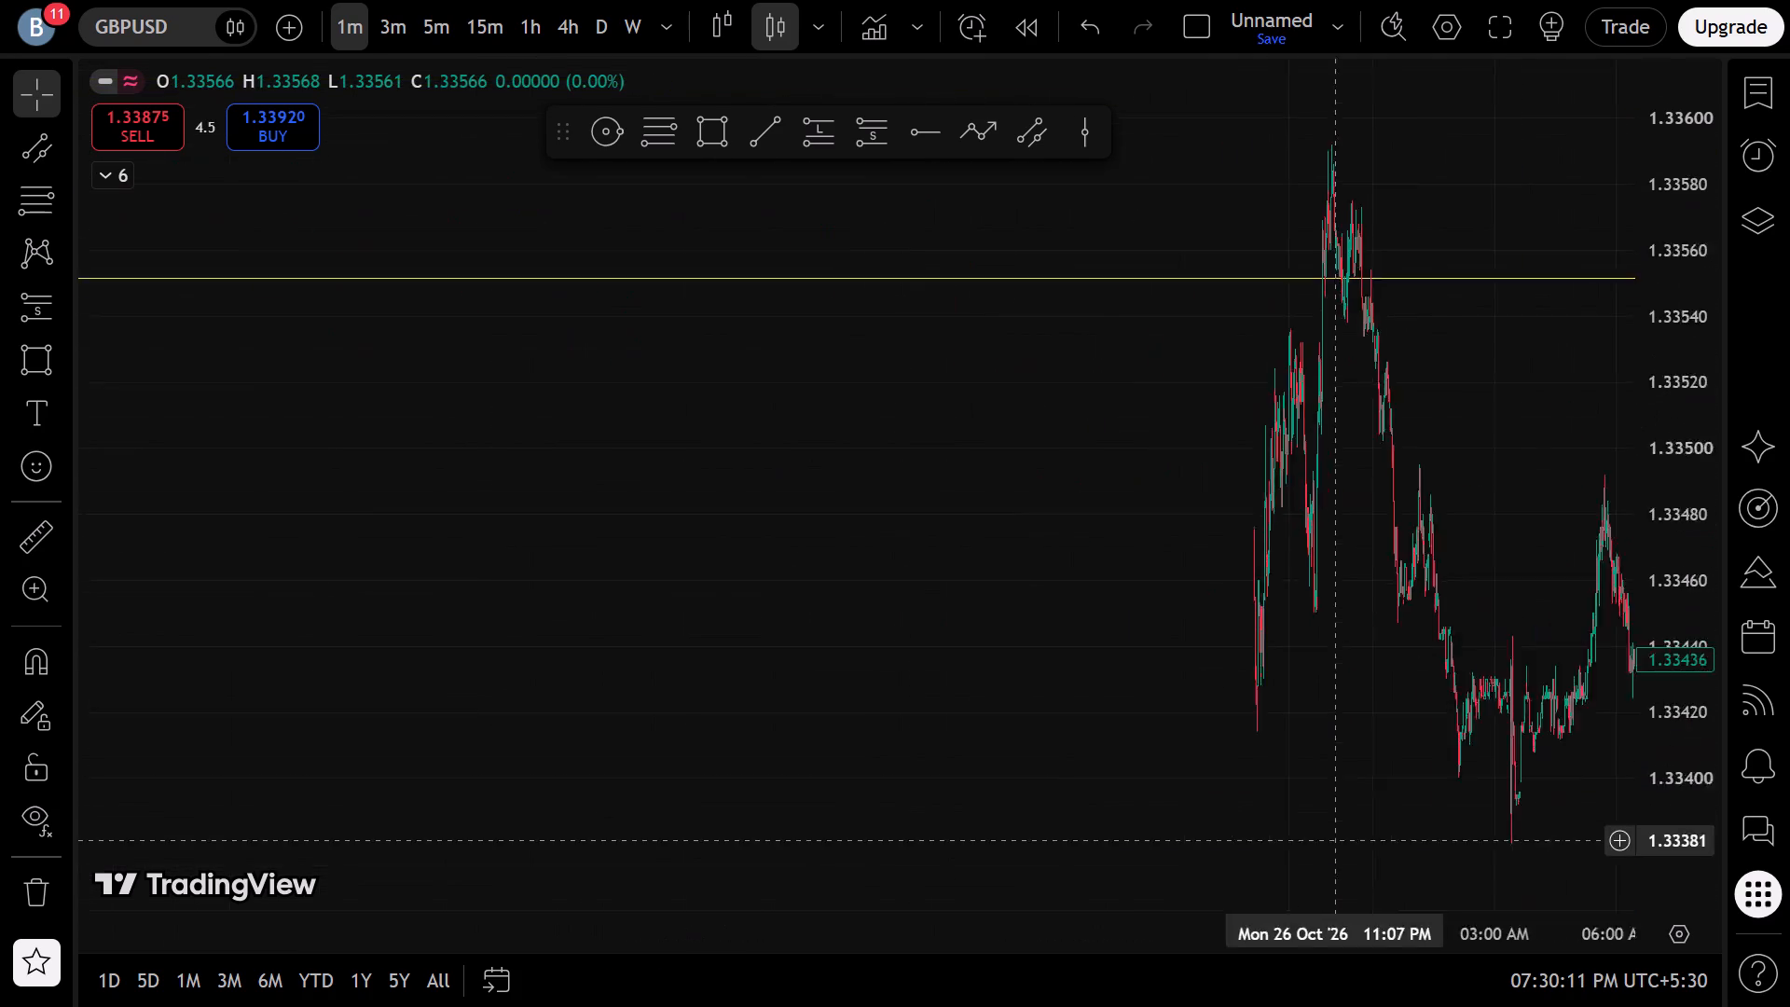
{"action": "left_click_drag", "start_coordinate": [1551, 869], "coordinate": [1789, 904]}
{"action": "scroll", "coordinate": [1520, 704], "scroll_direction": "up", "scroll_amount": 14}
{"action": "left_click_drag", "start_coordinate": [1698, 425], "coordinate": [1661, 563]}
{"action": "left_click_drag", "start_coordinate": [1532, 669], "coordinate": [389, 619]}
{"action": "scroll", "coordinate": [558, 530], "scroll_direction": "down", "scroll_amount": 5}
{"action": "left_click_drag", "start_coordinate": [1696, 729], "coordinate": [1641, 225]}
{"action": "left_click_drag", "start_coordinate": [1065, 532], "coordinate": [1342, 638]}
{"action": "scroll", "coordinate": [1323, 647], "scroll_direction": "up", "scroll_amount": 13}
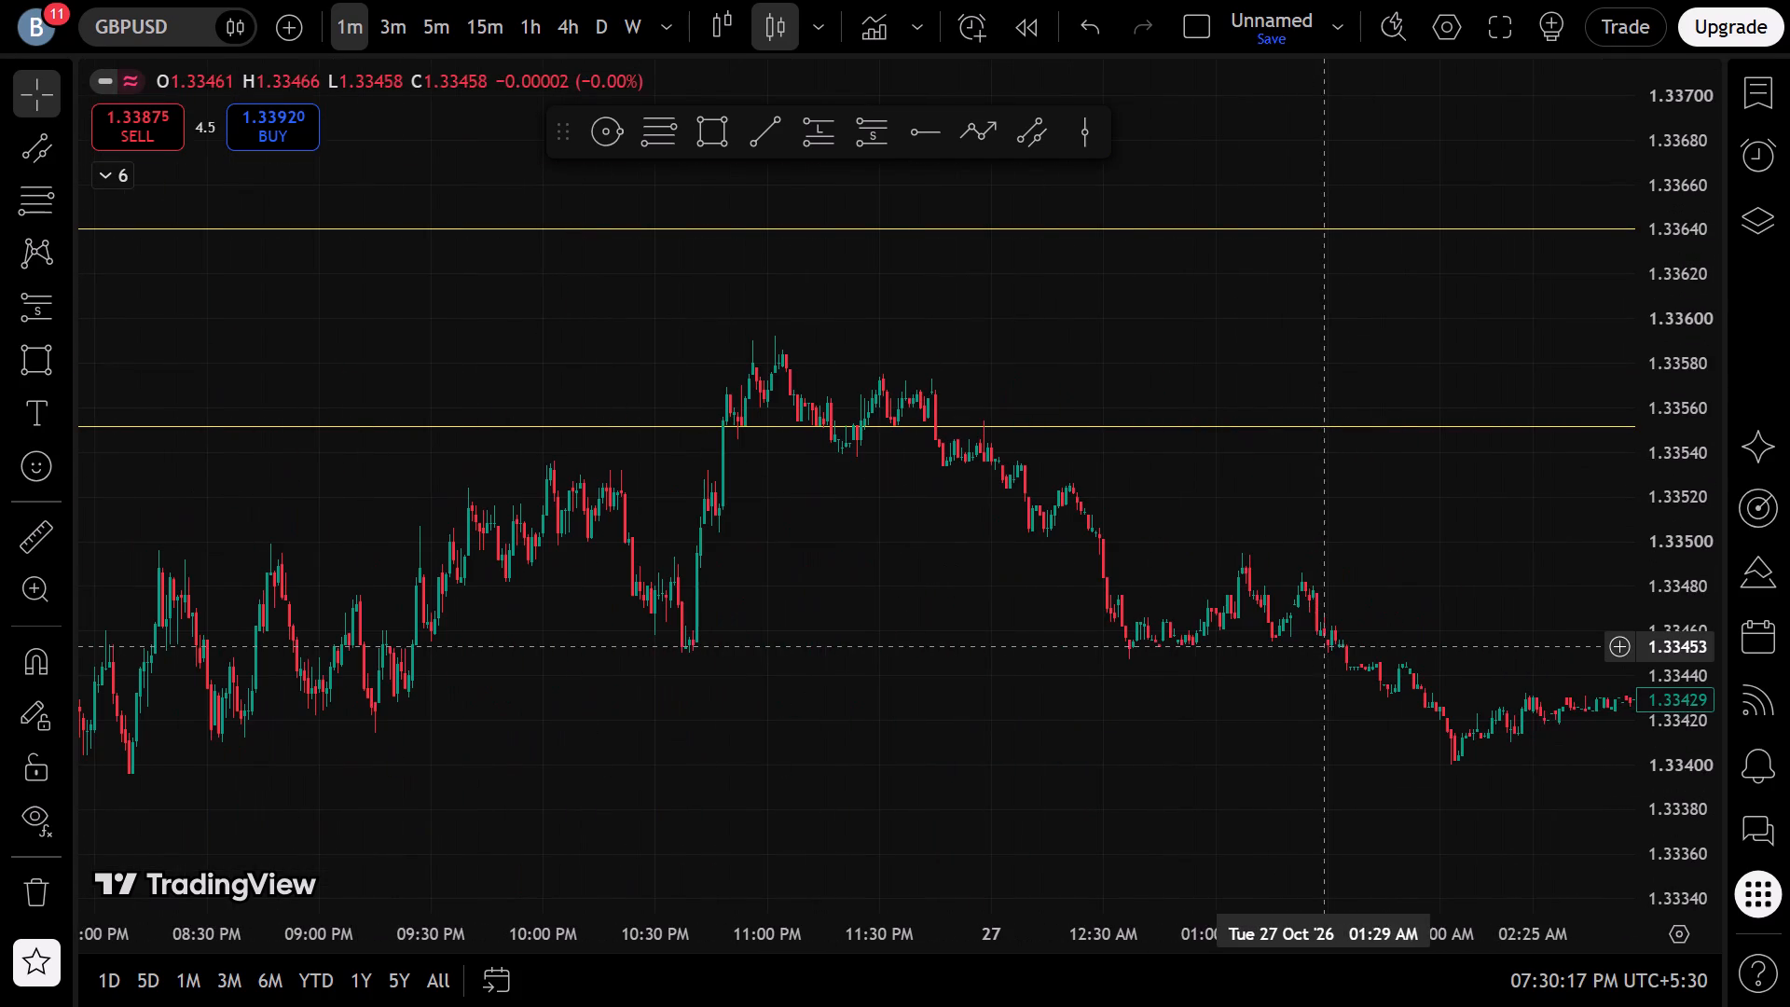
{"action": "left_click_drag", "start_coordinate": [1638, 725], "coordinate": [1541, 333]}
{"action": "left_click_drag", "start_coordinate": [757, 562], "coordinate": [1280, 779]}
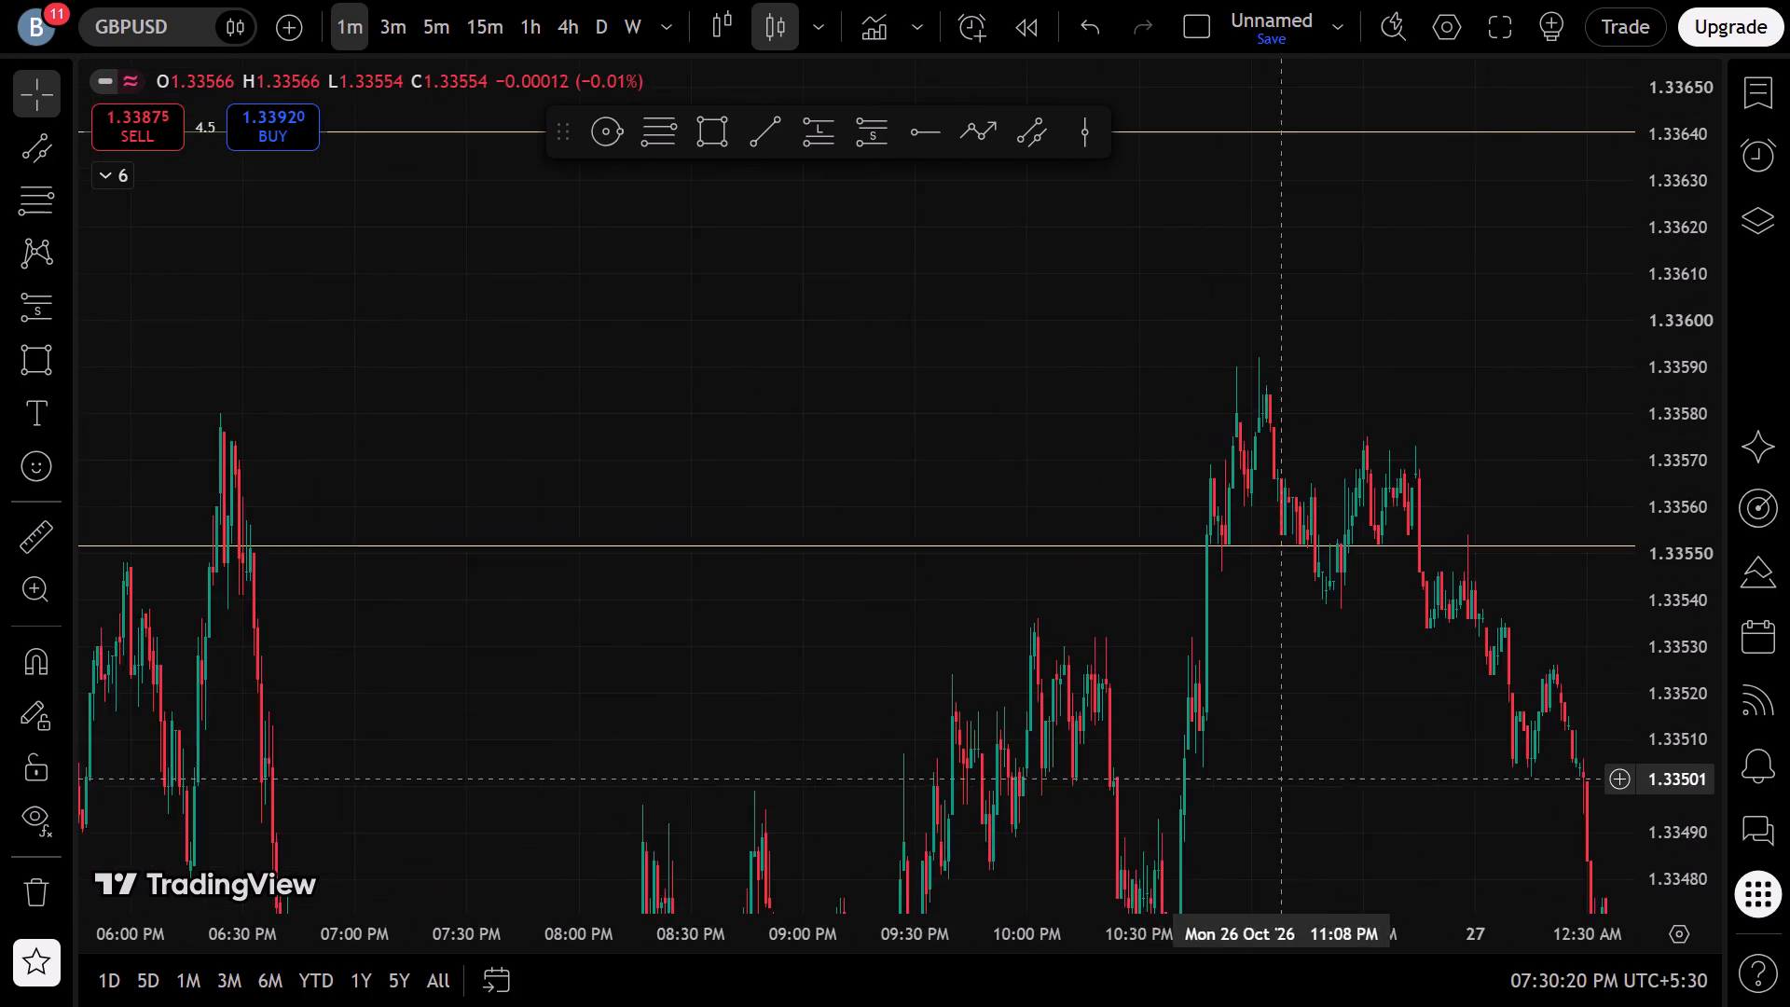
Place a short position from 10:56 PM on 26 October to 12:42 AM on 27 October, with entry 1.33553, stop 1.33594 and target 1.33398.
{"action": "scroll", "coordinate": [1232, 771], "scroll_direction": "up", "scroll_amount": 7}
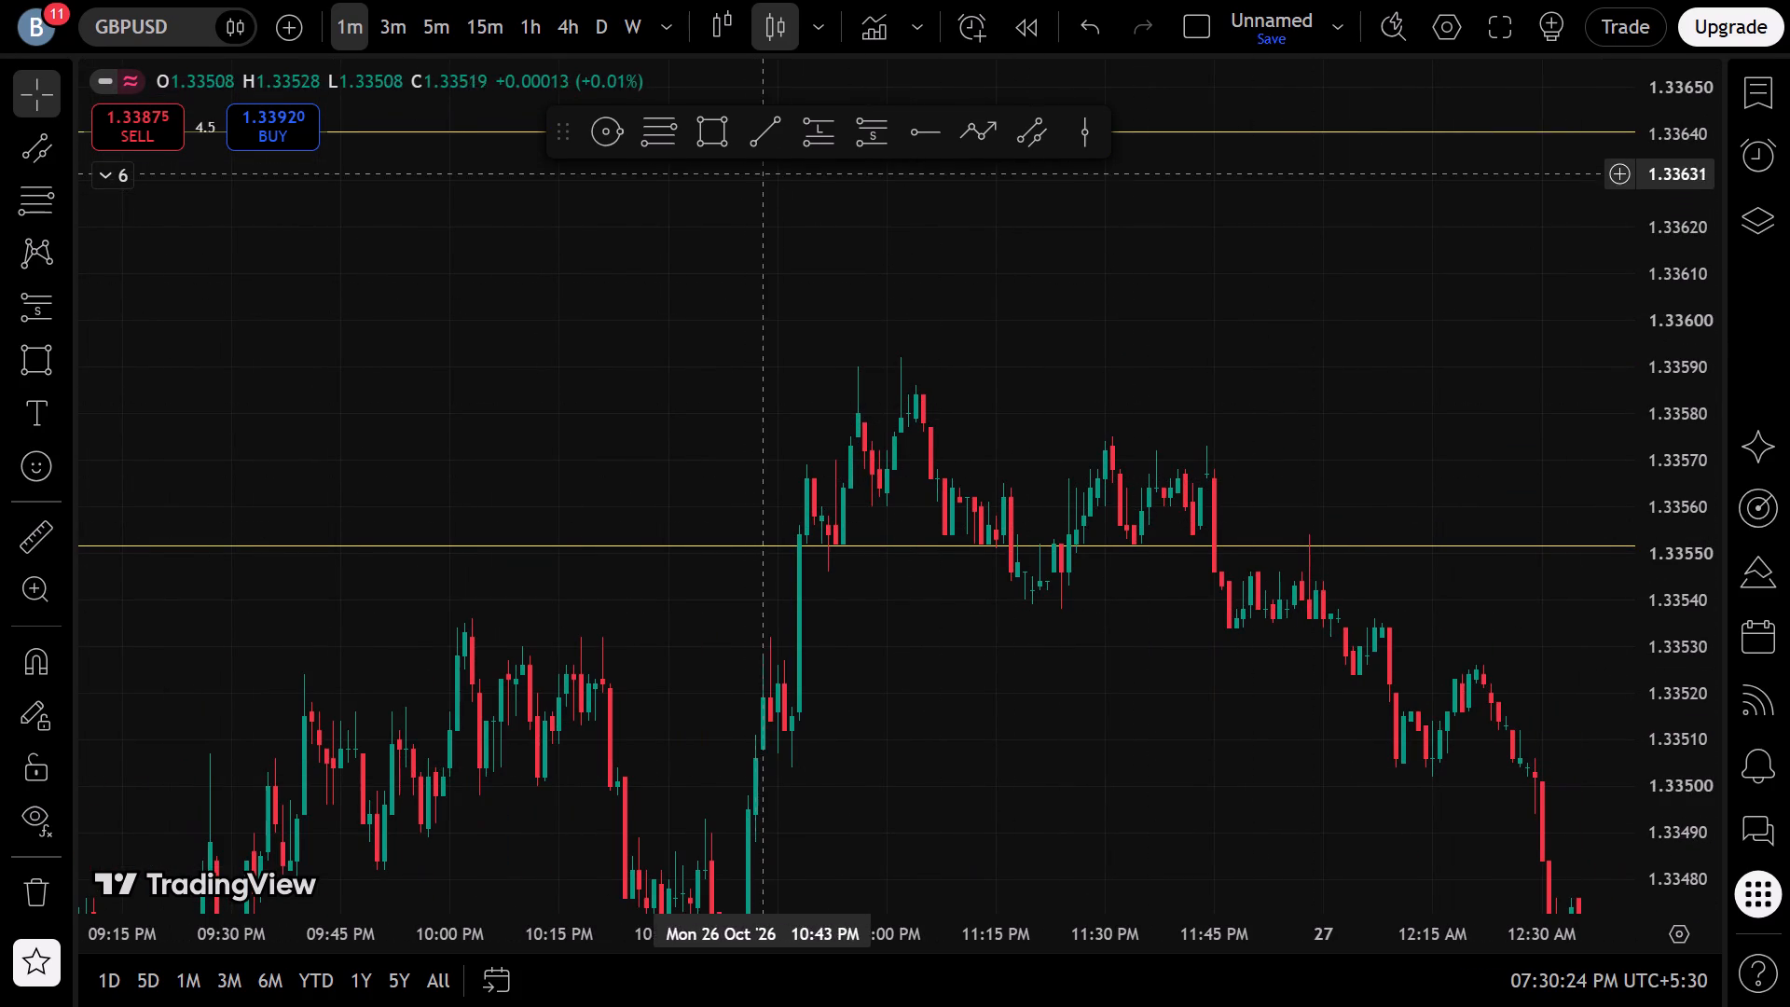
{"action": "left_click", "coordinate": [826, 136]}
{"action": "left_click", "coordinate": [889, 131]}
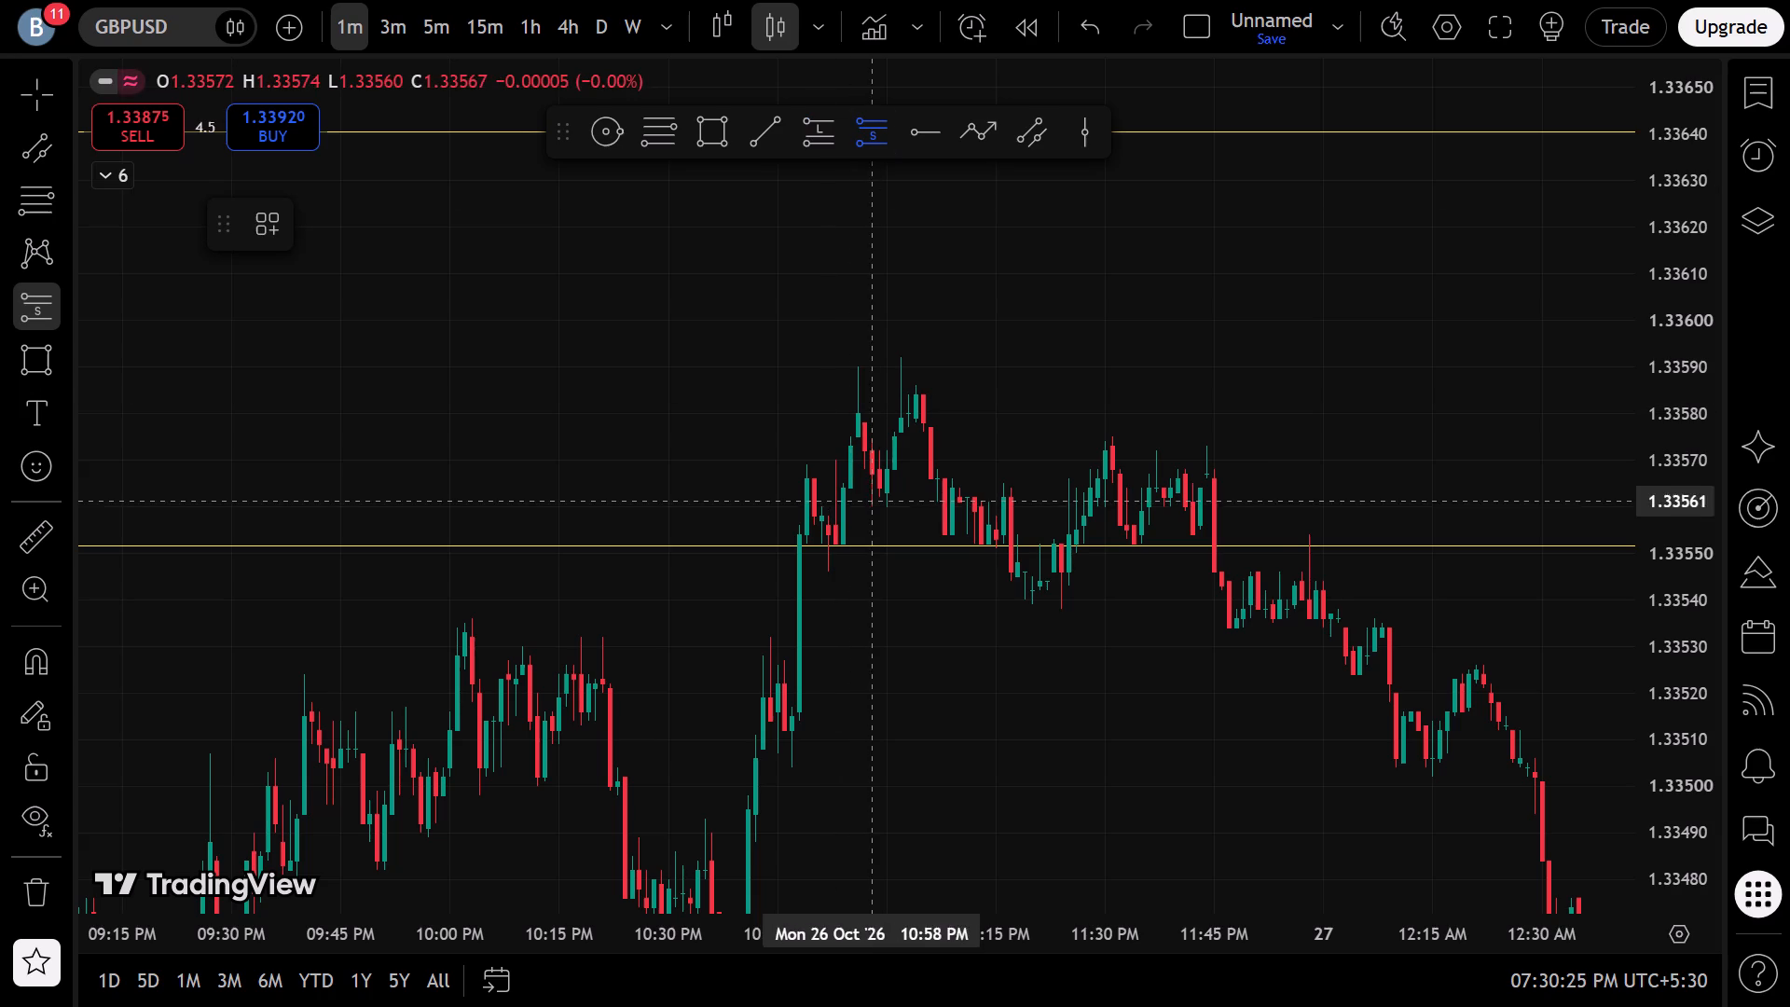
{"action": "left_click", "coordinate": [860, 537]}
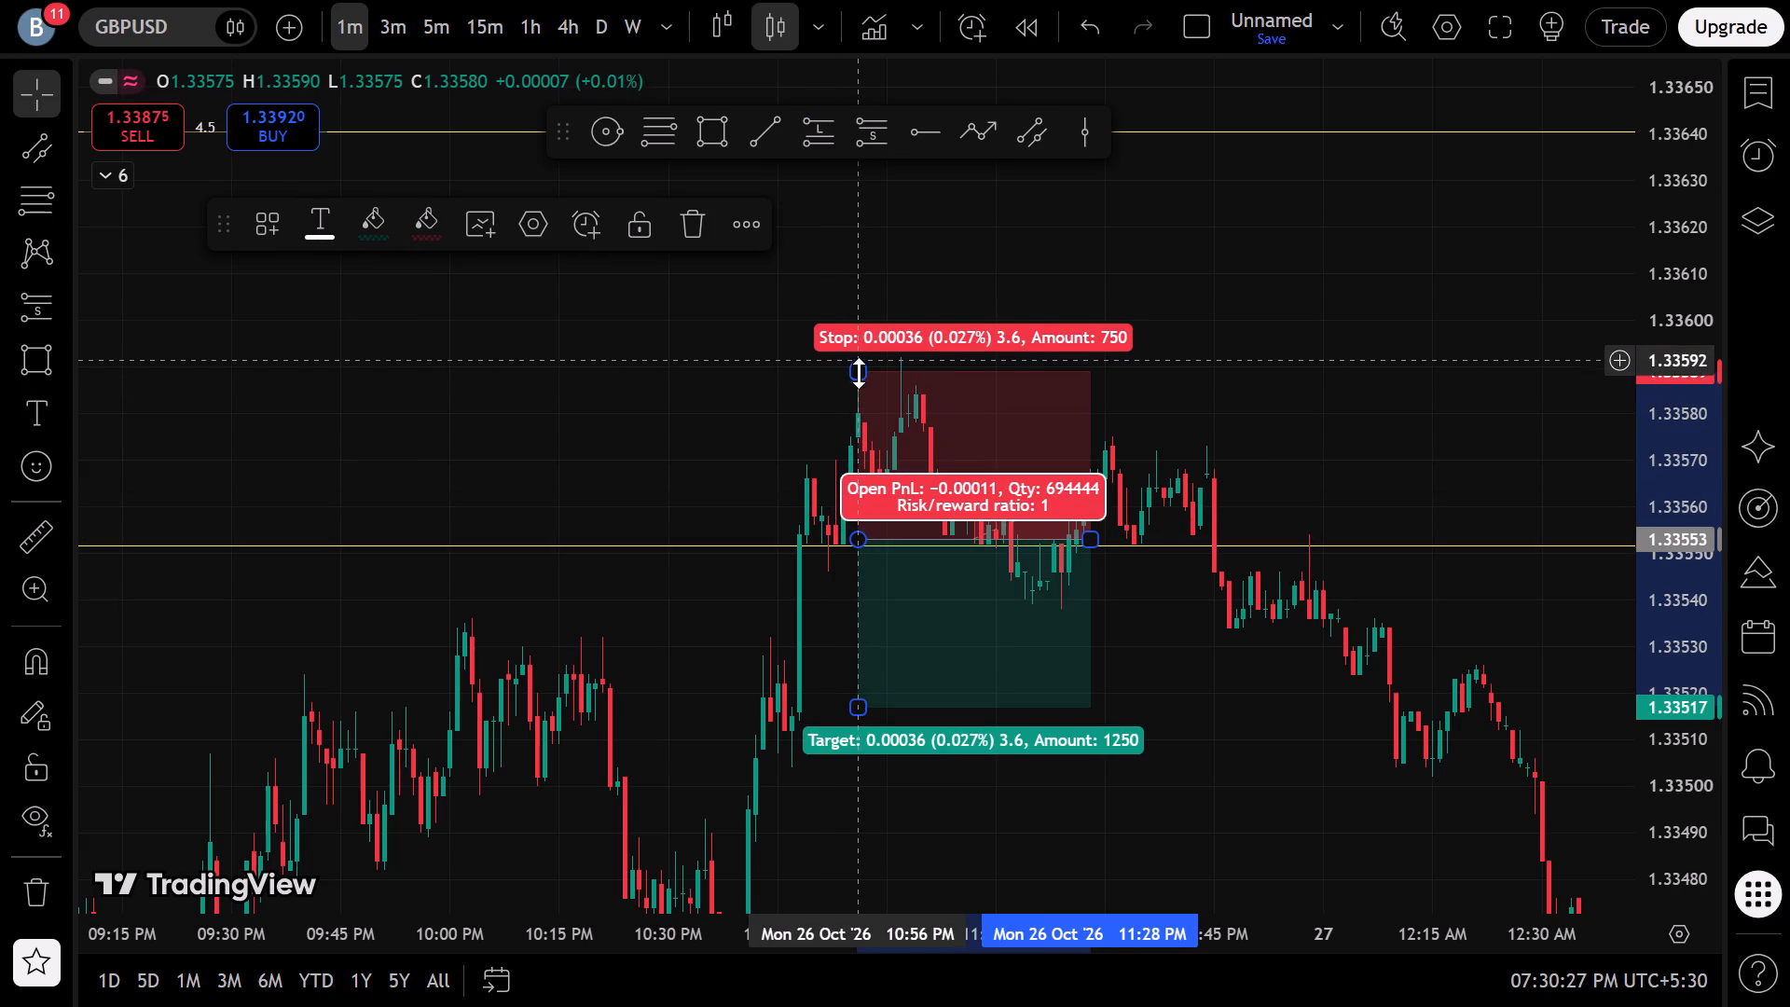
{"action": "left_click_drag", "start_coordinate": [856, 378], "coordinate": [856, 349]}
{"action": "left_click", "coordinate": [1456, 506]}
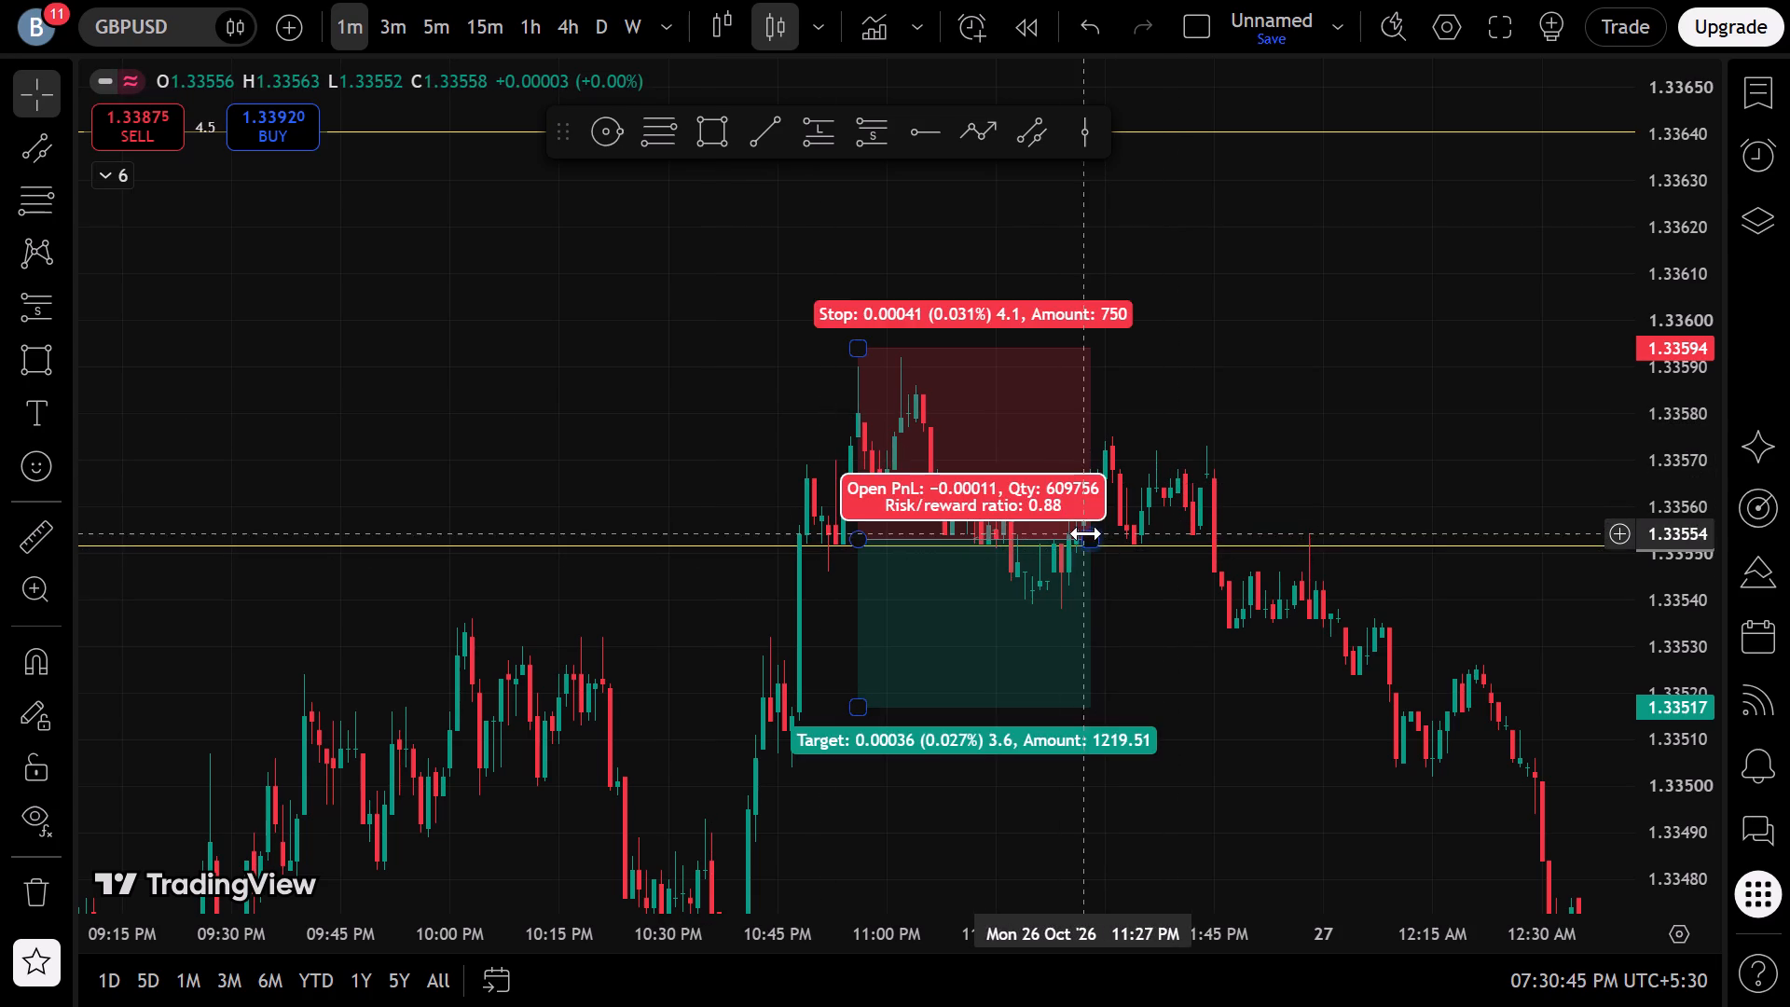
{"action": "left_click_drag", "start_coordinate": [1086, 533], "coordinate": [1632, 500]}
{"action": "left_click_drag", "start_coordinate": [1693, 290], "coordinate": [1384, 817]}
{"action": "left_click_drag", "start_coordinate": [1243, 819], "coordinate": [766, 572]}
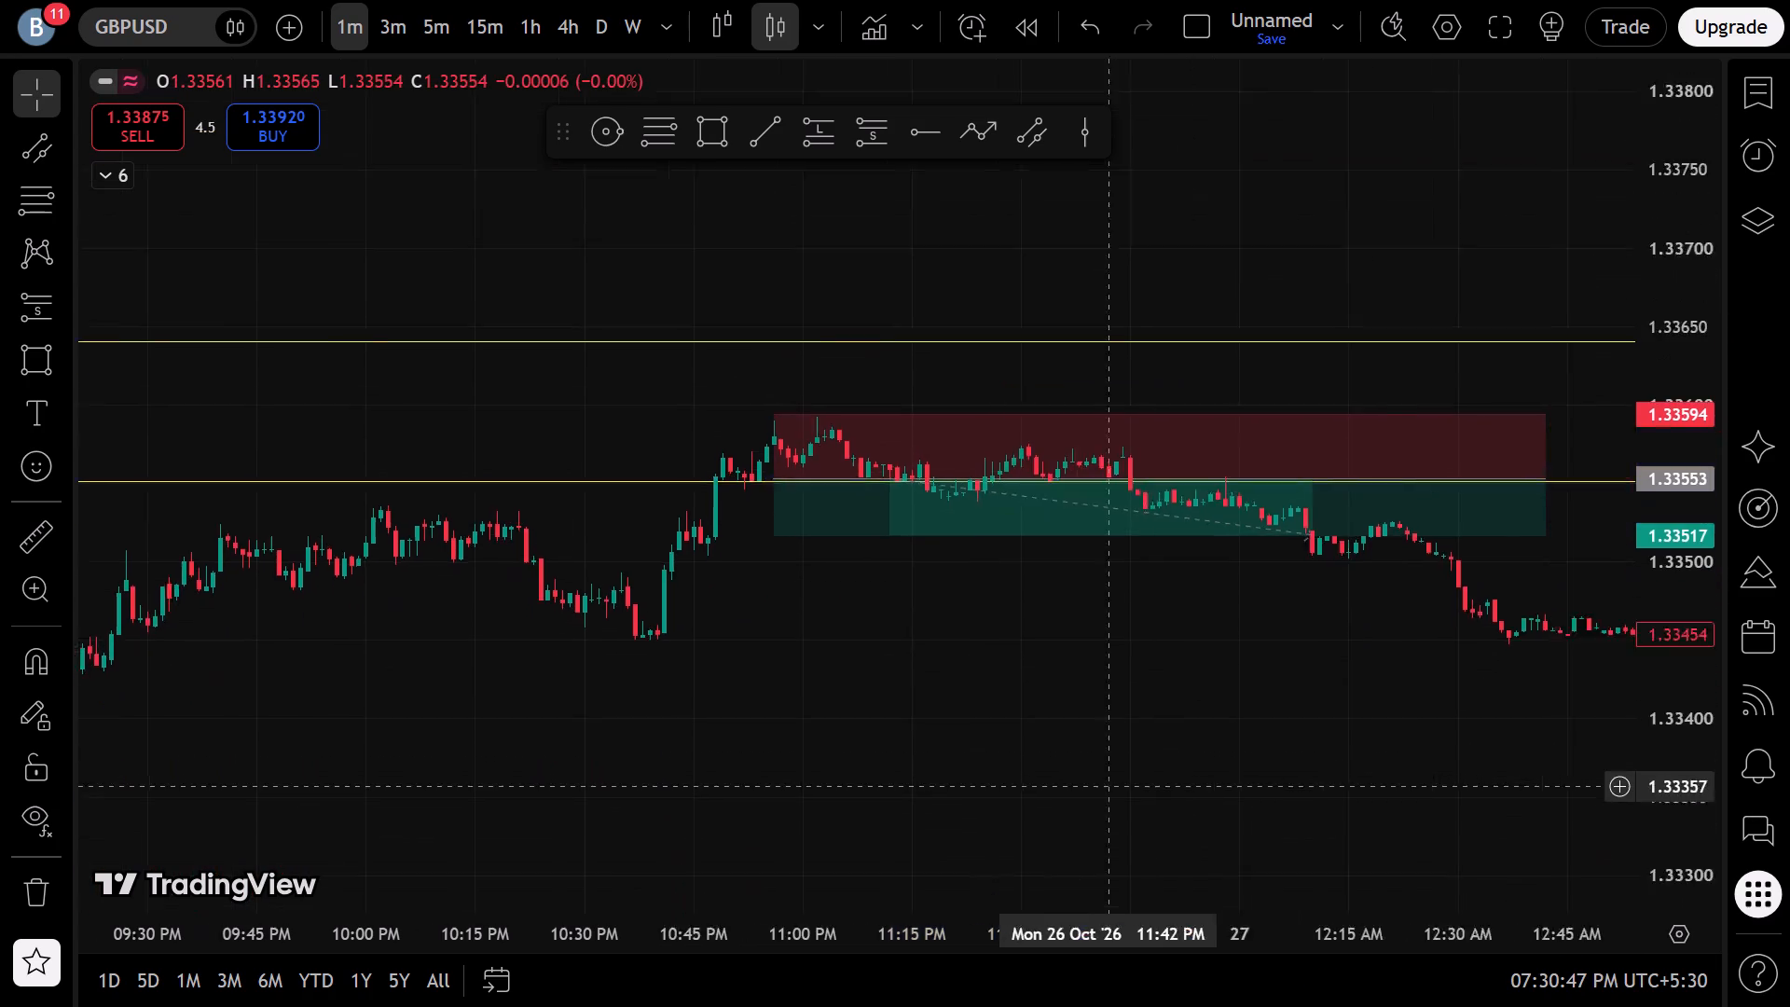
{"action": "left_click_drag", "start_coordinate": [766, 572], "coordinate": [760, 567]}
{"action": "scroll", "coordinate": [773, 557], "scroll_direction": "down", "scroll_amount": 7}
{"action": "left_click_drag", "start_coordinate": [923, 309], "coordinate": [881, 503]}
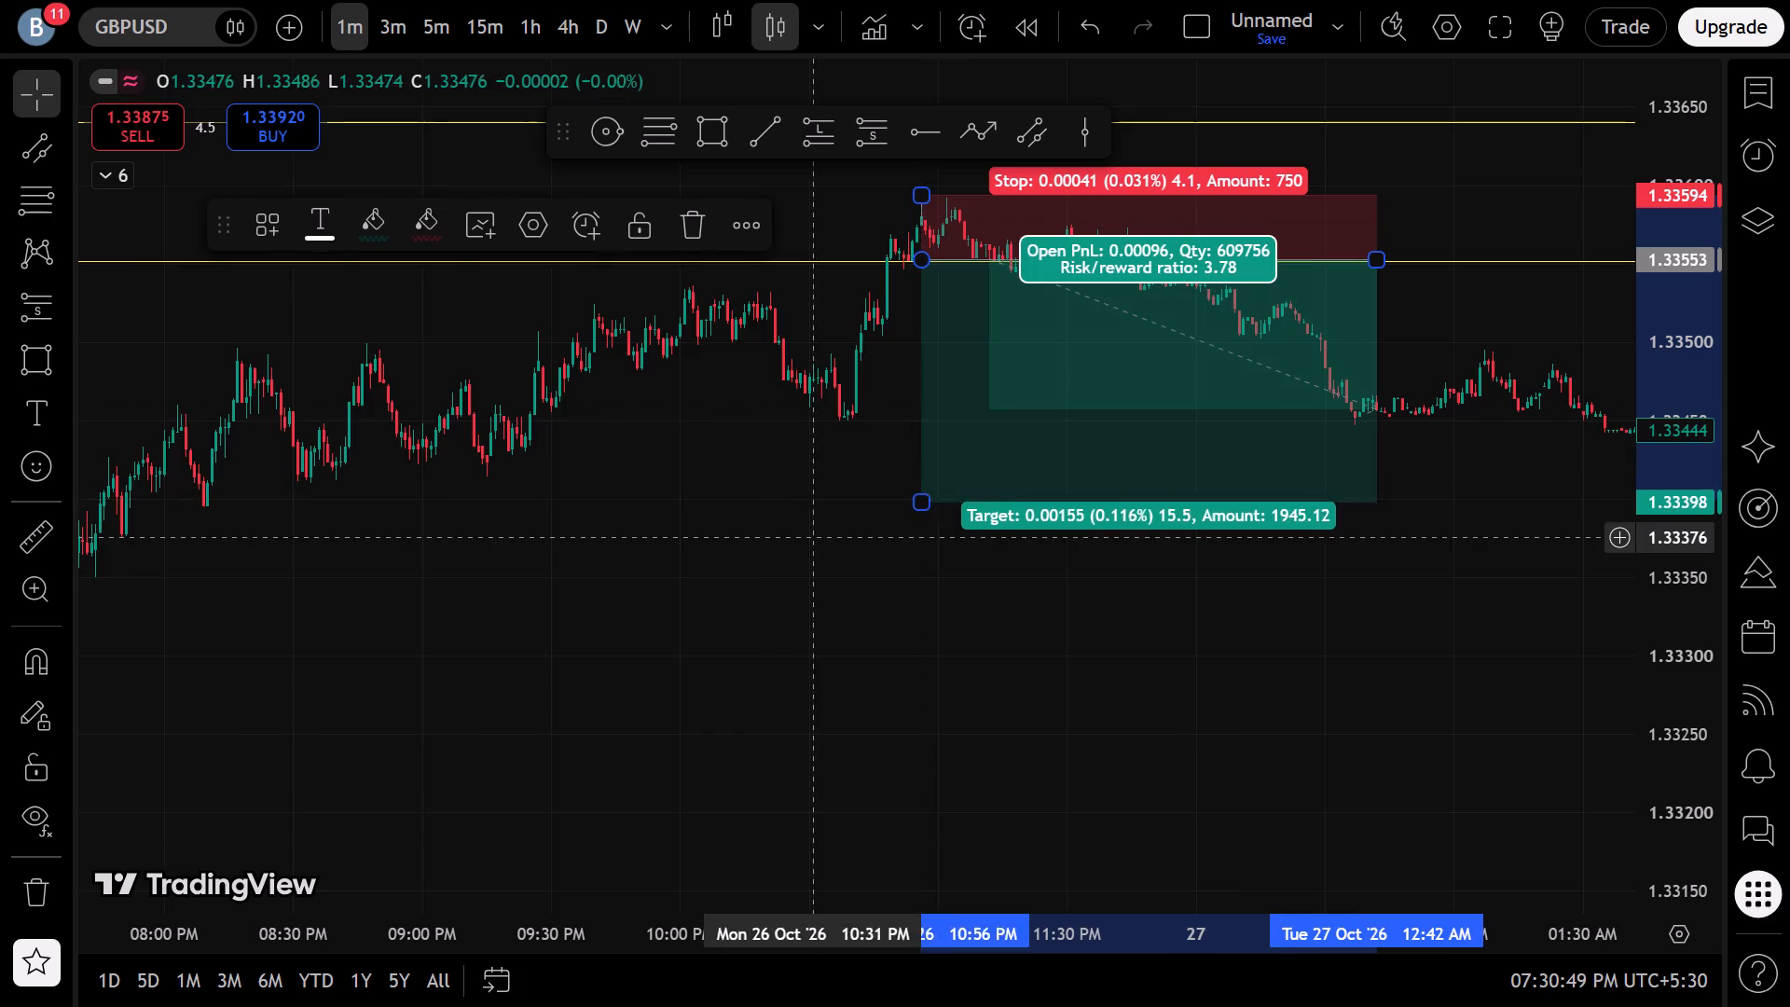
On the 15-minute timeframe, lower the 26 October short position's target to 1.33260.
{"action": "scroll", "coordinate": [809, 538], "scroll_direction": "down", "scroll_amount": 6}
{"action": "left_click", "coordinate": [497, 31]}
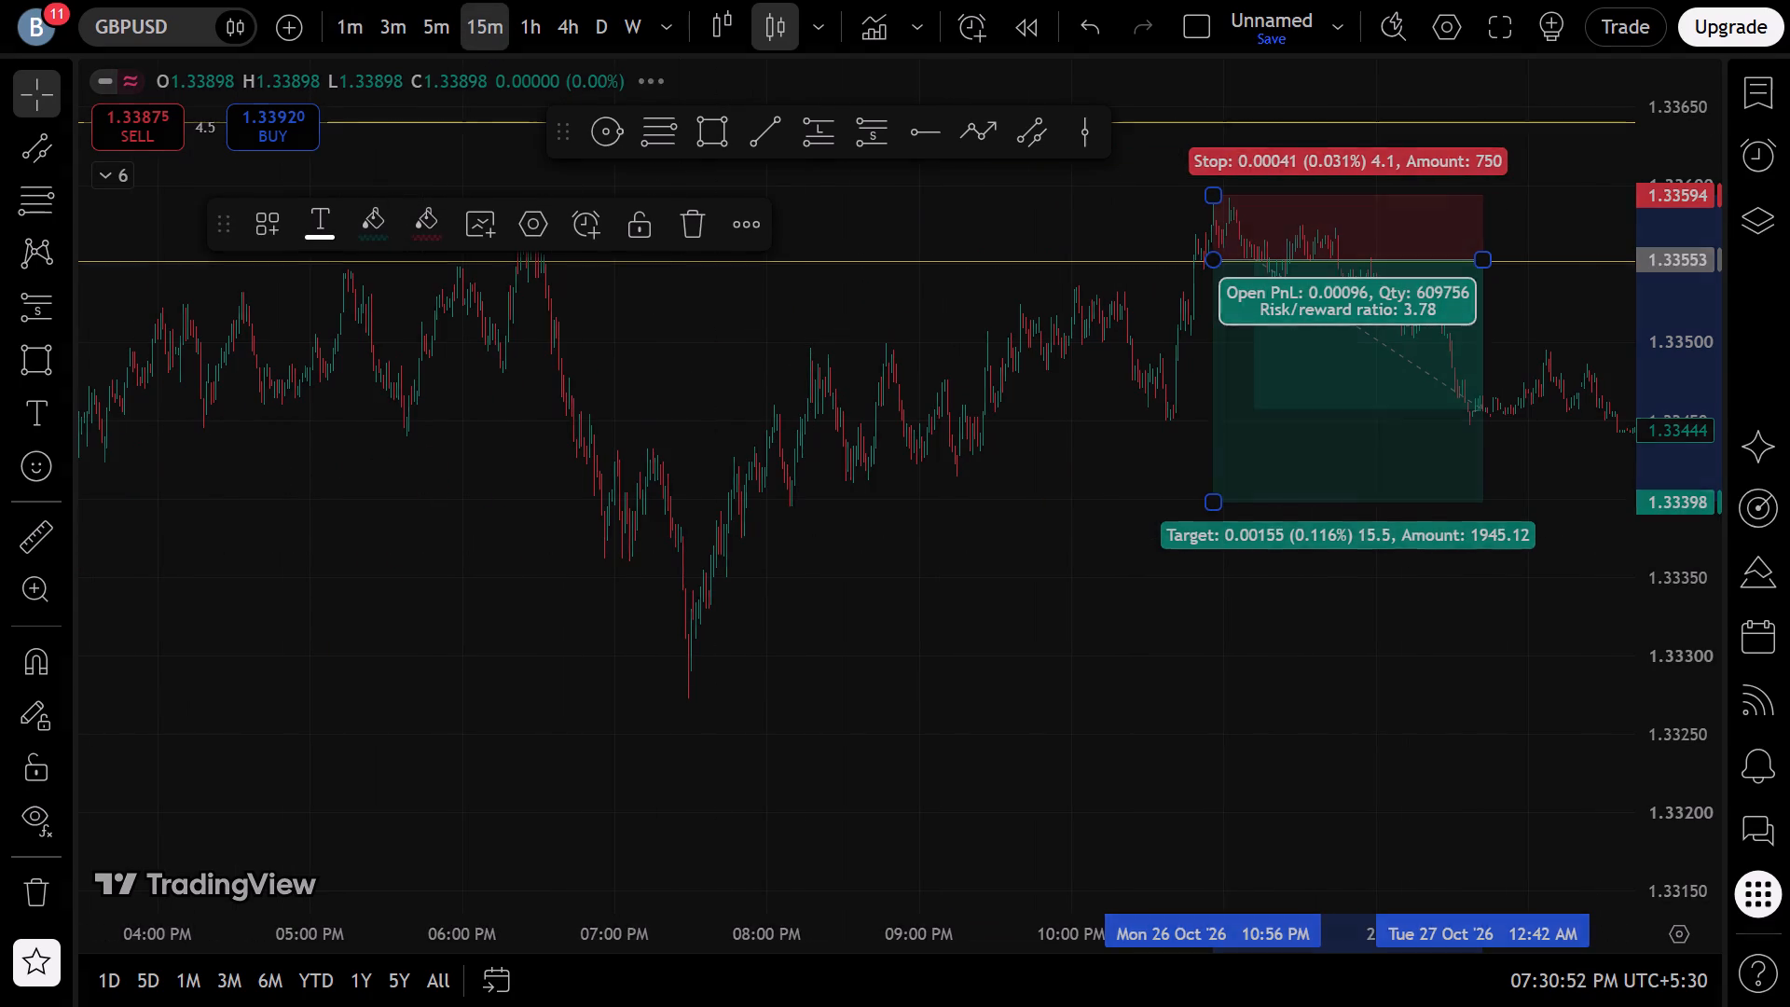
{"action": "left_click", "coordinate": [982, 853]}
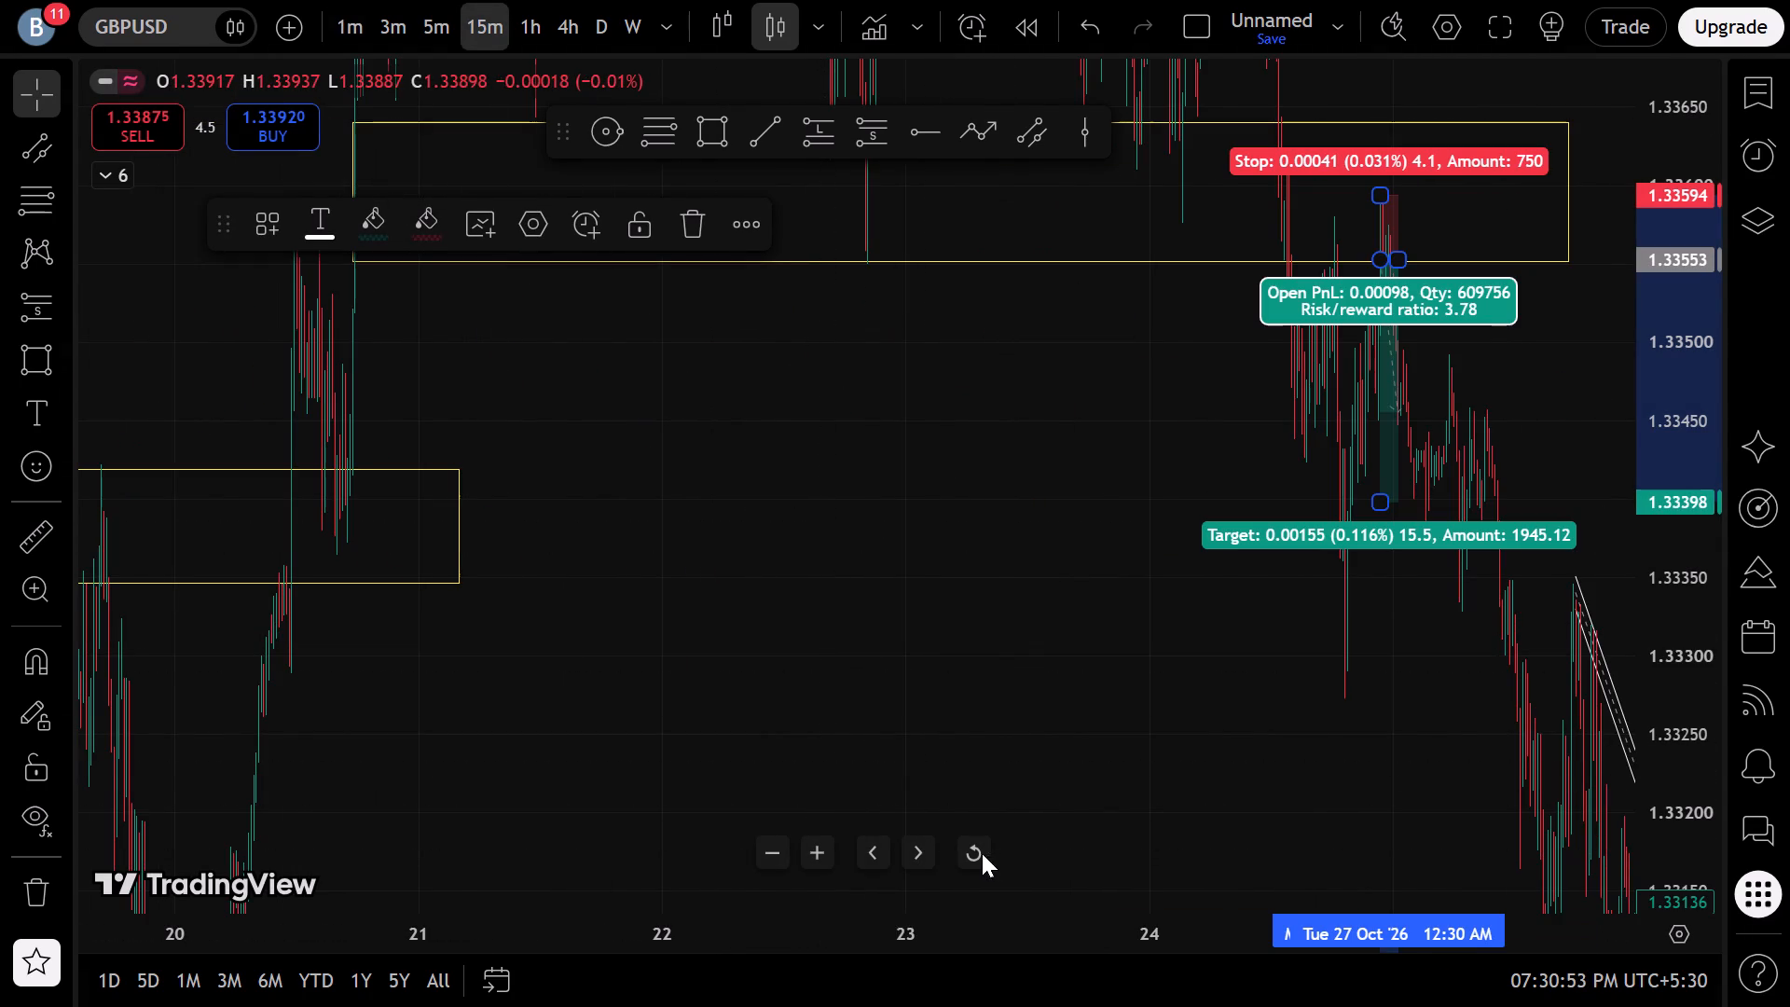
{"action": "scroll", "coordinate": [962, 585], "scroll_direction": "down", "scroll_amount": 12}
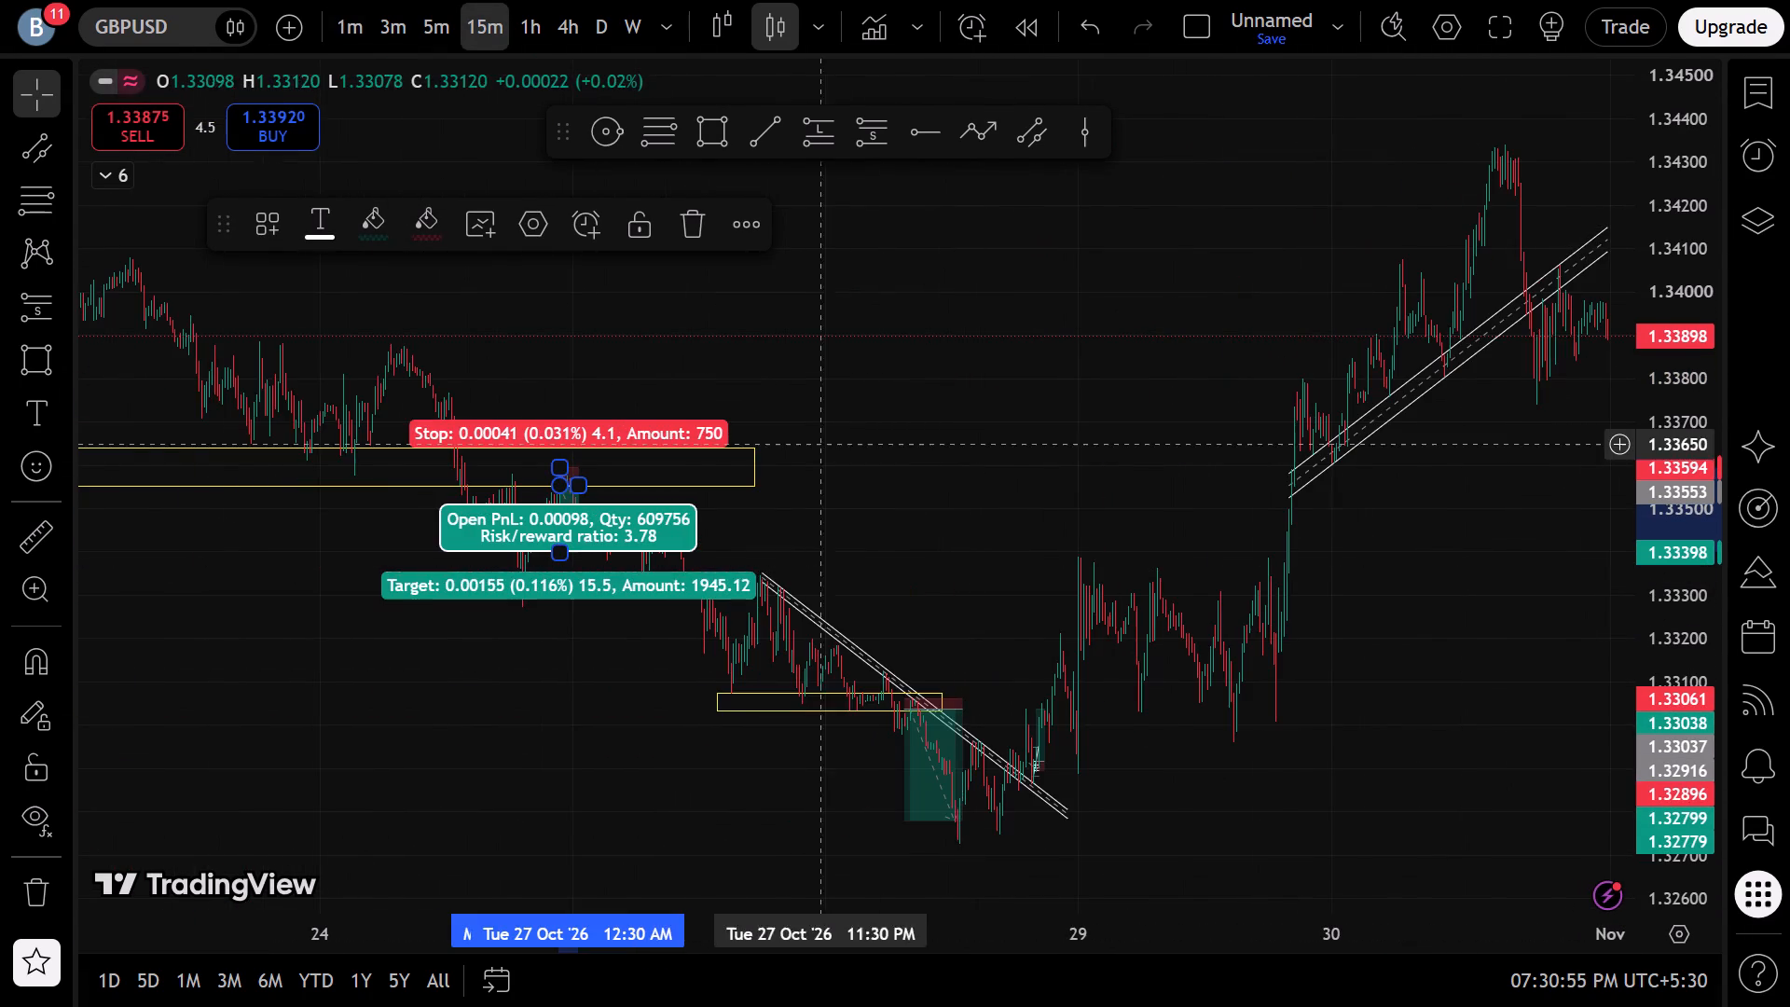
{"action": "left_click_drag", "start_coordinate": [803, 442], "coordinate": [1632, 462]}
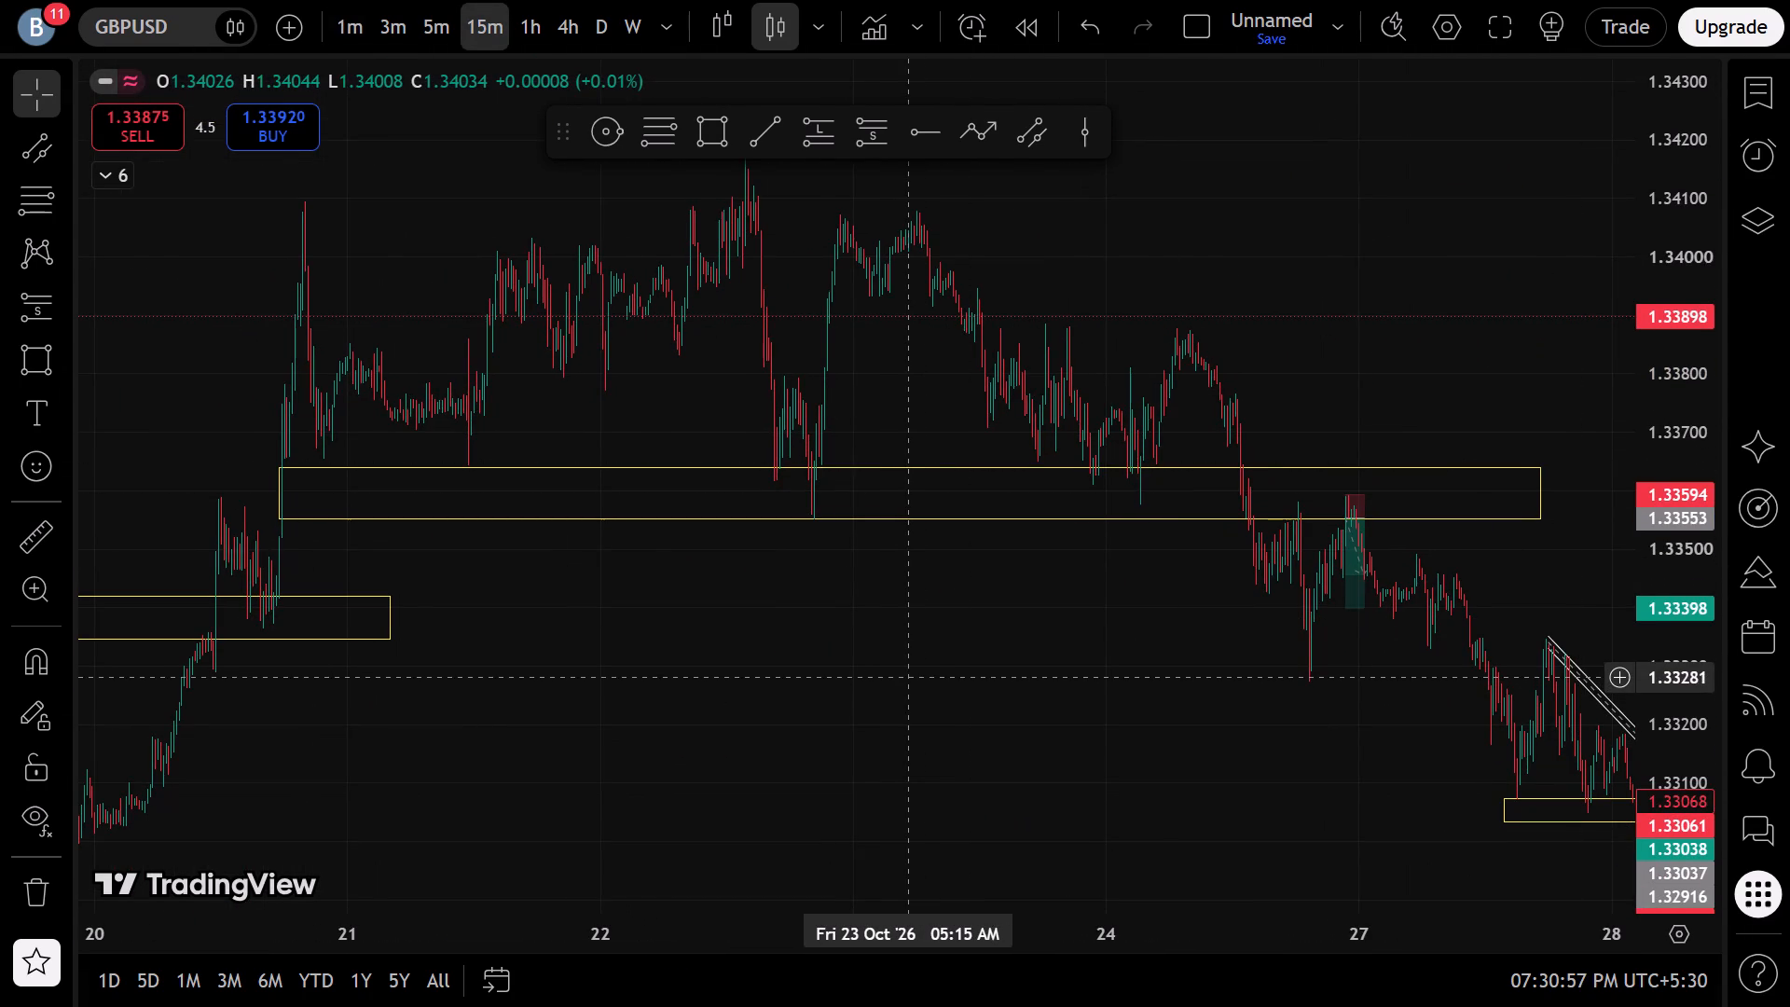
{"action": "scroll", "coordinate": [910, 678], "scroll_direction": "up", "scroll_amount": 4}
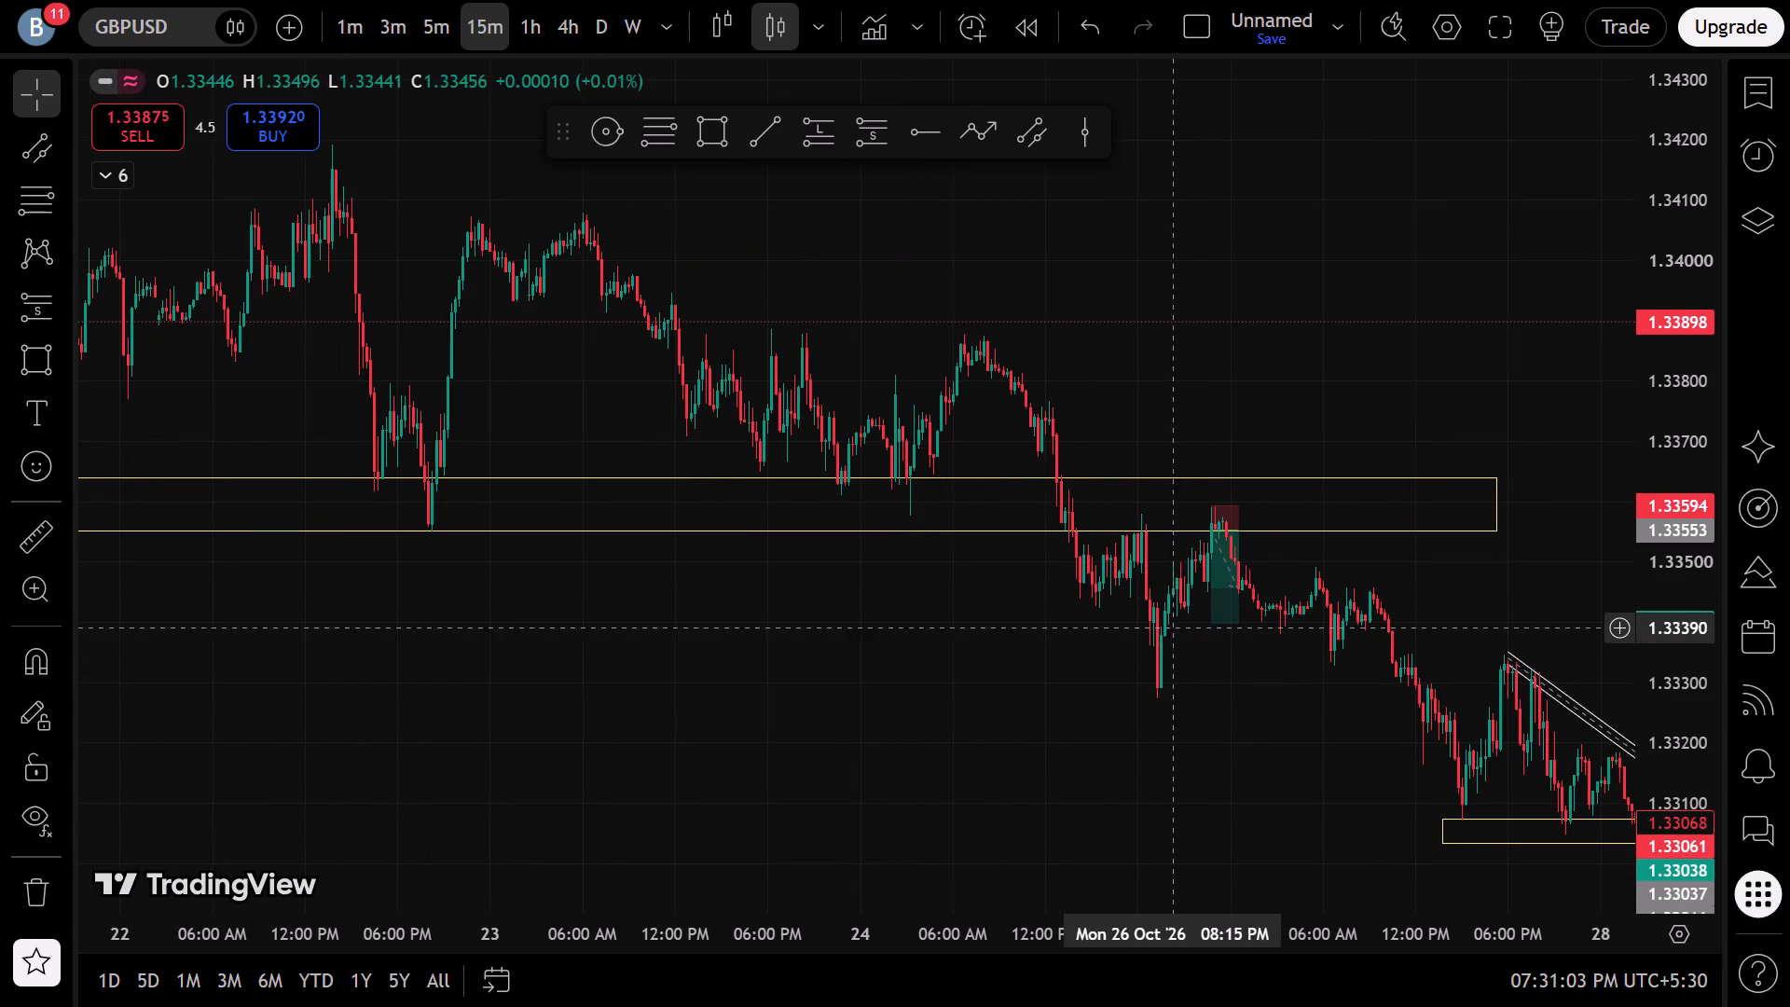
{"action": "left_click_drag", "start_coordinate": [1210, 624], "coordinate": [1211, 694]}
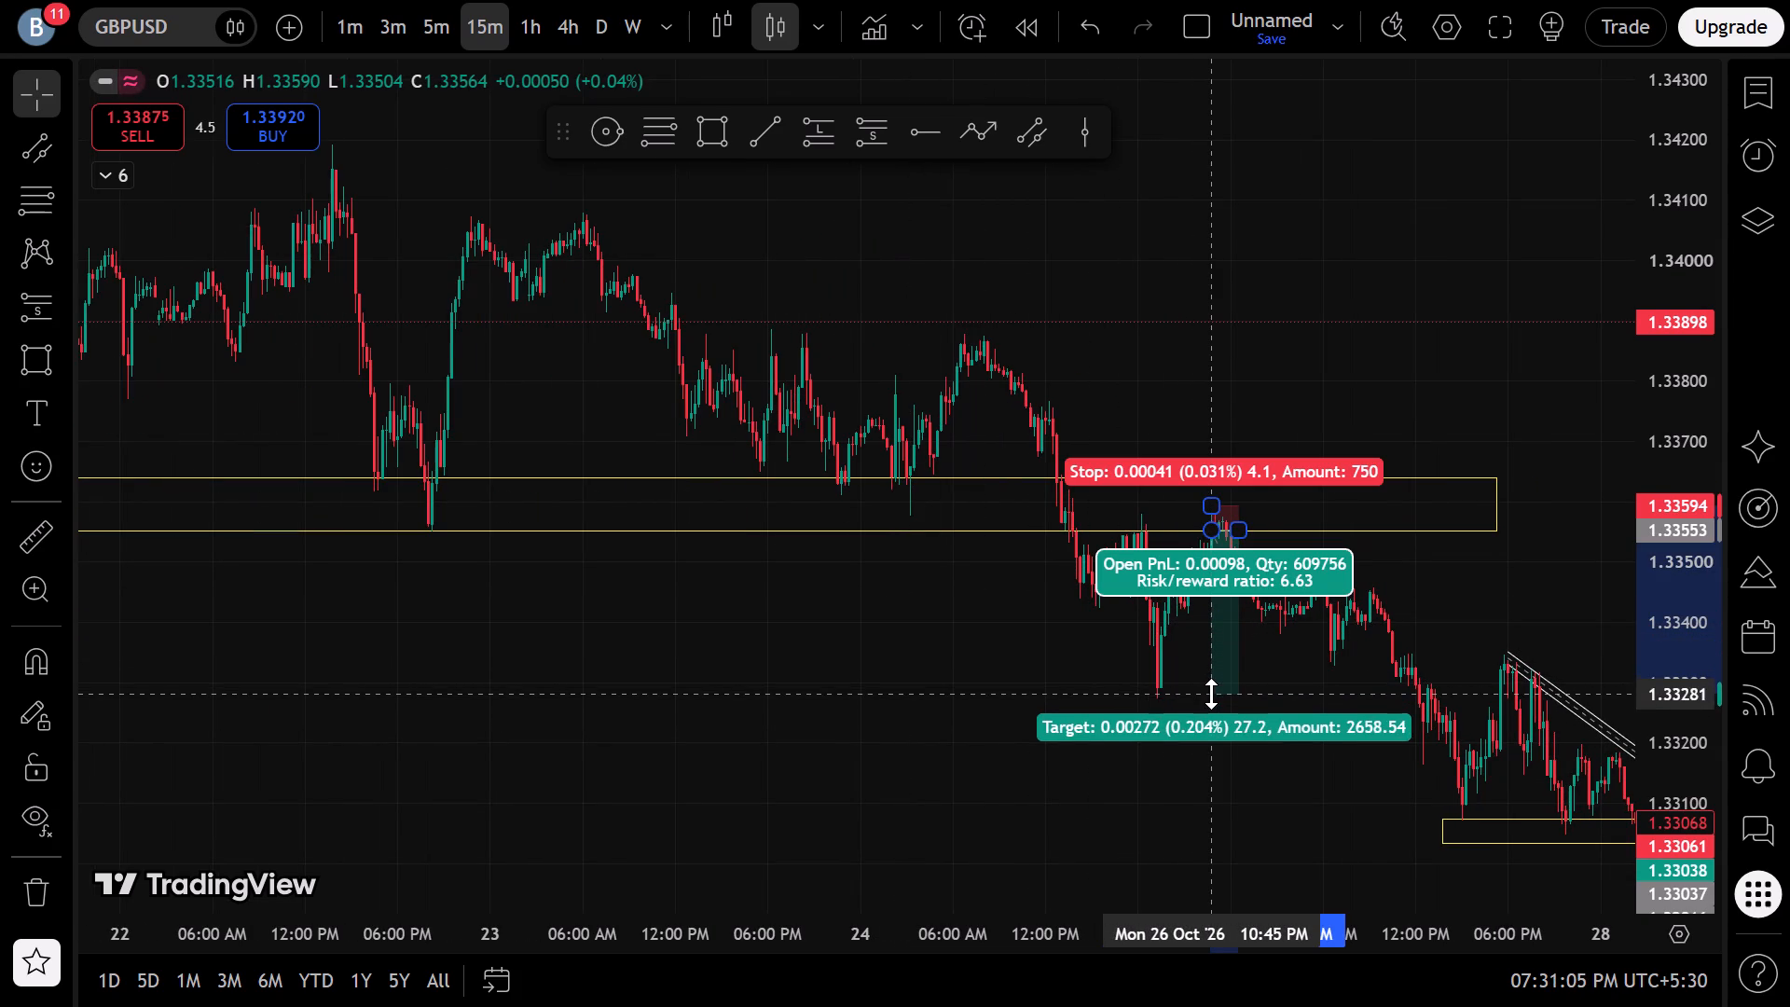
{"action": "left_click_drag", "start_coordinate": [1211, 694], "coordinate": [1211, 707]}
{"action": "left_click", "coordinate": [886, 721]}
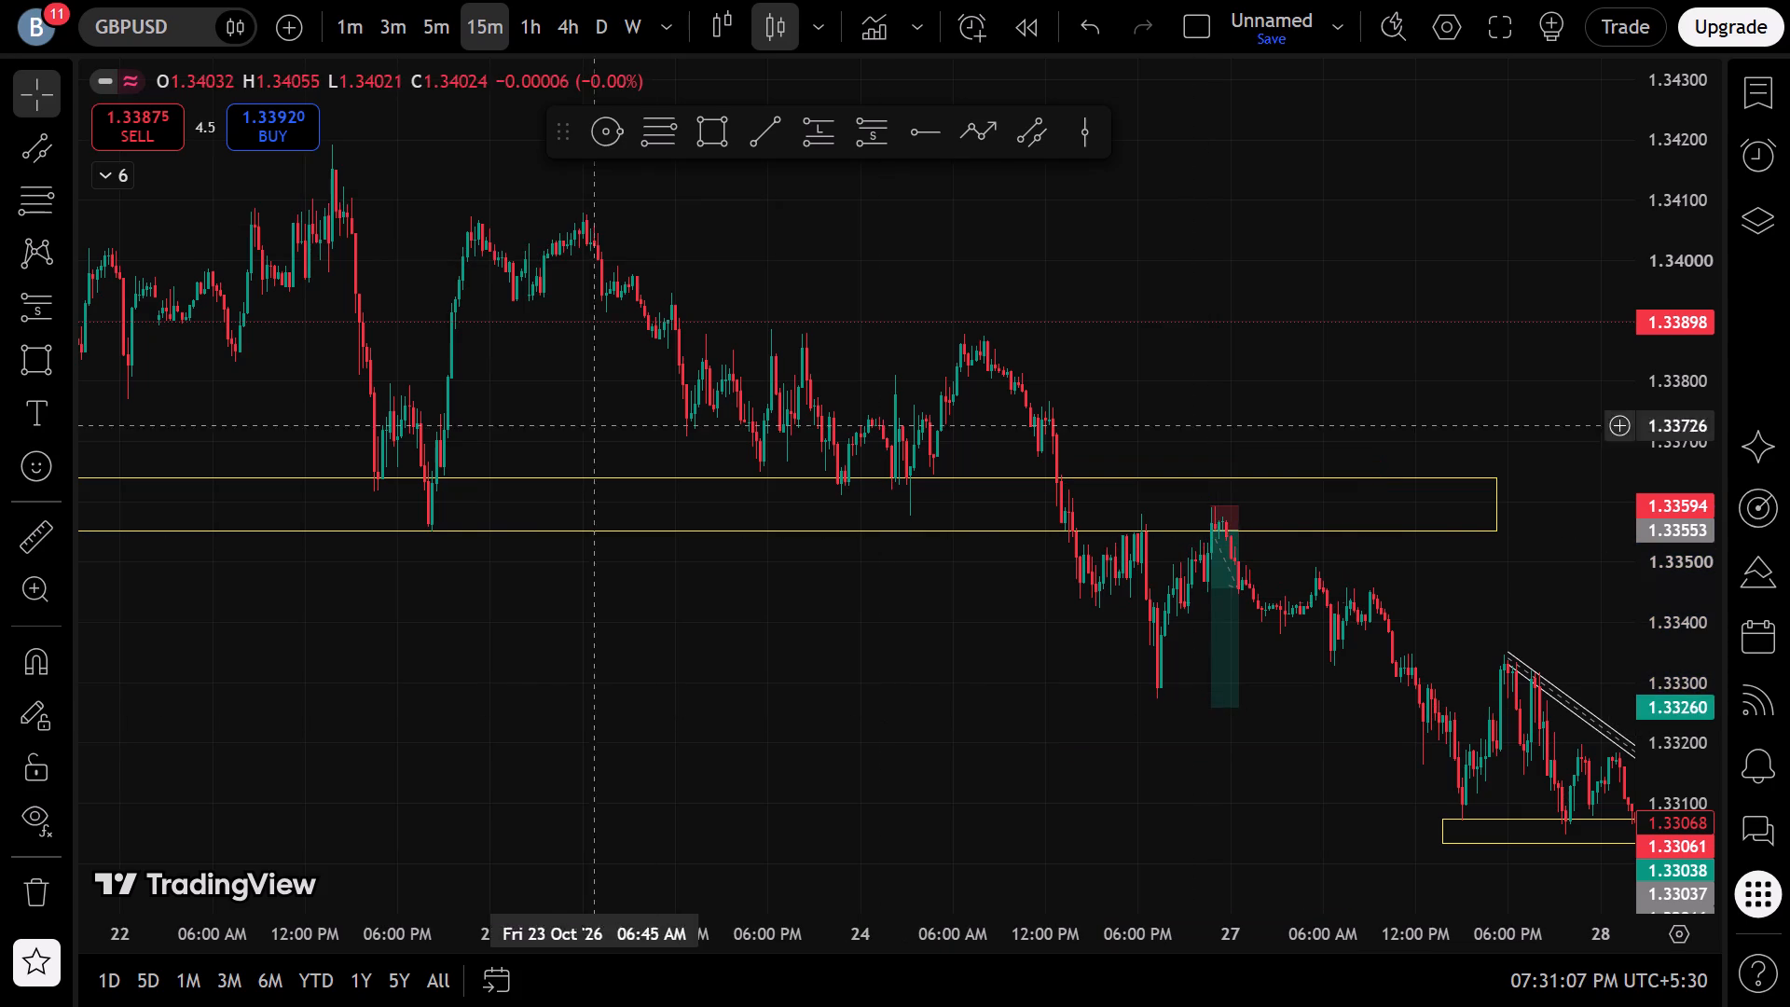
On the 1-minute timeframe, examine price back to 26 October, where it breaks down through the upper rectangle zone.
{"action": "left_click", "coordinate": [357, 32]}
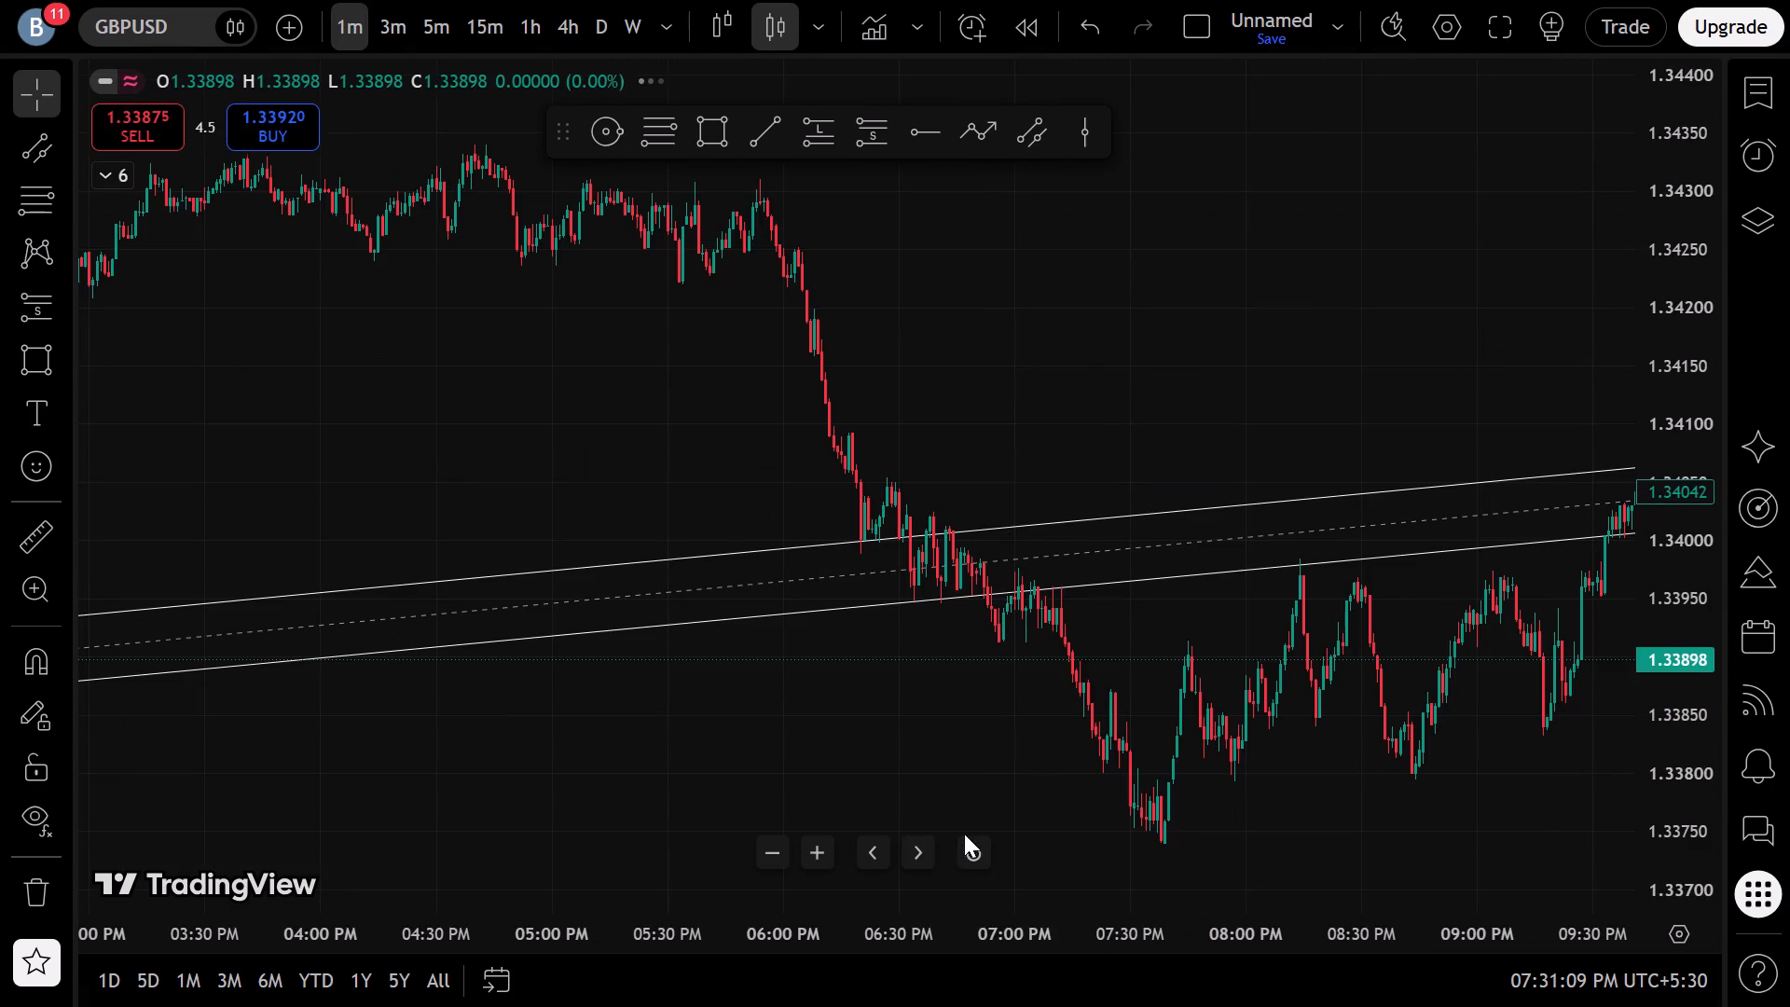
{"action": "left_click", "coordinate": [963, 854]}
{"action": "scroll", "coordinate": [1065, 728], "scroll_direction": "down", "scroll_amount": 12}
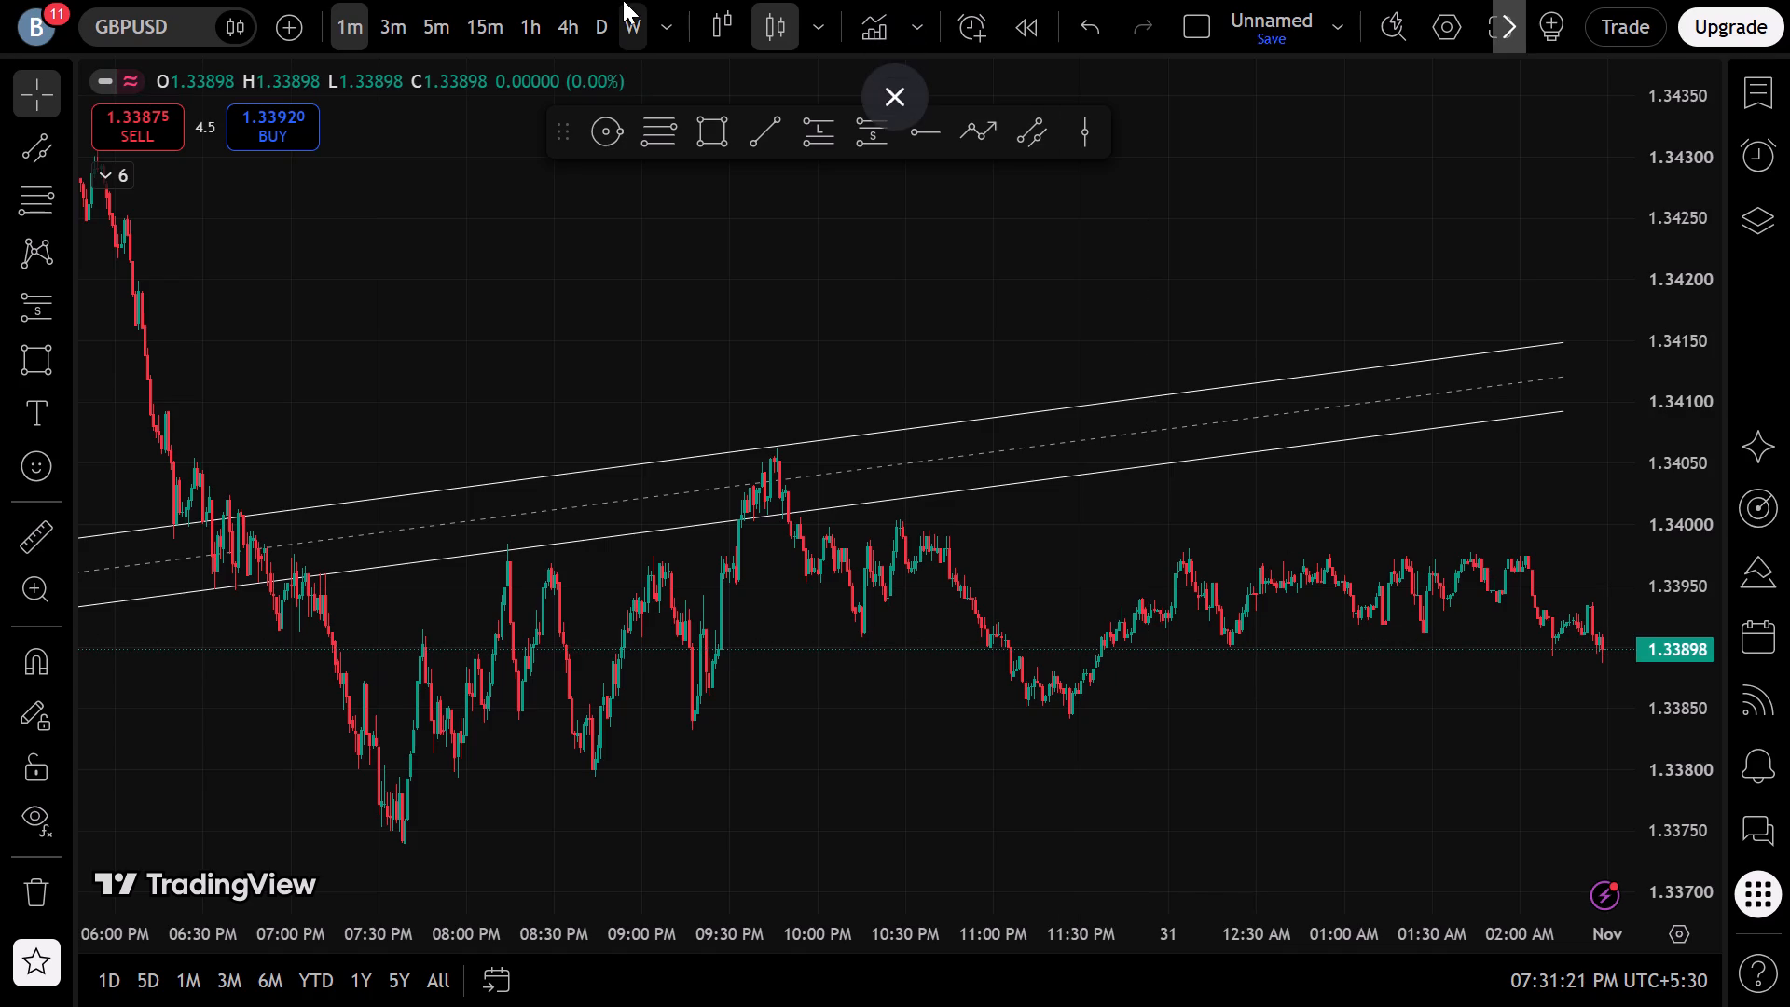
{"action": "scroll", "coordinate": [746, 672], "scroll_direction": "down", "scroll_amount": 20}
{"action": "scroll", "coordinate": [746, 672], "scroll_direction": "down", "scroll_amount": 5}
{"action": "left_click_drag", "start_coordinate": [286, 602], "coordinate": [1653, 452]}
{"action": "left_click_drag", "start_coordinate": [499, 516], "coordinate": [1789, 472]}
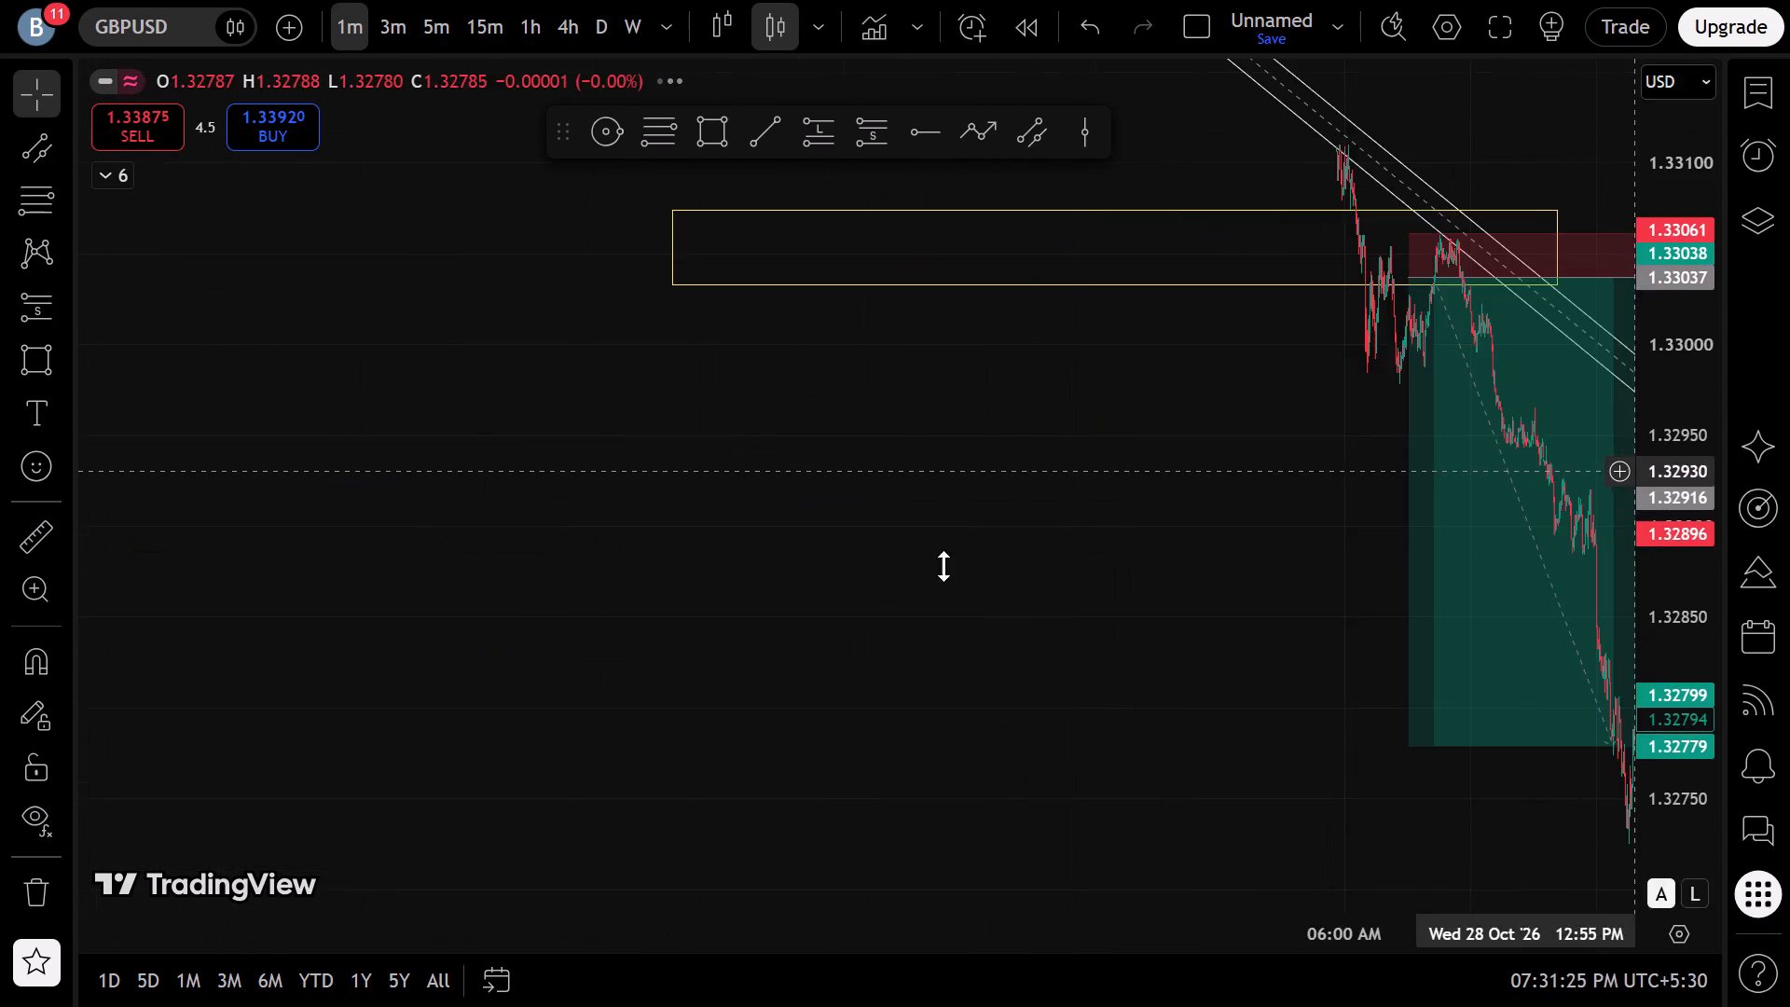
{"action": "left_click_drag", "start_coordinate": [166, 484], "coordinate": [1626, 753]}
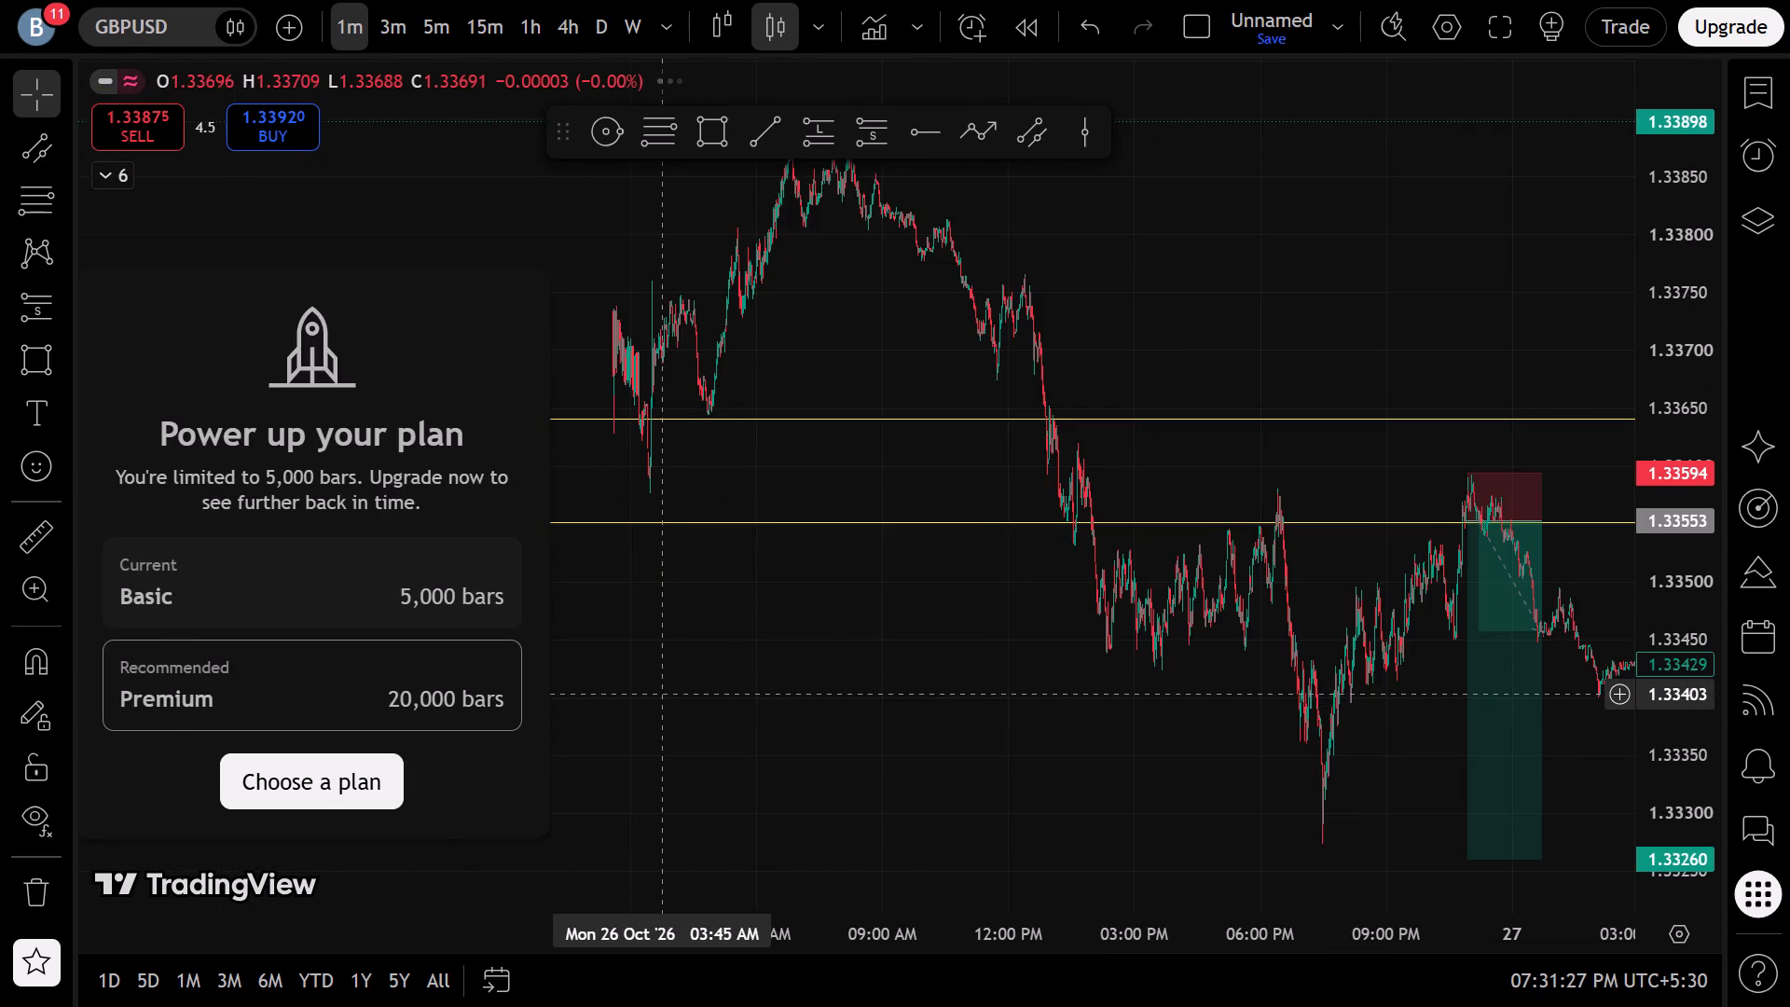
{"action": "scroll", "coordinate": [662, 694], "scroll_direction": "up", "scroll_amount": 8}
{"action": "left_click_drag", "start_coordinate": [663, 669], "coordinate": [1442, 739]}
{"action": "scroll", "coordinate": [1071, 707], "scroll_direction": "up", "scroll_amount": 6}
{"action": "left_click_drag", "start_coordinate": [1181, 753], "coordinate": [317, 654]}
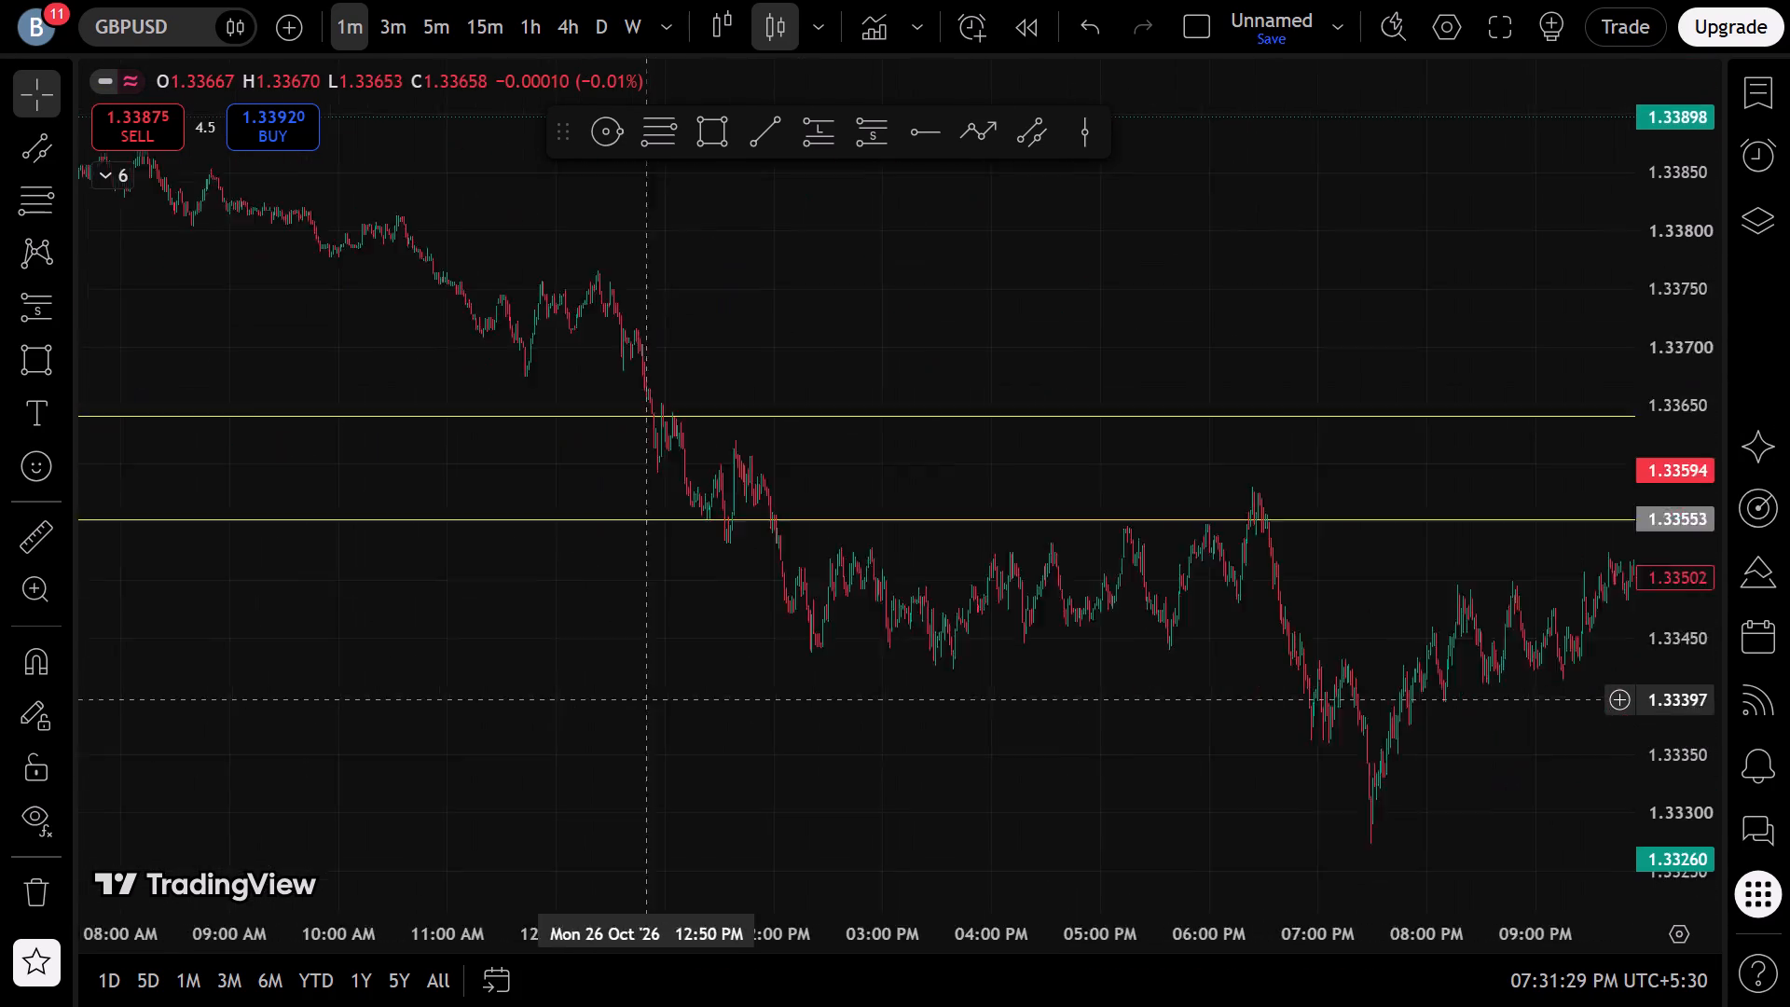
Examine the 26 October afternoon and evening price action below the upper zone, up to the short position's entry.
{"action": "scroll", "coordinate": [340, 651], "scroll_direction": "up", "scroll_amount": 7}
{"action": "left_click_drag", "start_coordinate": [382, 619], "coordinate": [871, 724]}
{"action": "scroll", "coordinate": [697, 724], "scroll_direction": "up", "scroll_amount": 5}
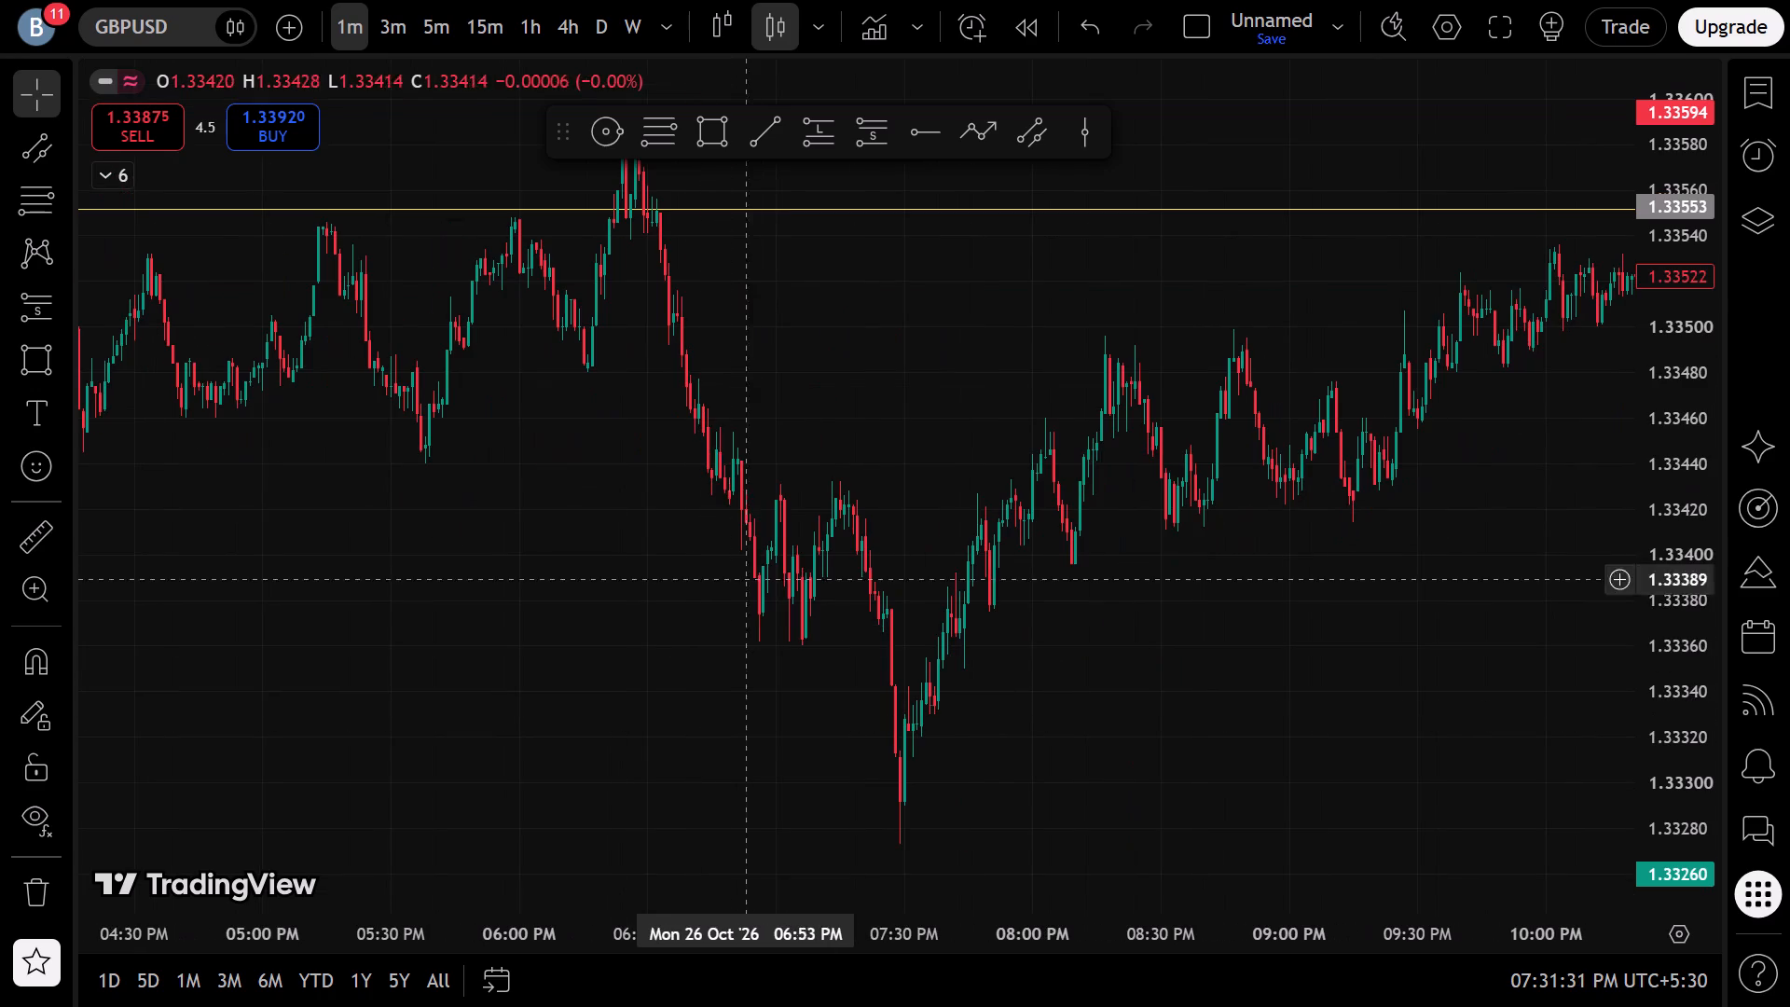
{"action": "scroll", "coordinate": [861, 383], "scroll_direction": "down", "scroll_amount": 10}
{"action": "scroll", "coordinate": [860, 454], "scroll_direction": "up", "scroll_amount": 5}
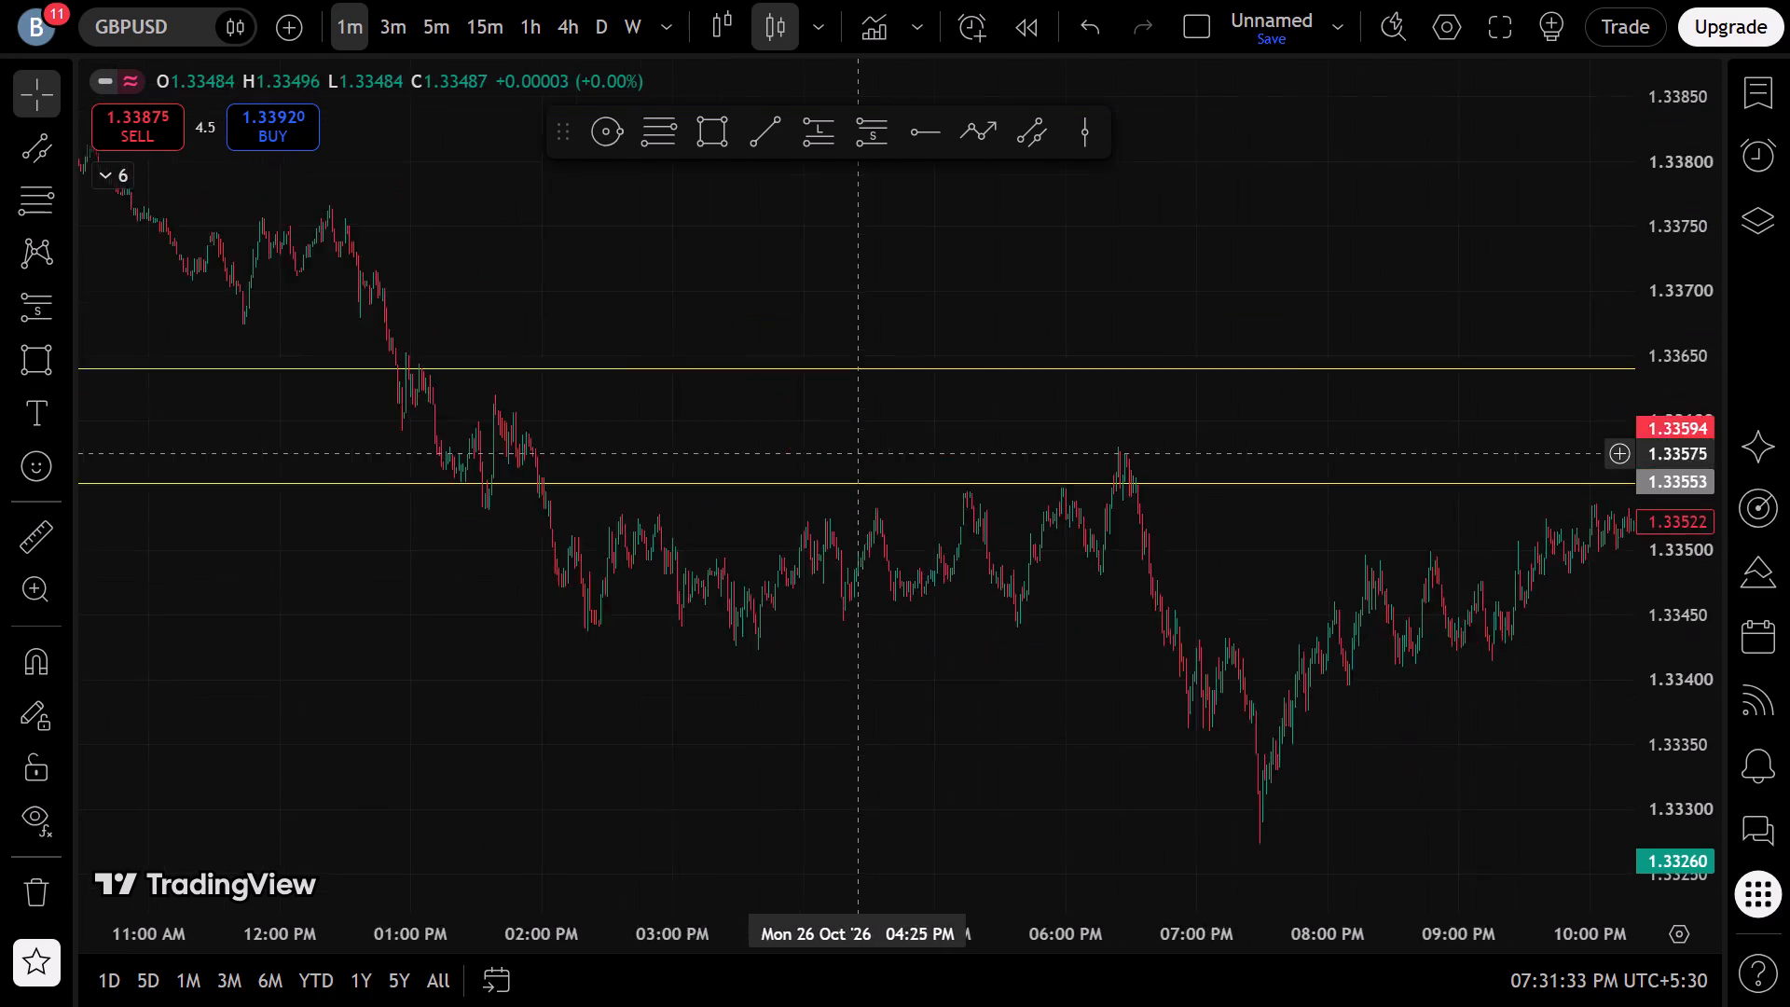
{"action": "scroll", "coordinate": [1047, 565], "scroll_direction": "up", "scroll_amount": 4}
{"action": "left_click_drag", "start_coordinate": [1135, 490], "coordinate": [446, 662]}
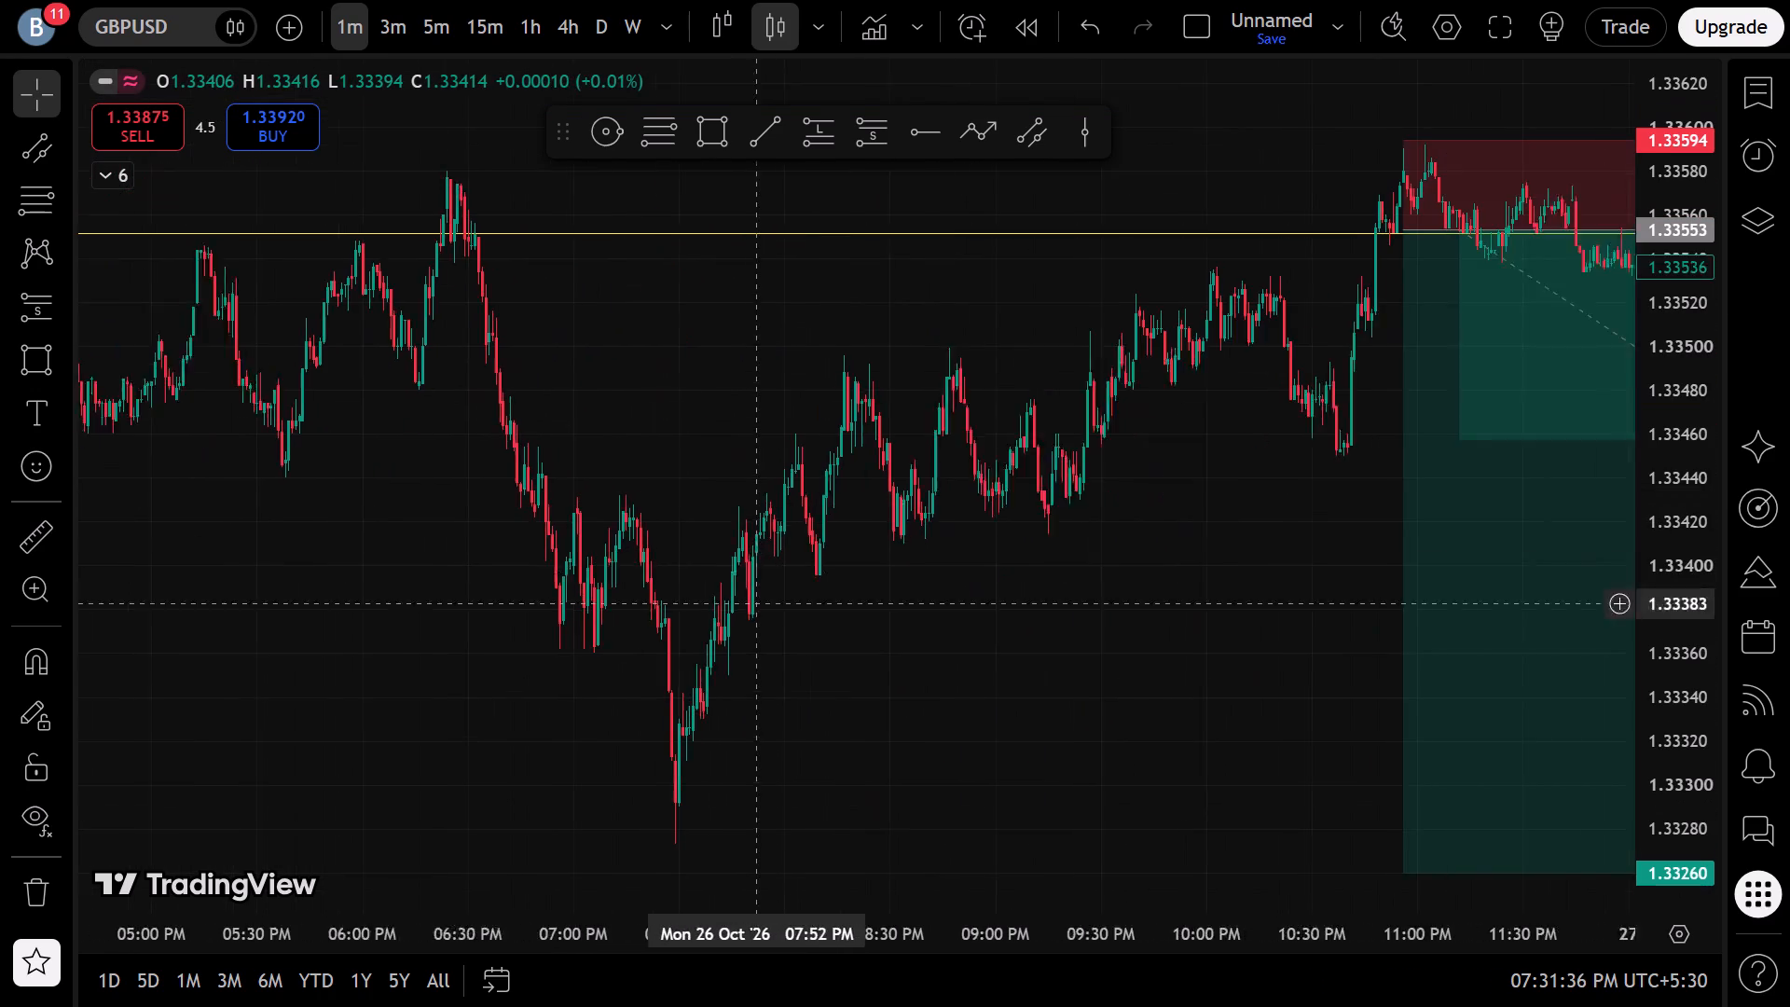
{"action": "left_click_drag", "start_coordinate": [446, 662], "coordinate": [382, 683]}
{"action": "scroll", "coordinate": [734, 589], "scroll_direction": "down", "scroll_amount": 11}
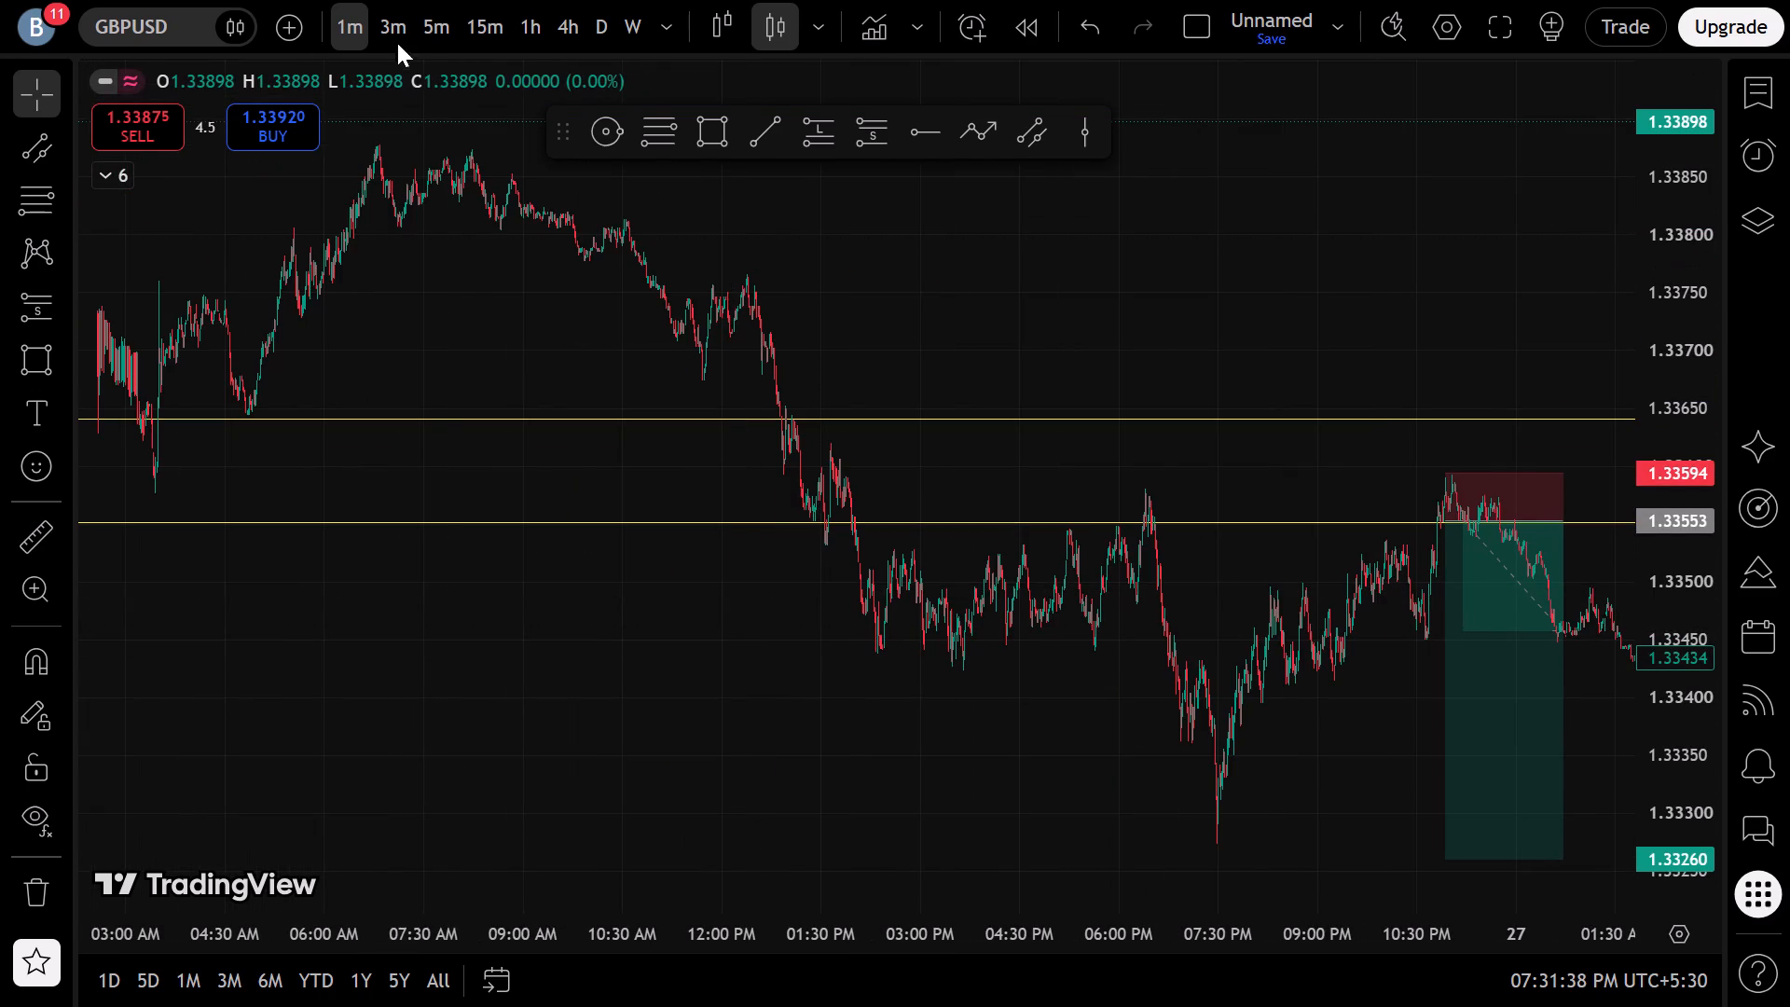
On the 5-minute timeframe, review the 26 to 28 October short positions with their rectangle zones and descending channel.
{"action": "left_click", "coordinate": [446, 26]}
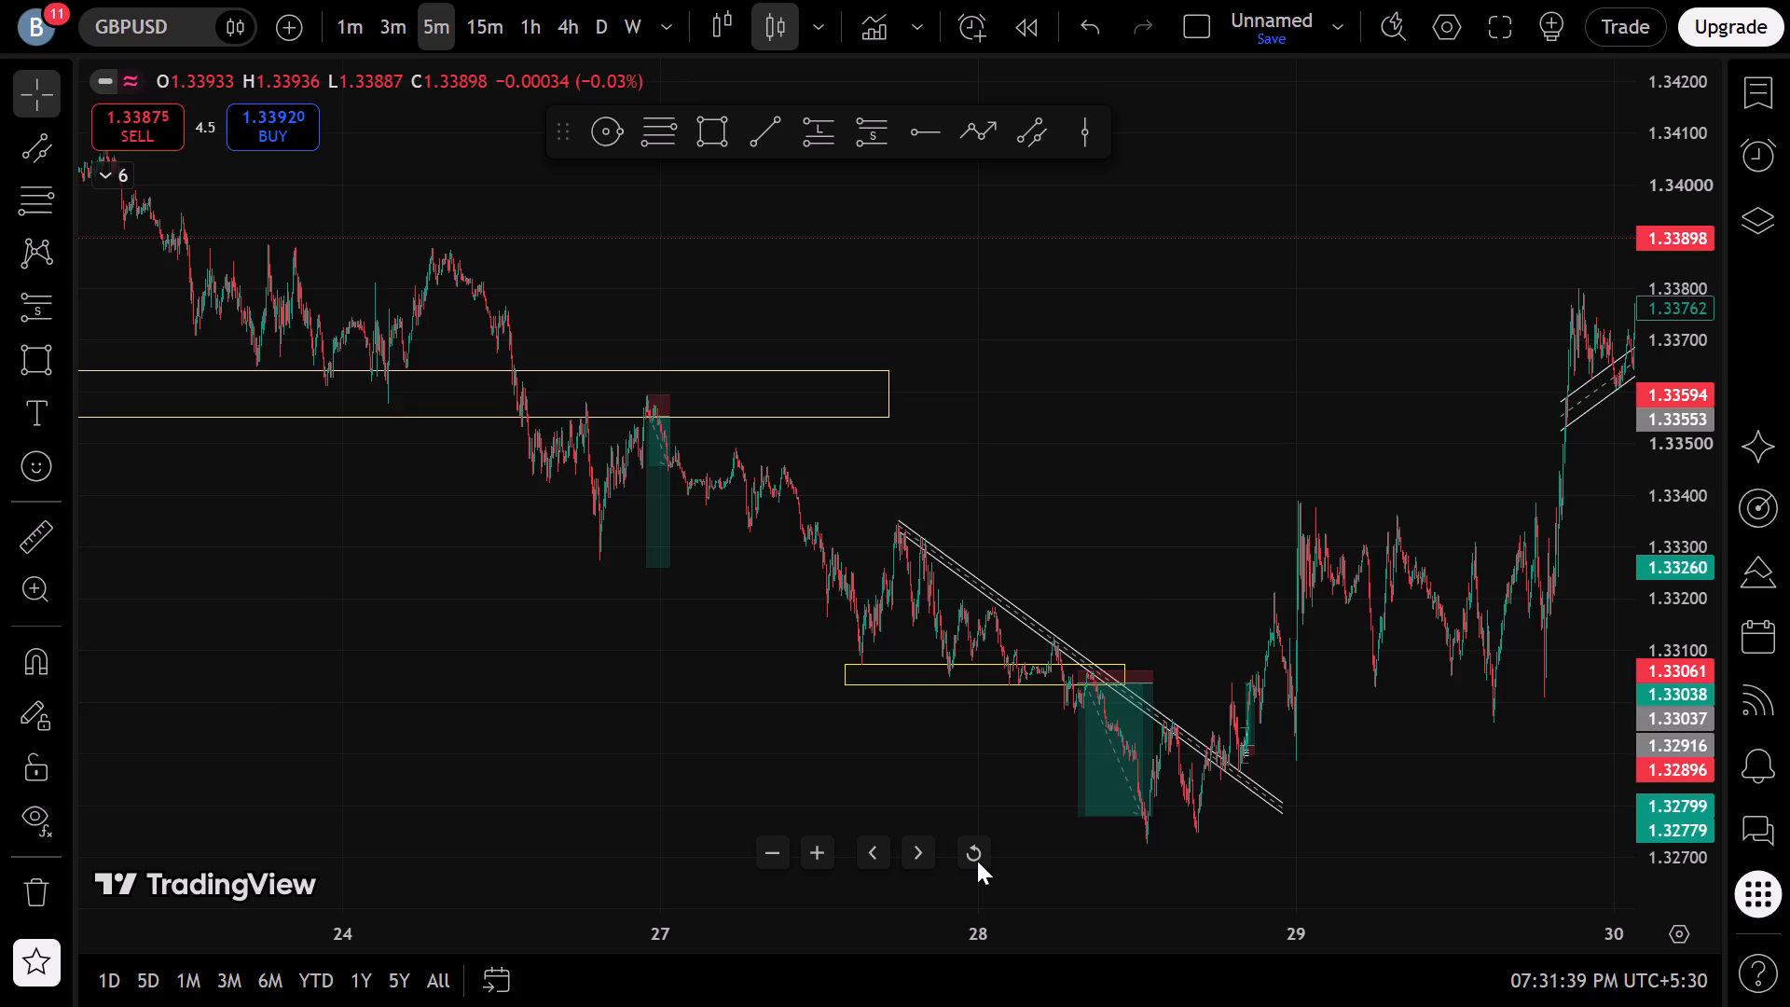
{"action": "left_click", "coordinate": [977, 861]}
{"action": "scroll", "coordinate": [516, 735], "scroll_direction": "down", "scroll_amount": 17}
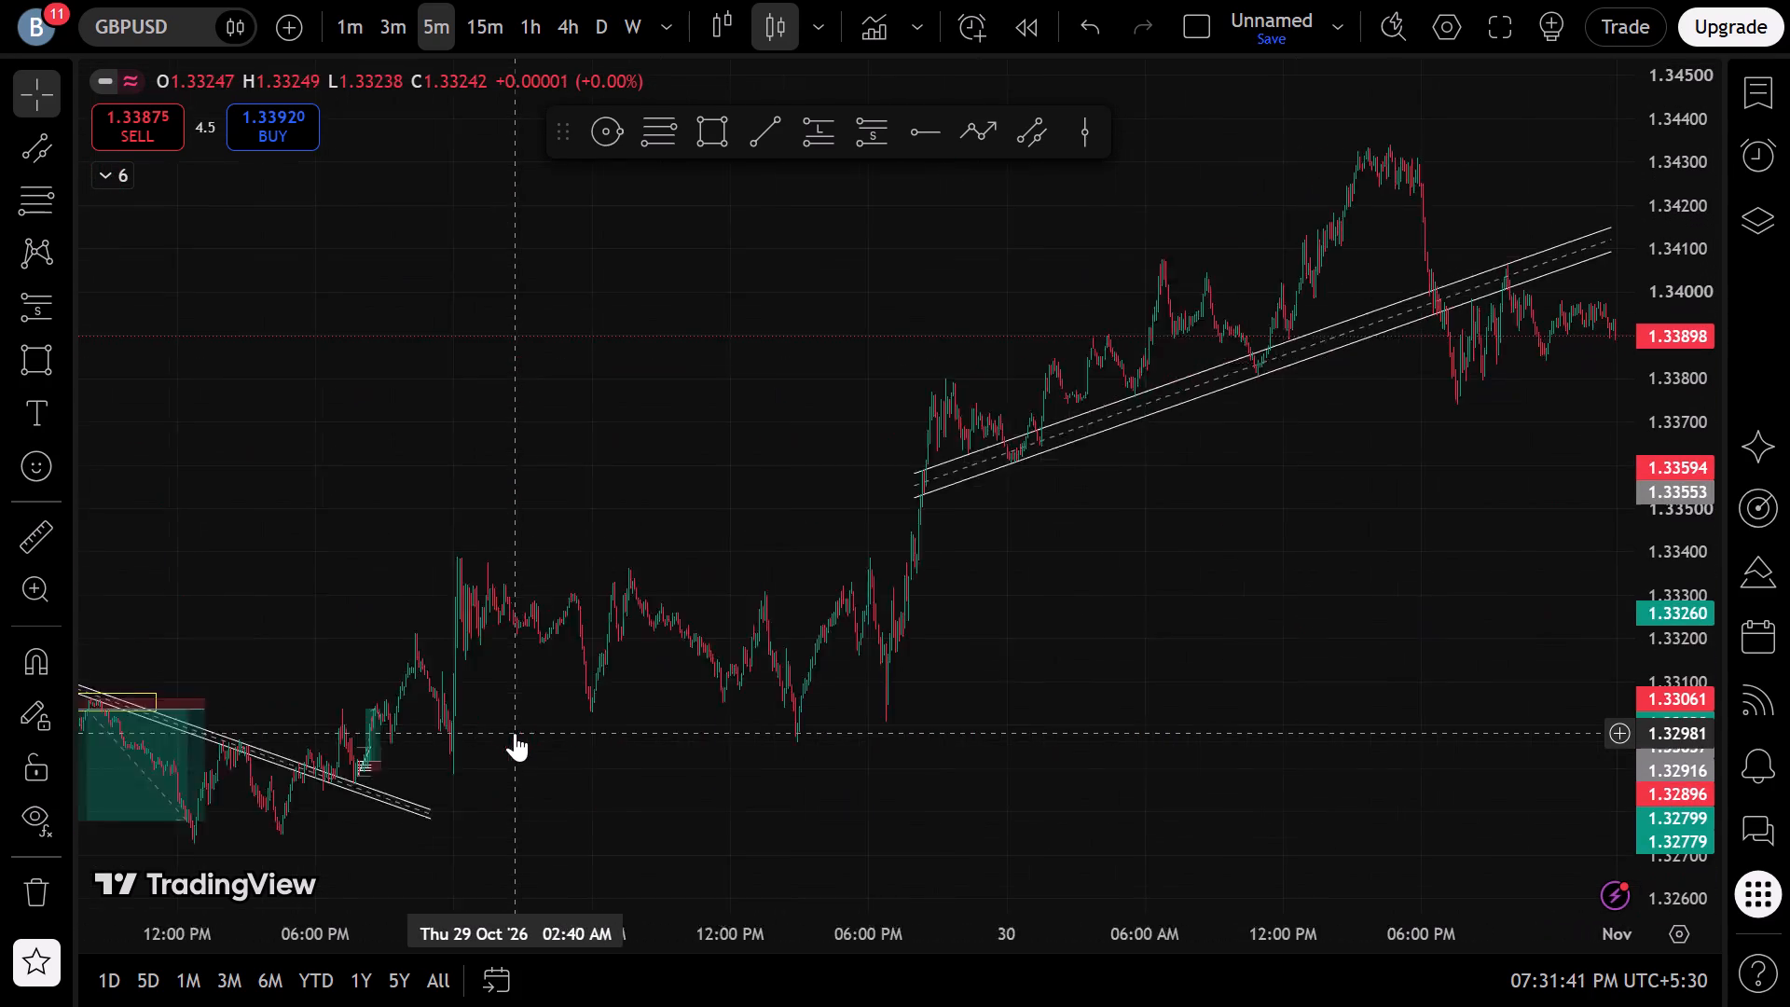
{"action": "scroll", "coordinate": [515, 733], "scroll_direction": "down", "scroll_amount": 2}
{"action": "left_click_drag", "start_coordinate": [587, 620], "coordinate": [1598, 585]}
{"action": "scroll", "coordinate": [1331, 628], "scroll_direction": "up", "scroll_amount": 6}
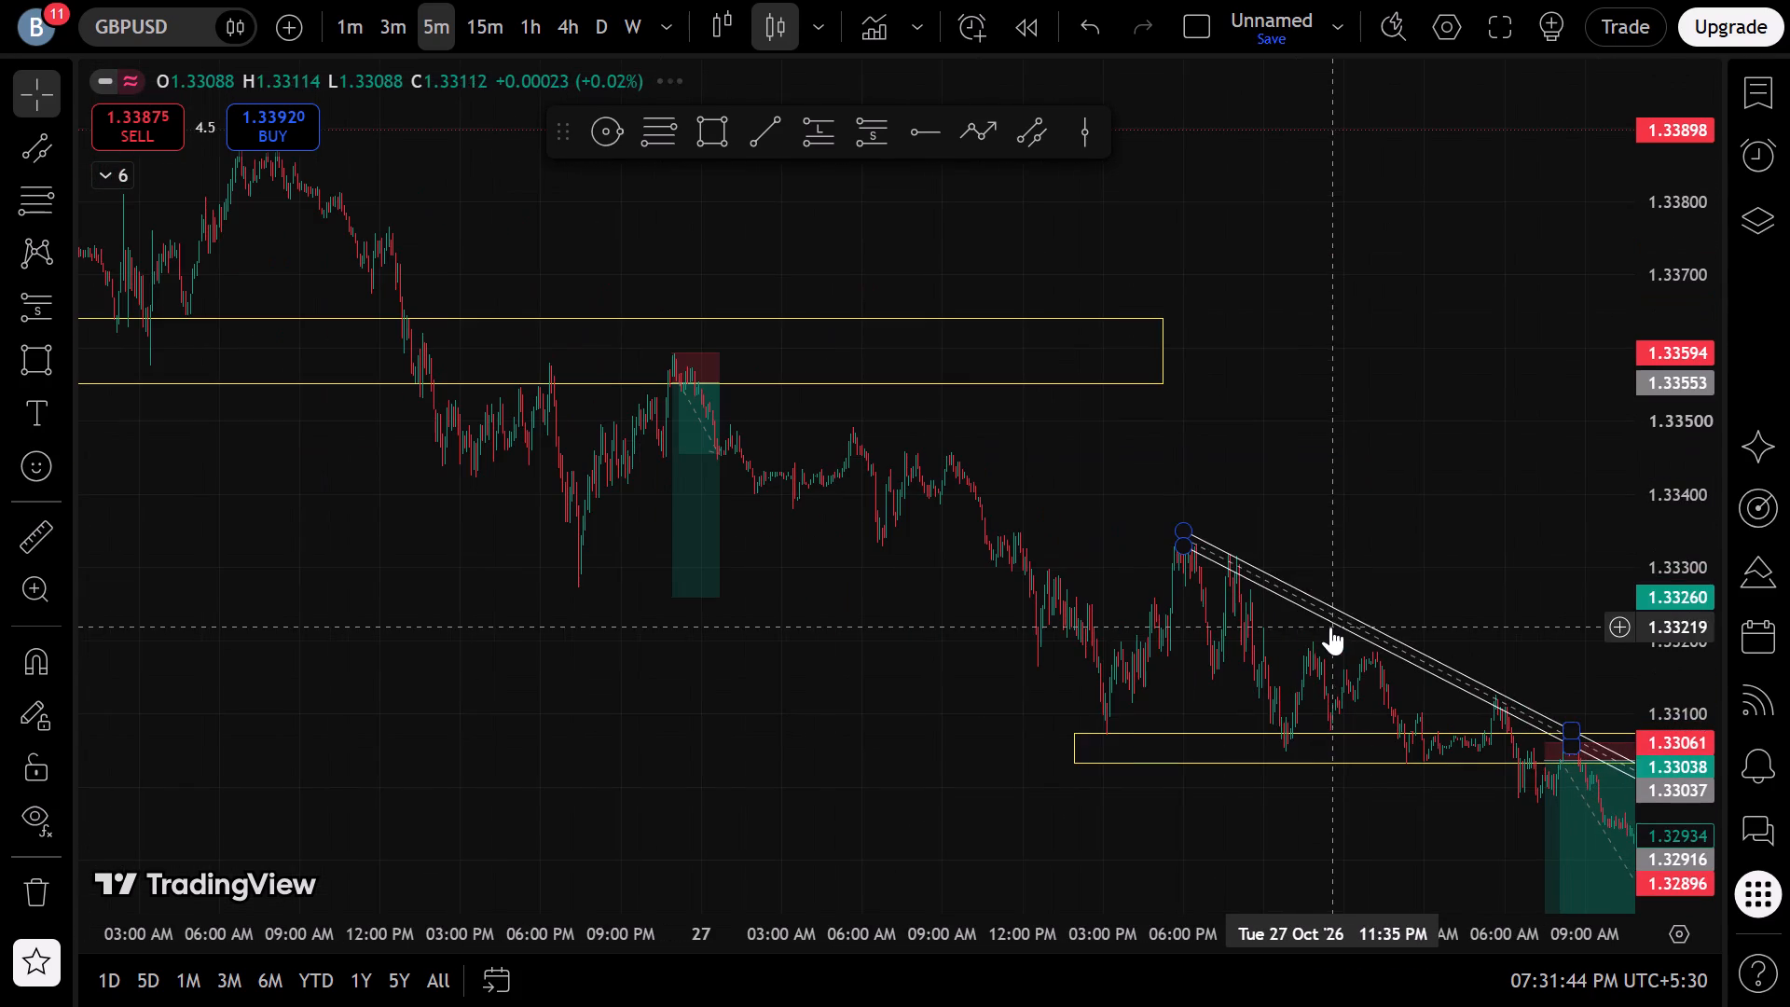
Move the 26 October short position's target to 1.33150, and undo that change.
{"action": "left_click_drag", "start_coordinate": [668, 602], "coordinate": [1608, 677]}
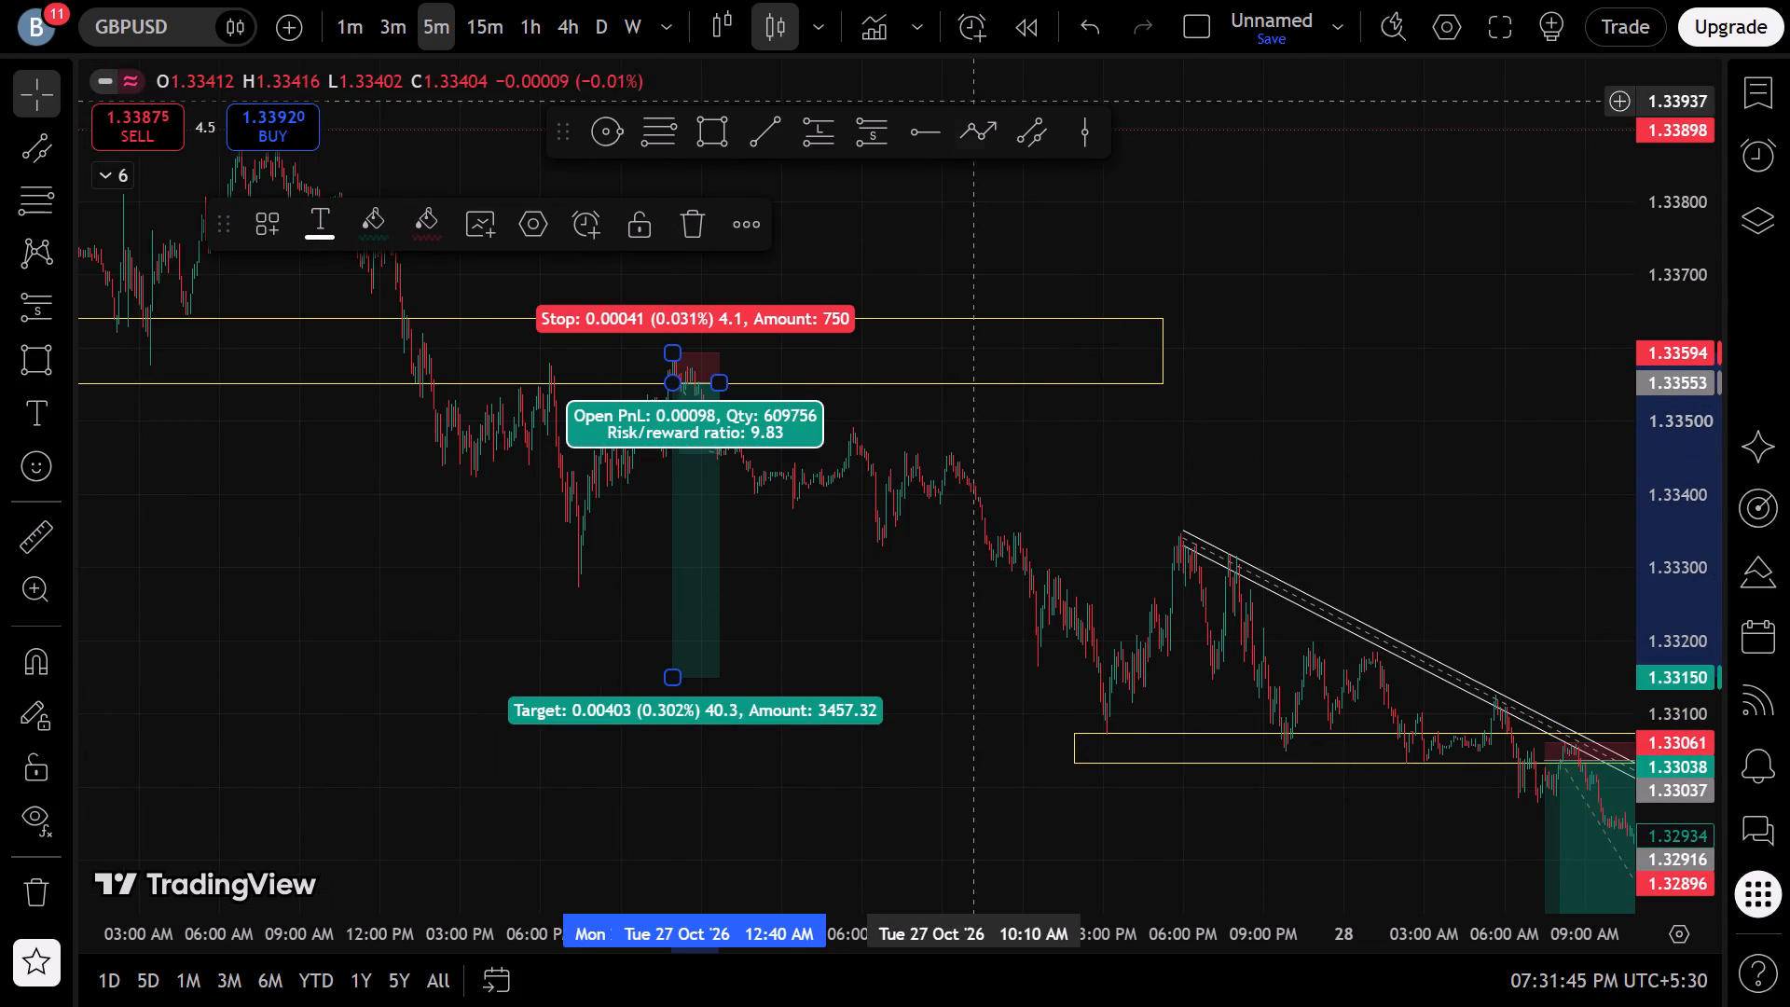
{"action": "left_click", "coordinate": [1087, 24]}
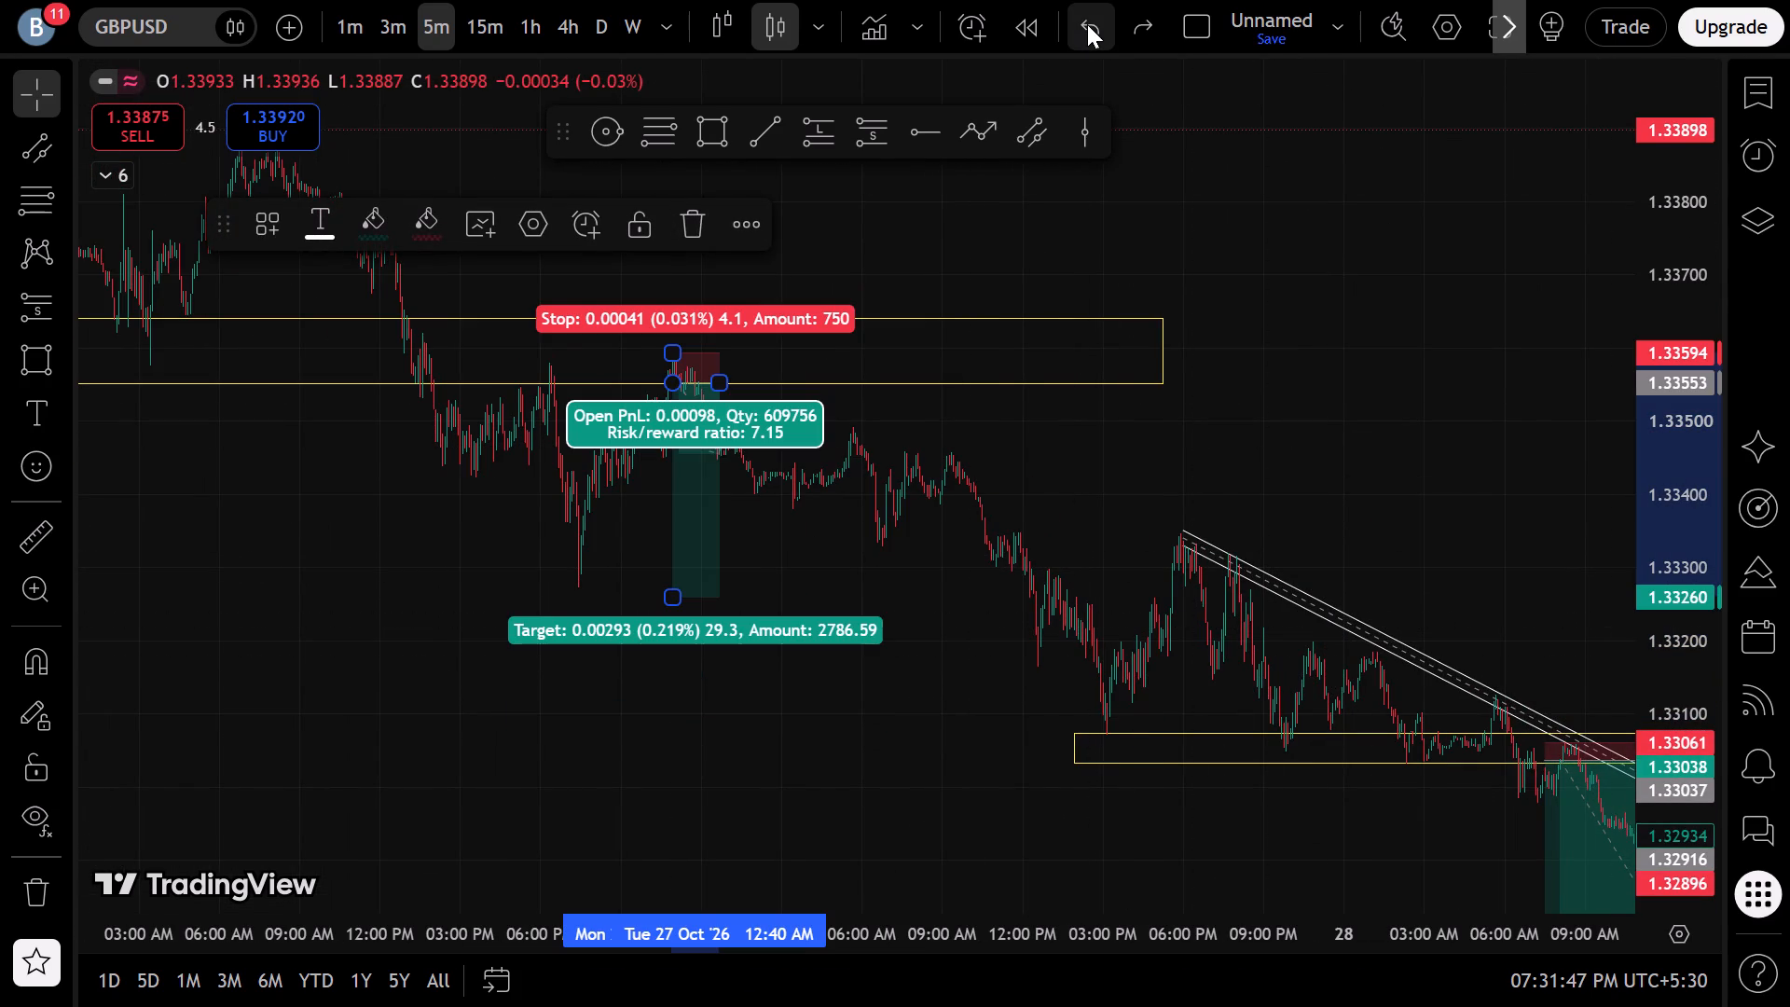
Examine 5-minute price action back to 14 October and forward through 19 to 22 October around the two upper rectangle zones.
{"action": "left_click_drag", "start_coordinate": [140, 534], "coordinate": [603, 563]}
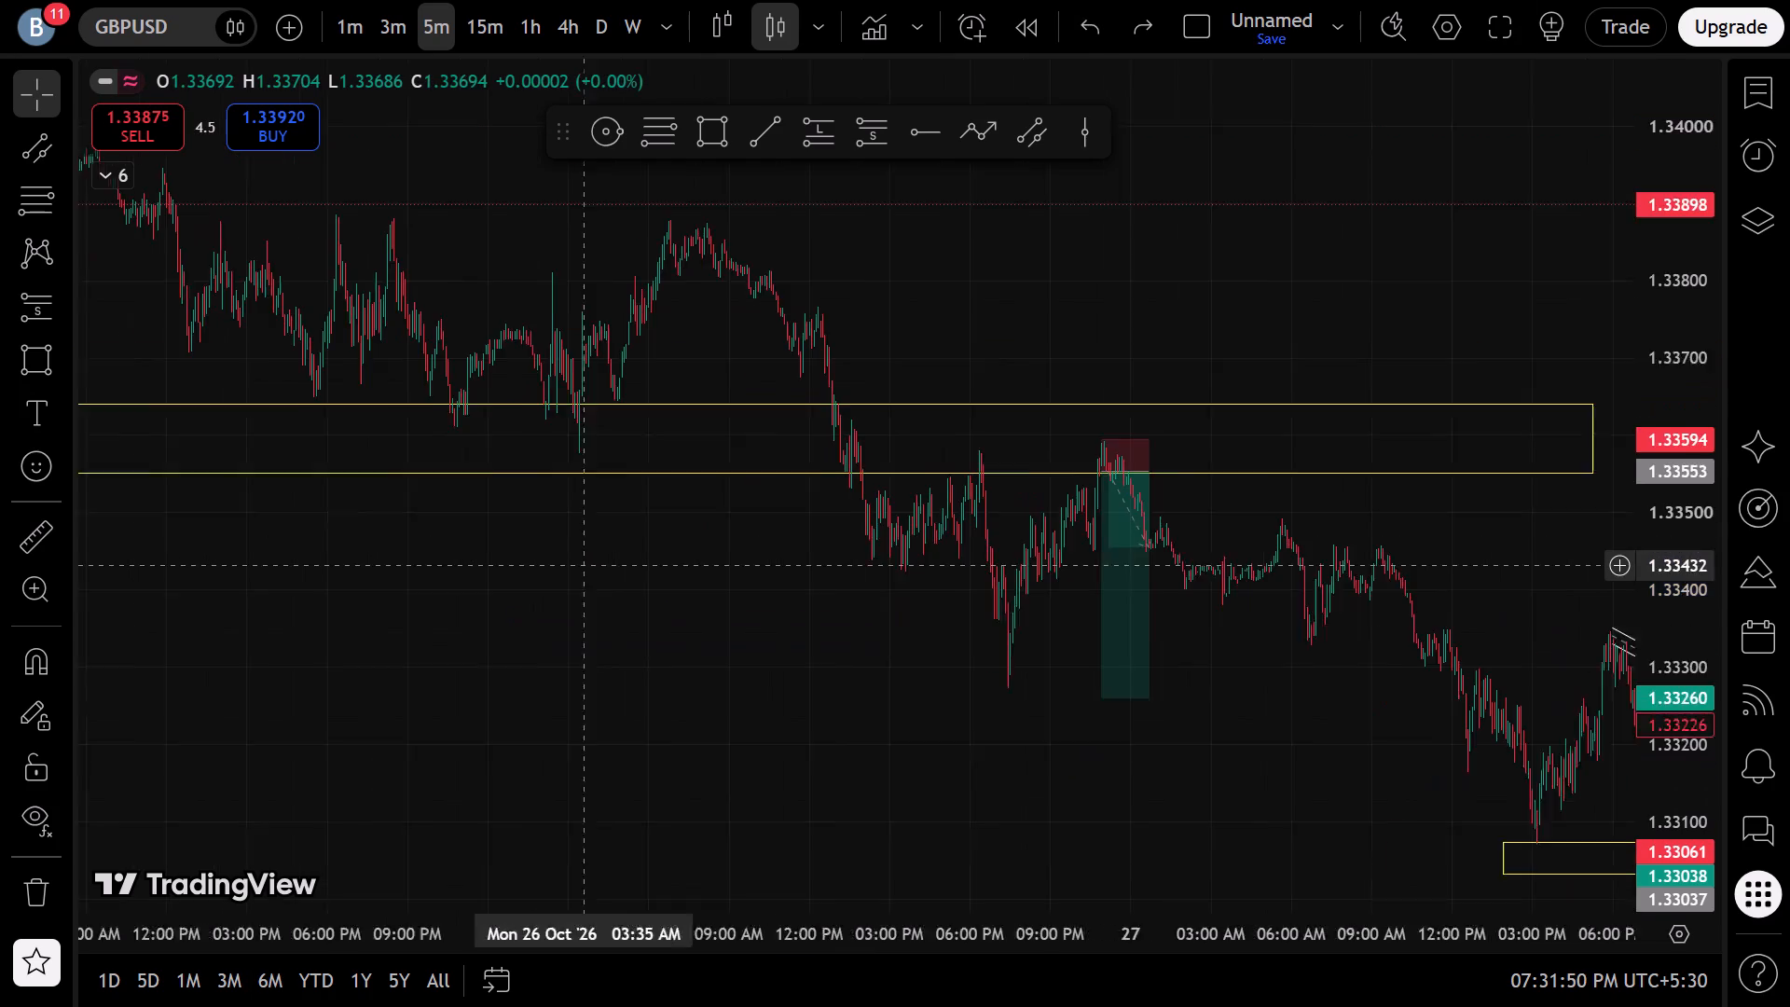
{"action": "scroll", "coordinate": [609, 561], "scroll_direction": "down", "scroll_amount": 14}
{"action": "left_click_drag", "start_coordinate": [579, 404], "coordinate": [1421, 545]}
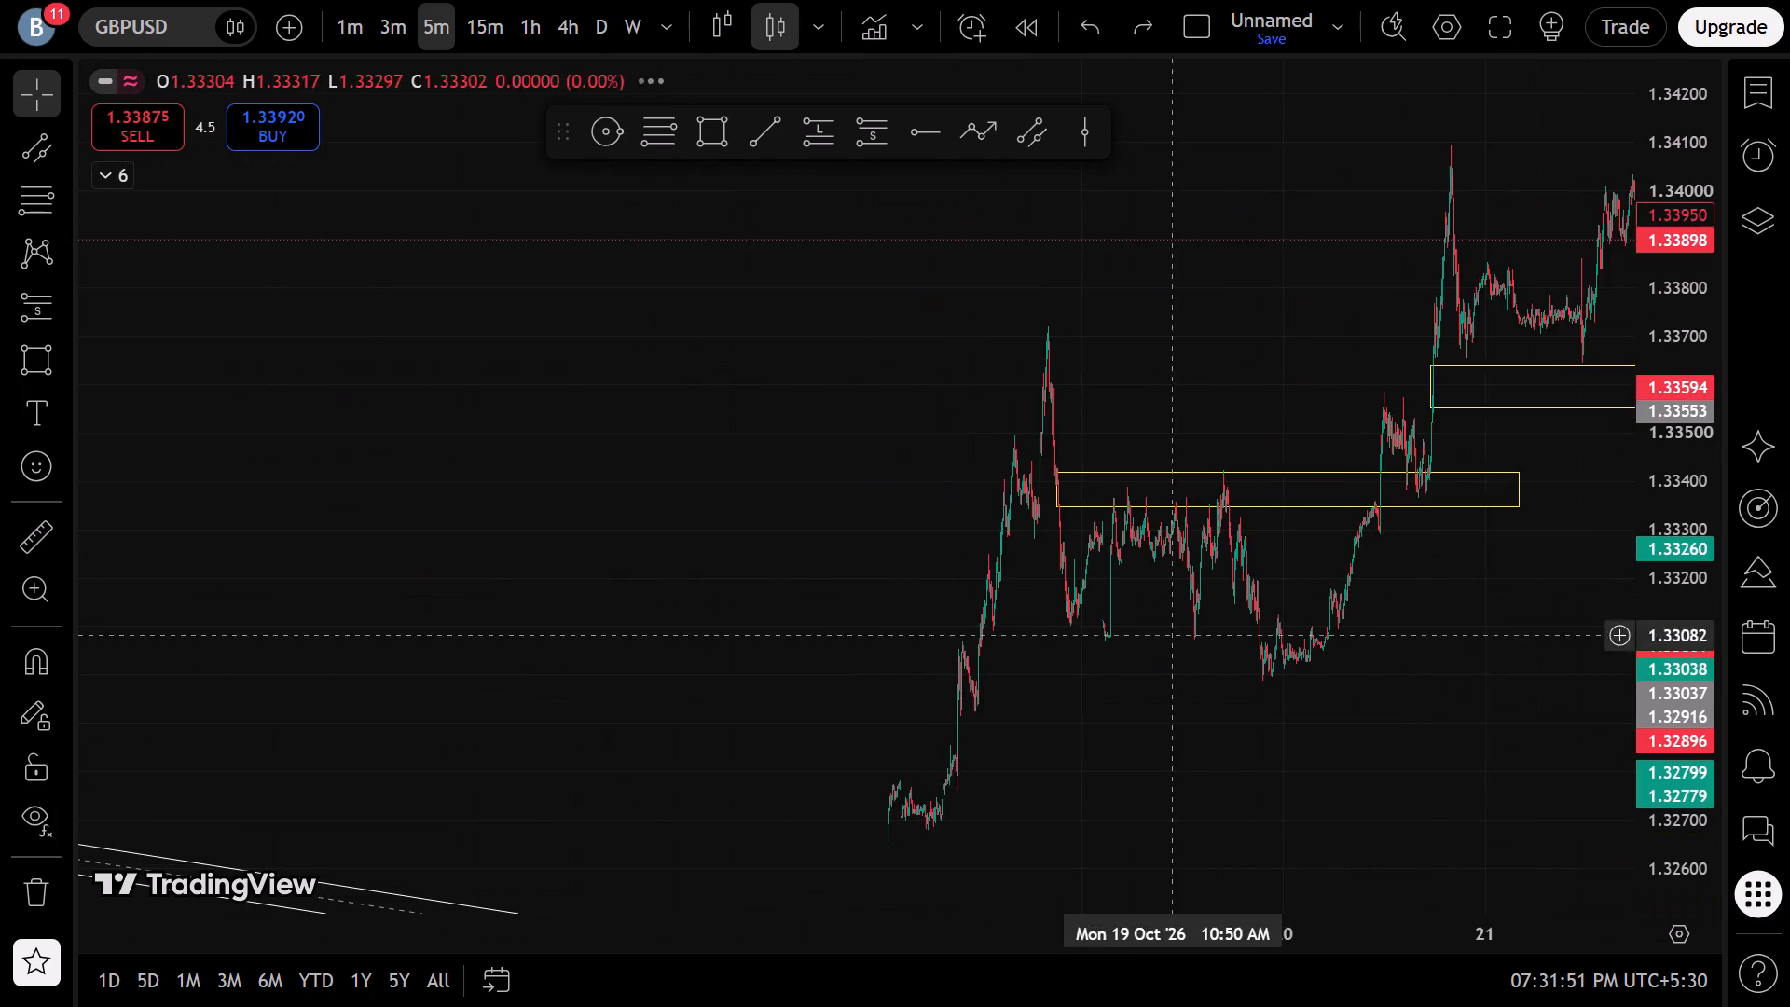
{"action": "scroll", "coordinate": [1136, 658], "scroll_direction": "up", "scroll_amount": 11}
{"action": "left_click_drag", "start_coordinate": [620, 698], "coordinate": [1789, 557]}
{"action": "scroll", "coordinate": [860, 604], "scroll_direction": "up", "scroll_amount": 3}
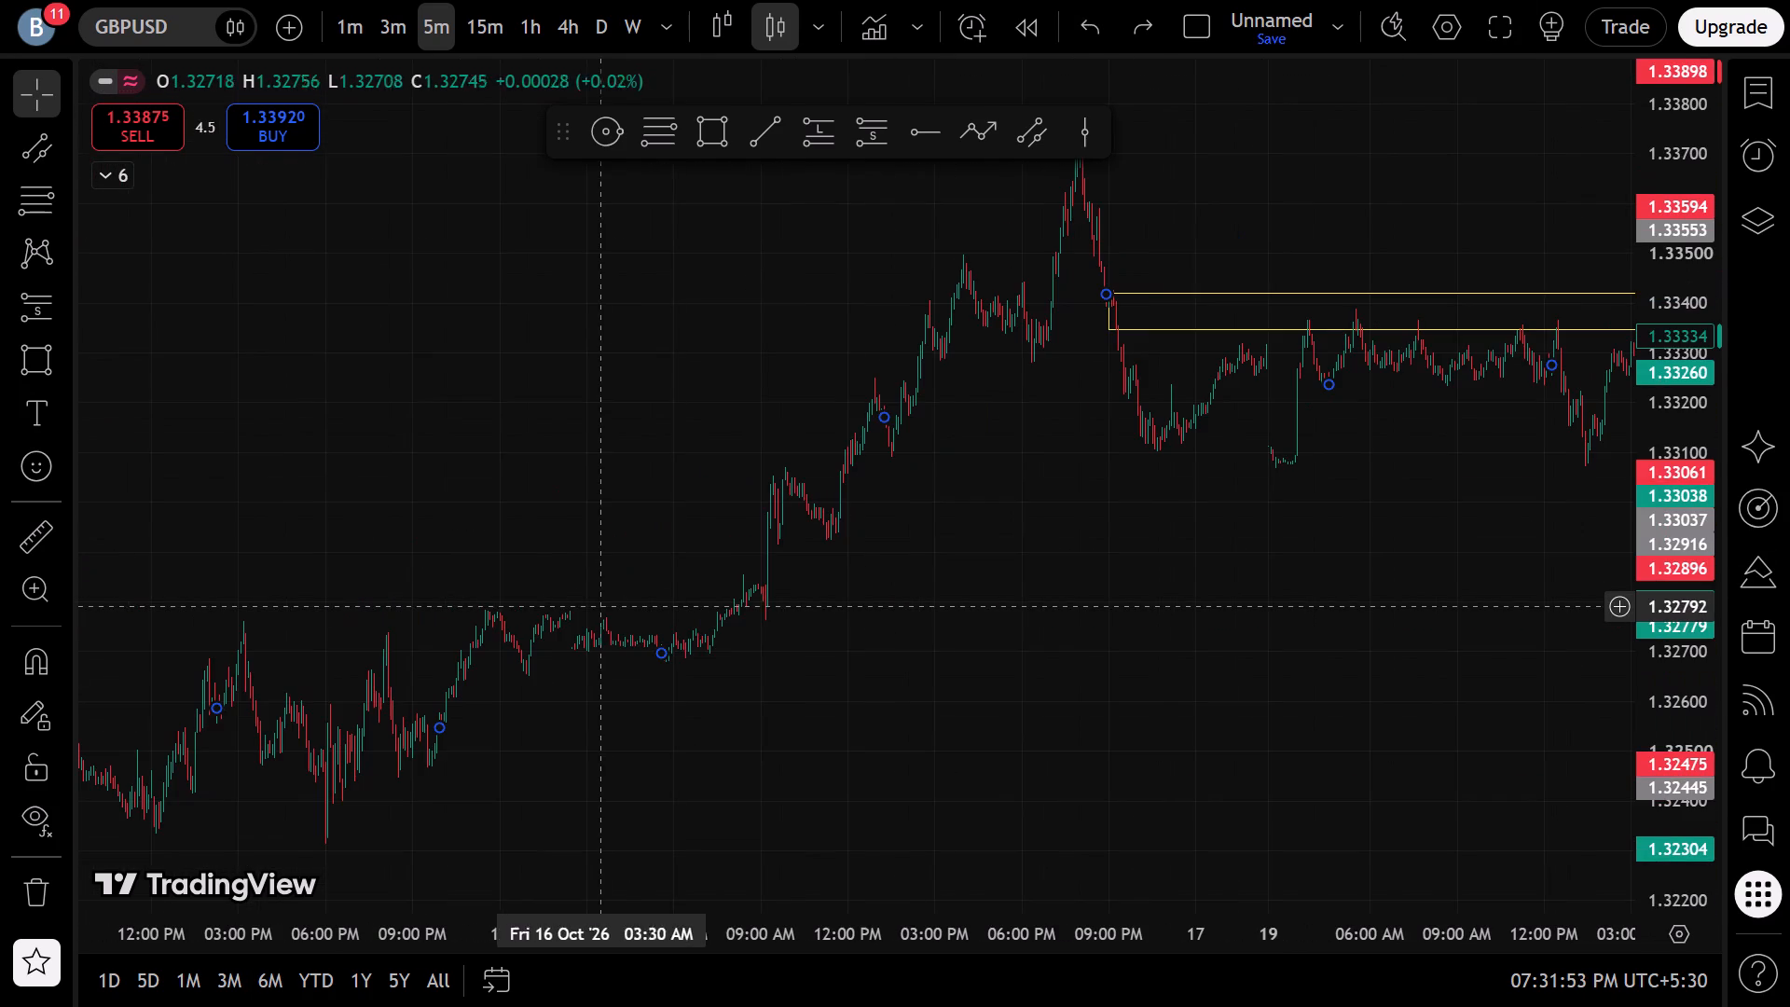
{"action": "left_click_drag", "start_coordinate": [710, 669], "coordinate": [1326, 594]}
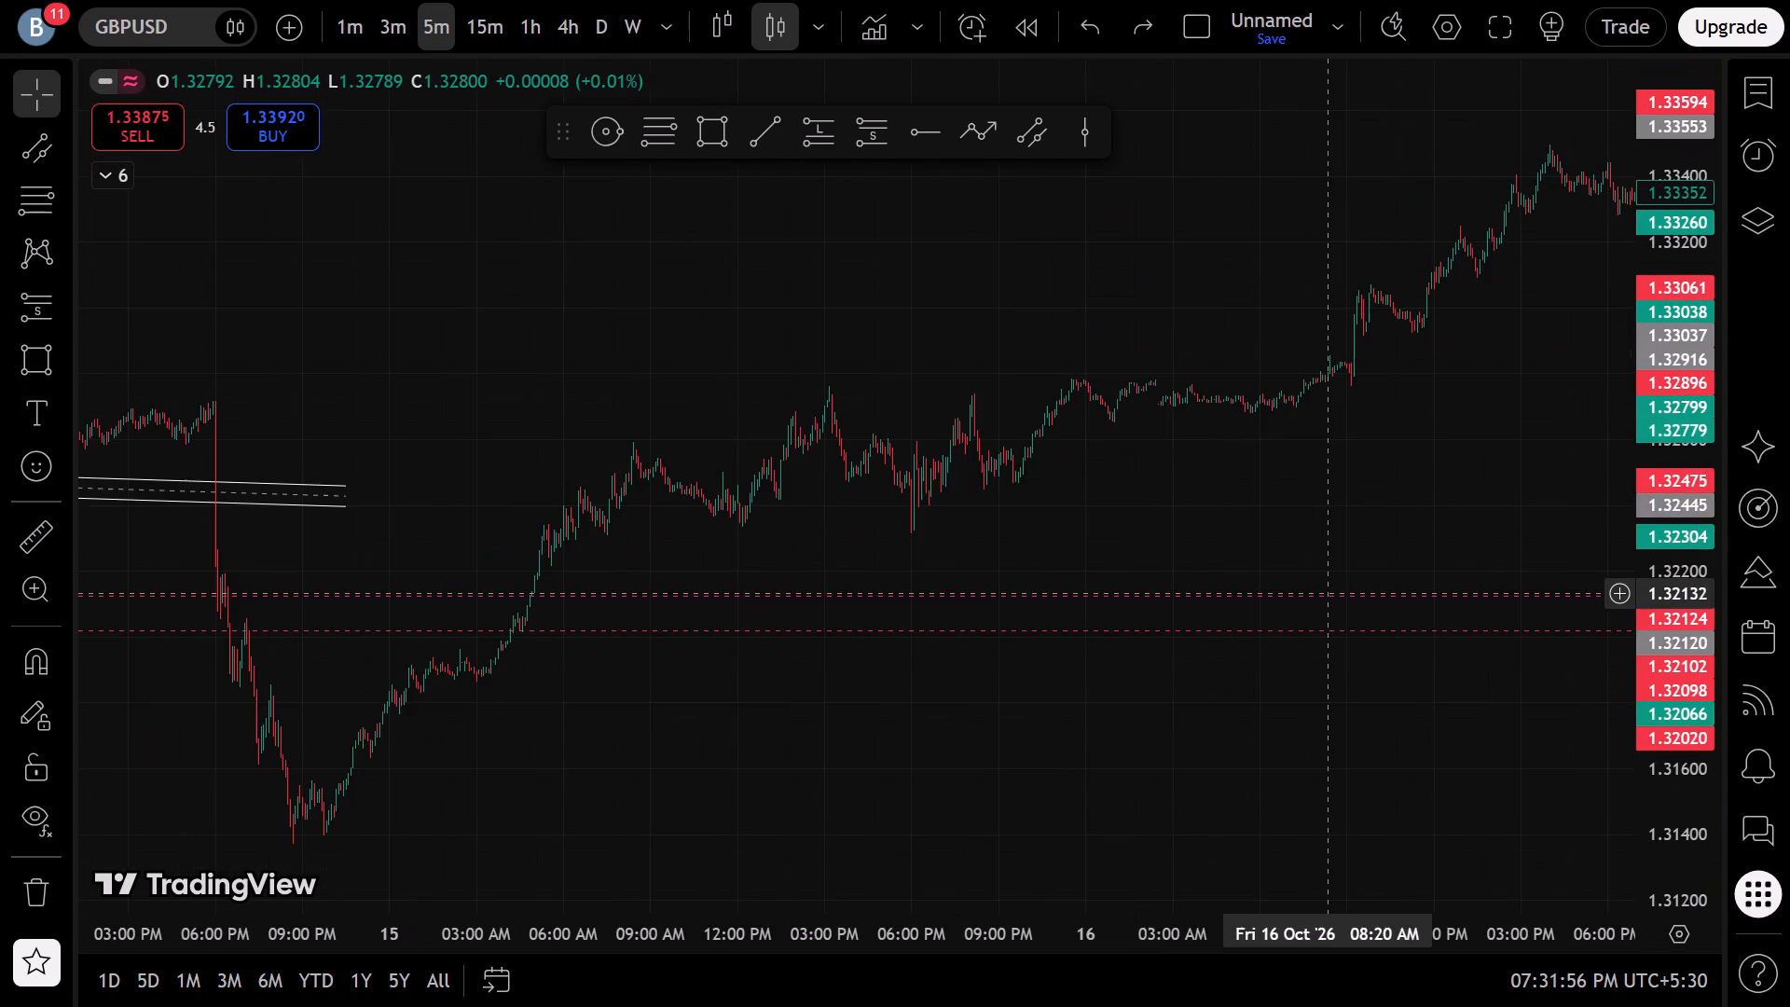
{"action": "left_click_drag", "start_coordinate": [1326, 594], "coordinate": [1165, 616]}
{"action": "scroll", "coordinate": [1161, 617], "scroll_direction": "down", "scroll_amount": 5}
{"action": "left_click_drag", "start_coordinate": [1318, 475], "coordinate": [646, 710]}
{"action": "scroll", "coordinate": [646, 710], "scroll_direction": "up", "scroll_amount": 7}
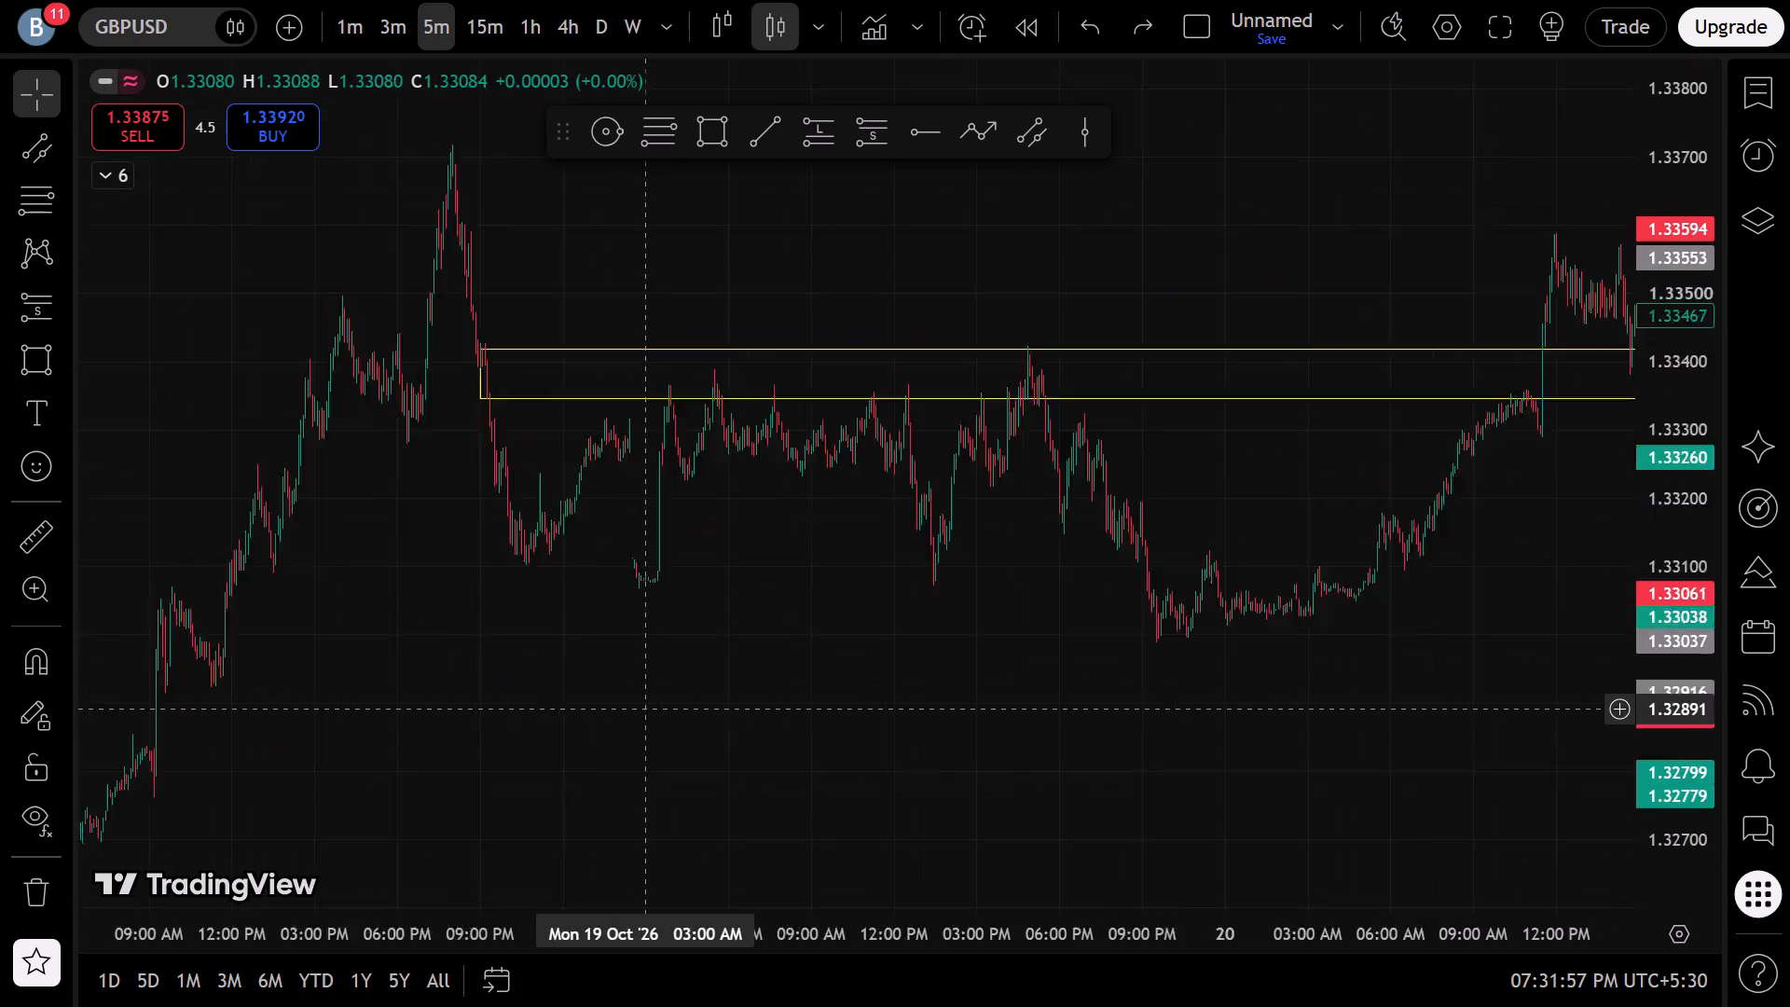
{"action": "scroll", "coordinate": [951, 746], "scroll_direction": "up", "scroll_amount": 6}
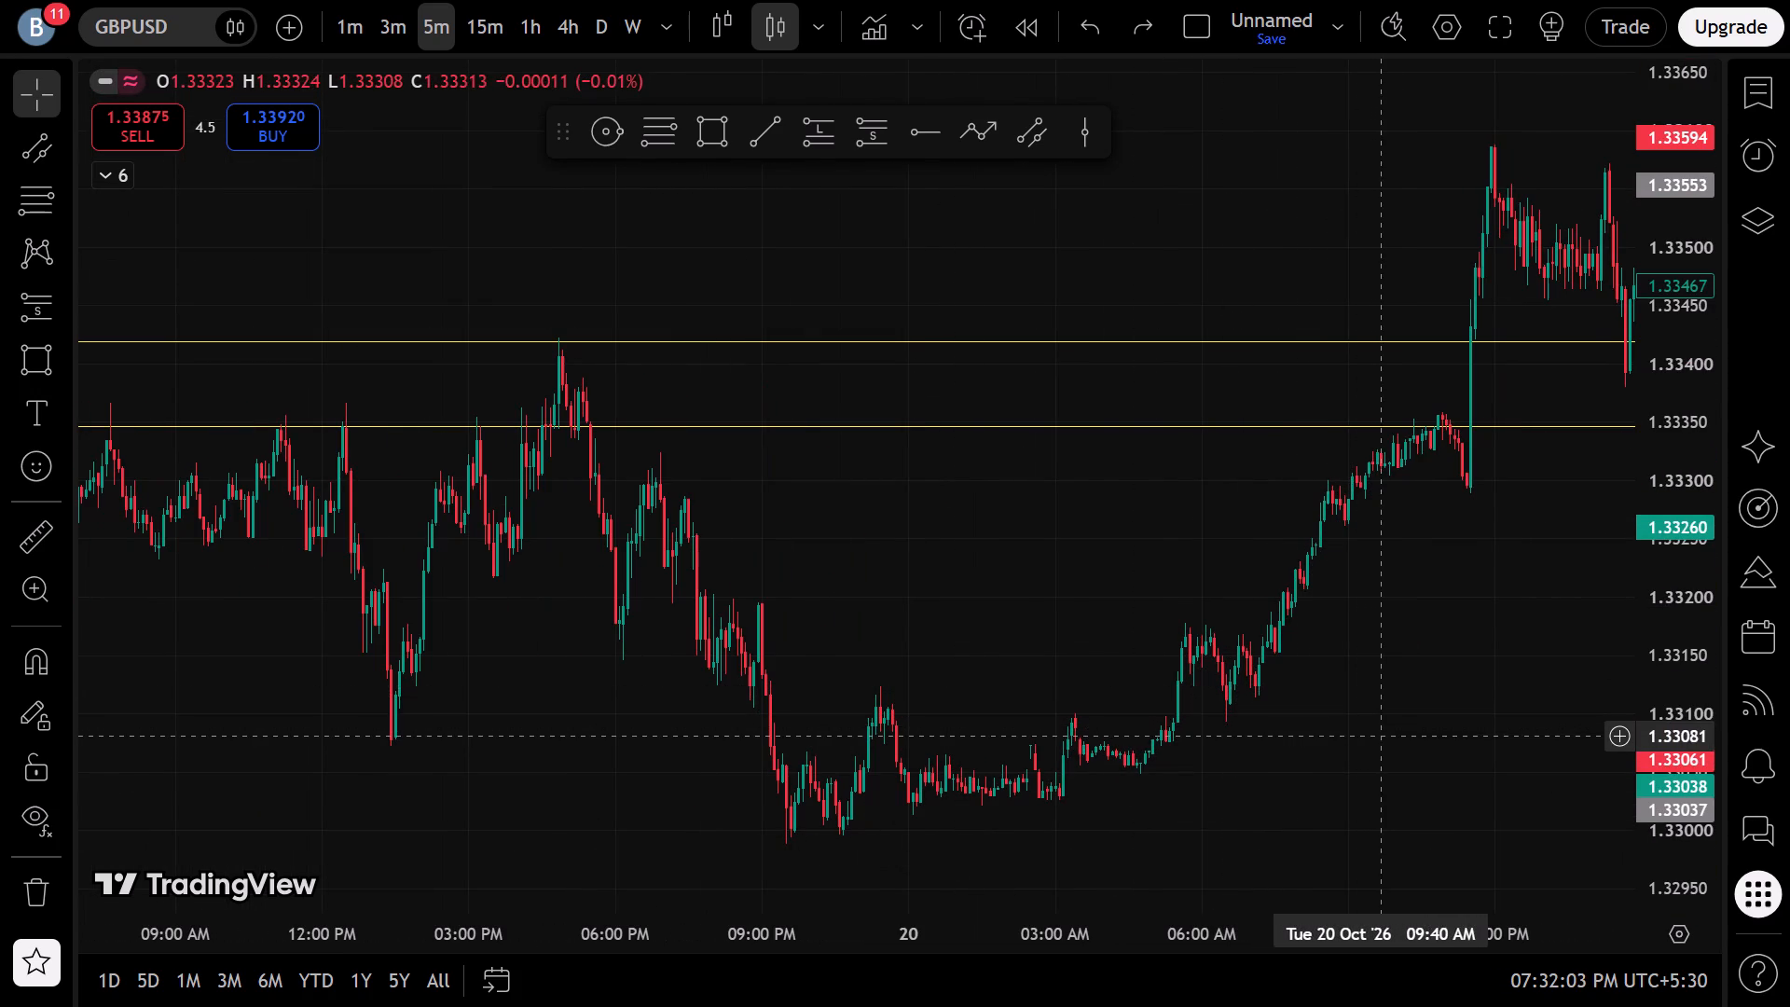
{"action": "left_click_drag", "start_coordinate": [1390, 689], "coordinate": [321, 832]}
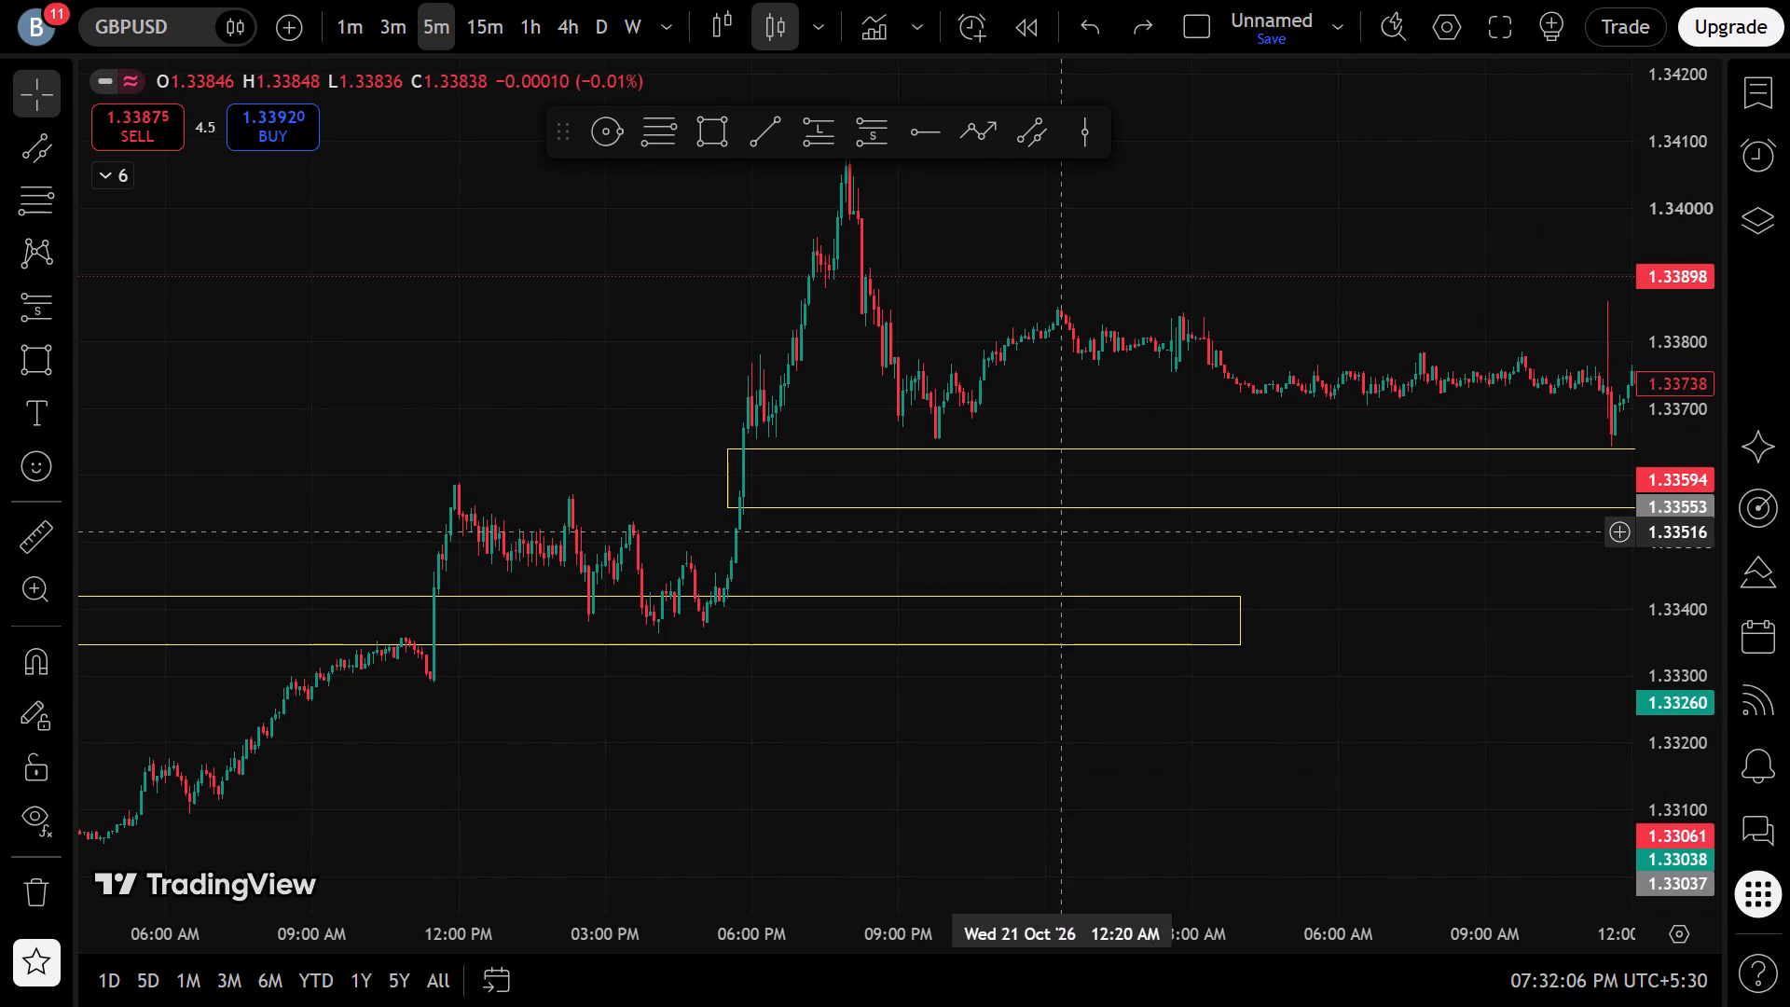
{"action": "left_click_drag", "start_coordinate": [1089, 546], "coordinate": [360, 686]}
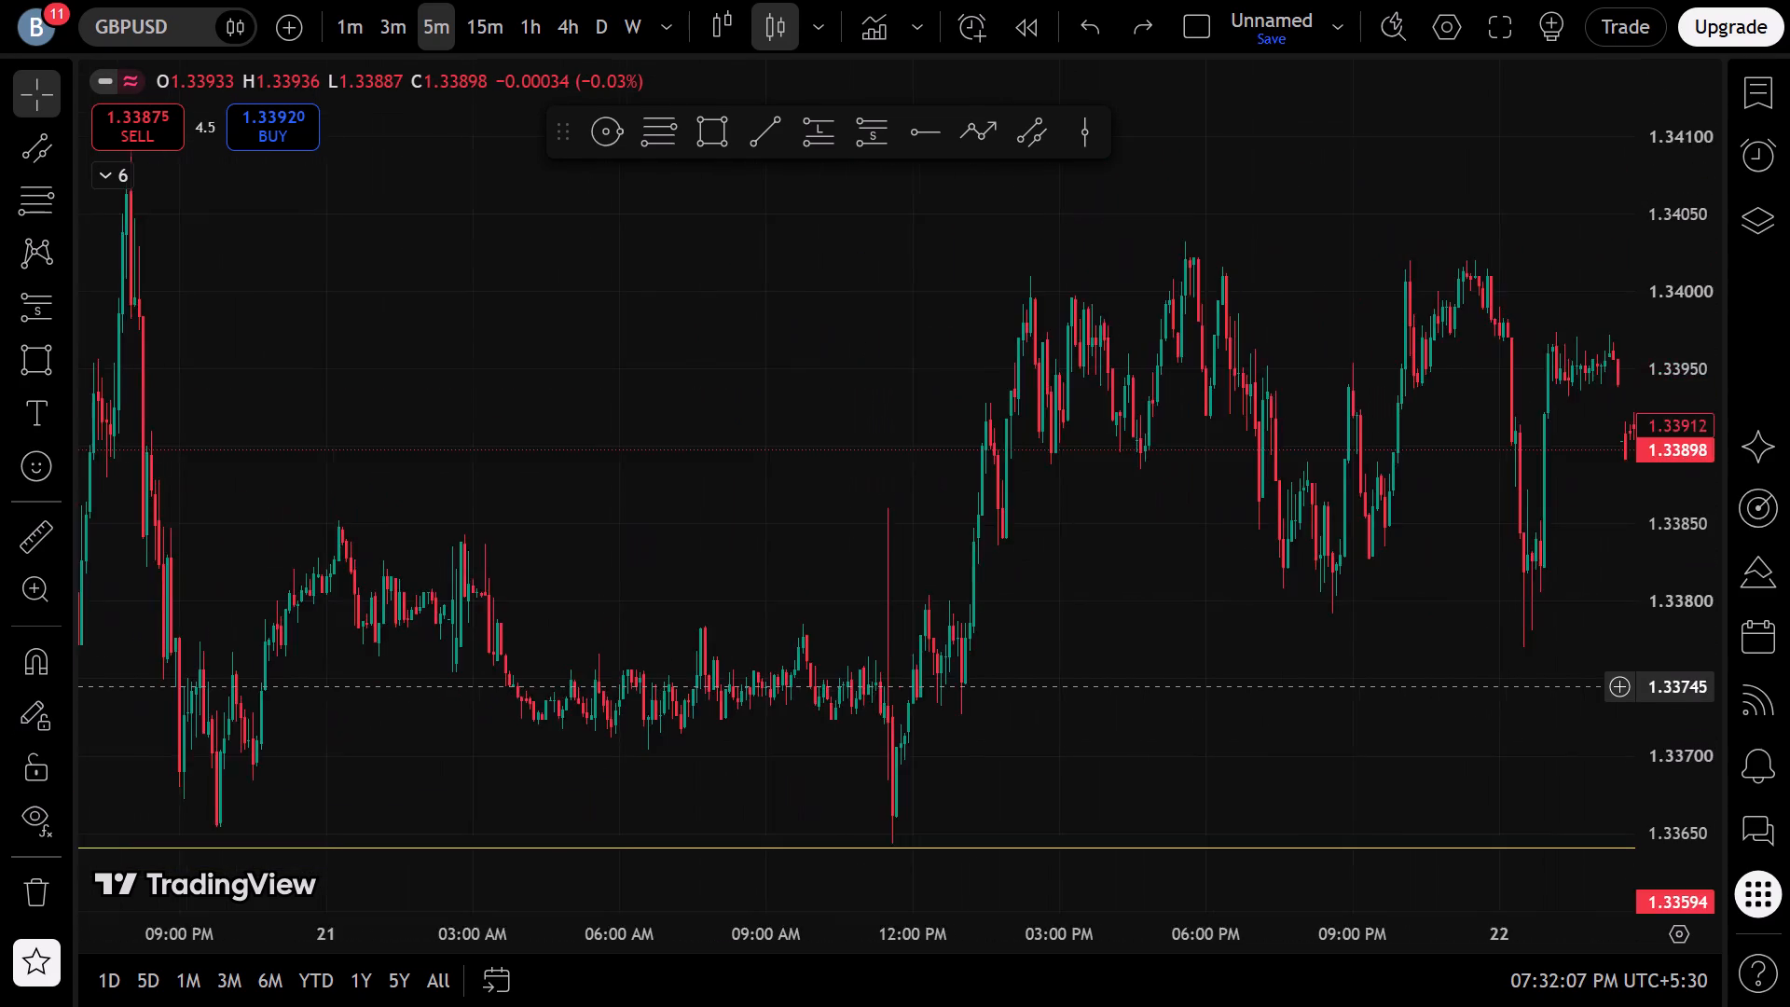
Examine the 13 and 14 October 5-minute price action around the gently descending channel, focusing on the break above it.
{"action": "left_click_drag", "start_coordinate": [360, 686], "coordinate": [1776, 670]}
{"action": "scroll", "coordinate": [1543, 666], "scroll_direction": "down", "scroll_amount": 6}
{"action": "left_click_drag", "start_coordinate": [681, 862], "coordinate": [1458, 792]}
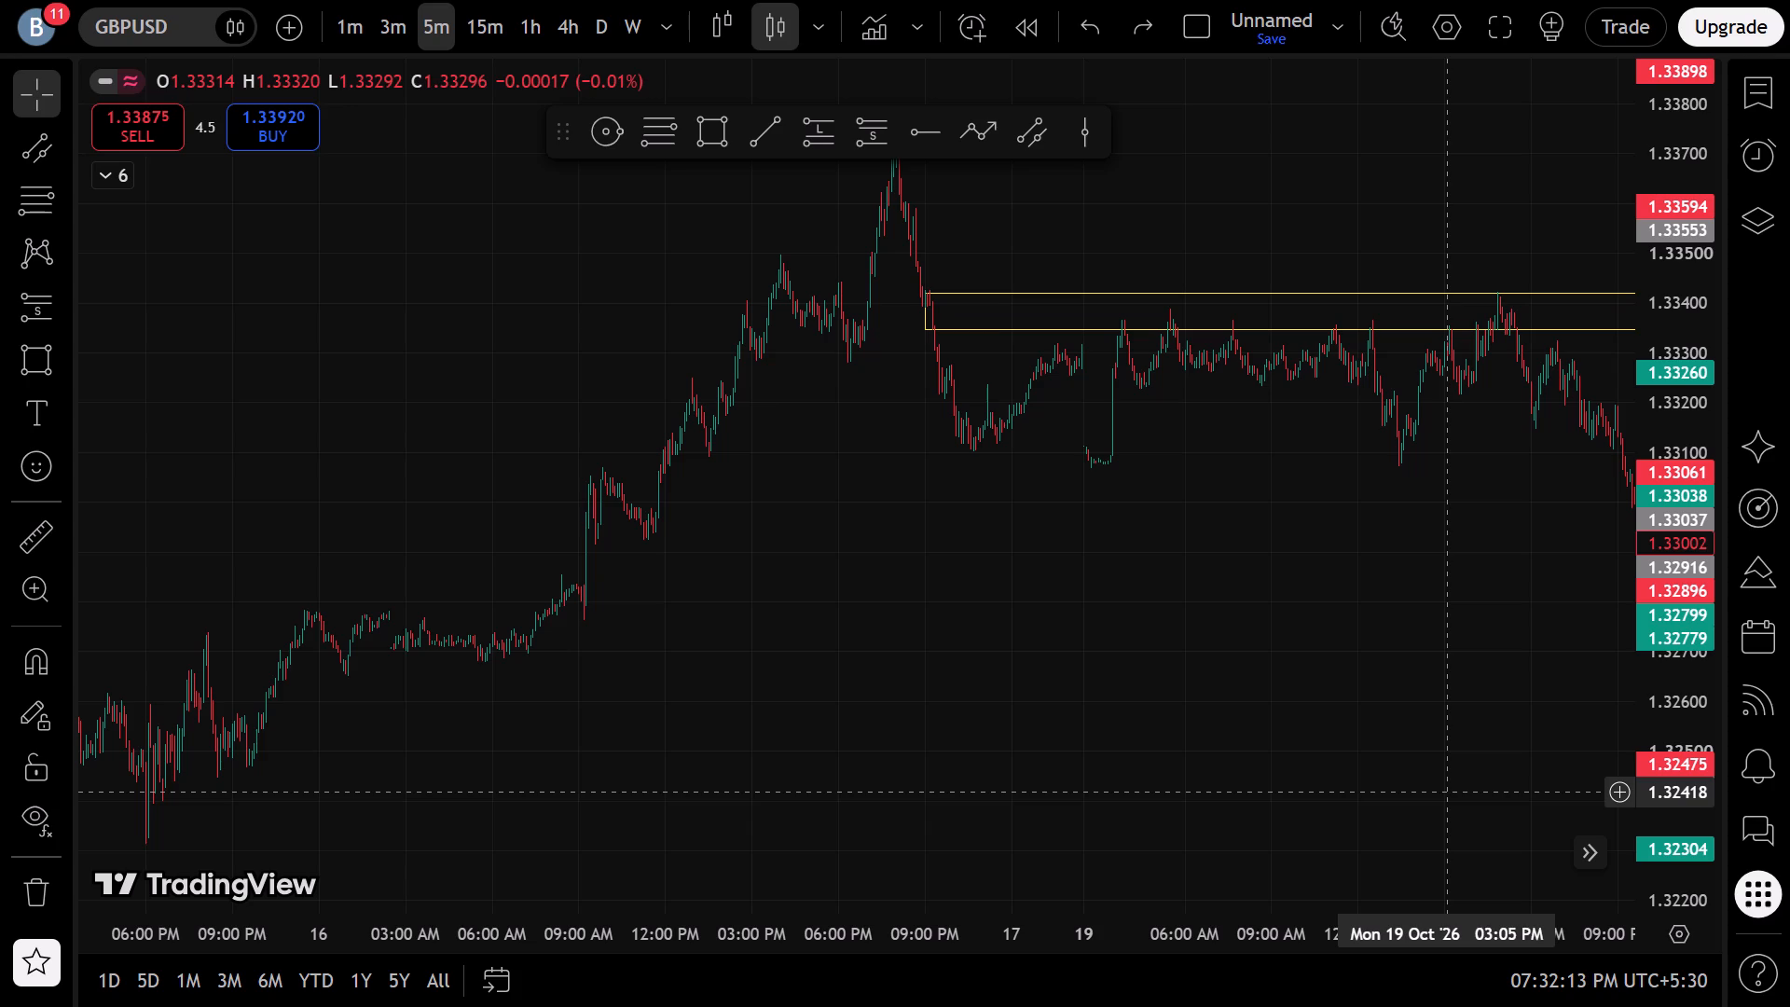
{"action": "left_click_drag", "start_coordinate": [399, 695], "coordinate": [1205, 630]}
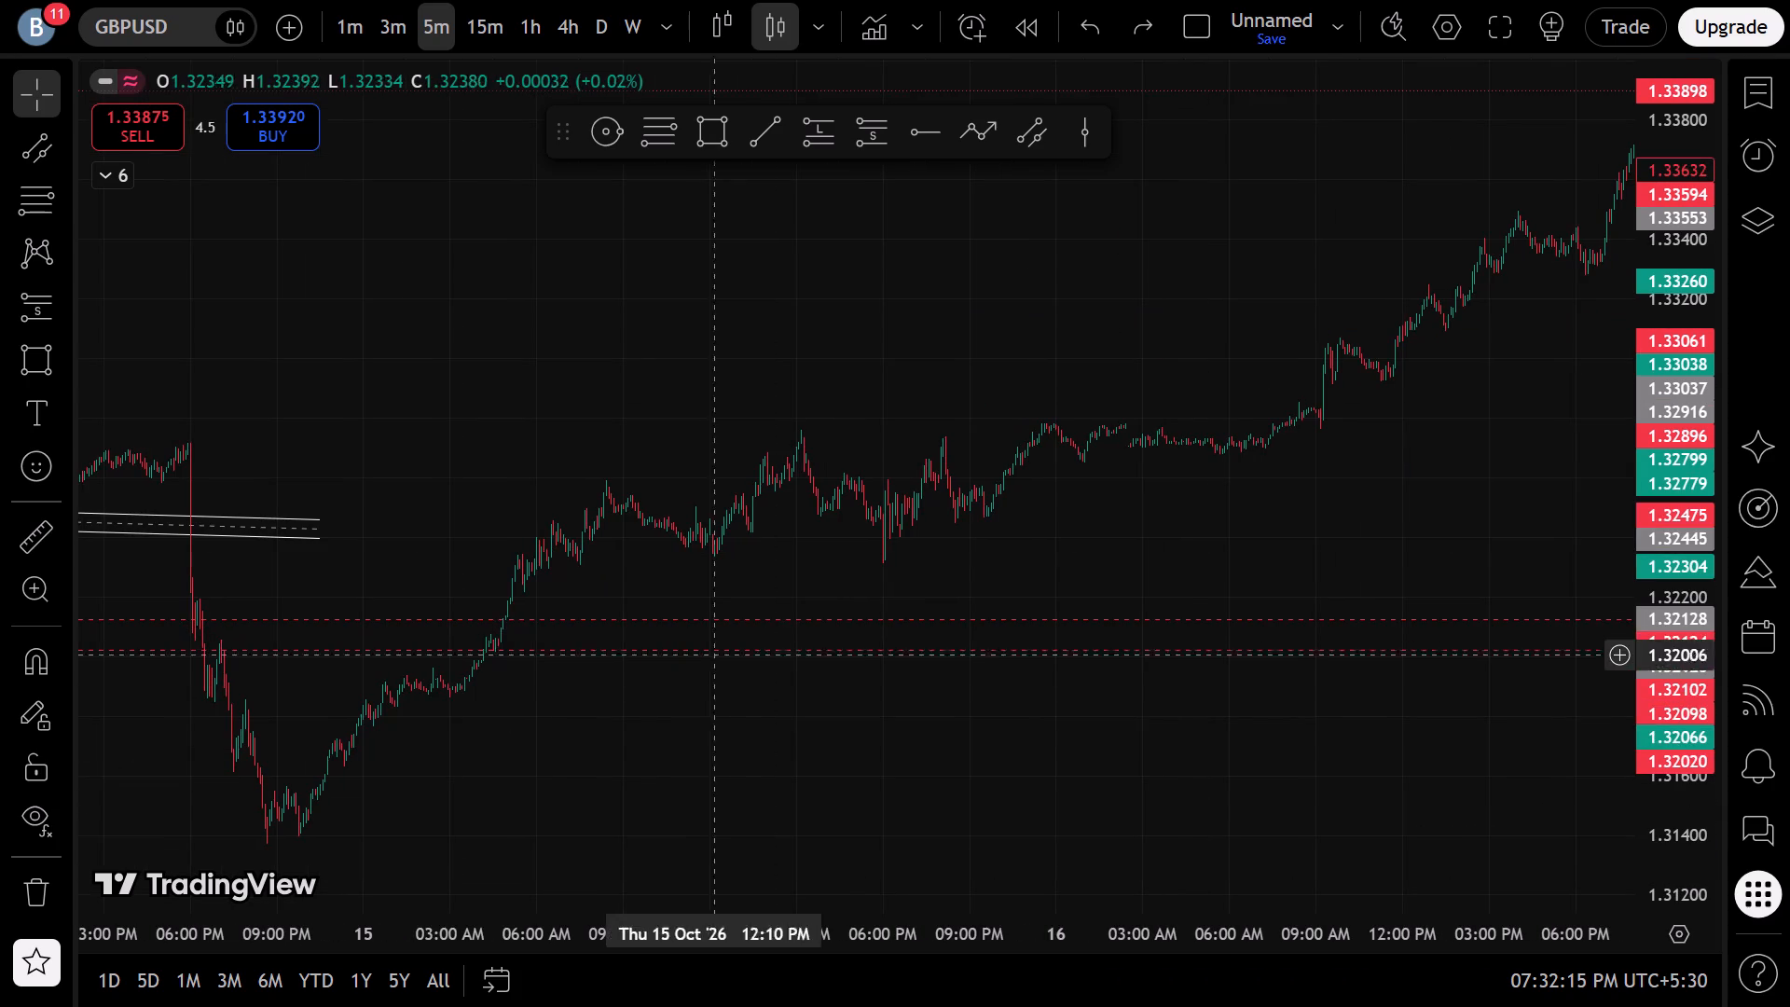
{"action": "left_click_drag", "start_coordinate": [559, 754], "coordinate": [1367, 684]}
{"action": "left_click_drag", "start_coordinate": [550, 714], "coordinate": [1525, 908]}
{"action": "scroll", "coordinate": [1173, 779], "scroll_direction": "up", "scroll_amount": 4}
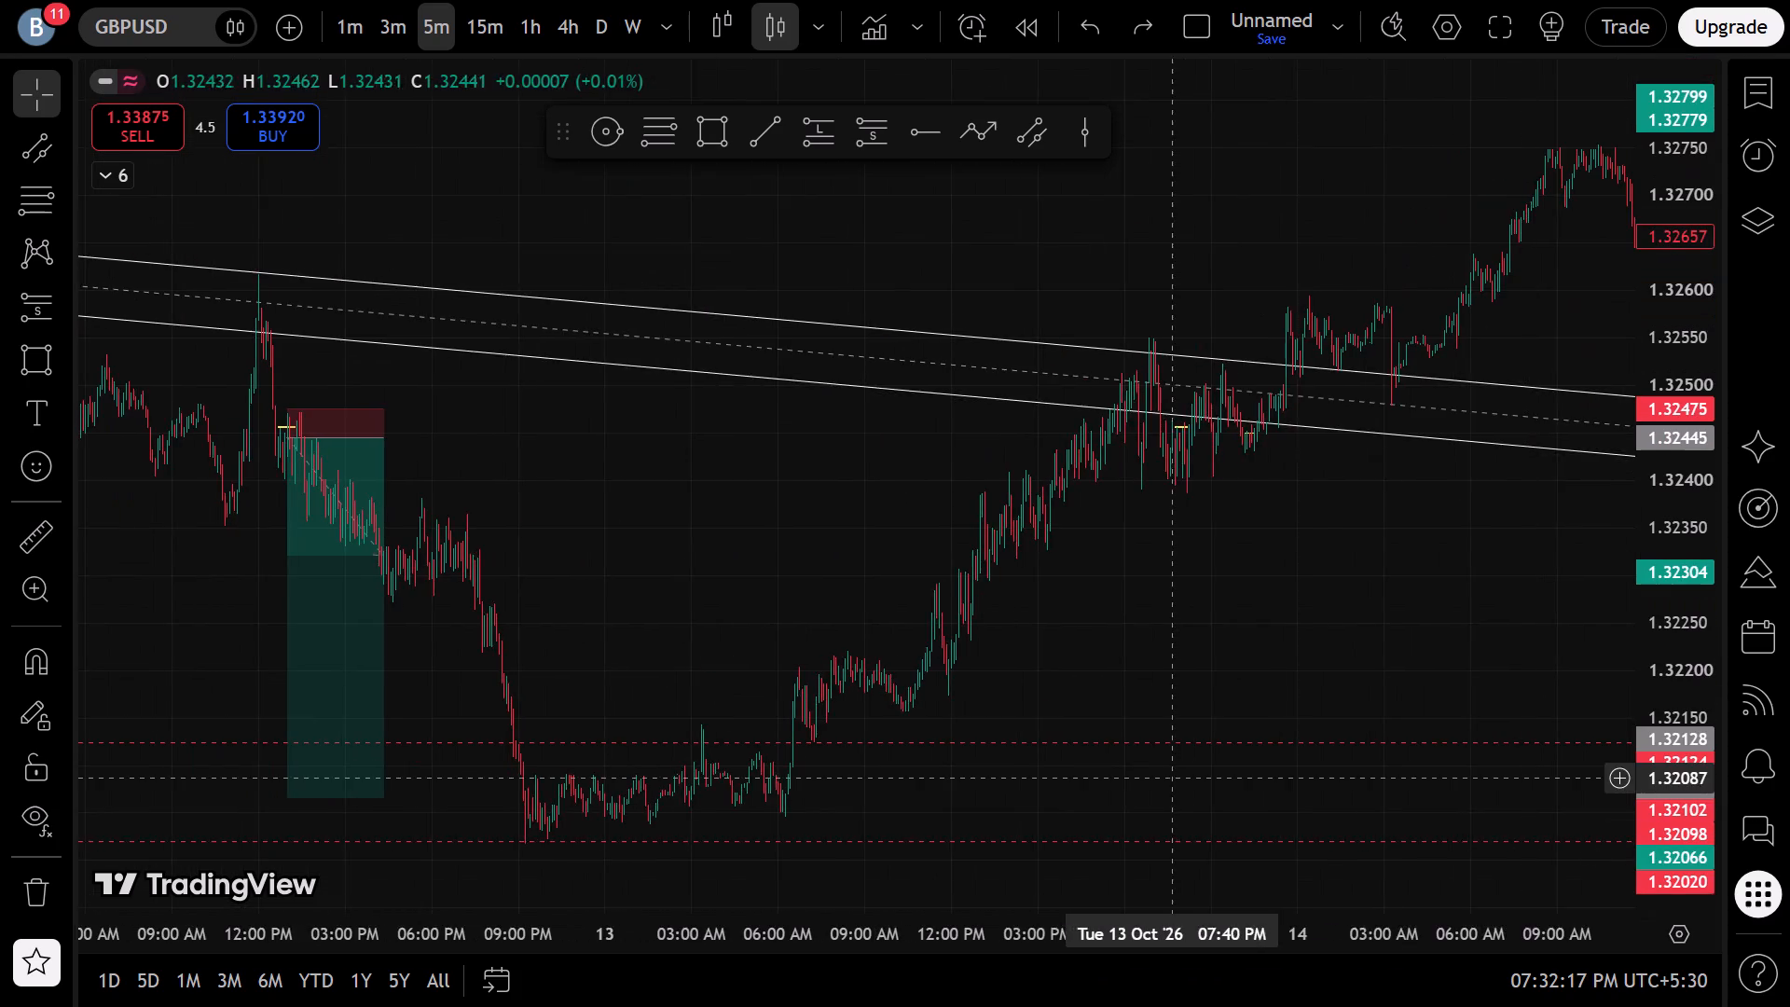
{"action": "scroll", "coordinate": [1173, 779], "scroll_direction": "up", "scroll_amount": 2}
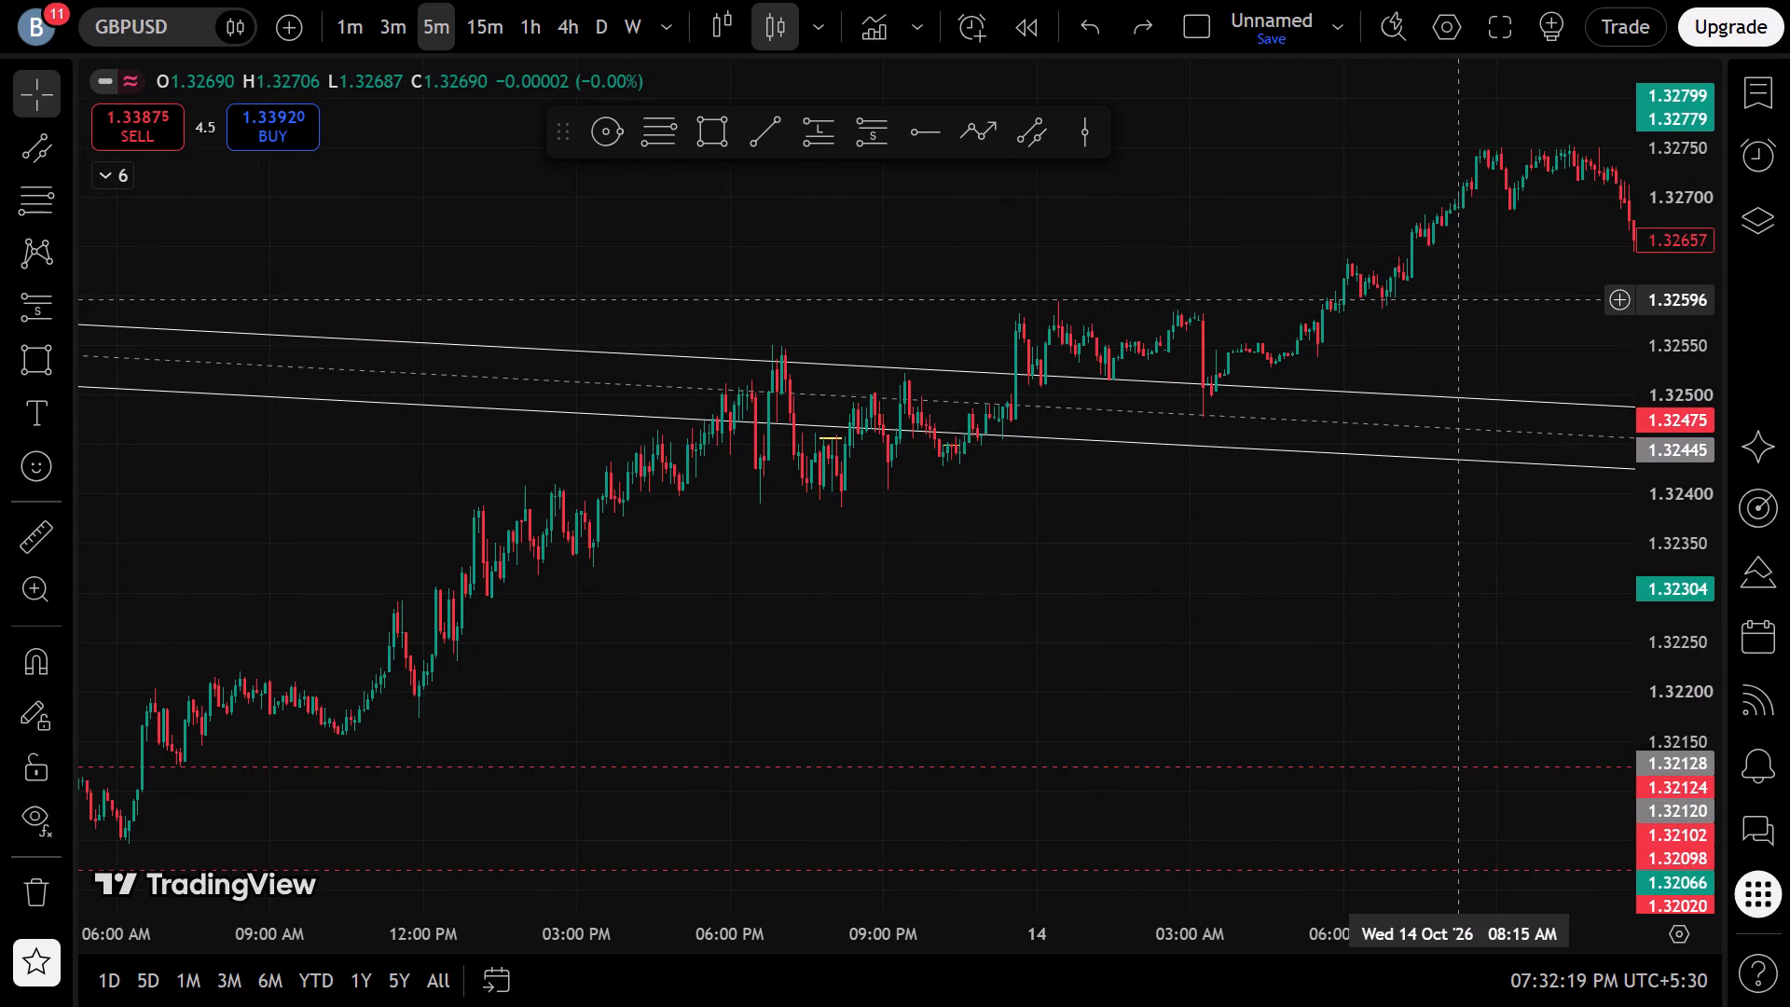
{"action": "left_click_drag", "start_coordinate": [1735, 617], "coordinate": [1600, 405]}
{"action": "left_click_drag", "start_coordinate": [1338, 303], "coordinate": [1341, 536]}
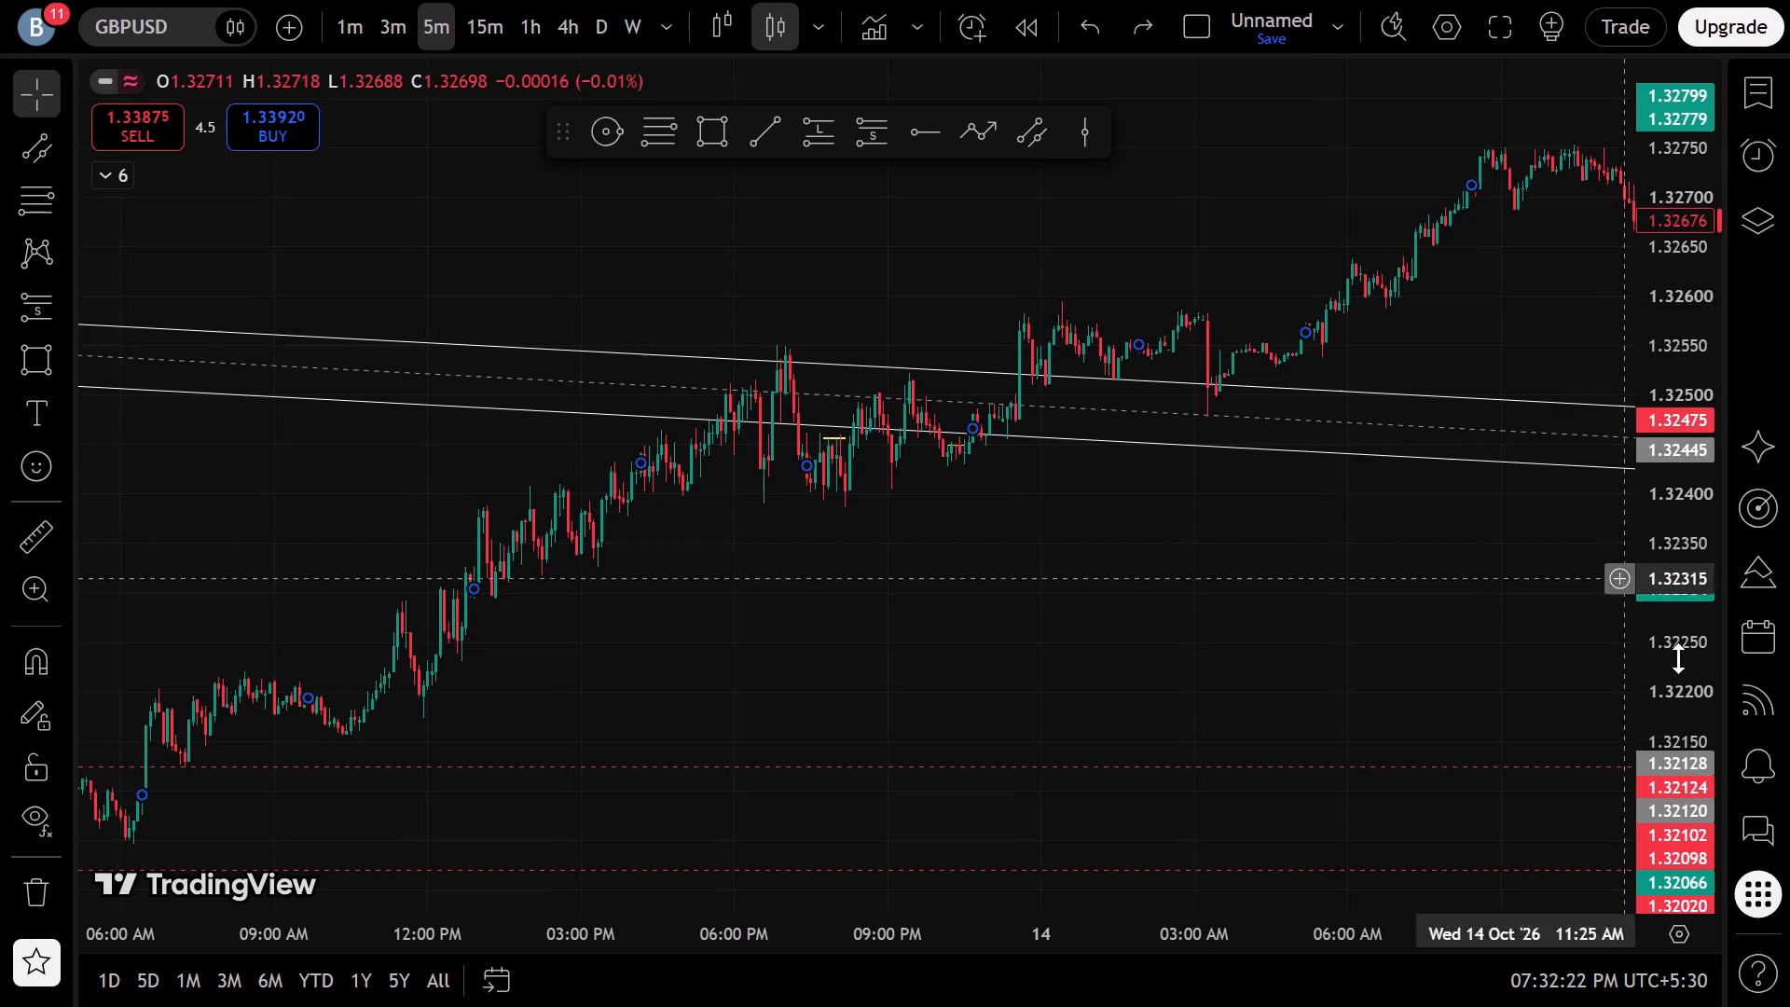
{"action": "left_click_drag", "start_coordinate": [1687, 675], "coordinate": [1505, 420]}
{"action": "left_click_drag", "start_coordinate": [1299, 306], "coordinate": [1276, 700]}
{"action": "scroll", "coordinate": [1266, 706], "scroll_direction": "up", "scroll_amount": 6}
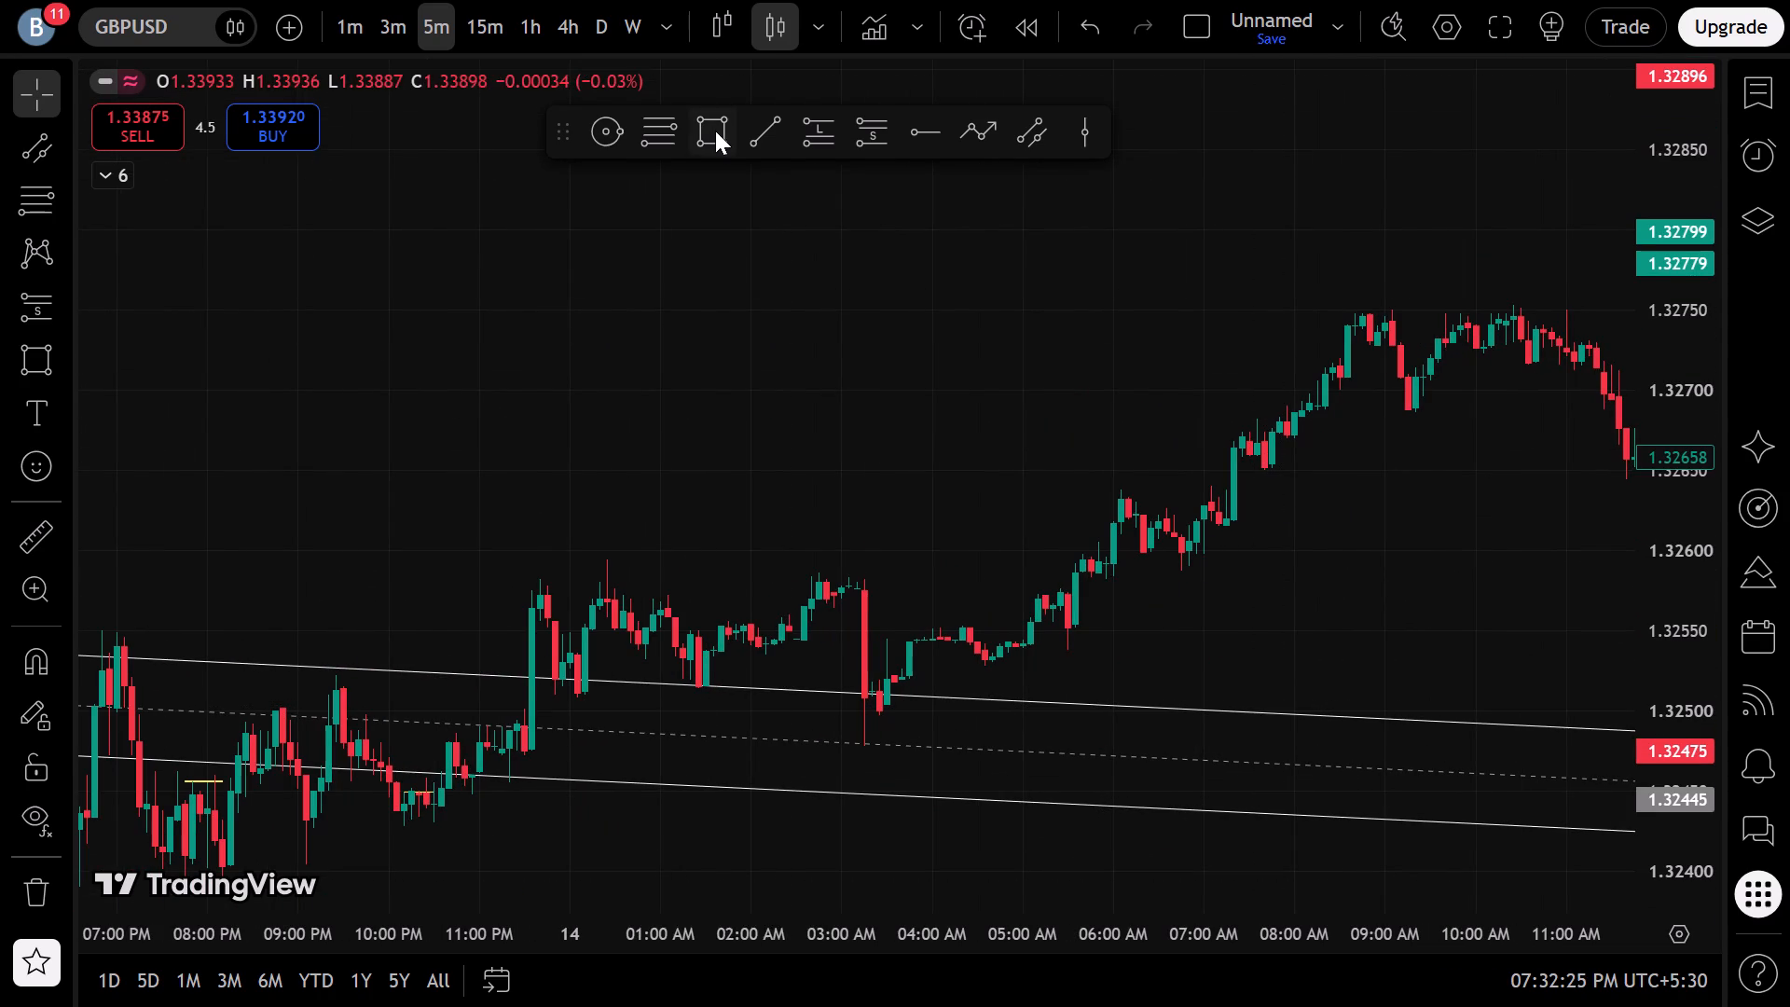
Draw a rectangle zone over the highs above the descending channel, from 13 October 11:00 PM to 14 October 7:50 AM, between about 1.32594 and 1.32573.
{"action": "left_click_drag", "start_coordinate": [715, 131], "coordinate": [718, 139]}
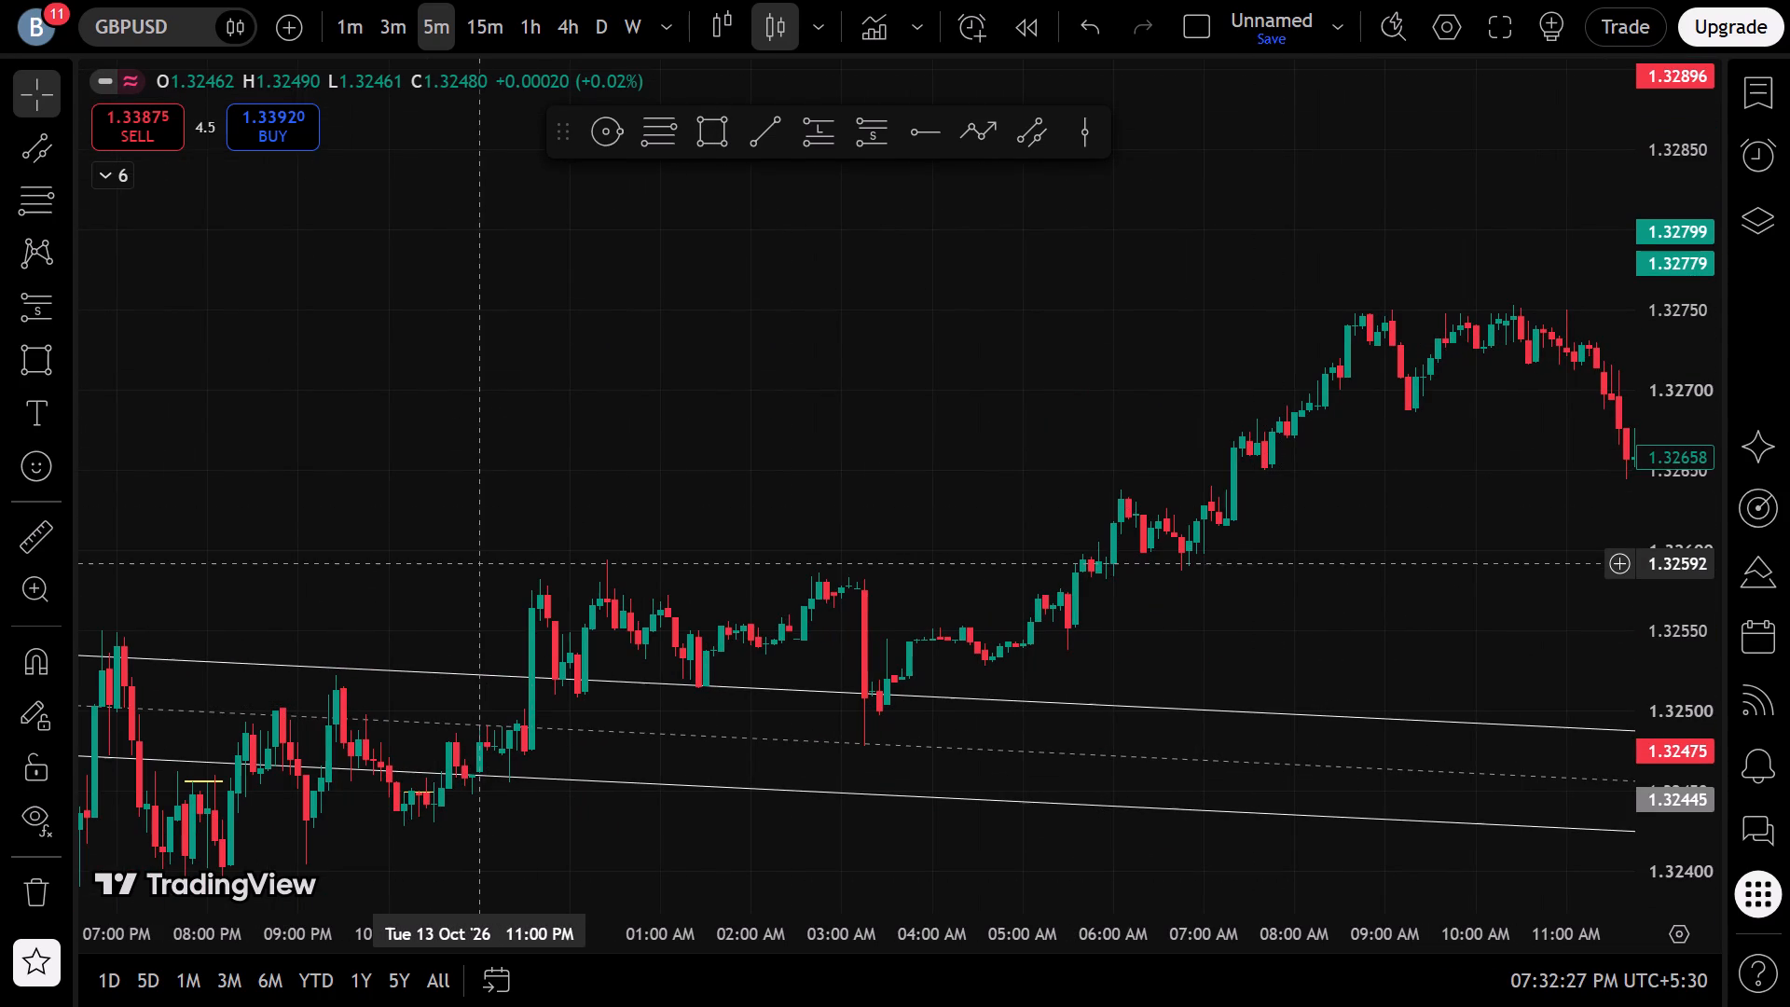
{"action": "left_click", "coordinate": [489, 561]}
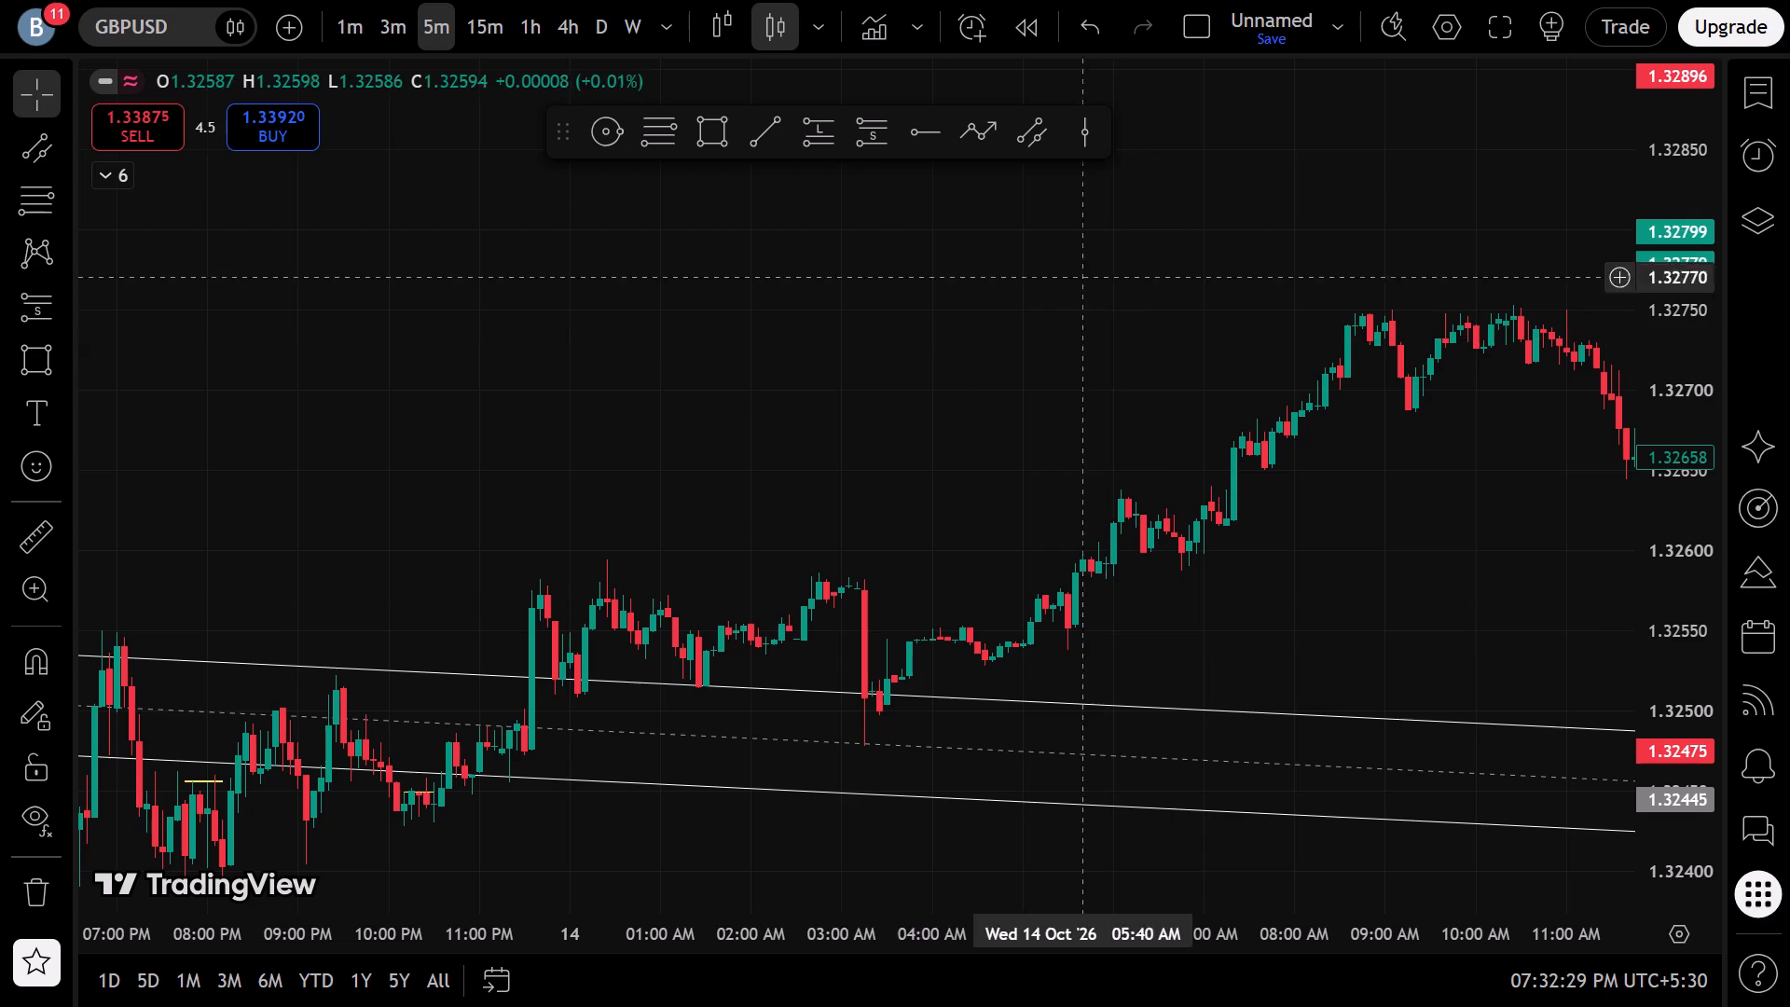
{"action": "left_click", "coordinate": [708, 139]}
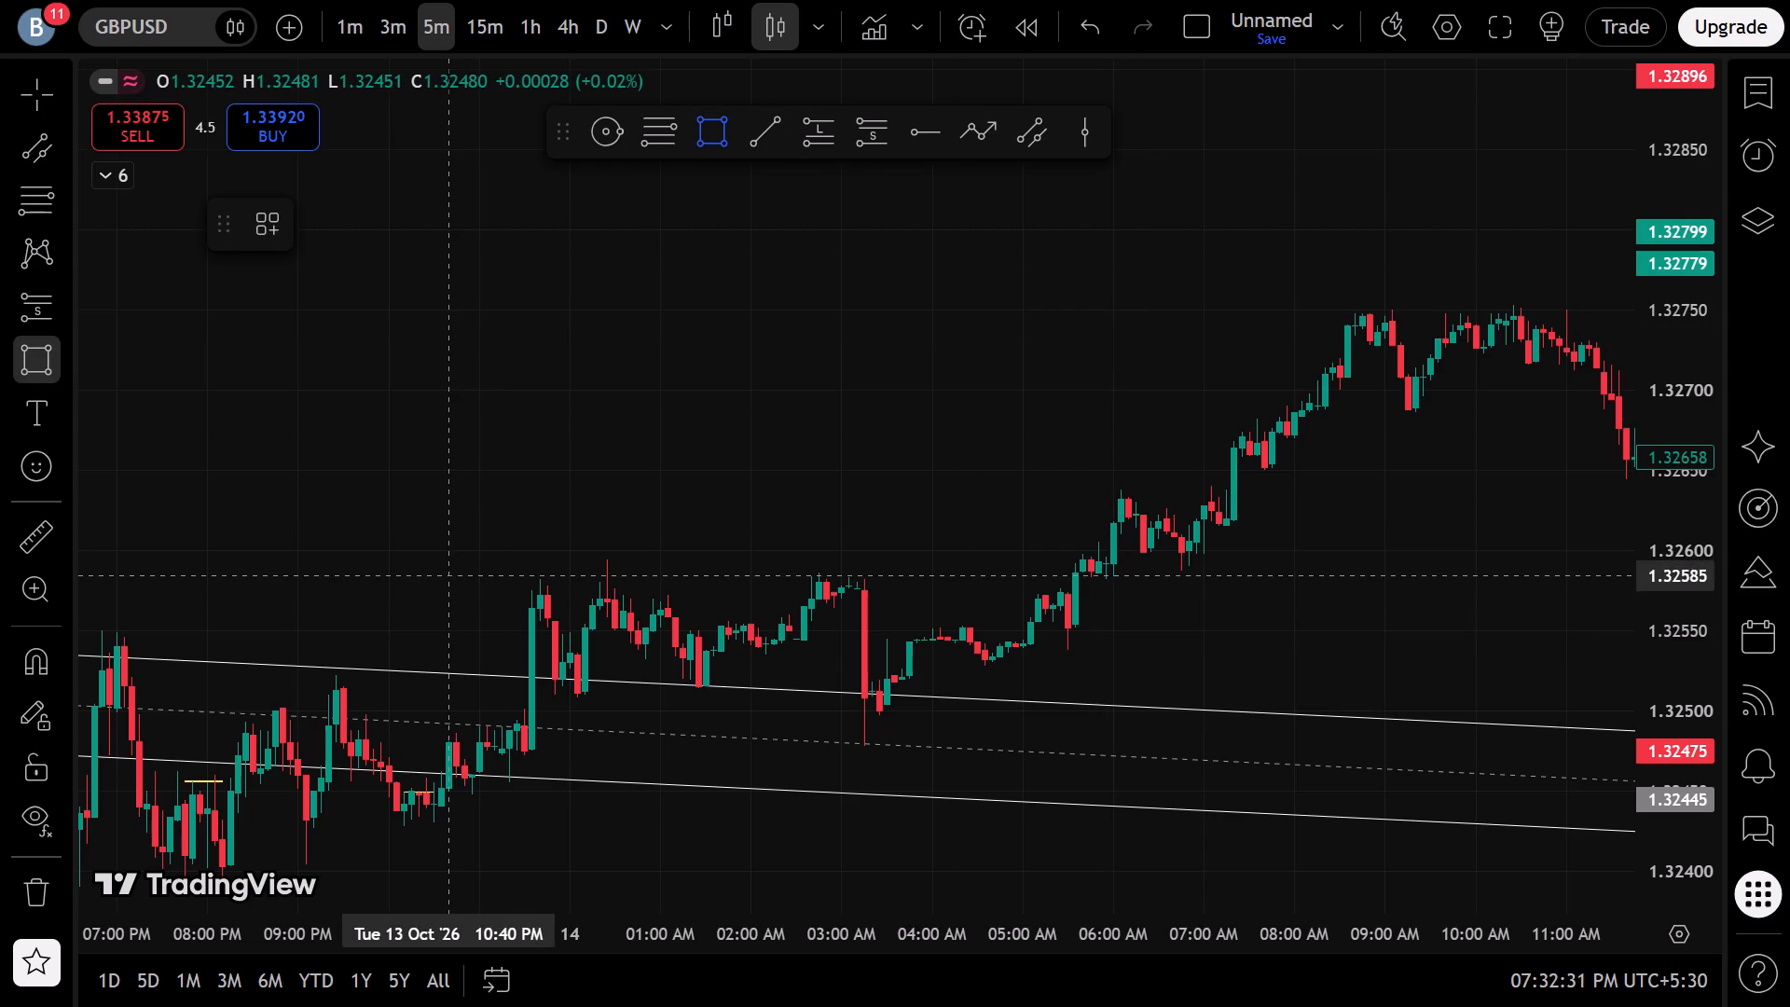
{"action": "left_click", "coordinate": [482, 559]}
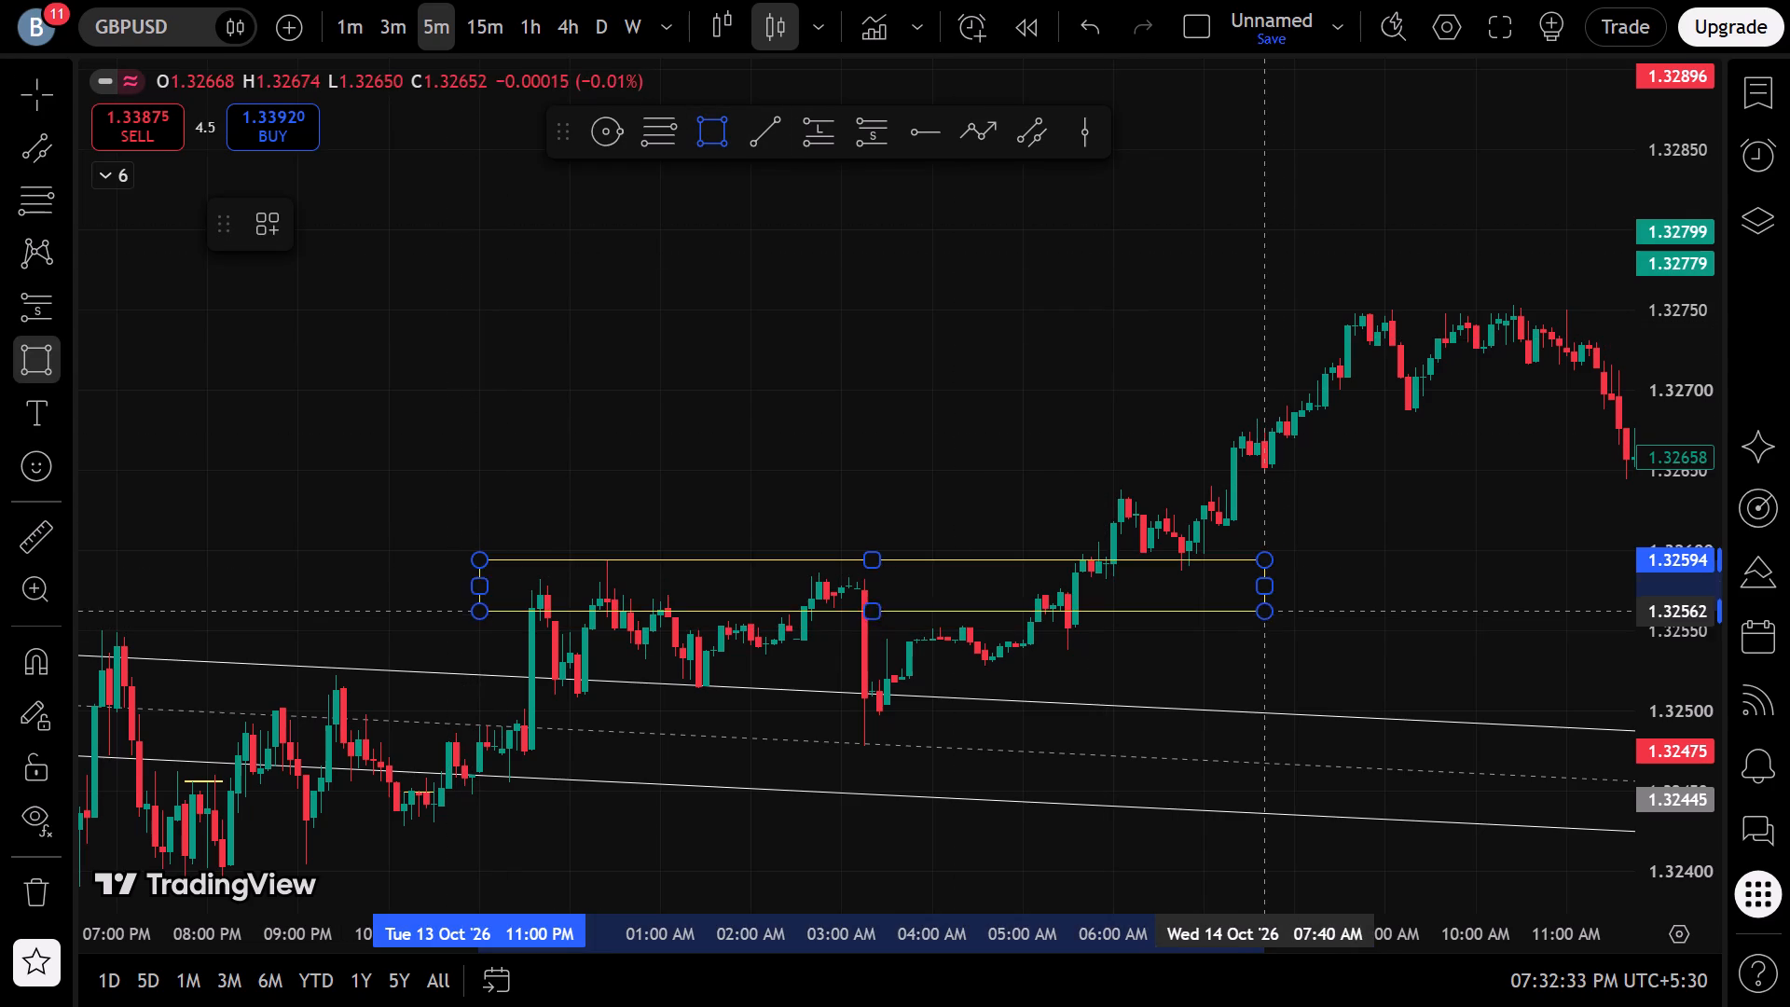
{"action": "left_click", "coordinate": [1282, 593]}
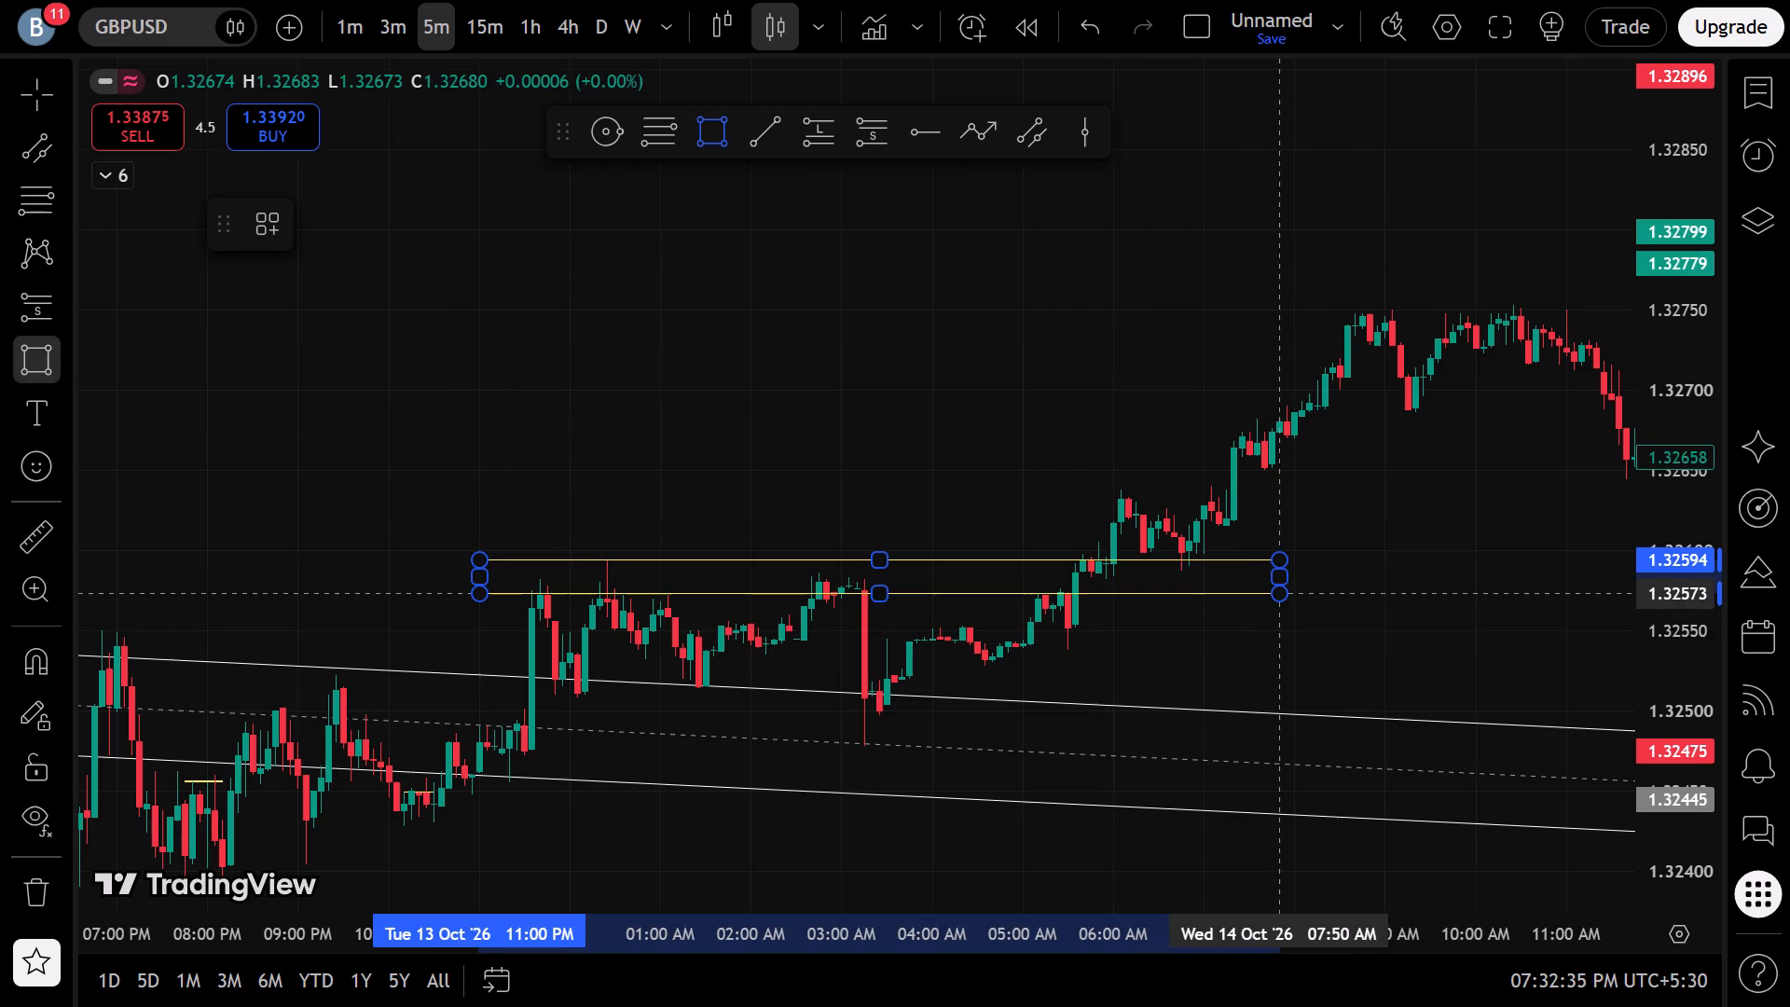
{"action": "left_click", "coordinate": [1352, 682]}
Place a vertical line at about 6:35 AM on 14 October, where price retests the new rectangle zone.
{"action": "left_click_drag", "start_coordinate": [1355, 682], "coordinate": [692, 596]}
{"action": "scroll", "coordinate": [702, 590], "scroll_direction": "down", "scroll_amount": 8}
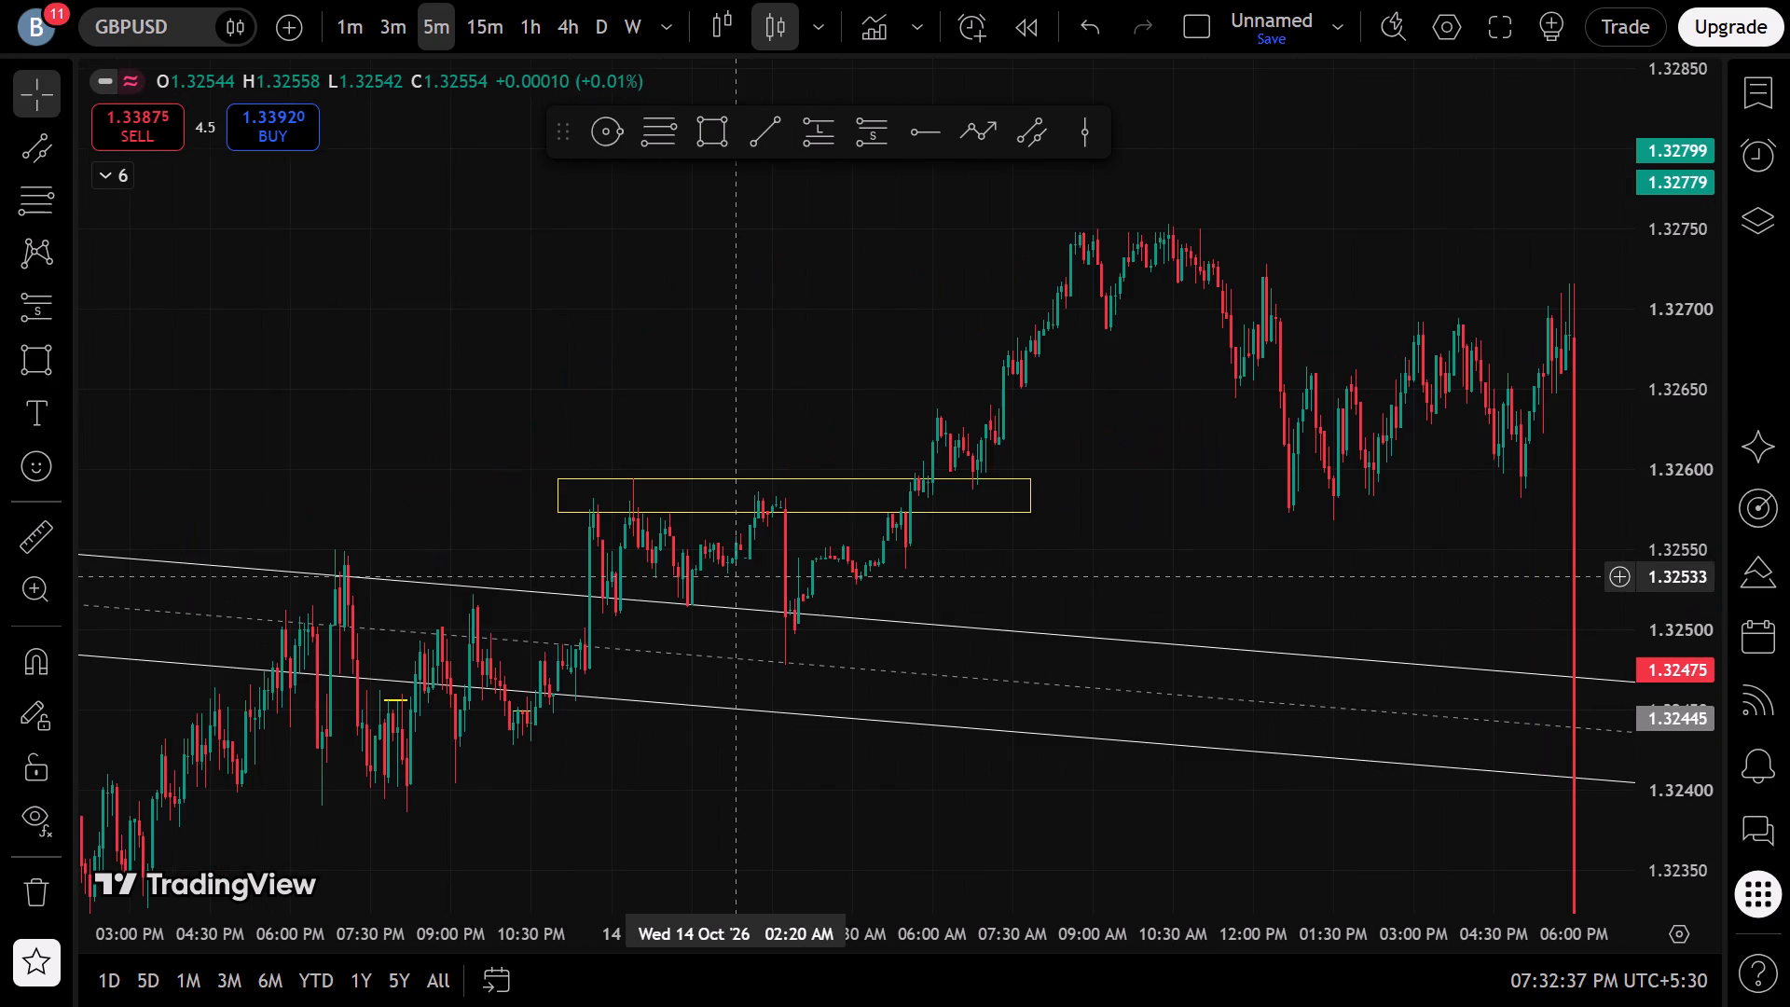
{"action": "left_click_drag", "start_coordinate": [1278, 431], "coordinate": [543, 337]}
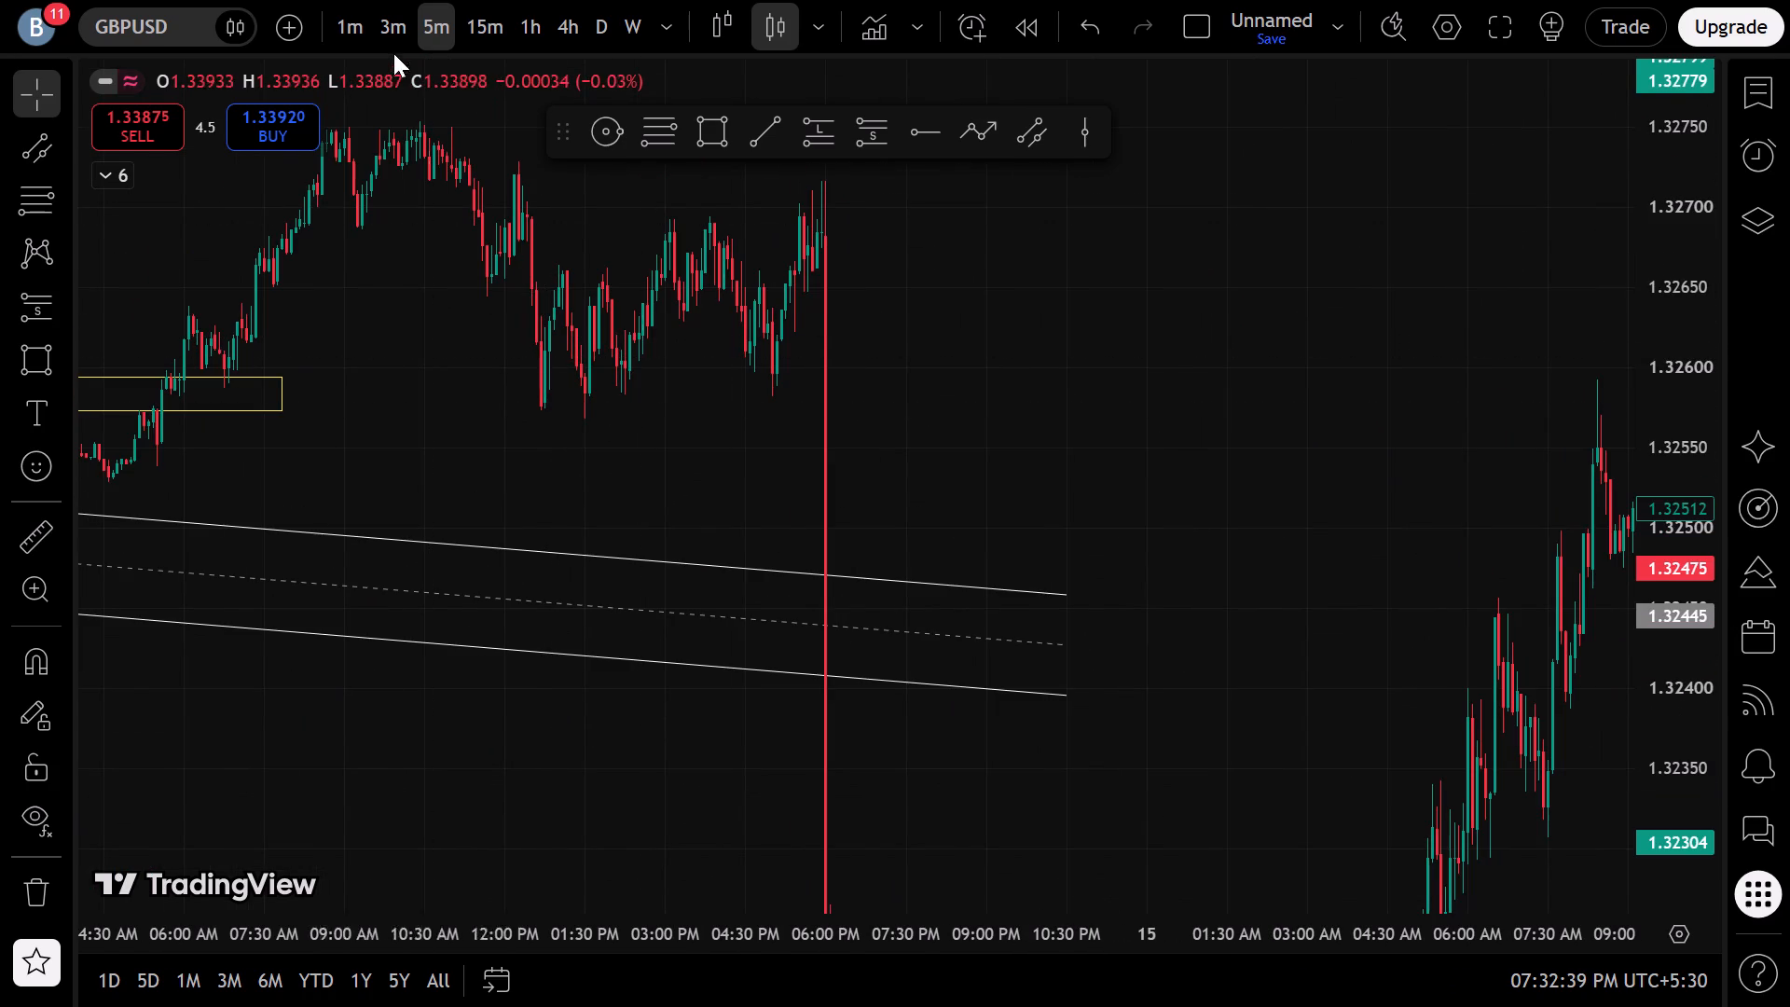
{"action": "left_click_drag", "start_coordinate": [830, 358], "coordinate": [629, 370]}
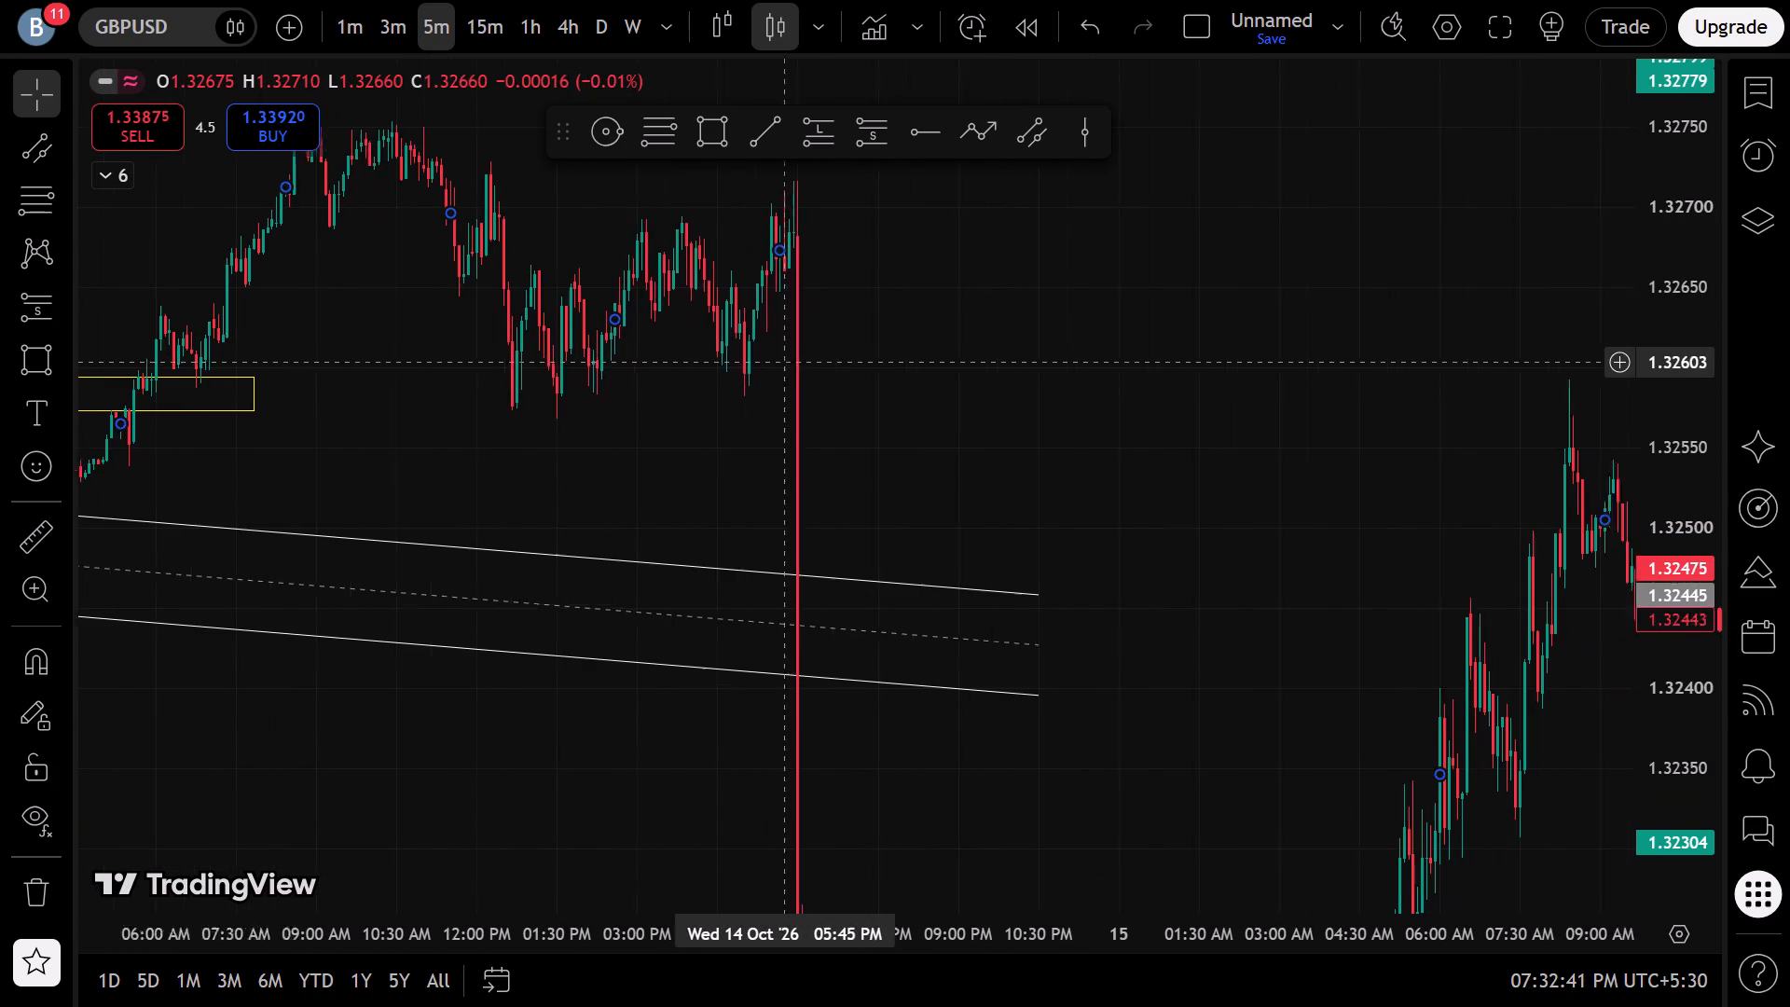
{"action": "left_click_drag", "start_coordinate": [629, 370], "coordinate": [1211, 404]}
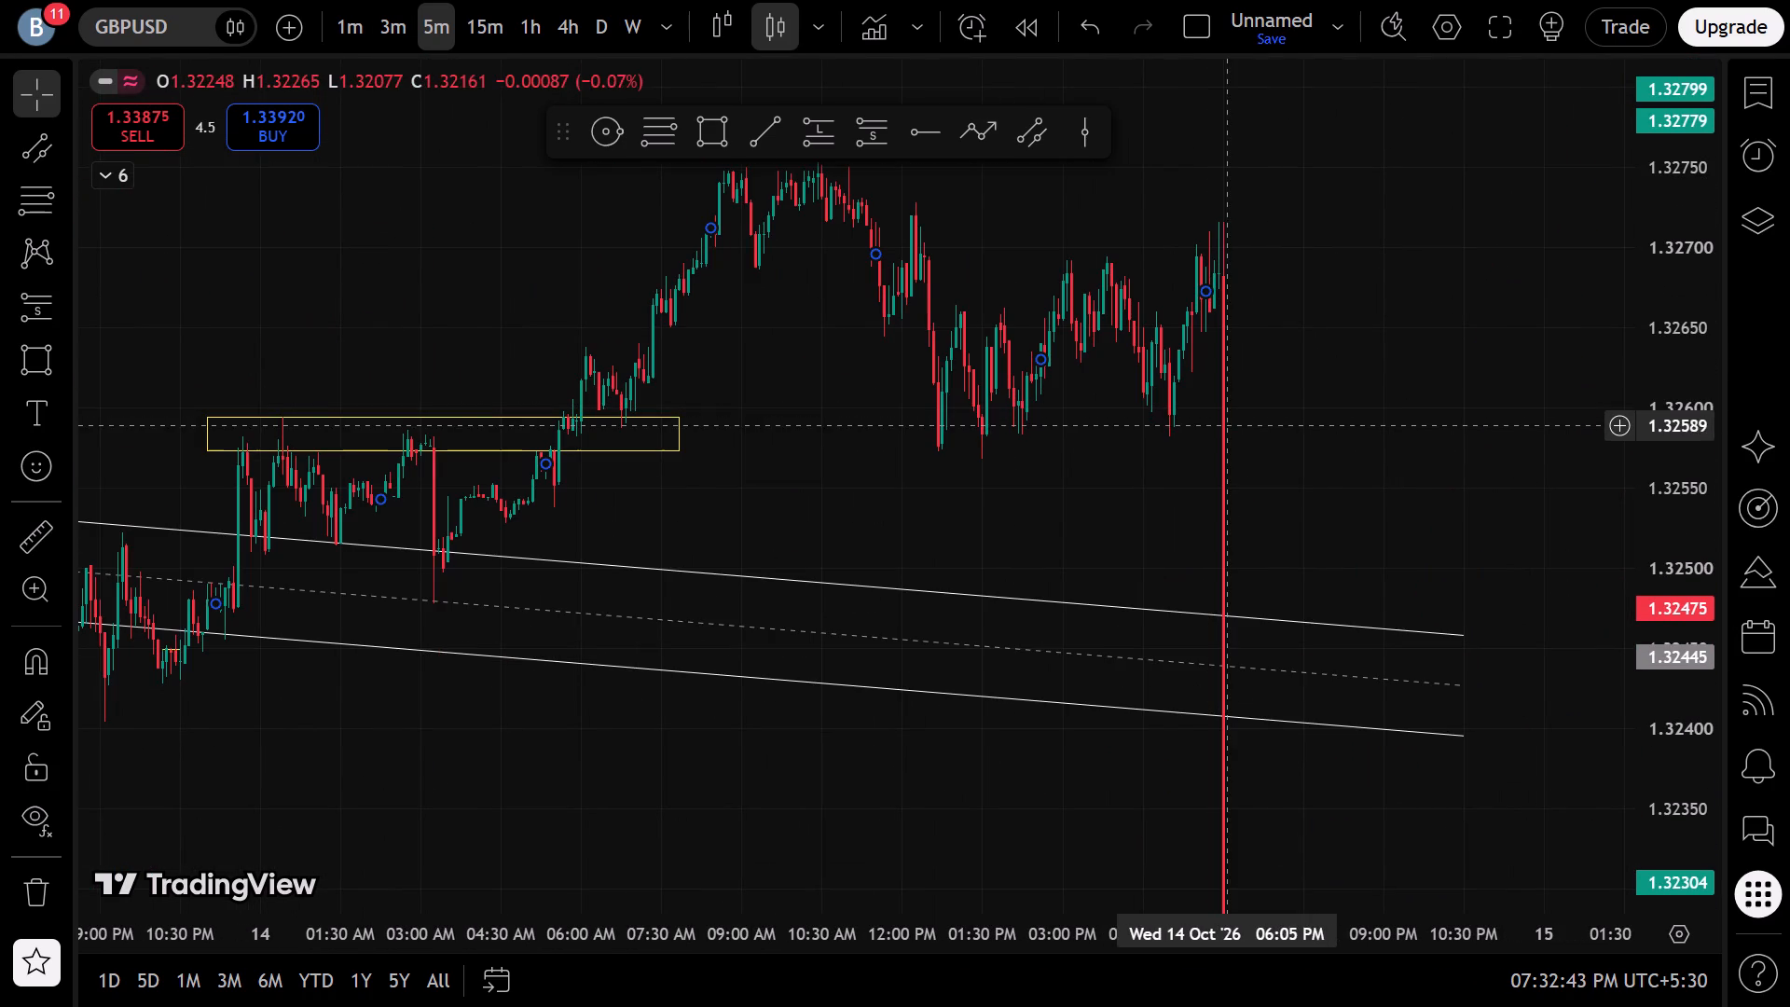
{"action": "left_click", "coordinate": [1088, 145]}
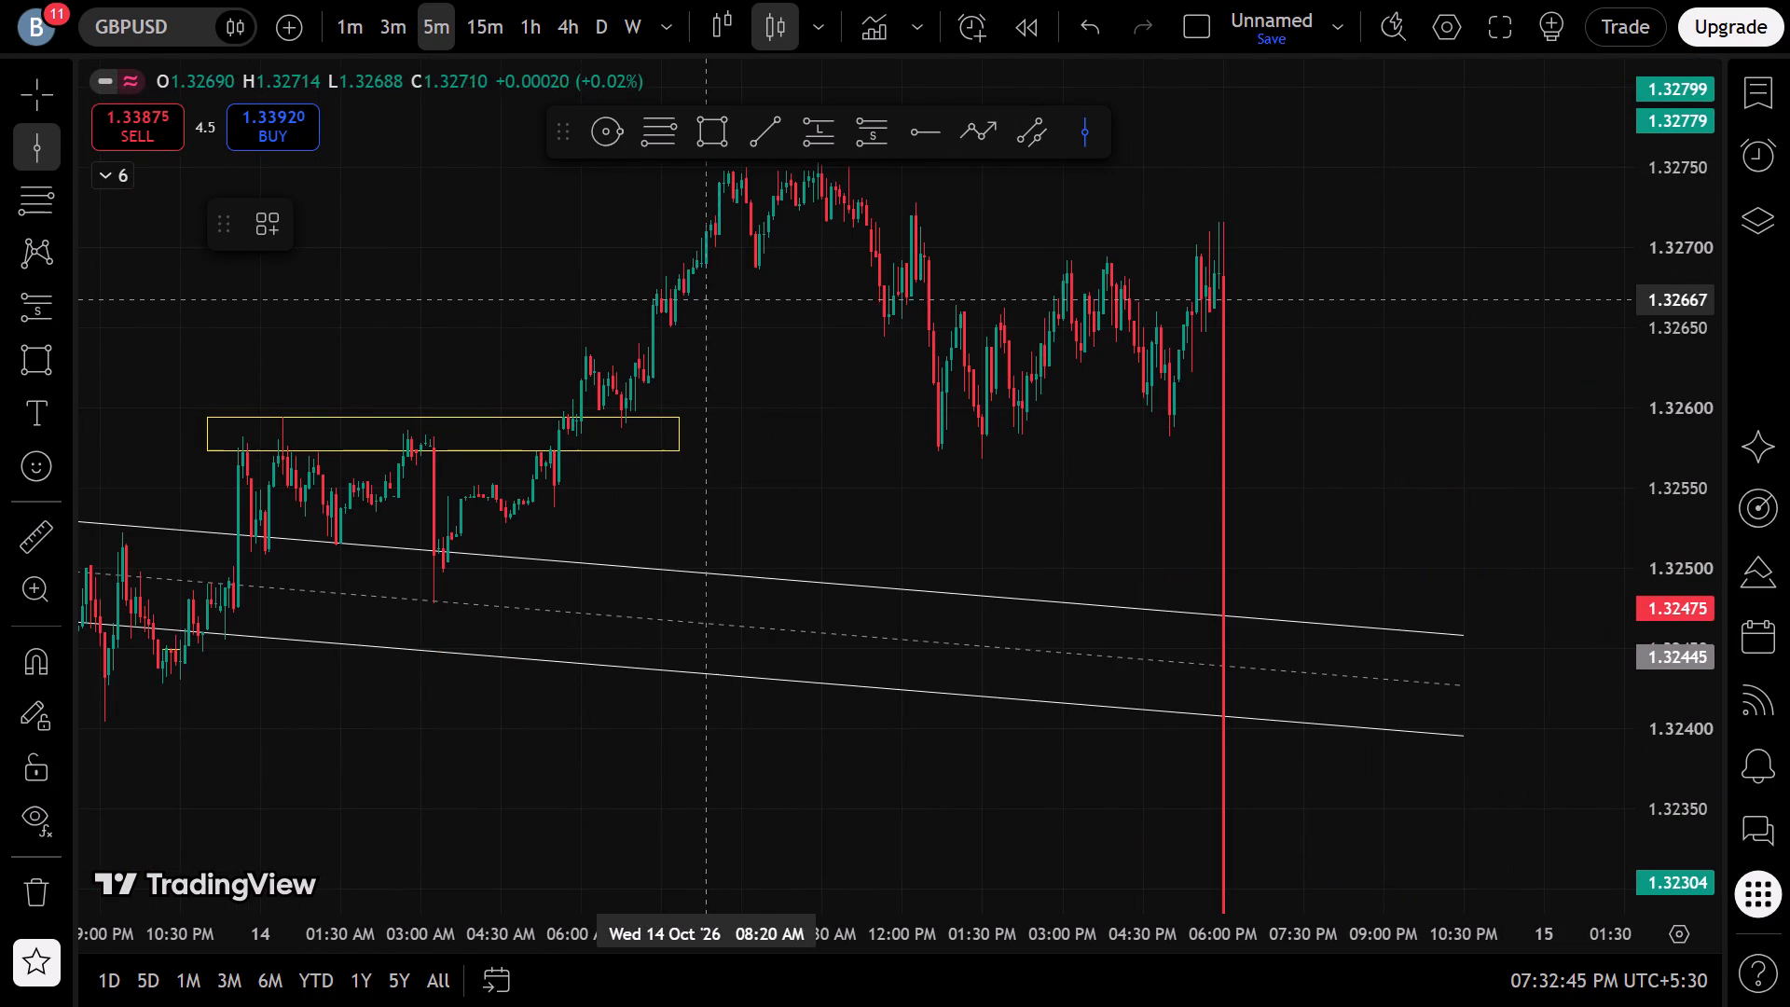
{"action": "left_click", "coordinate": [613, 328]}
Switch to the 15-minute timeframe and review the October price action with all its zones, channels and the vertical line.
{"action": "left_click", "coordinate": [475, 24]}
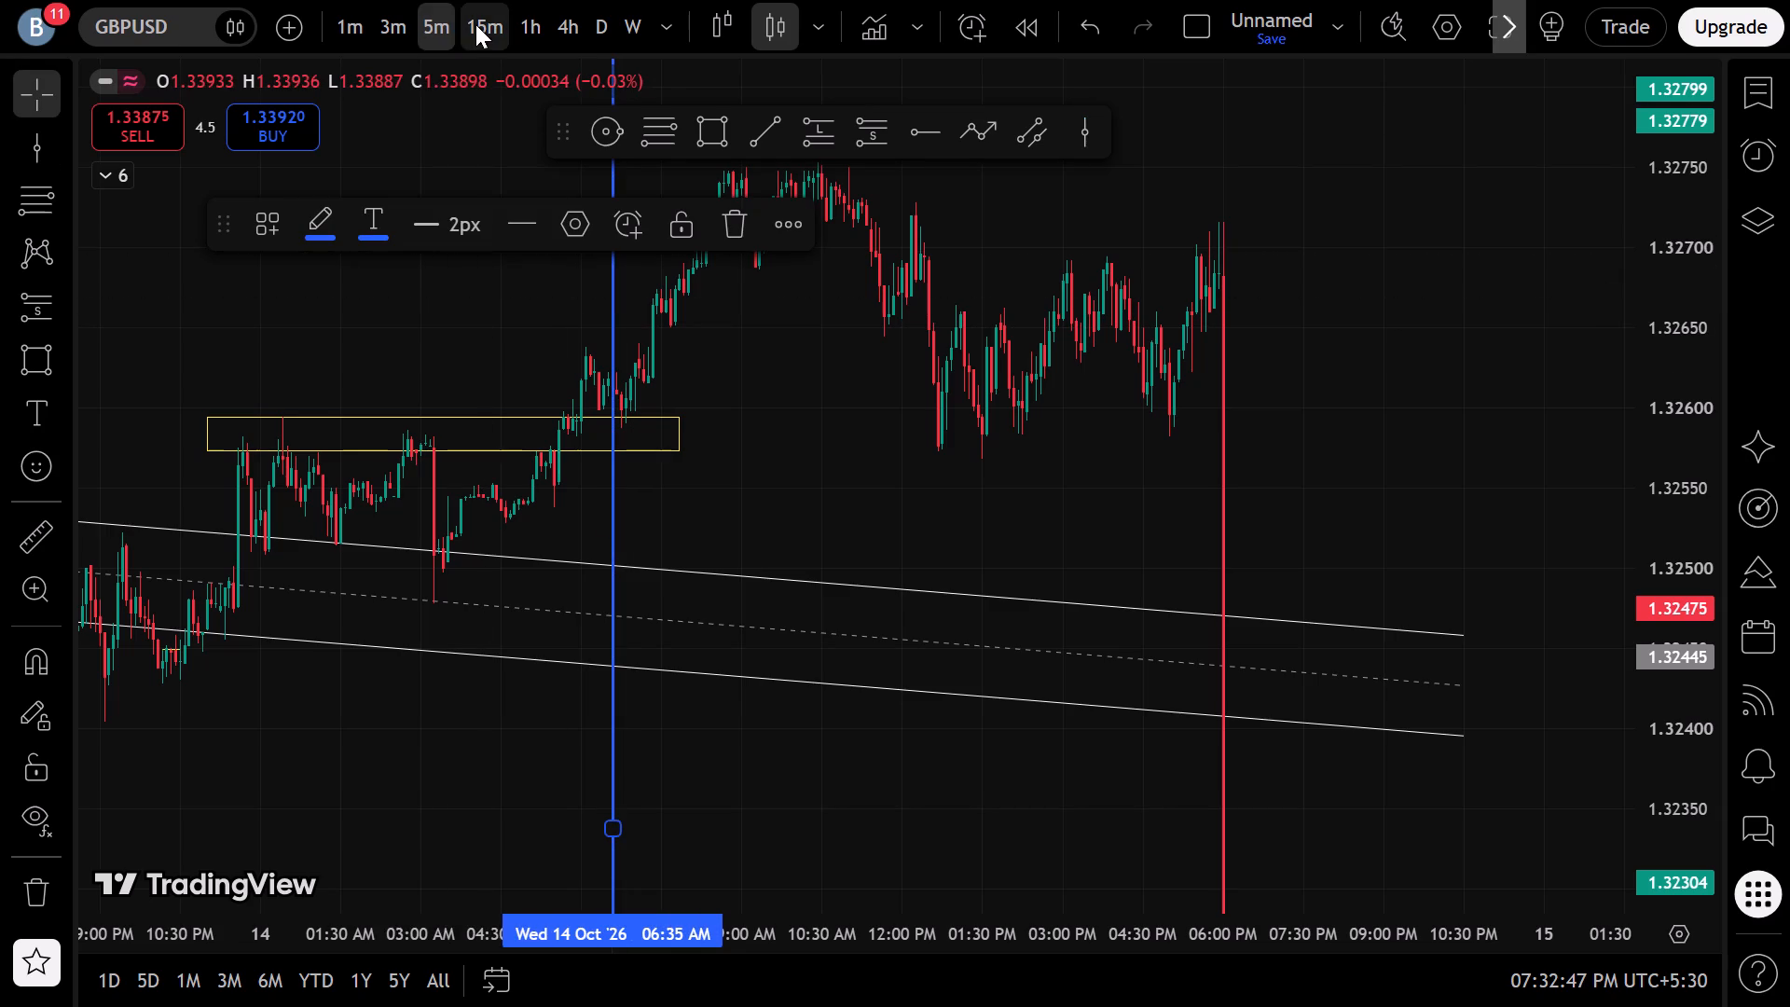
{"action": "left_click", "coordinate": [952, 851]}
{"action": "left_click", "coordinate": [964, 851]}
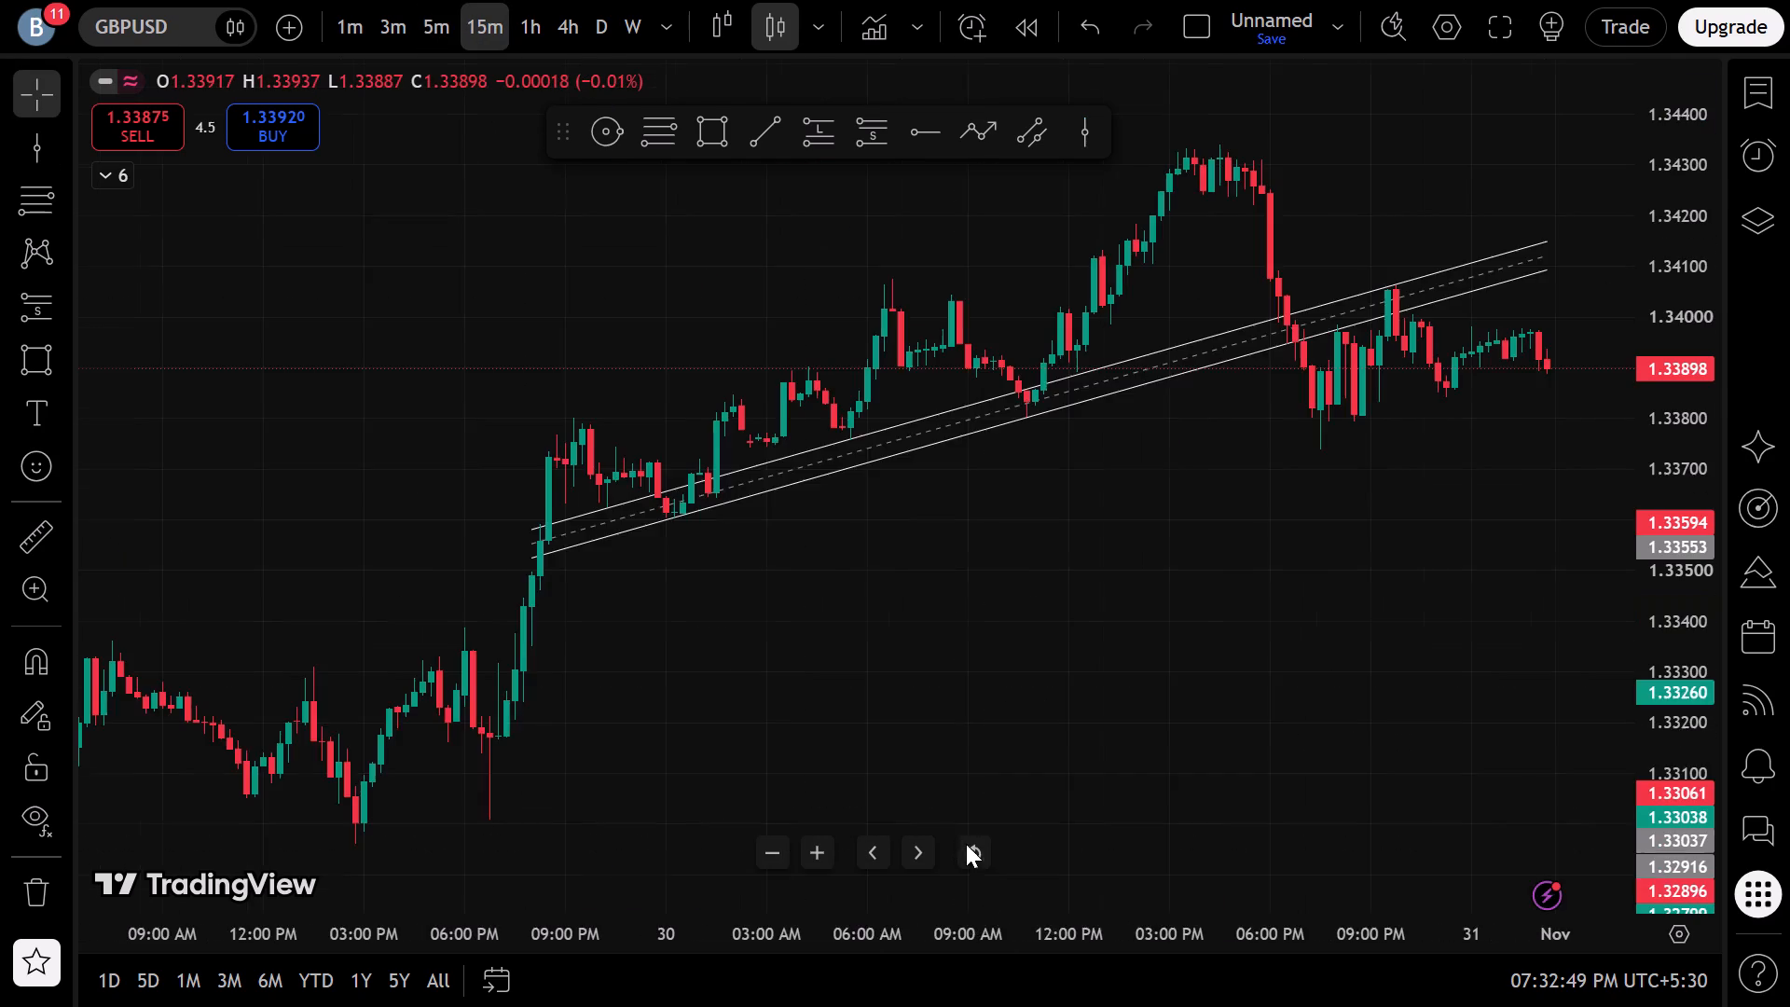
{"action": "scroll", "coordinate": [968, 725], "scroll_direction": "down", "scroll_amount": 17}
{"action": "scroll", "coordinate": [971, 716], "scroll_direction": "down", "scroll_amount": 6}
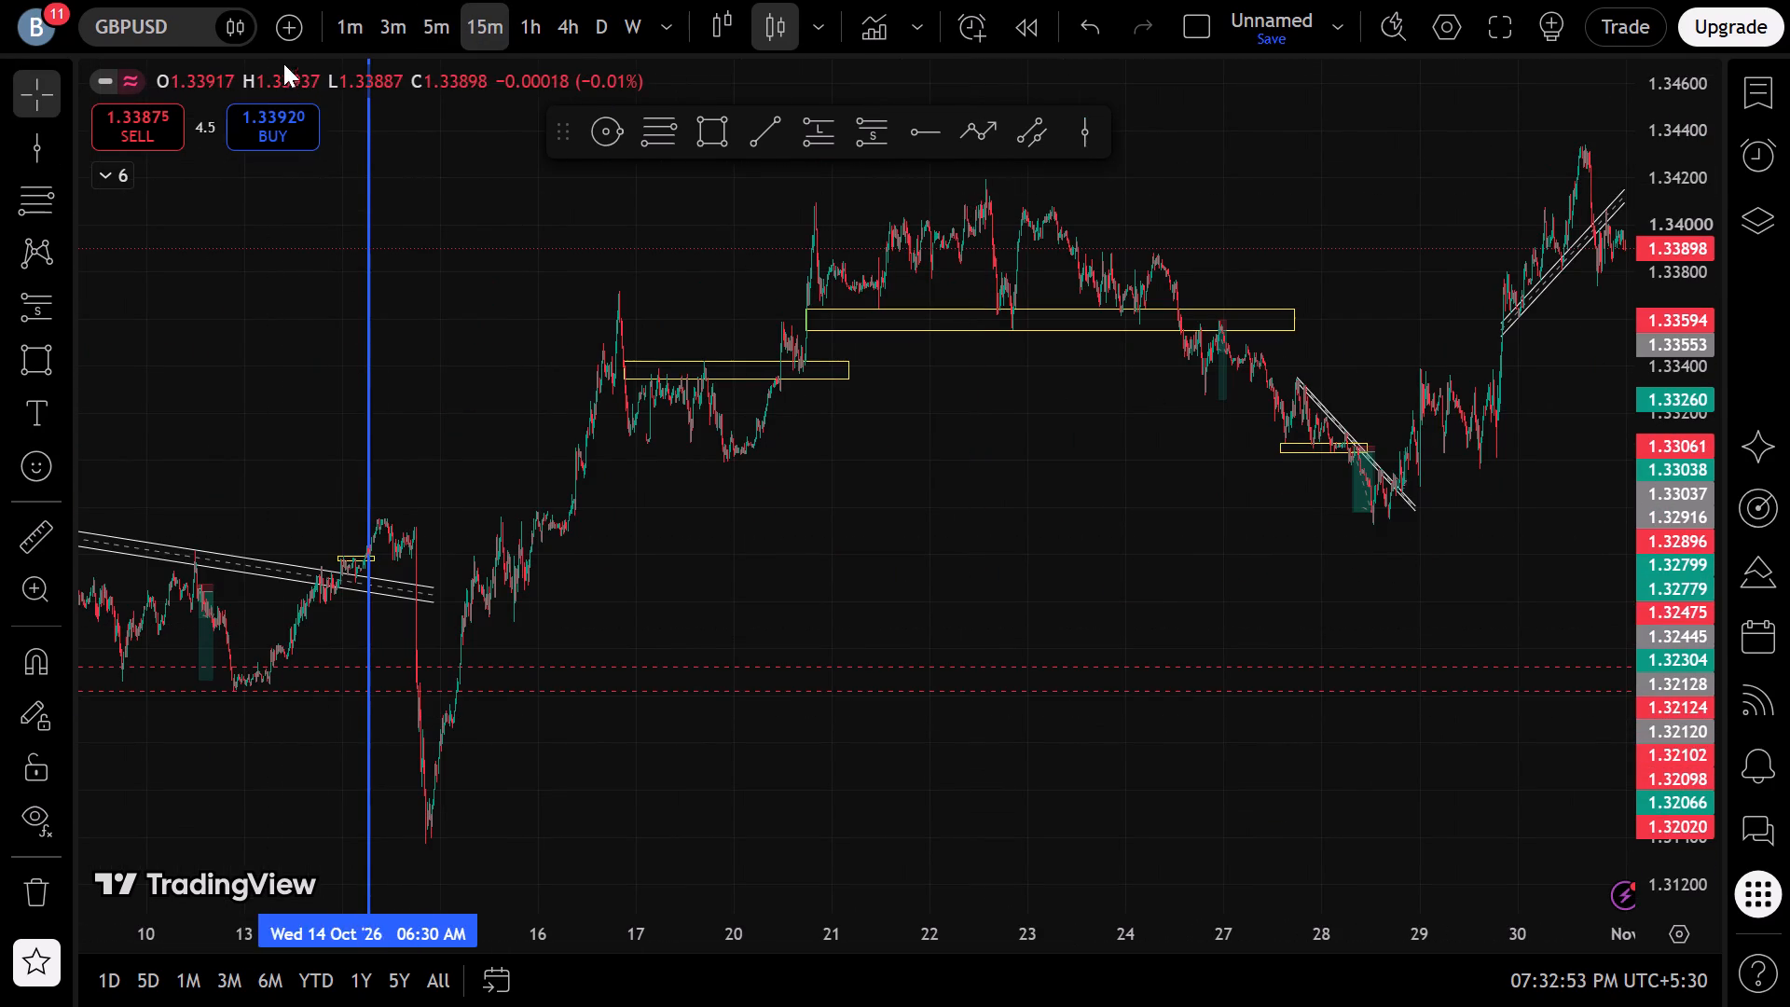
On the 1-minute timeframe, examine 26 to 30 October price action around the rectangle zones, channels and position setups.
{"action": "left_click", "coordinate": [343, 25]}
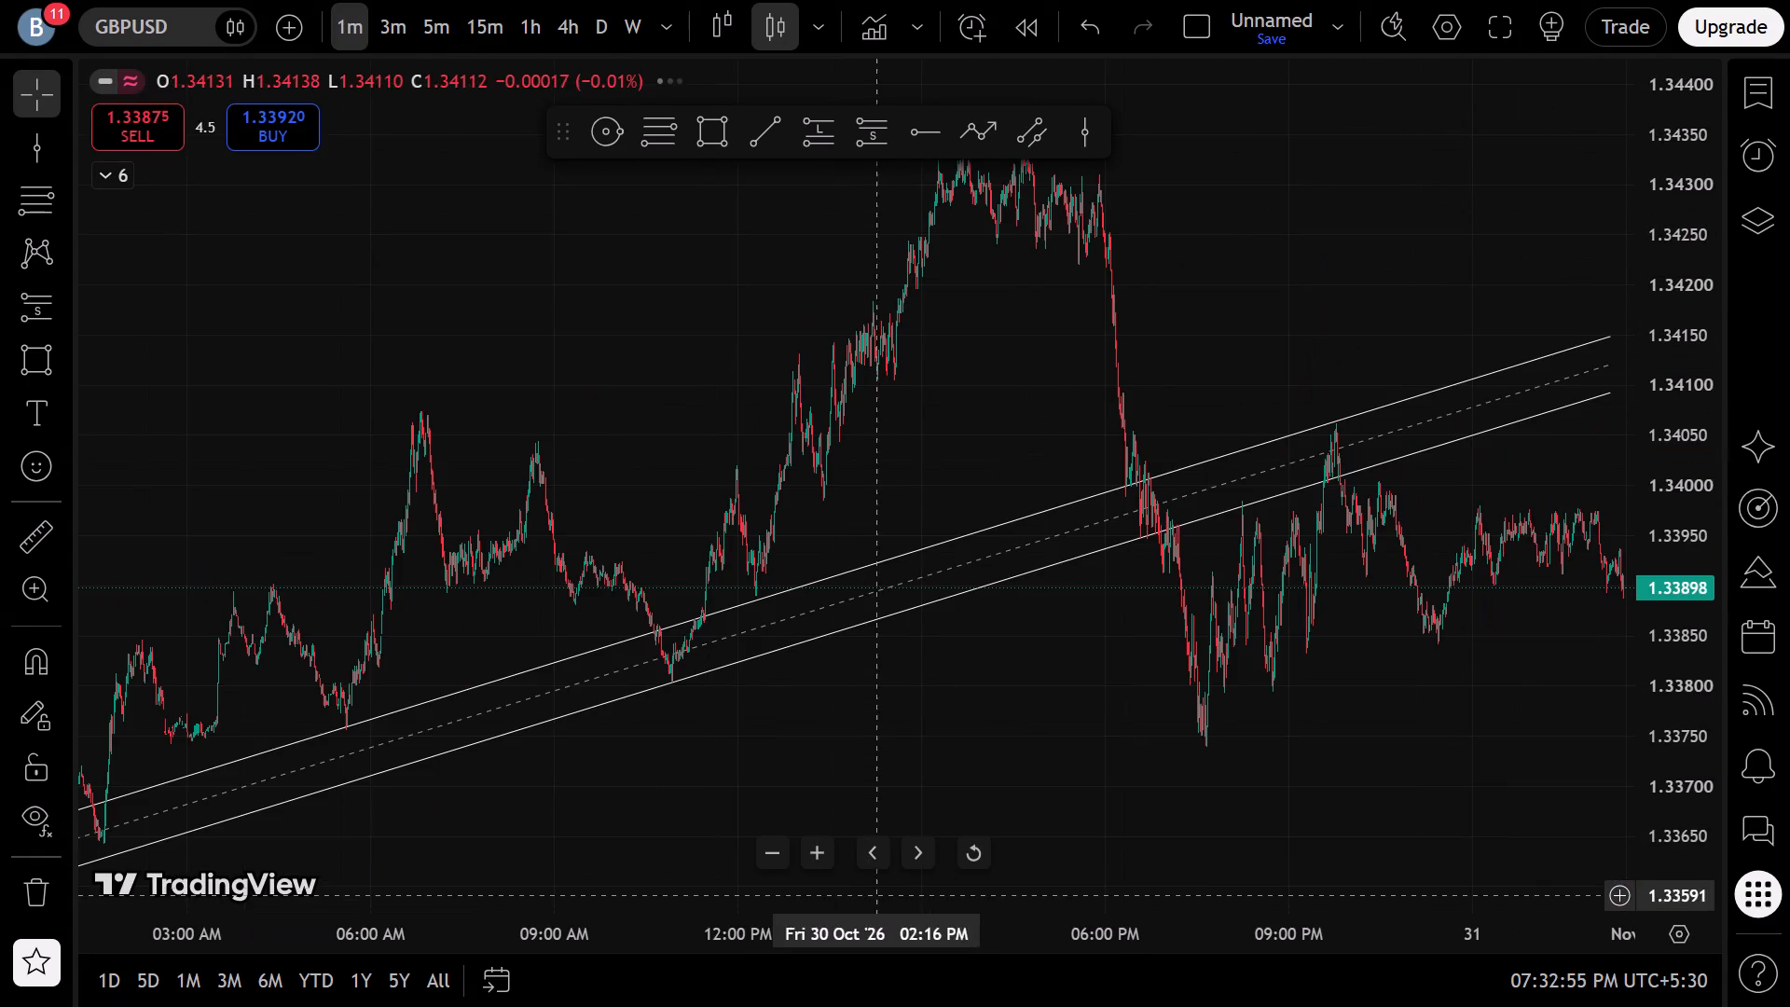
{"action": "left_click", "coordinate": [972, 861]}
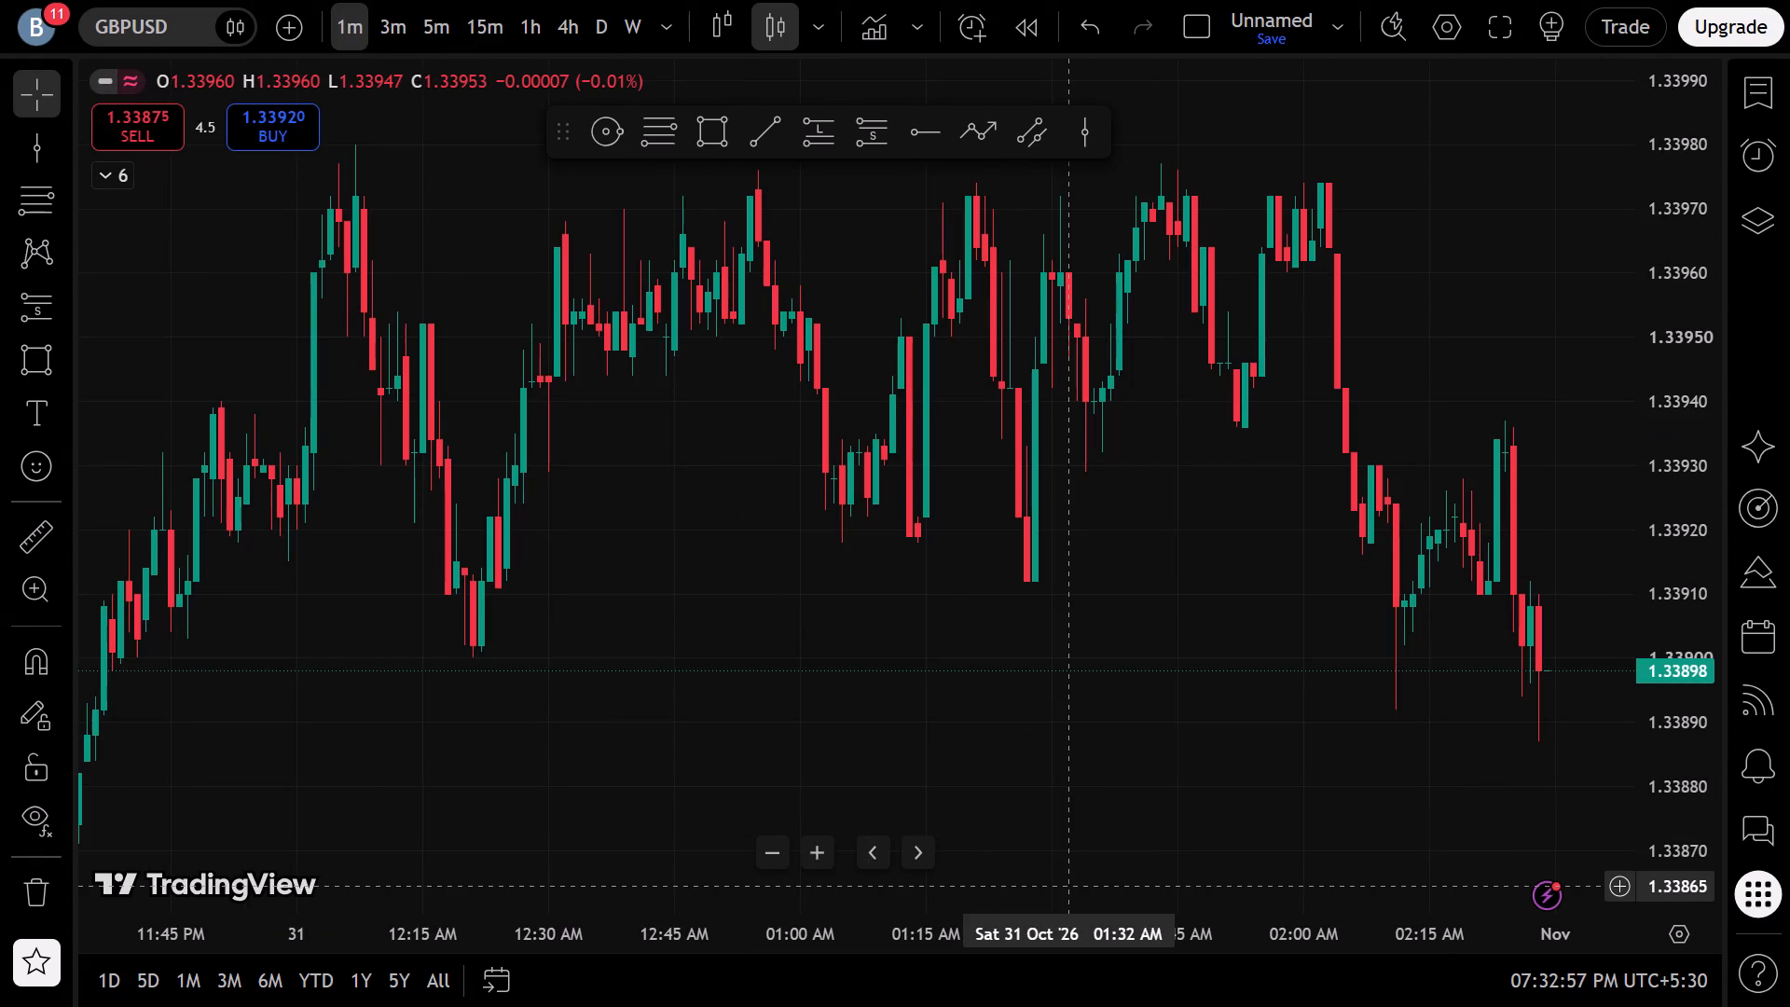
{"action": "scroll", "coordinate": [1063, 839], "scroll_direction": "down", "scroll_amount": 20}
{"action": "scroll", "coordinate": [1063, 839], "scroll_direction": "down", "scroll_amount": 11}
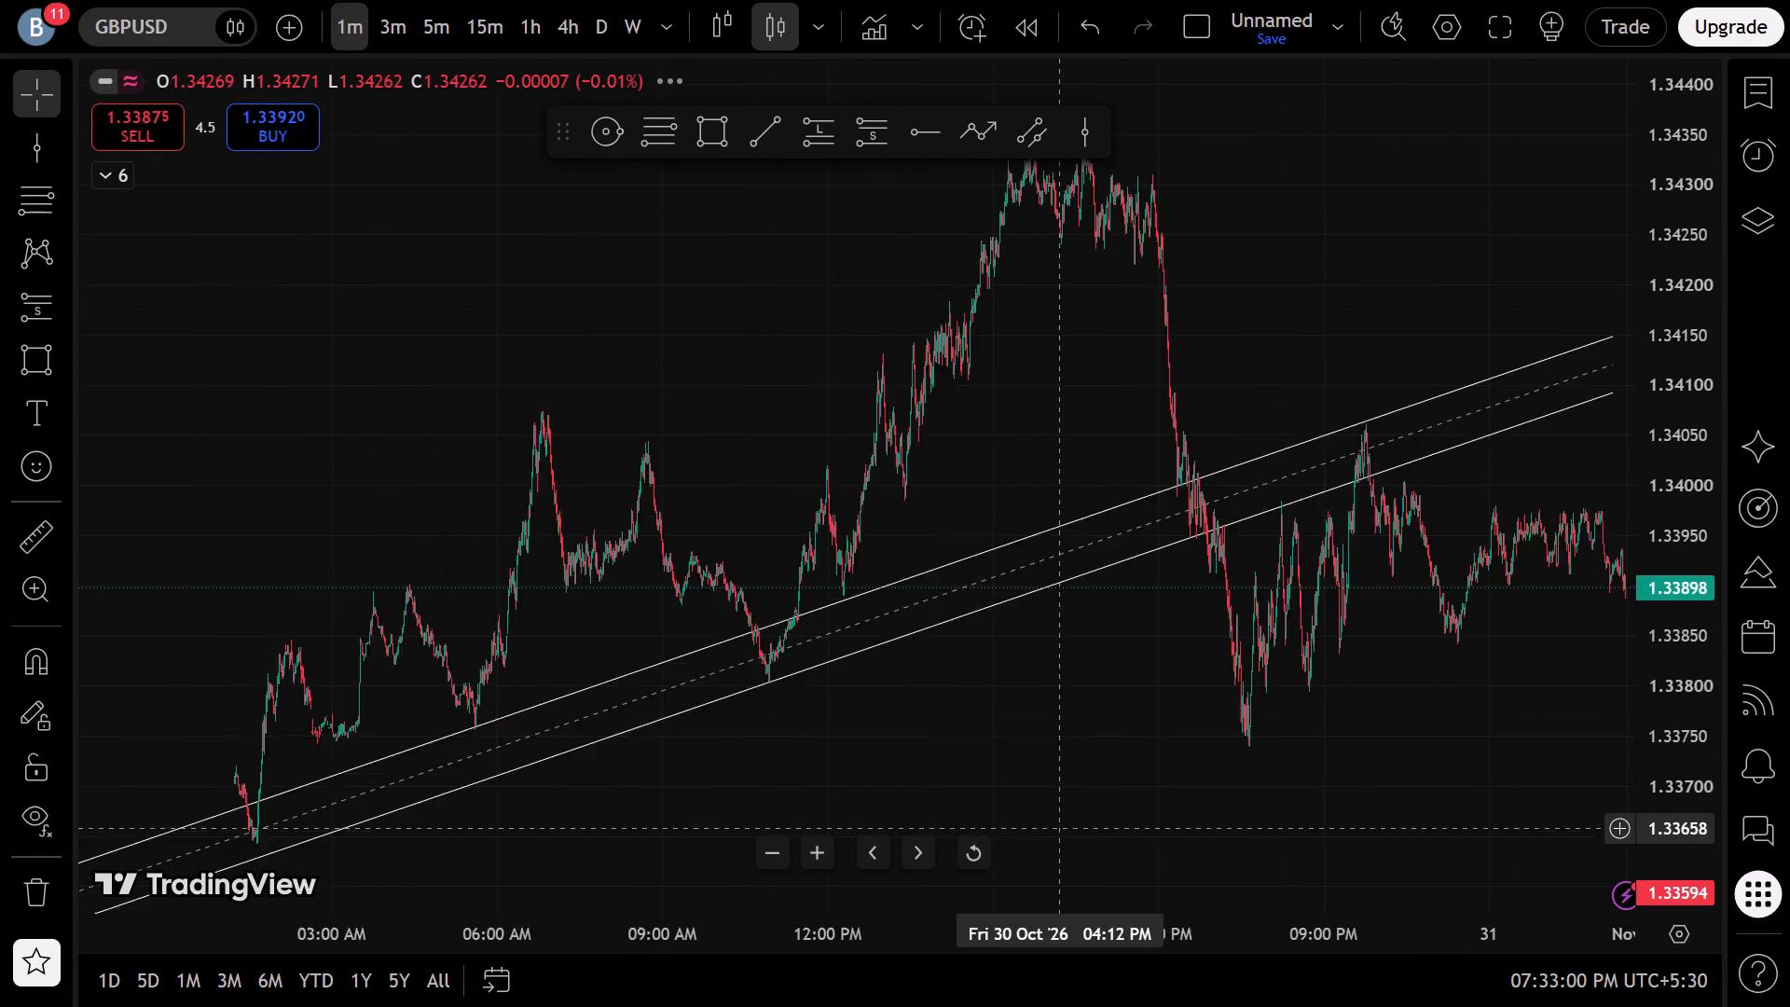
{"action": "scroll", "coordinate": [1065, 755], "scroll_direction": "down", "scroll_amount": 20}
{"action": "left_click_drag", "start_coordinate": [64, 637], "coordinate": [1714, 666]}
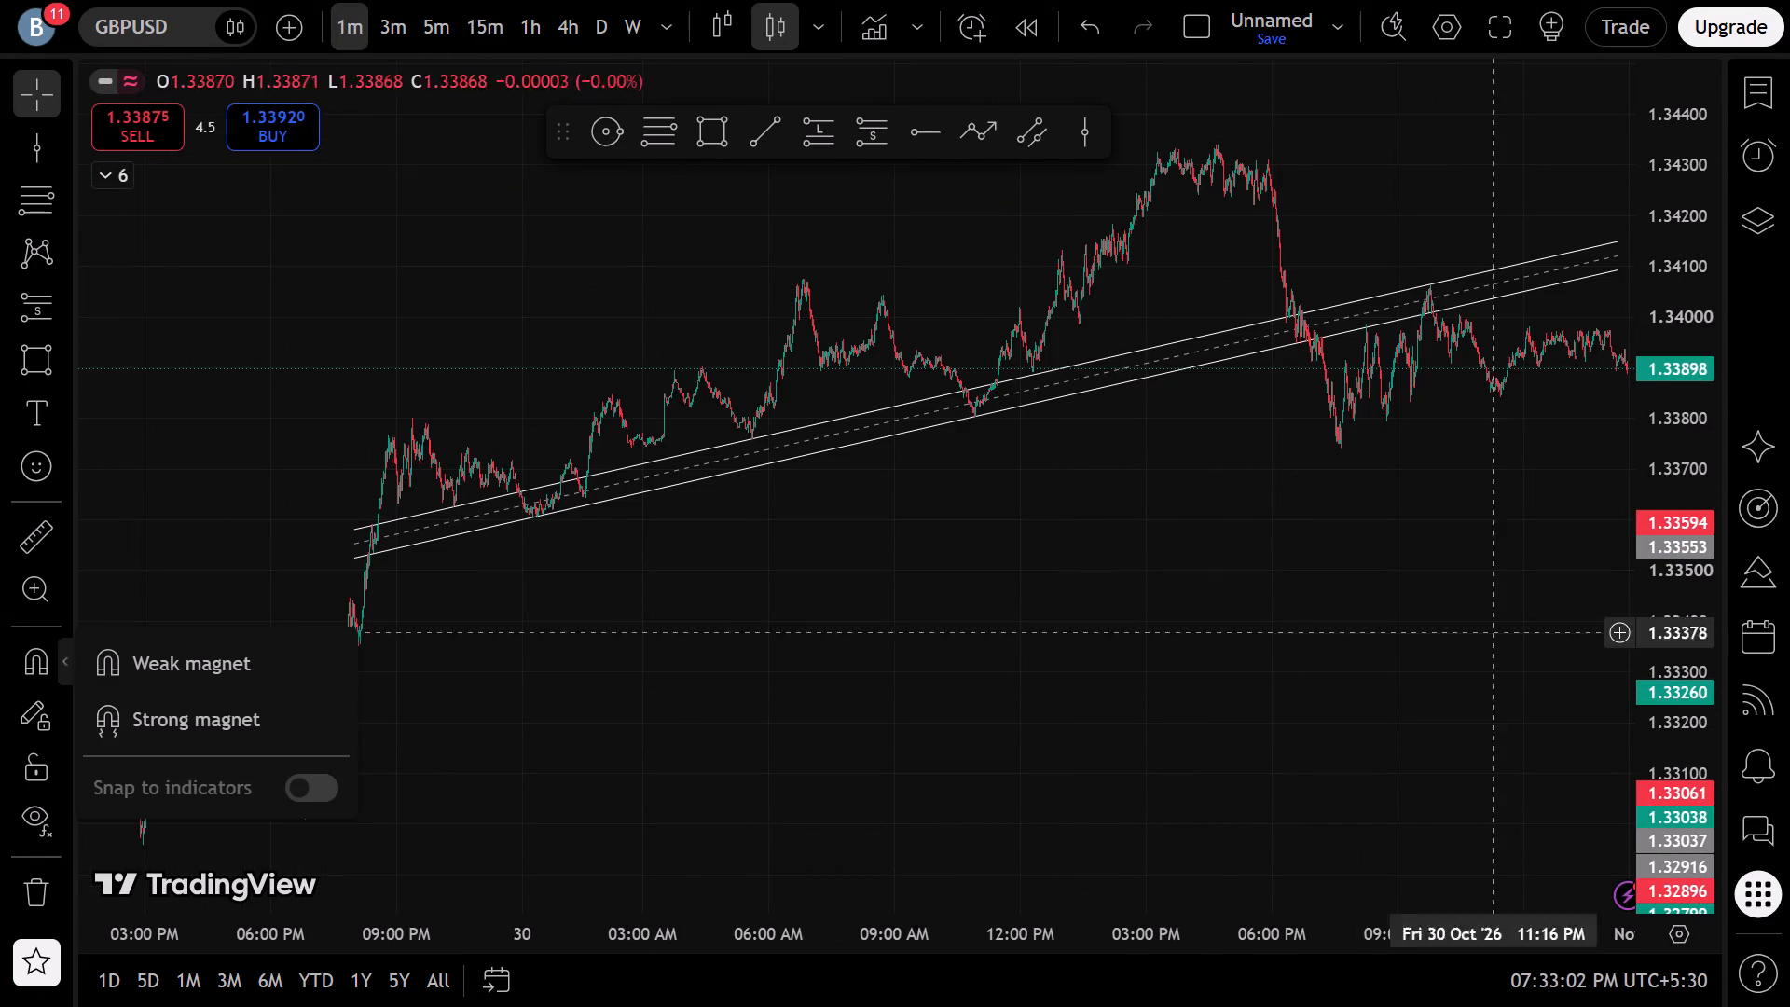
{"action": "left_click", "coordinate": [620, 625]}
{"action": "left_click_drag", "start_coordinate": [362, 644], "coordinate": [1662, 673]}
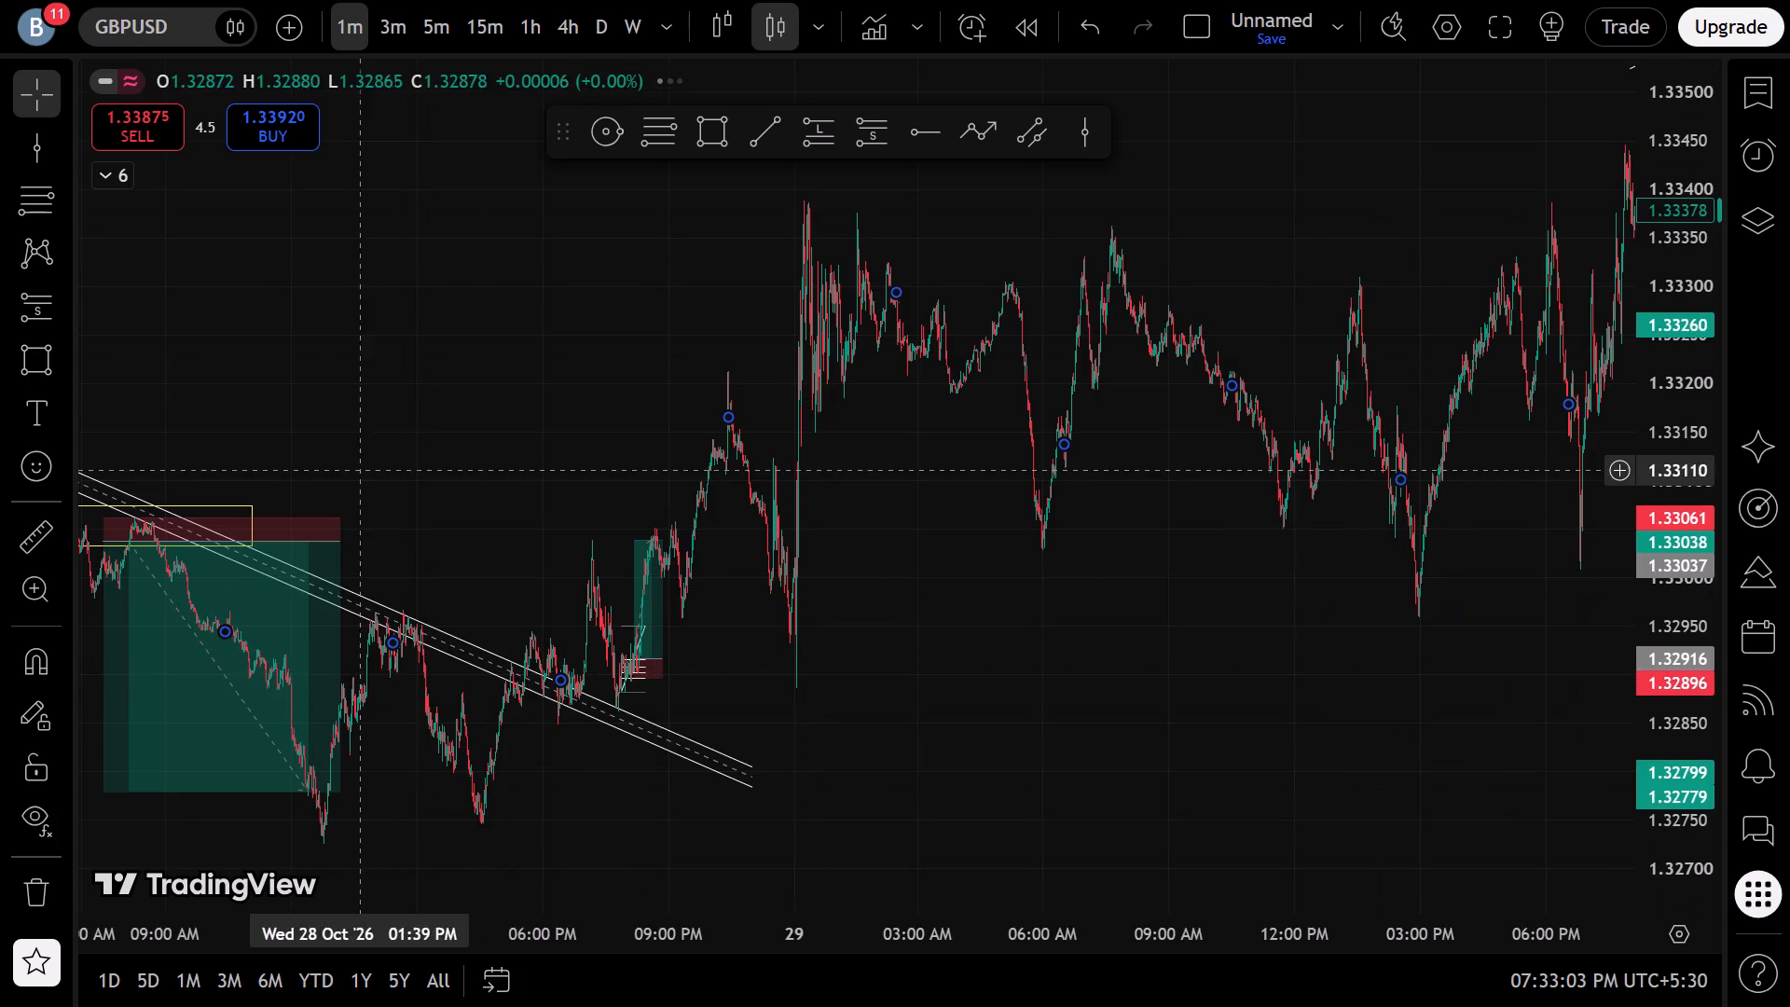
{"action": "left_click_drag", "start_coordinate": [356, 469], "coordinate": [1662, 533]}
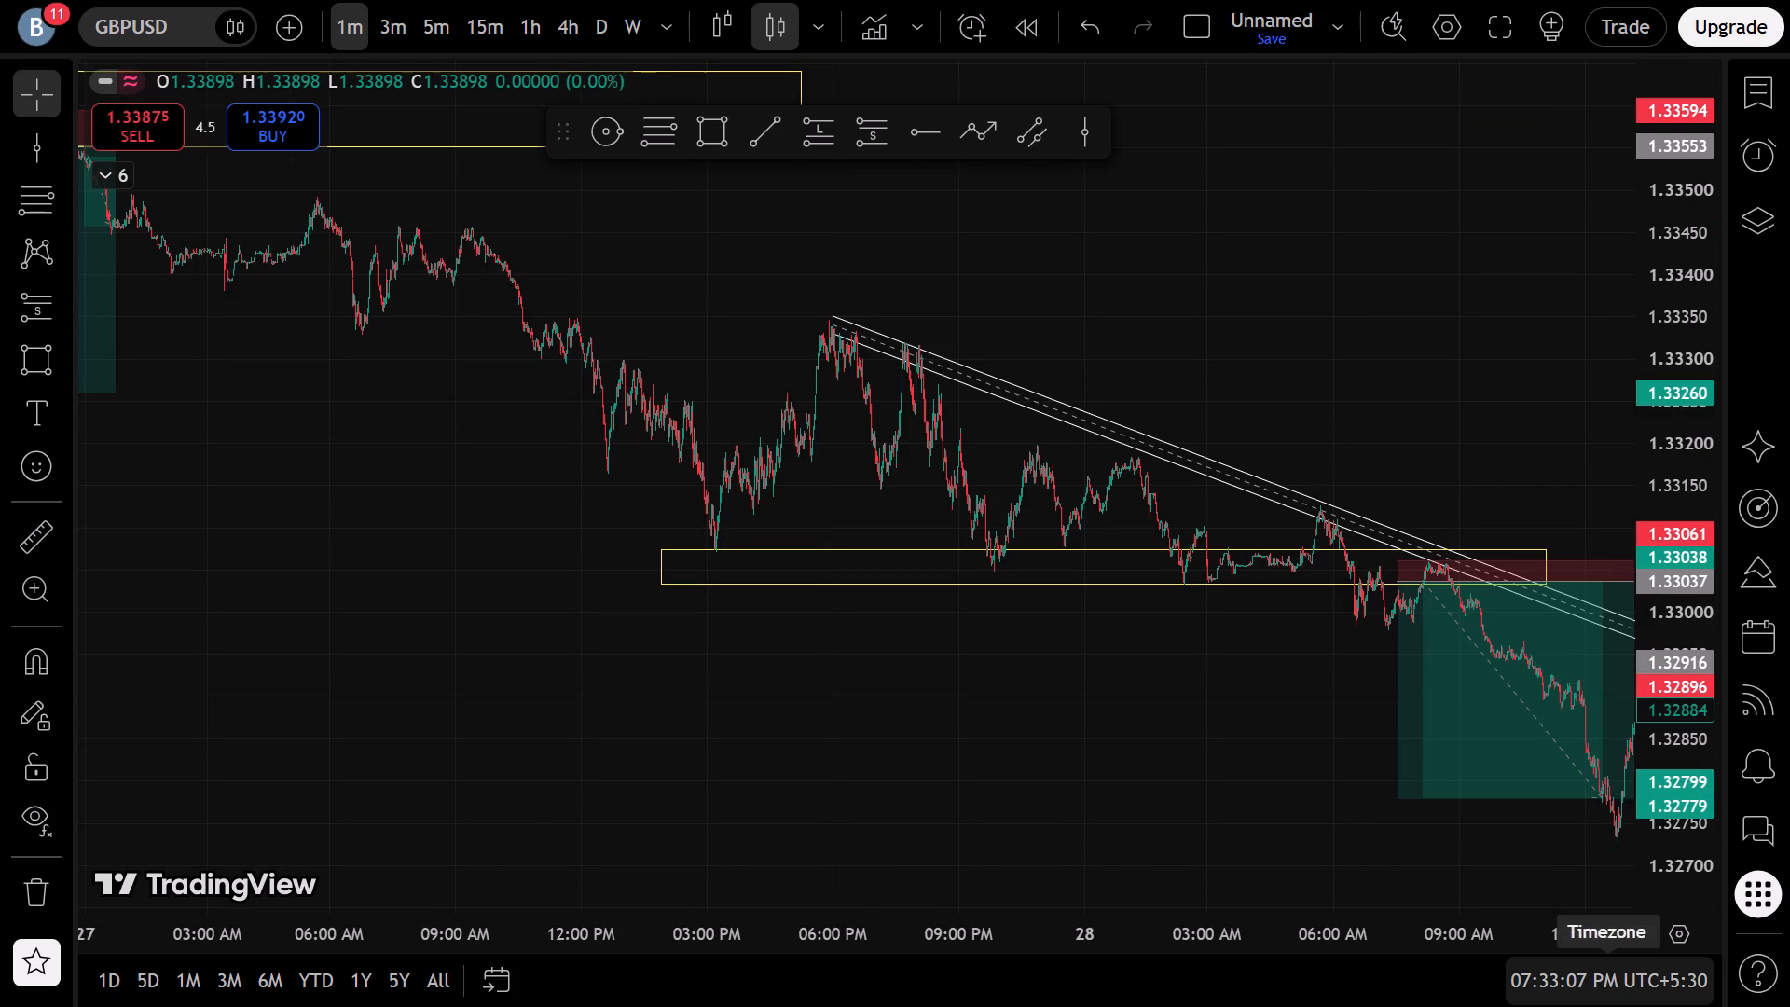
{"action": "left_click_drag", "start_coordinate": [1041, 641], "coordinate": [1789, 578]}
{"action": "left_click_drag", "start_coordinate": [556, 557], "coordinate": [557, 557]}
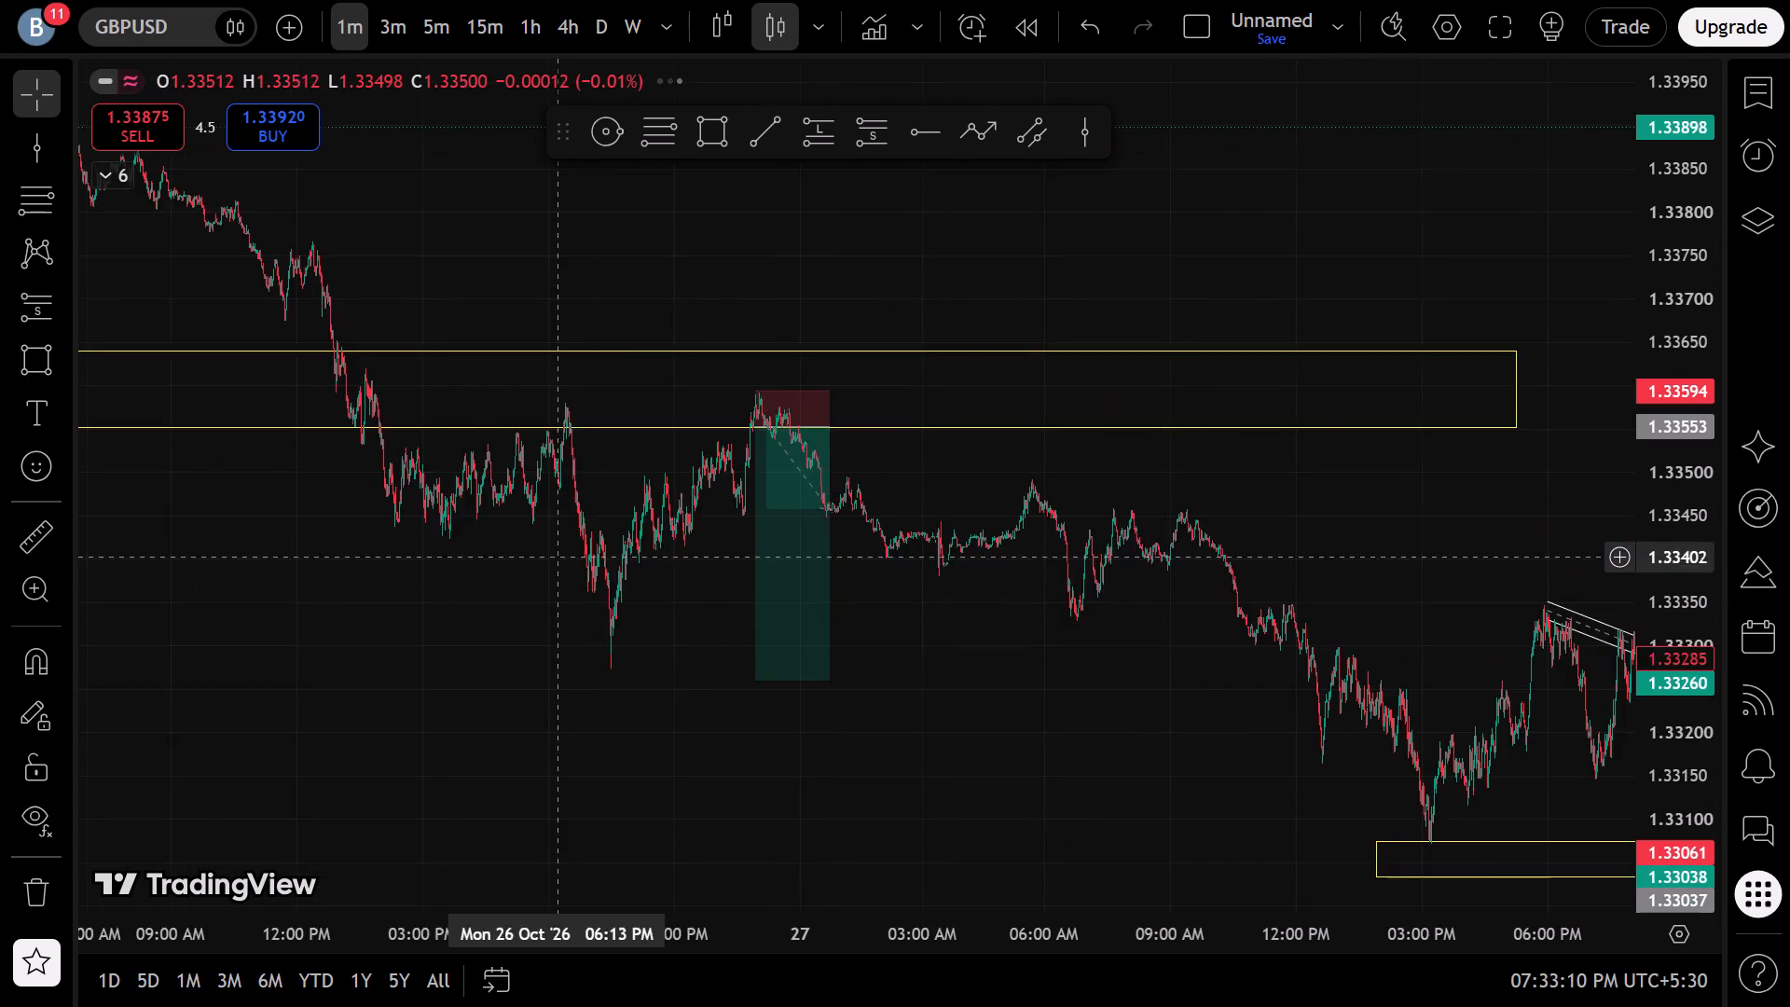
{"action": "left_click_drag", "start_coordinate": [557, 557], "coordinate": [1600, 761]}
{"action": "scroll", "coordinate": [1516, 749], "scroll_direction": "down", "scroll_amount": 13}
{"action": "left_click_drag", "start_coordinate": [1092, 748], "coordinate": [0, 620]}
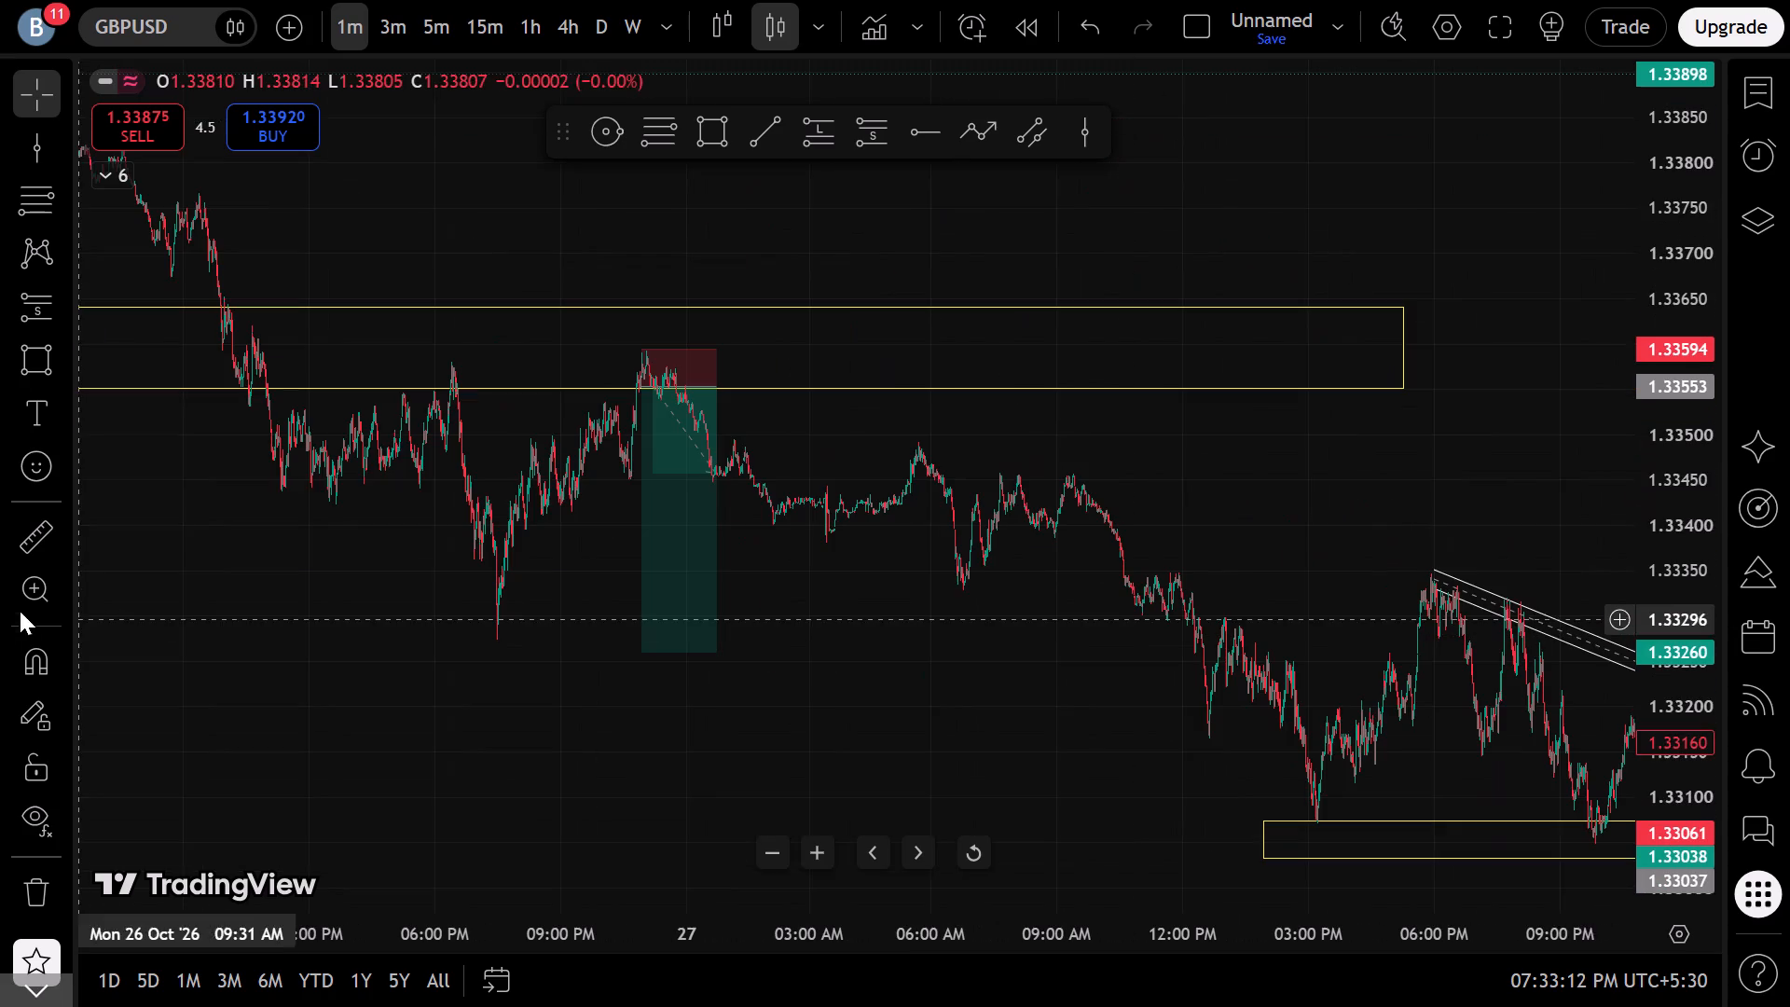
{"action": "left_click_drag", "start_coordinate": [1692, 411], "coordinate": [1620, 648]}
{"action": "left_click_drag", "start_coordinate": [1130, 643], "coordinate": [0, 629]}
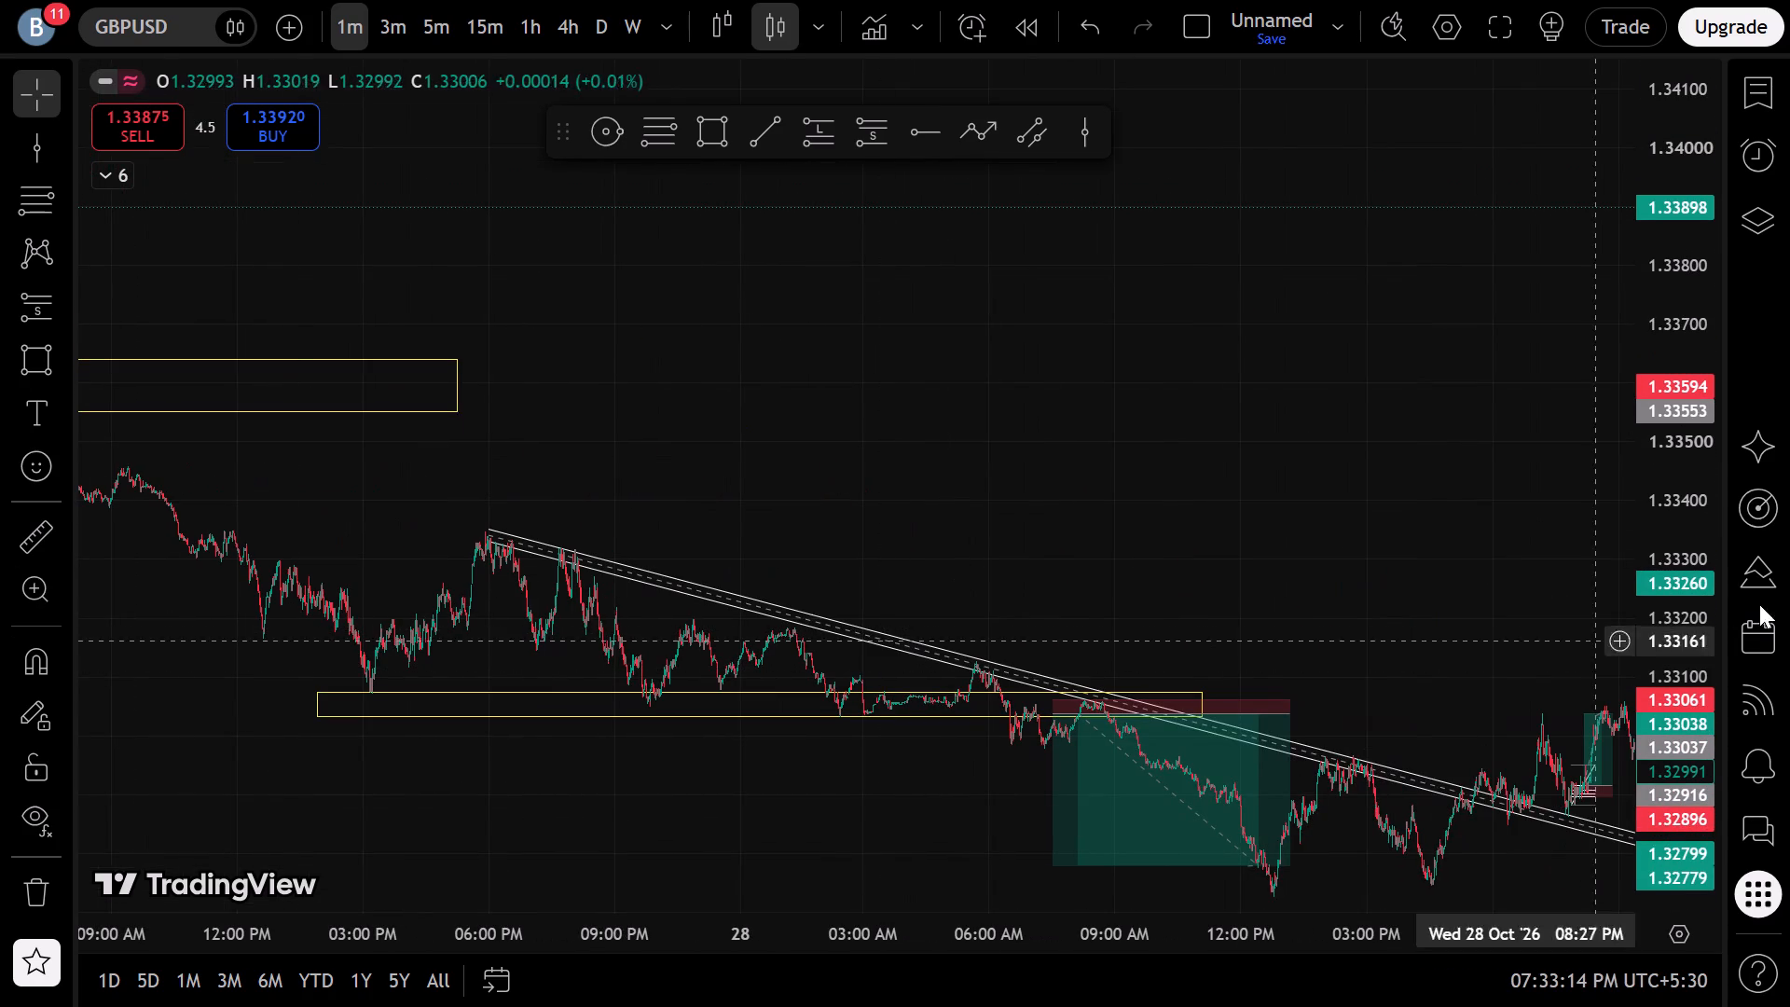
Leave full-screen view and close the browser window.
{"action": "left_click", "coordinate": [901, 94]}
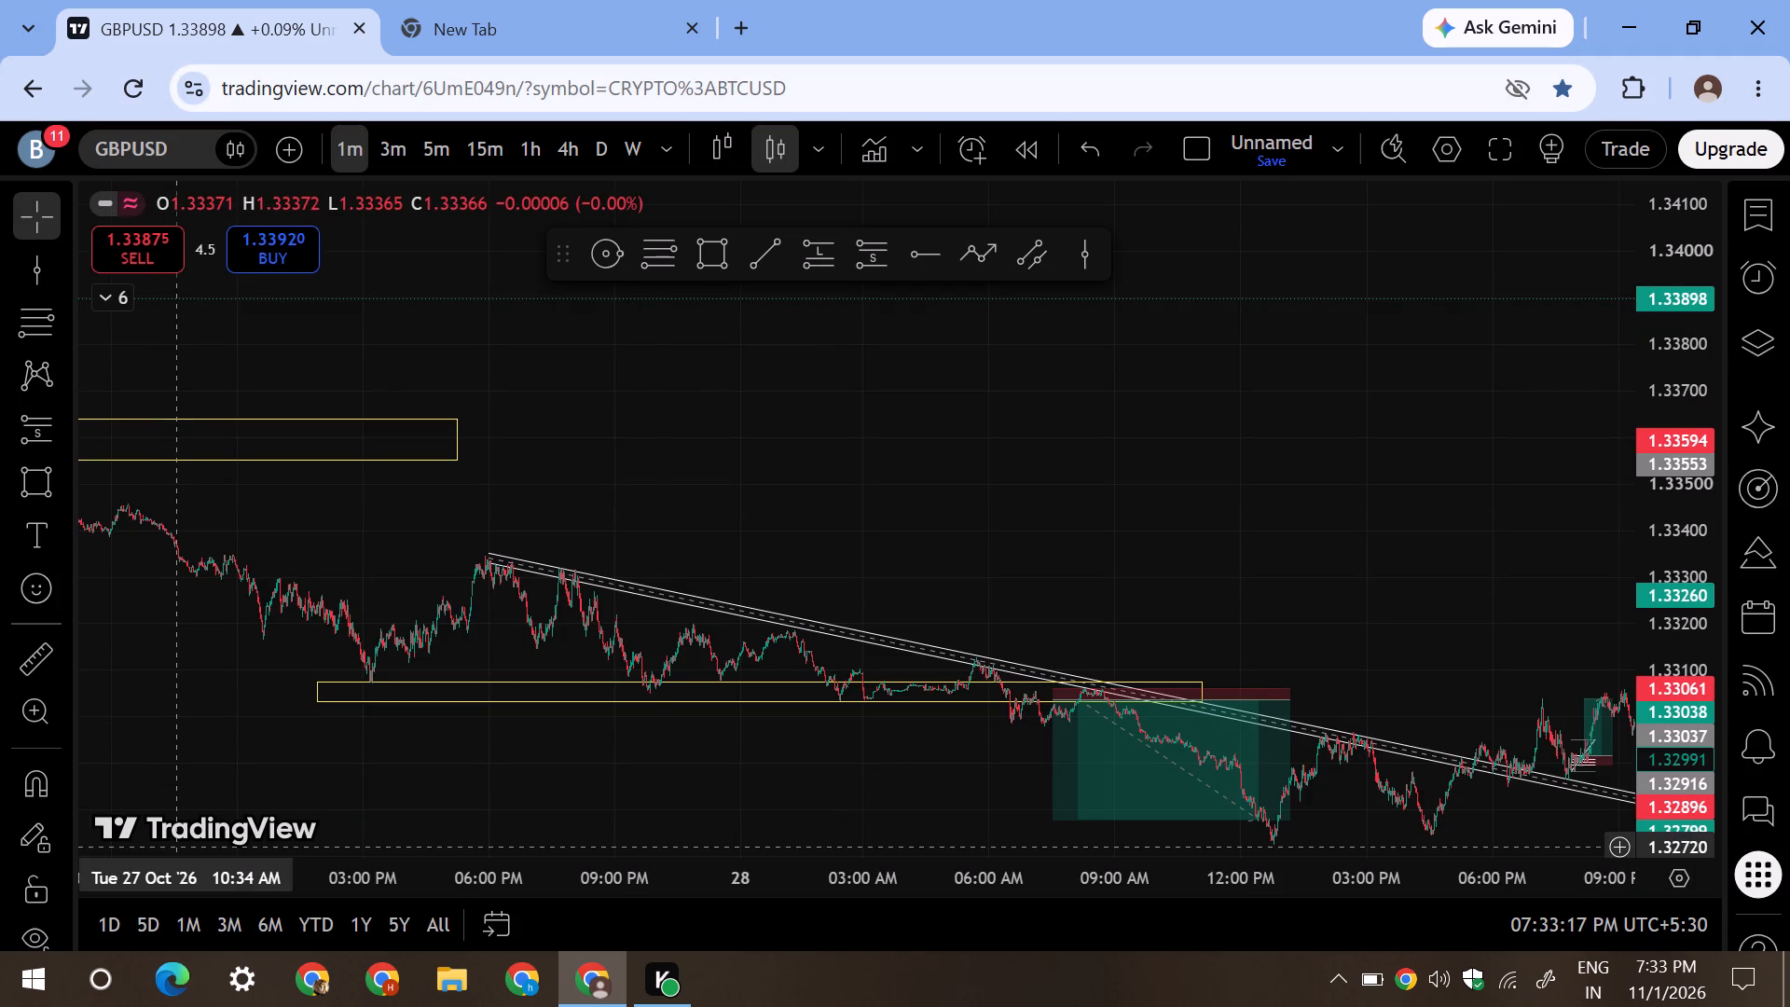
{"action": "left_click", "coordinate": [1789, 0]}
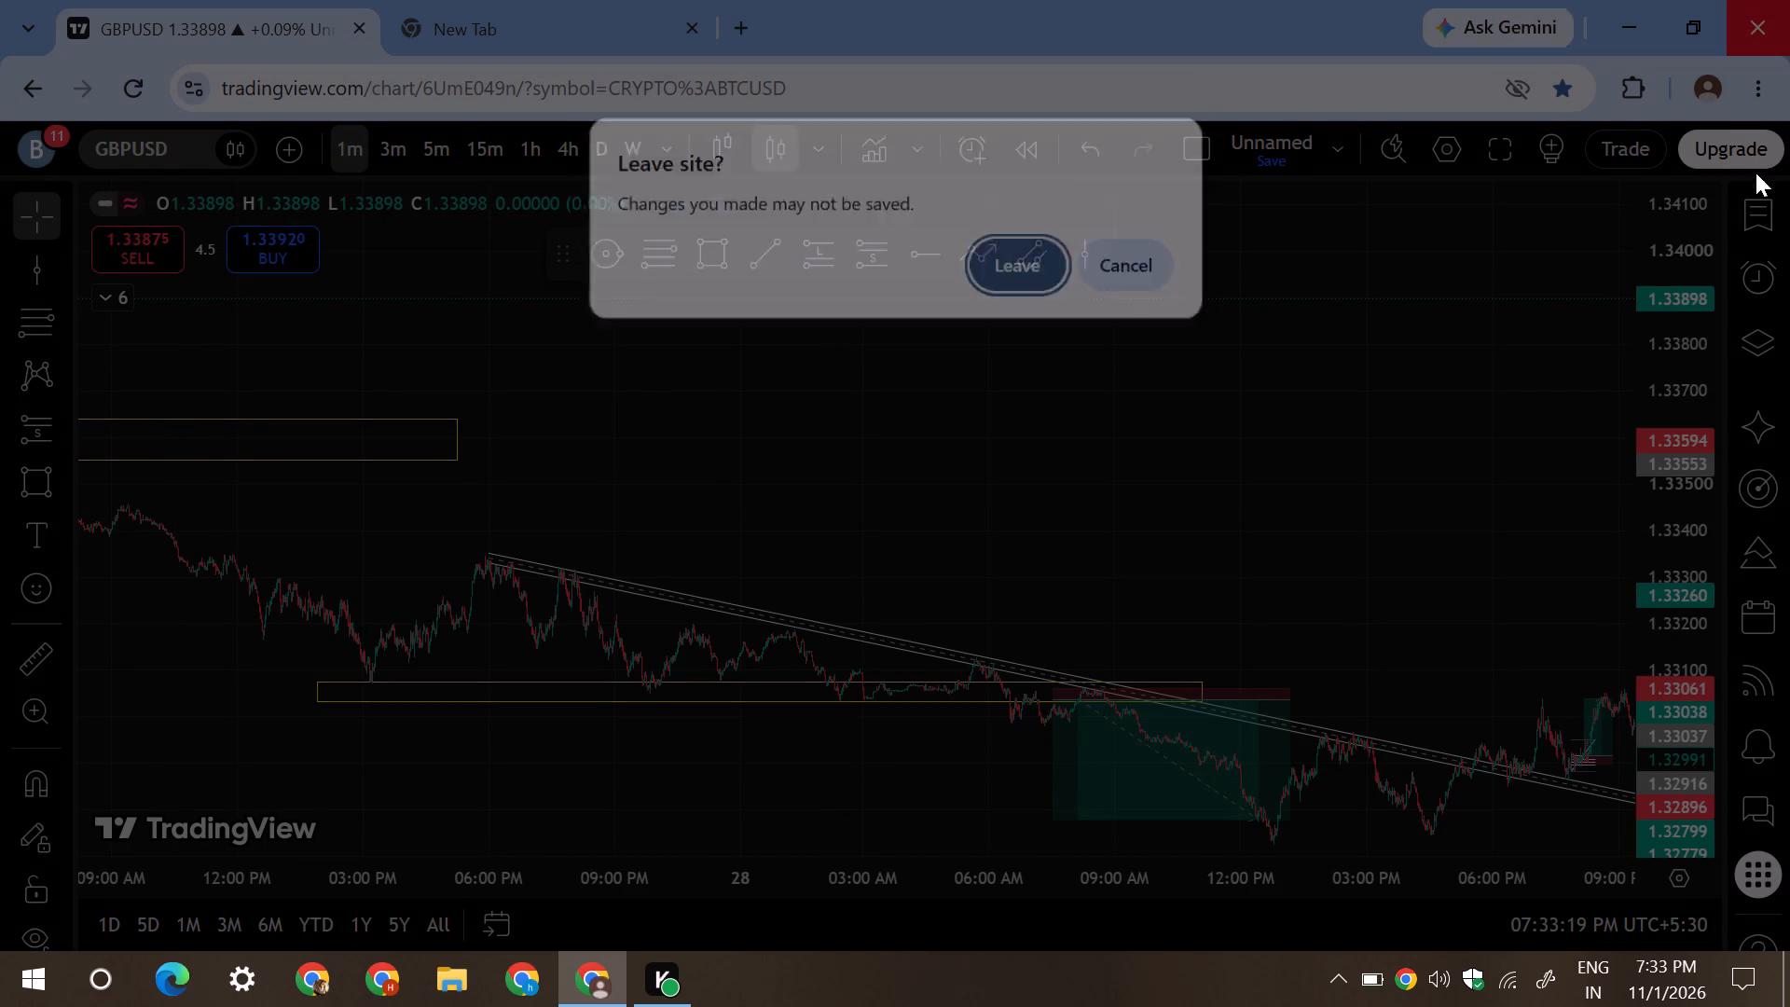
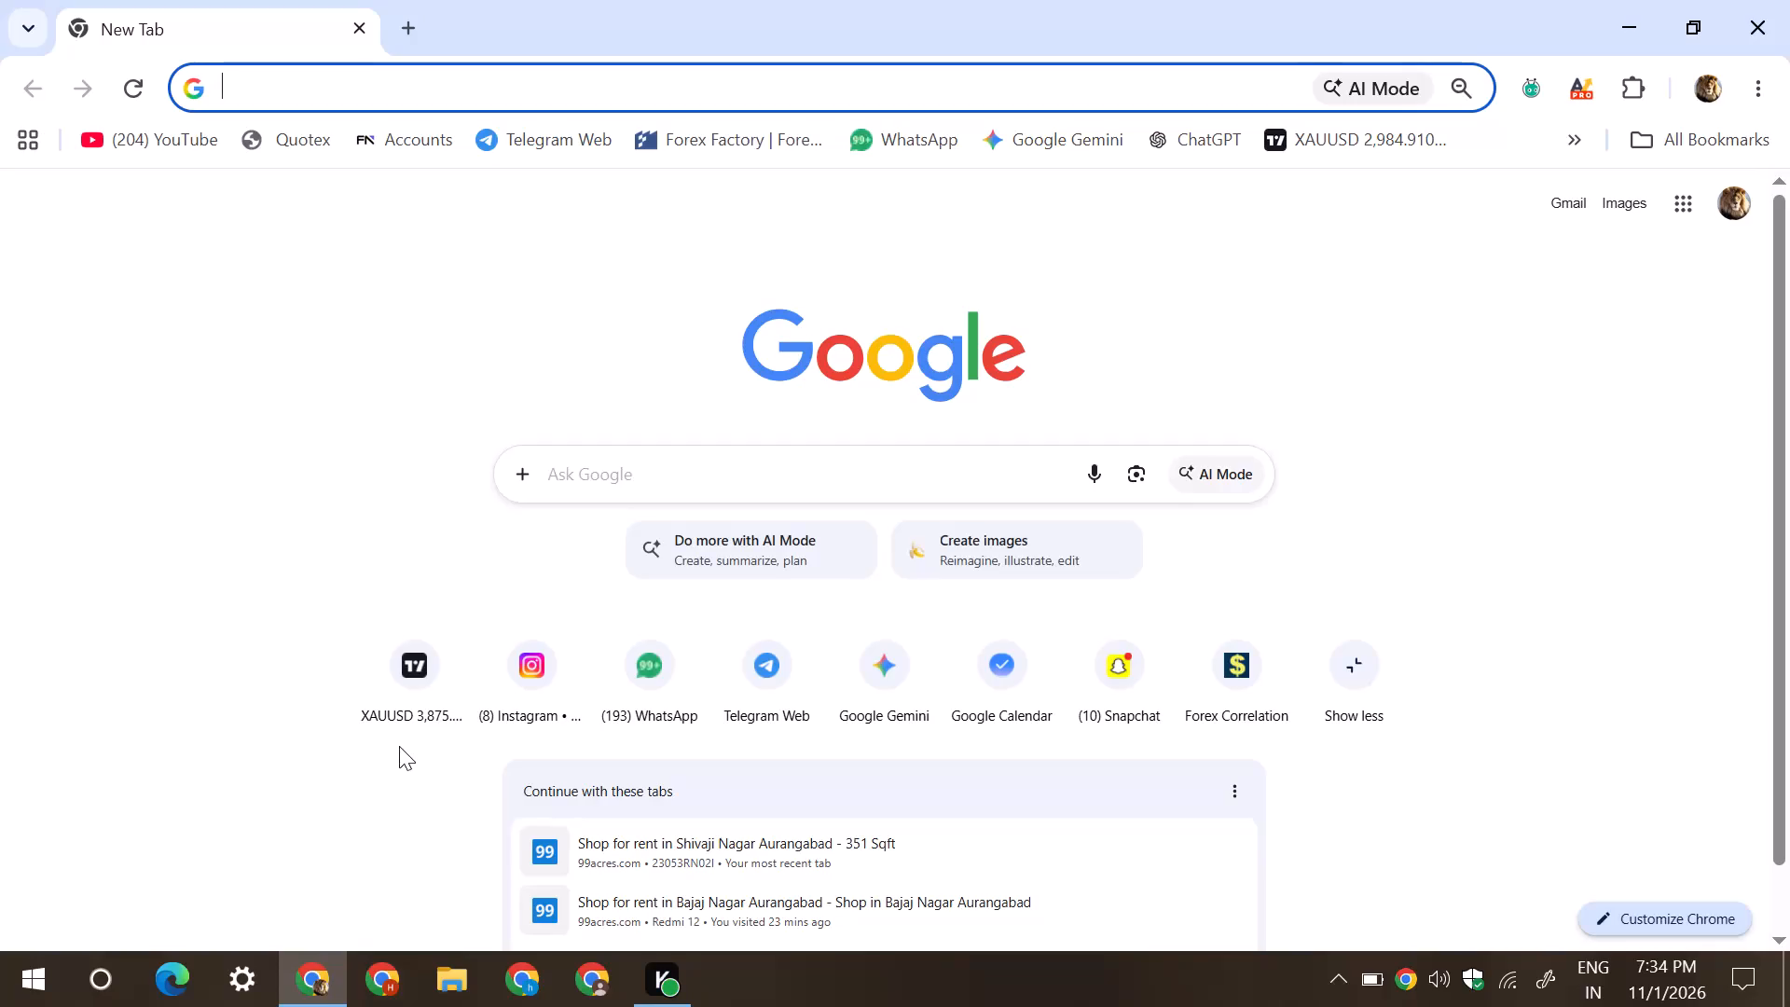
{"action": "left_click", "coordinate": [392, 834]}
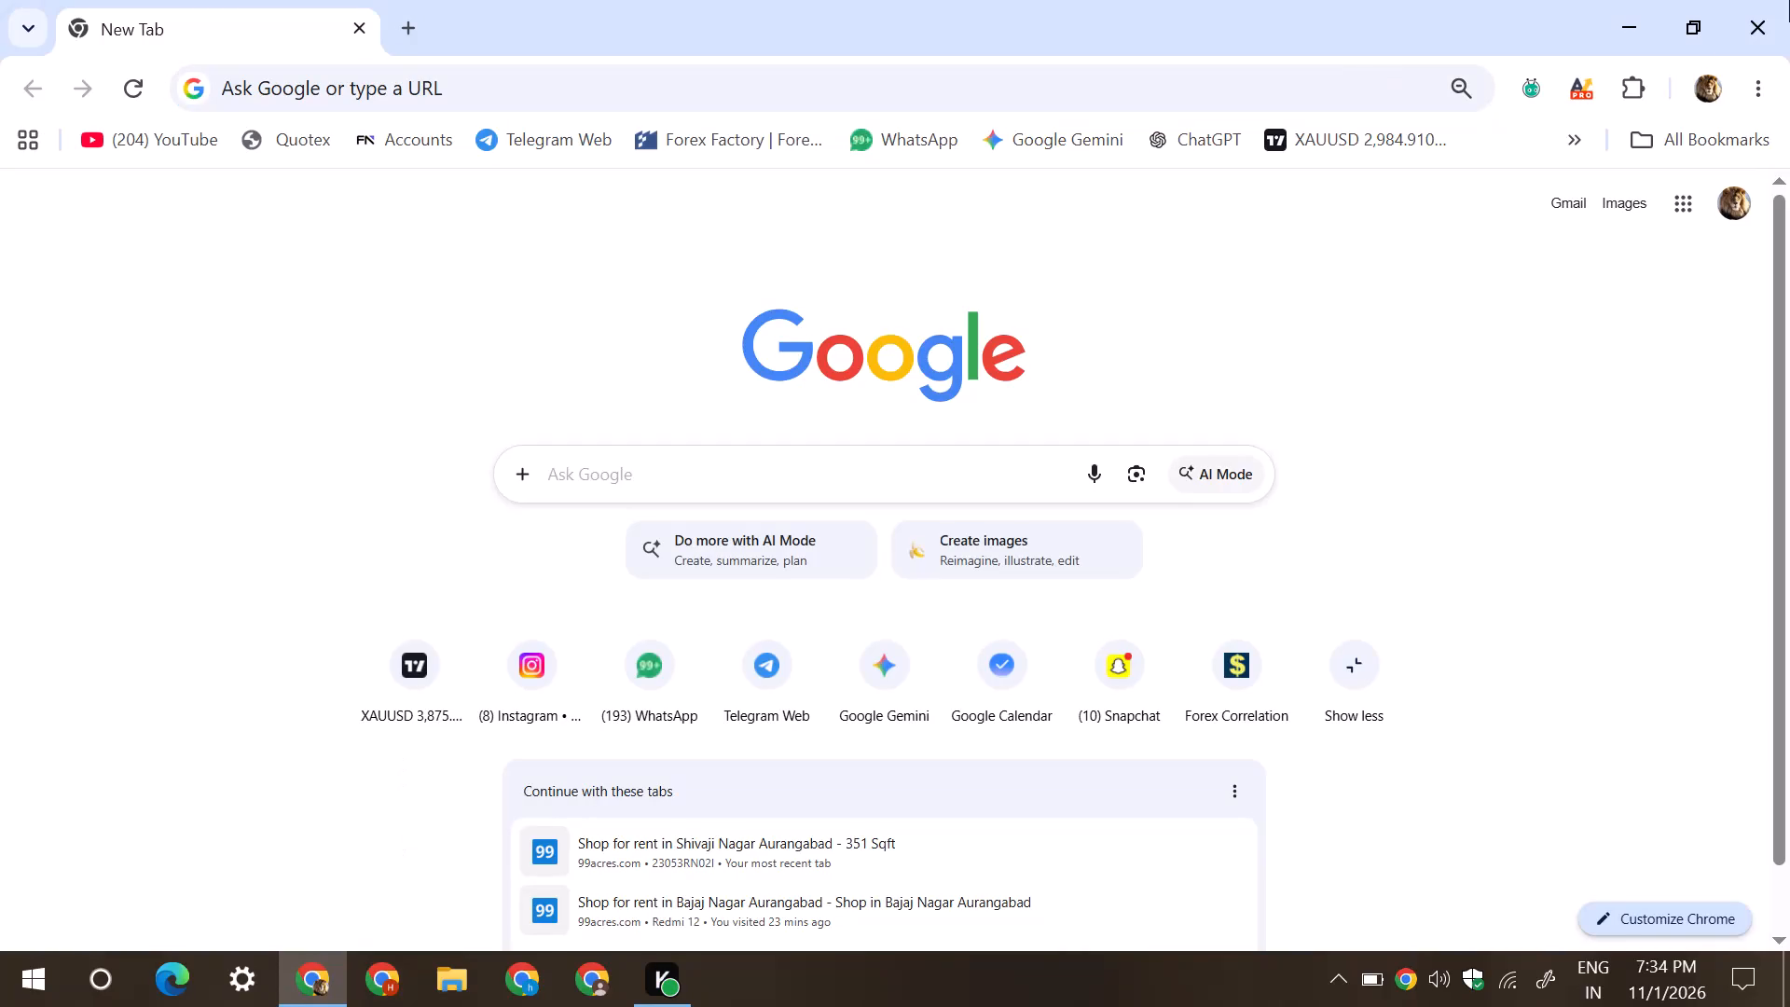